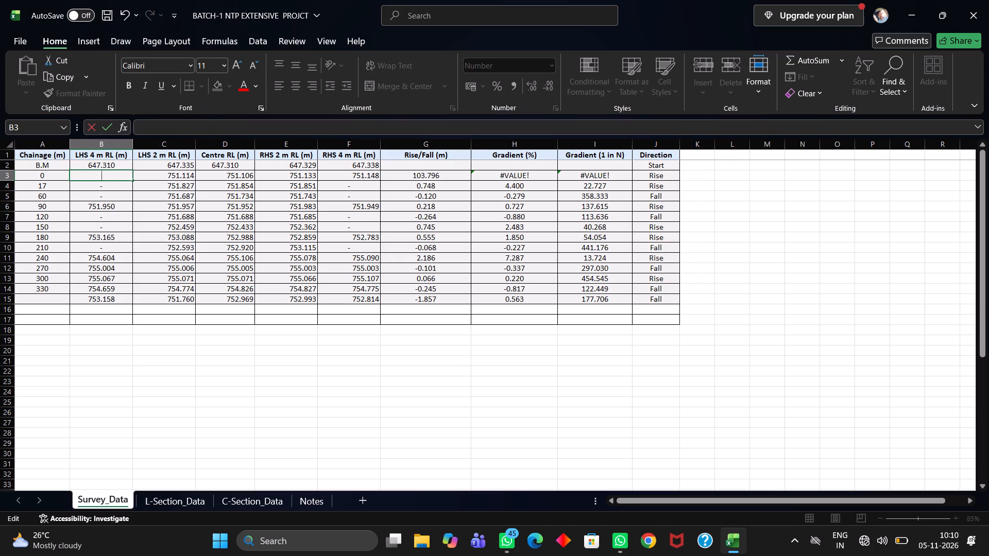
For chainage 0, set the LHS 4 m RL to 646.298 and the LHS 2 m RL to 646.356.
{"action": "key", "text": "6"}
{"action": "type", "text": "46"}
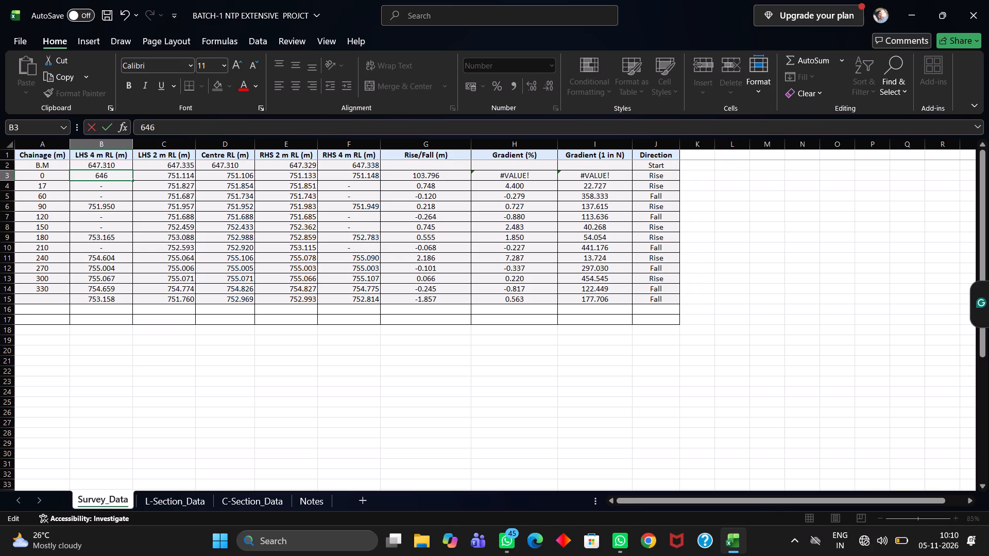
{"action": "type", "text": ".298"}
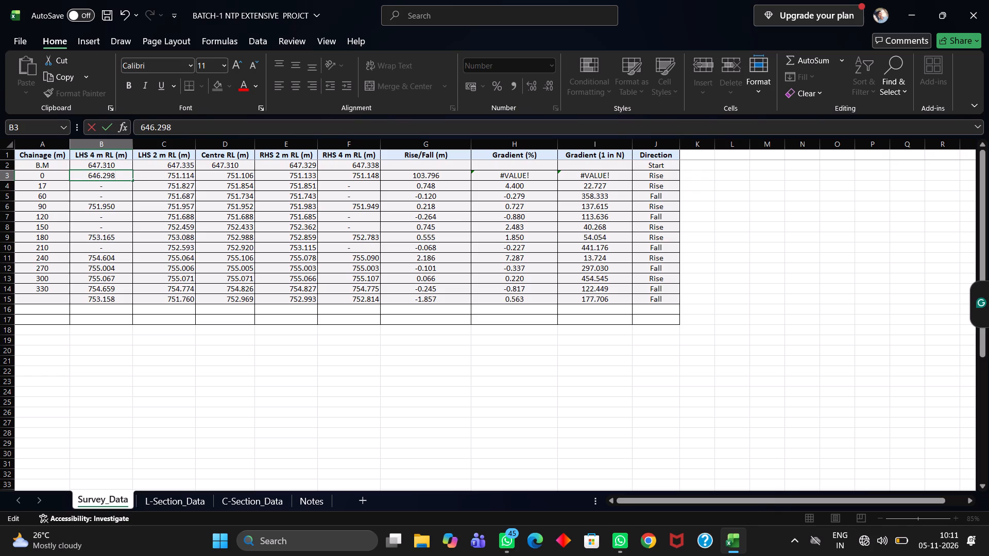
{"action": "double_click", "coordinate": [167, 177]}
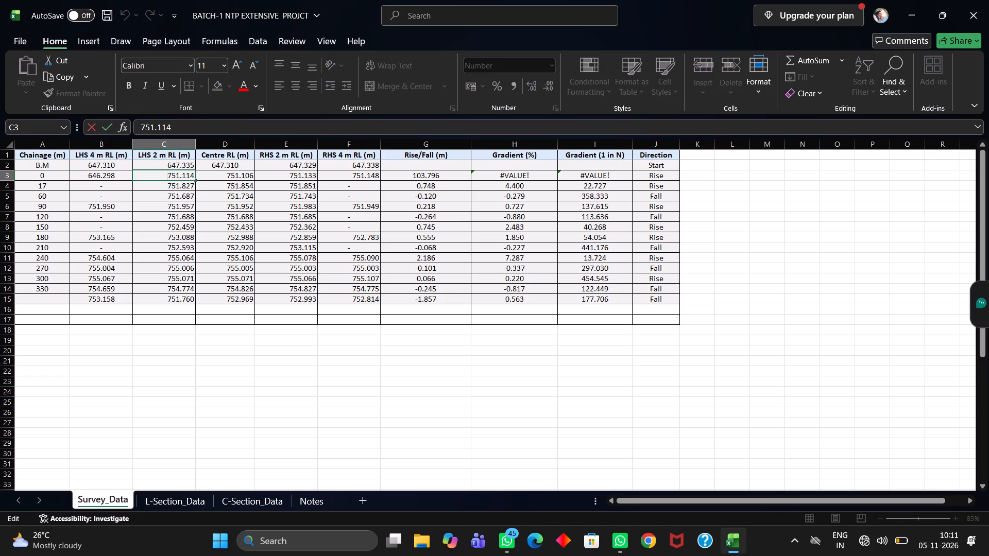
{"action": "left_click", "coordinate": [166, 196]}
{"action": "left_click", "coordinate": [170, 176]}
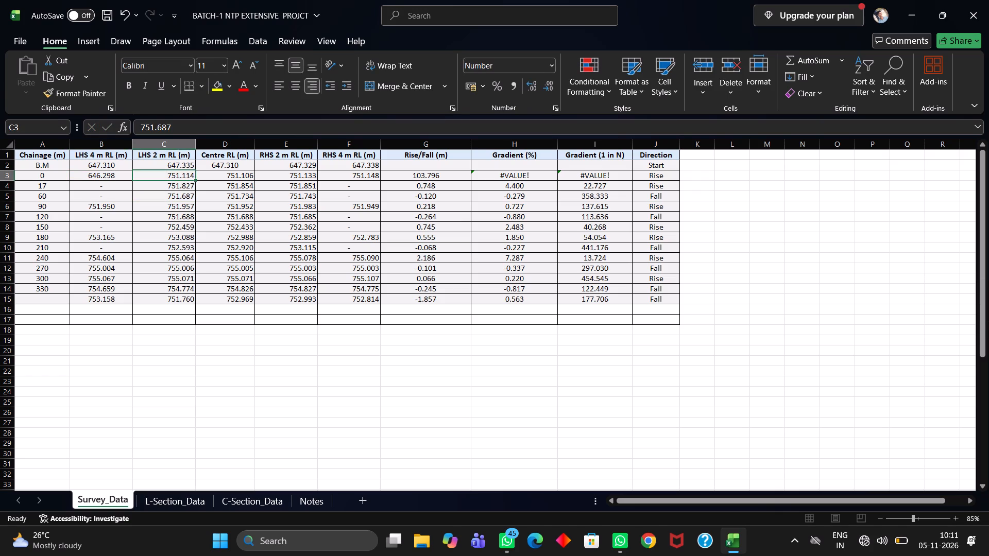
{"action": "key", "text": "BackSpace"}
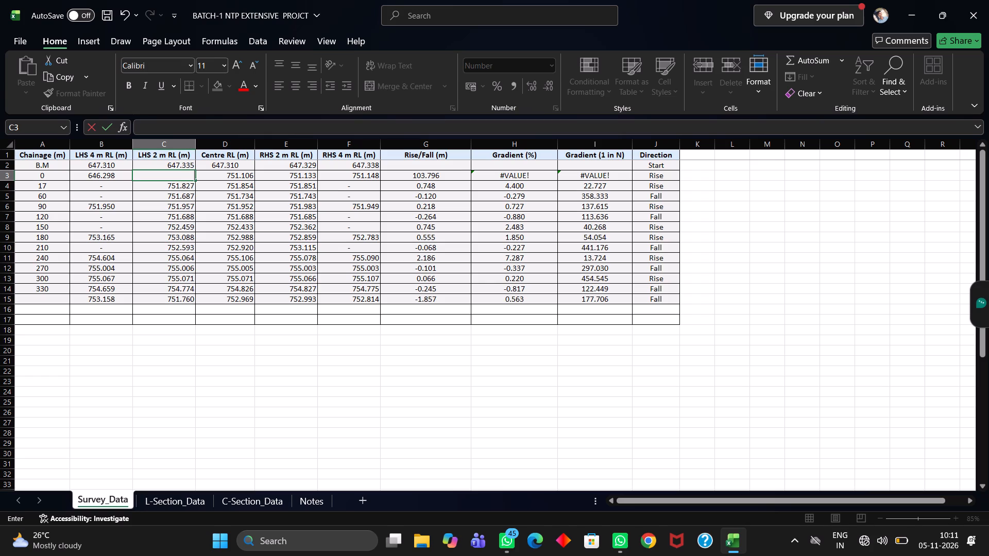
{"action": "type", "text": "646."}
{"action": "type", "text": "356"}
For chainage 0, set the Centre RL to 646.504, the RHS 2 m RL to 646.580 and the RHS 4 m RL to 646.555.
{"action": "key", "text": "Right"}
{"action": "key", "text": "BackSpace"}
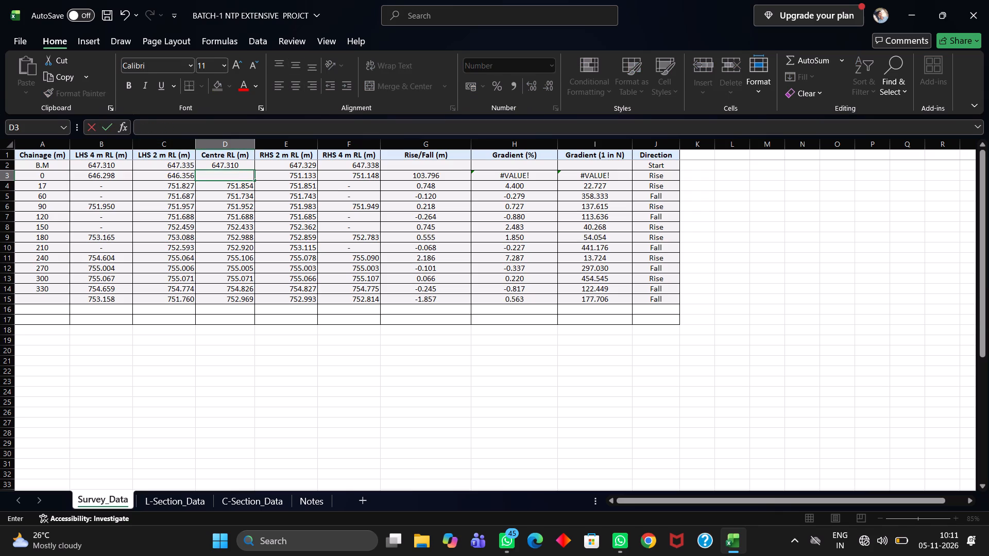
{"action": "type", "text": "646."}
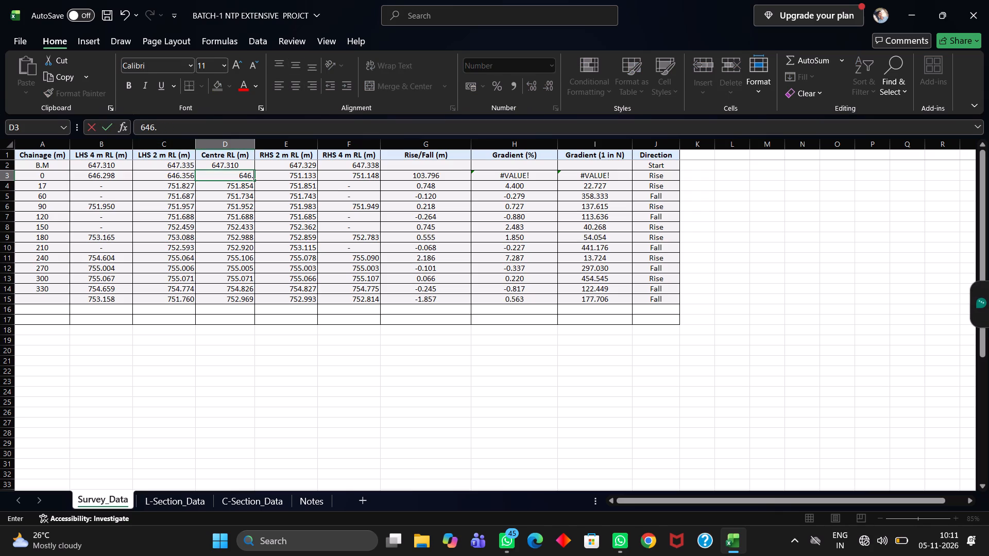
{"action": "type", "text": "504"}
{"action": "key", "text": "Right"}
{"action": "key", "text": "BackSpace"}
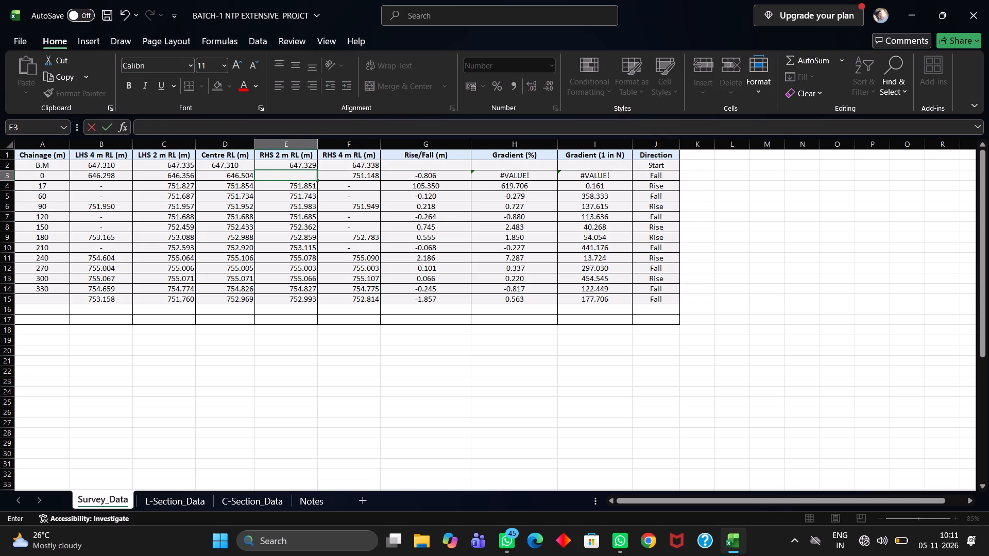
{"action": "type", "text": "646"}
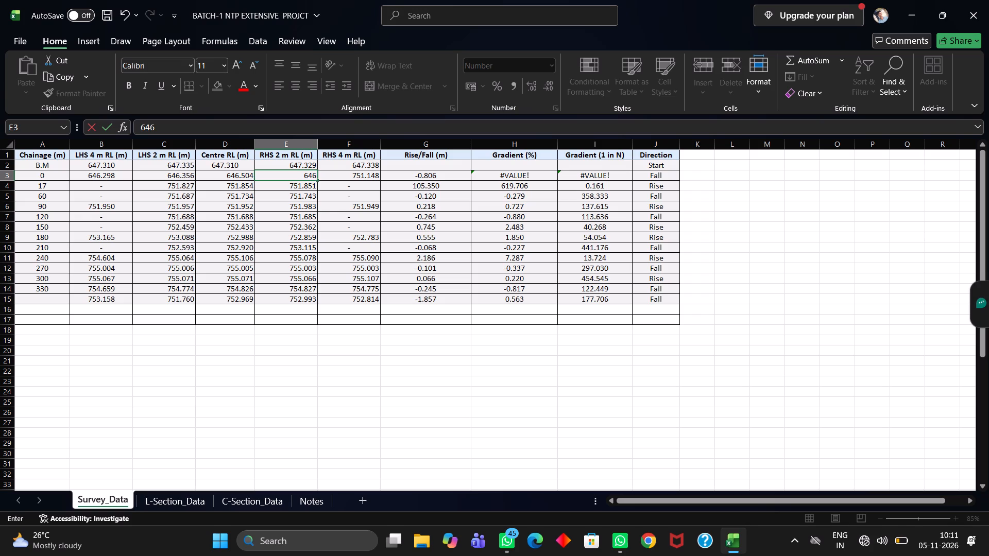
{"action": "key", "text": "period"}
{"action": "type", "text": "580"}
{"action": "key", "text": "Right"}
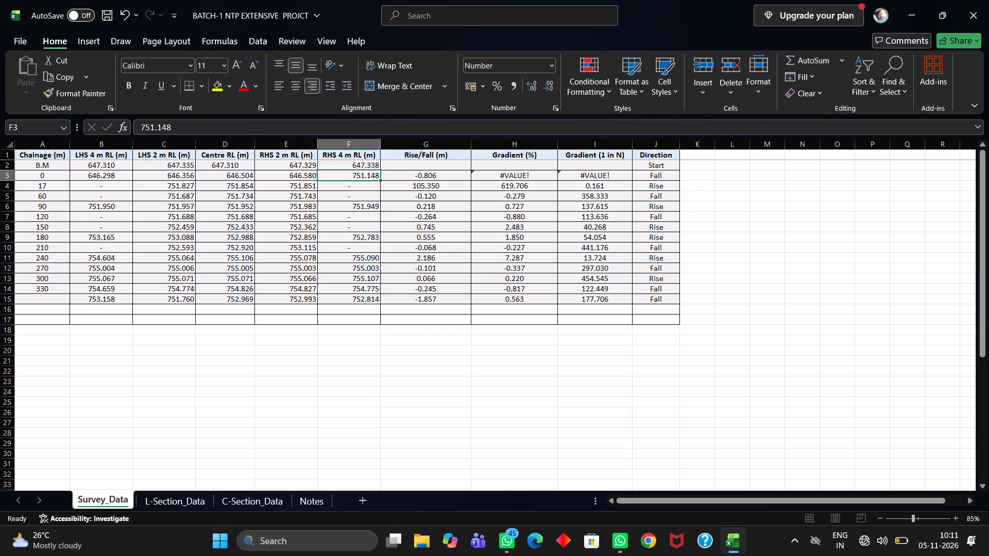
{"action": "key", "text": "BackSpace"}
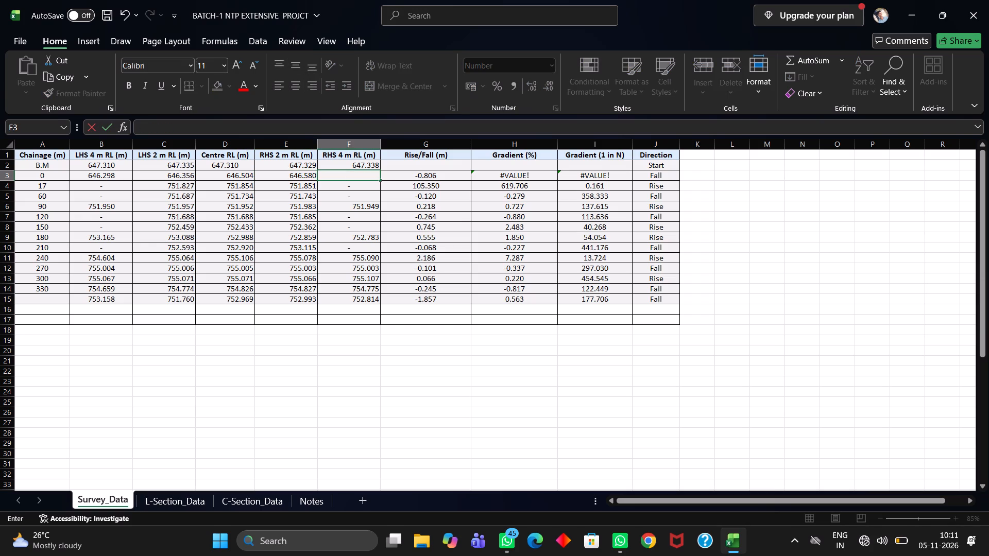
{"action": "type", "text": "646.555"}
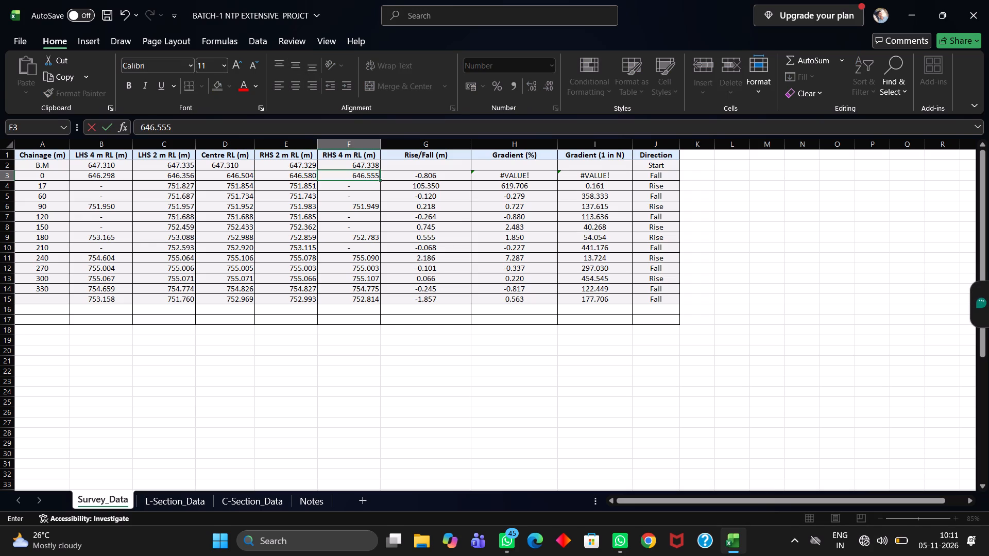
Replace the dash in the LHS 4 m RL cell for chainage 17 with 648.245.
{"action": "double_click", "coordinate": [113, 188]}
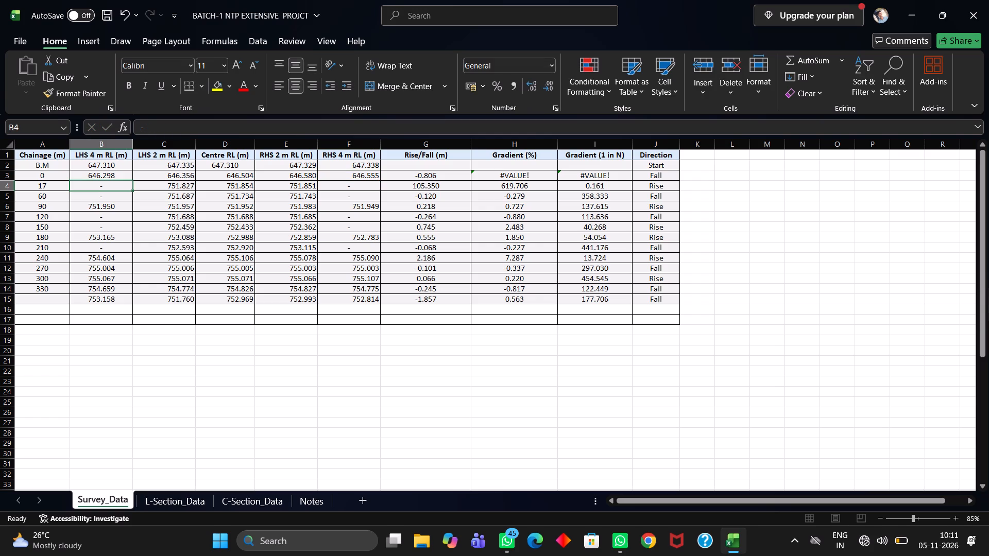
{"action": "double_click", "coordinate": [117, 188]}
{"action": "key", "text": "BackSpace"}
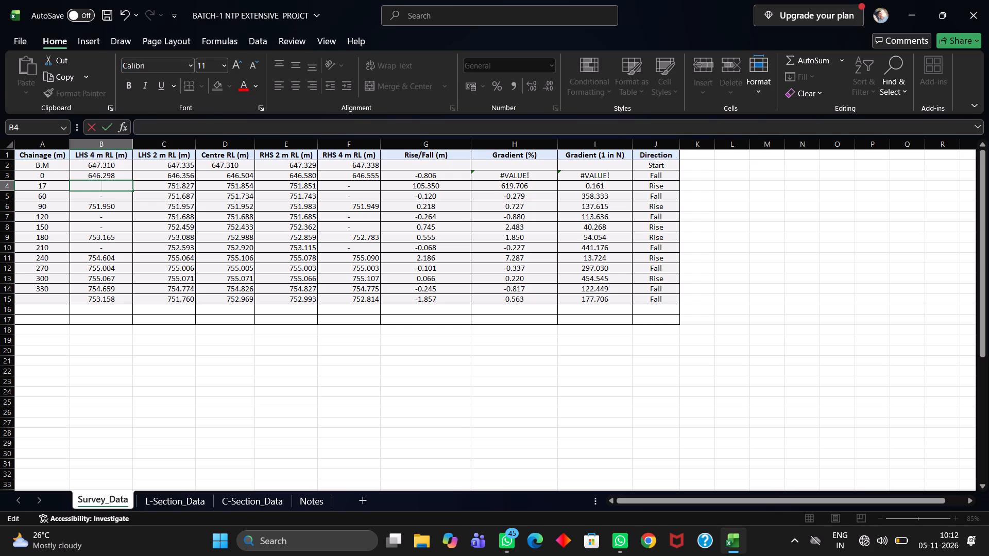
{"action": "type", "text": "648."}
{"action": "type", "text": "245"}
{"action": "key", "text": "Right"}
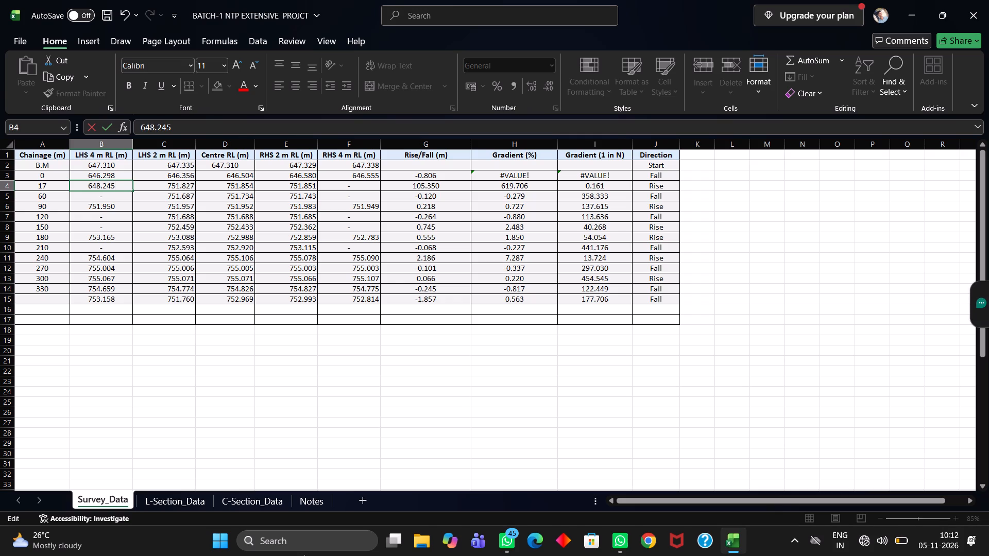
{"action": "key", "text": "BackSpace"}
{"action": "key", "text": "5"}
{"action": "key", "text": "Right"}
{"action": "key", "text": "Right"}
{"action": "key", "text": "Right"}
For chainage 17, set the LHS 2 m RL to 648.291 and the Centre RL to 648.242.
{"action": "left_click", "coordinate": [158, 188]}
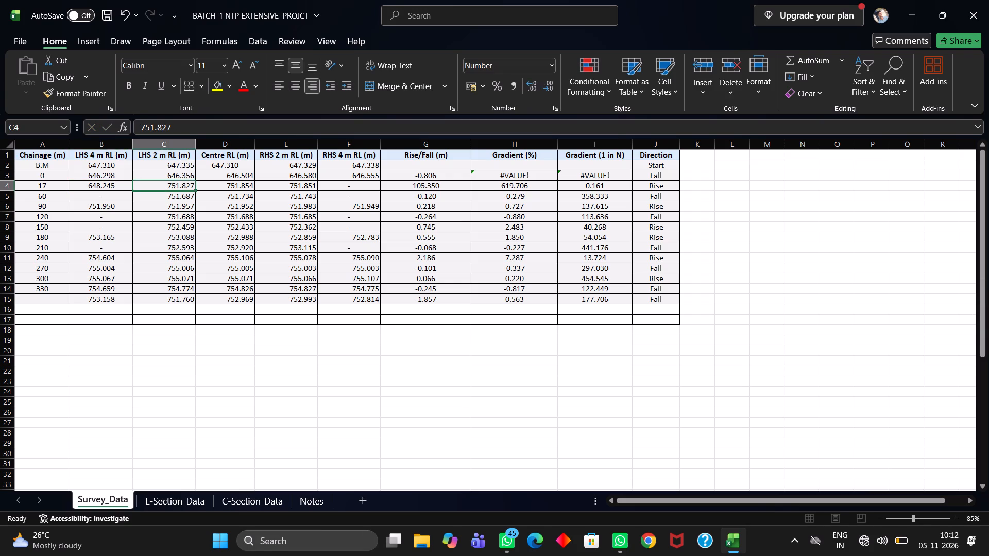
{"action": "key", "text": "BackSpace"}
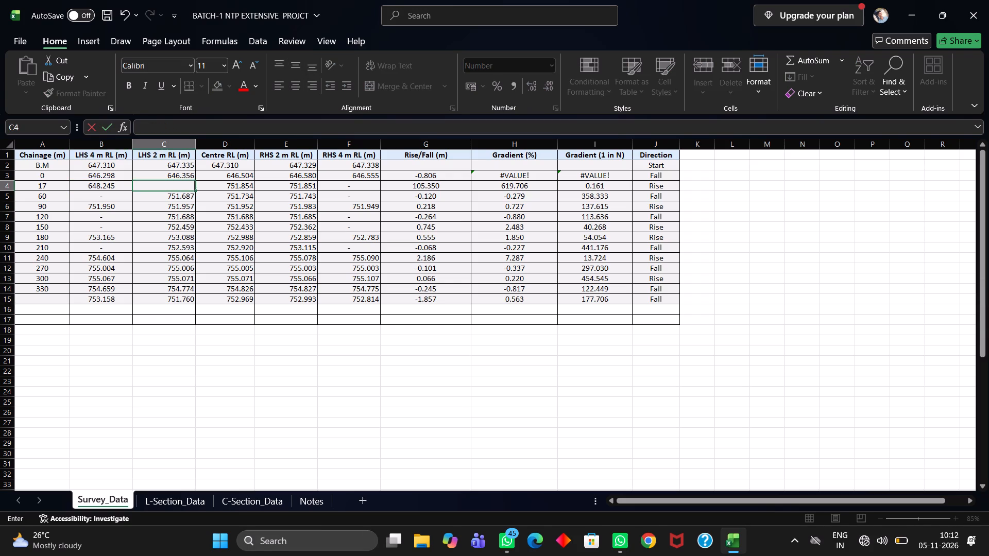
{"action": "key", "text": "6"}
{"action": "key", "text": "4"}
{"action": "key", "text": "8"}
{"action": "key", "text": "period"}
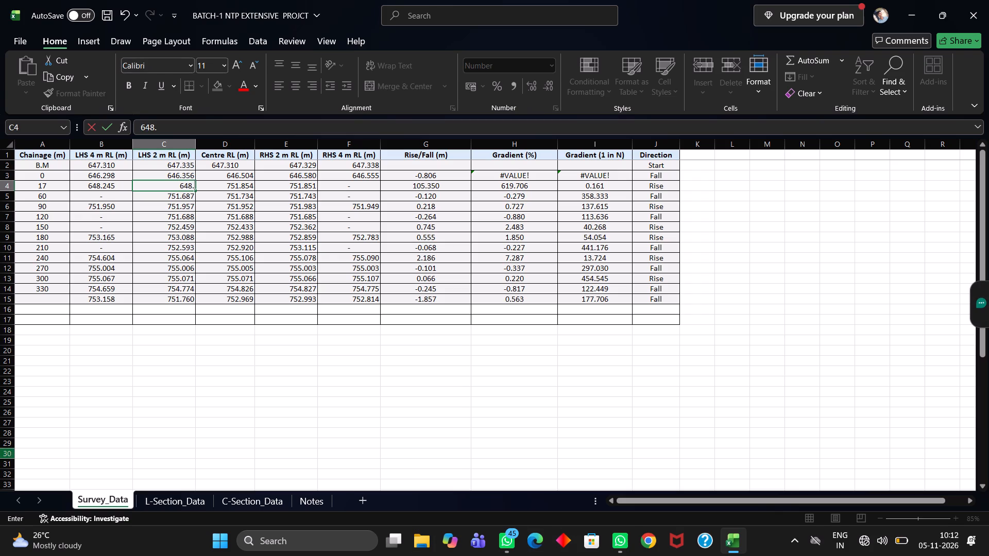
{"action": "key", "text": "2"}
{"action": "type", "text": "91"}
{"action": "key", "text": "Right"}
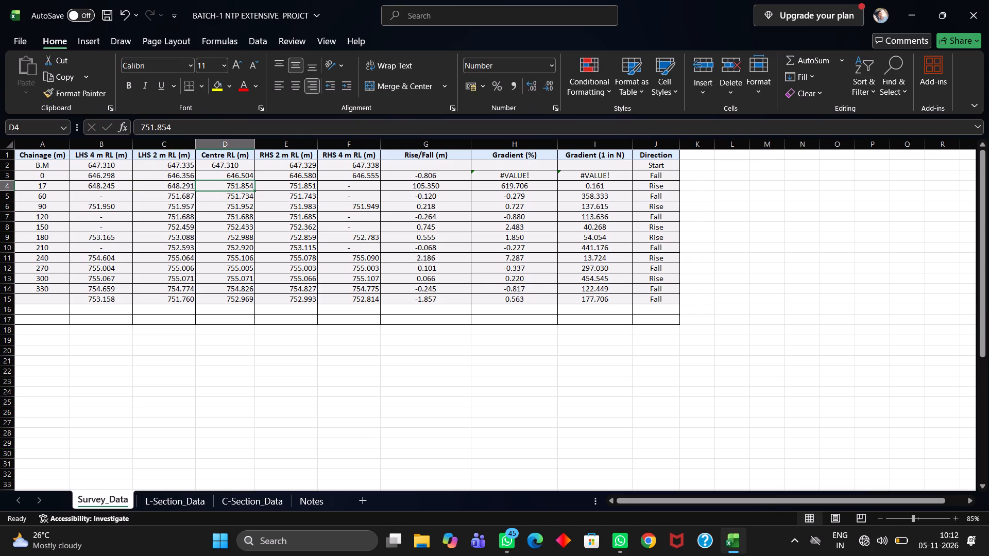
{"action": "key", "text": "BackSpace"}
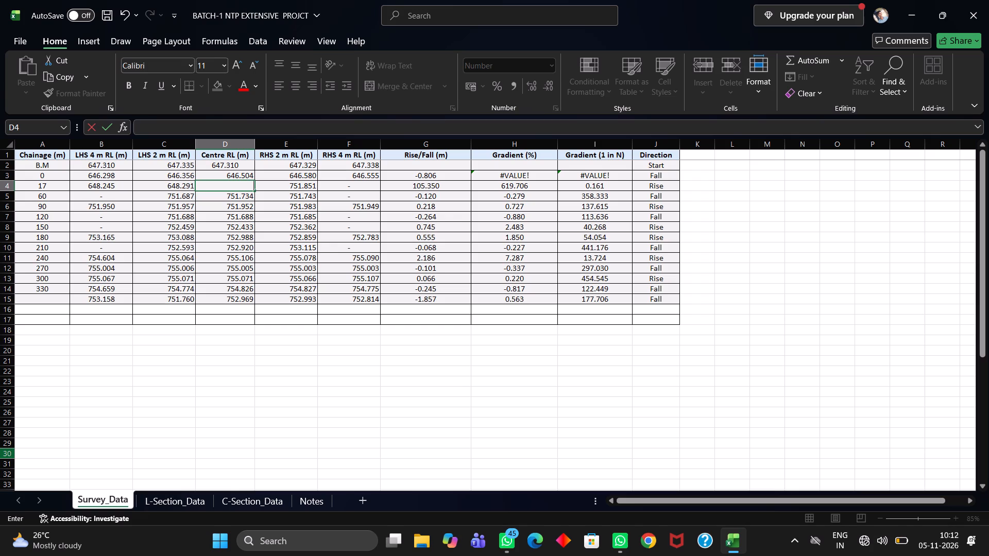
{"action": "type", "text": "648."}
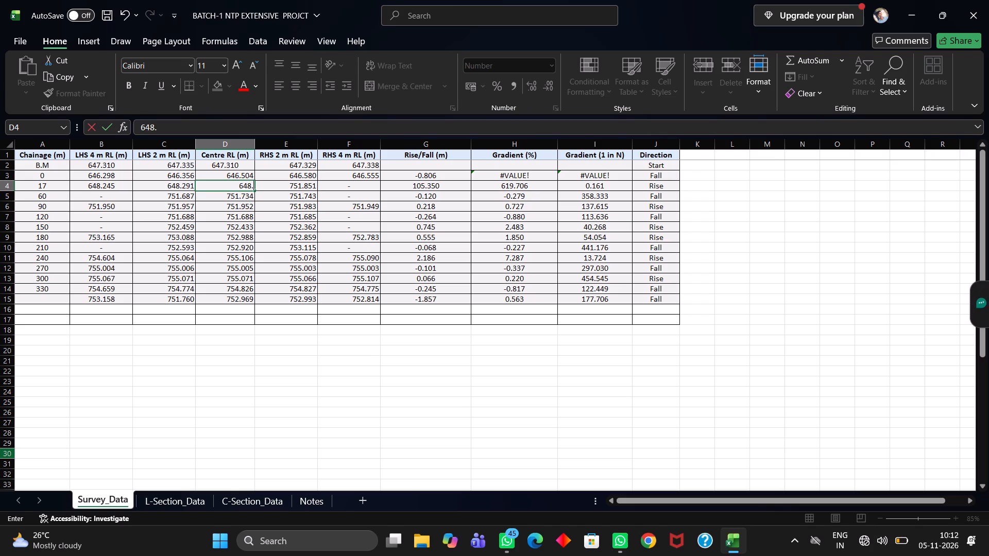
{"action": "type", "text": "242"}
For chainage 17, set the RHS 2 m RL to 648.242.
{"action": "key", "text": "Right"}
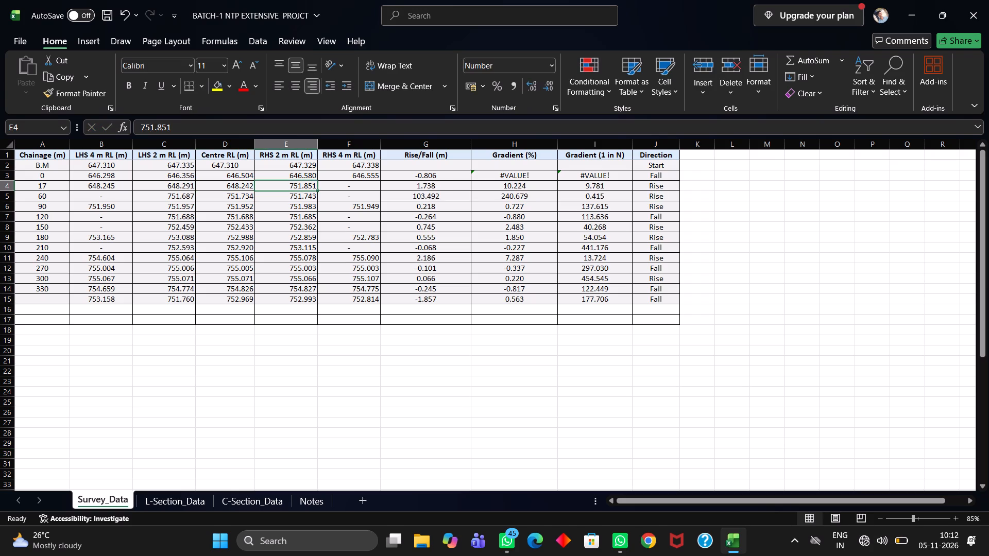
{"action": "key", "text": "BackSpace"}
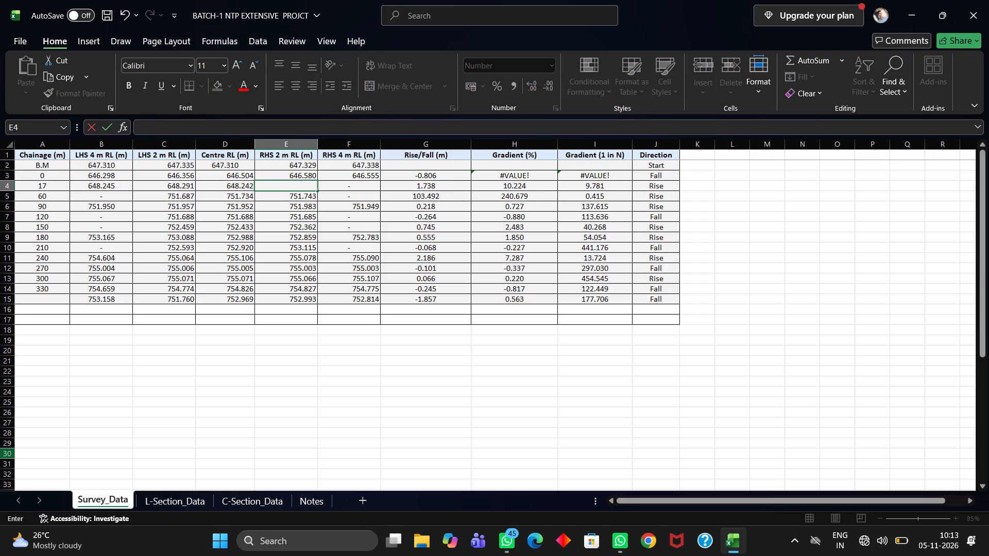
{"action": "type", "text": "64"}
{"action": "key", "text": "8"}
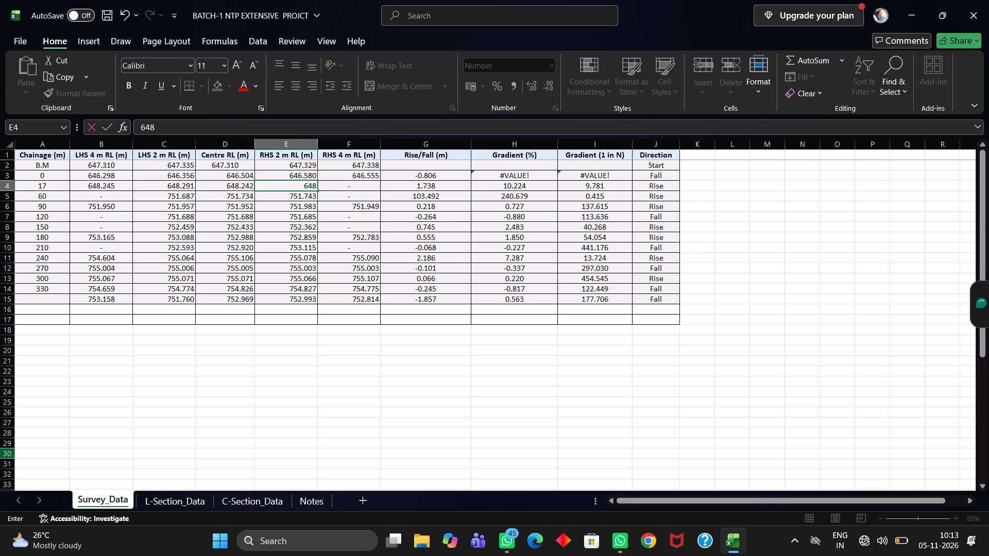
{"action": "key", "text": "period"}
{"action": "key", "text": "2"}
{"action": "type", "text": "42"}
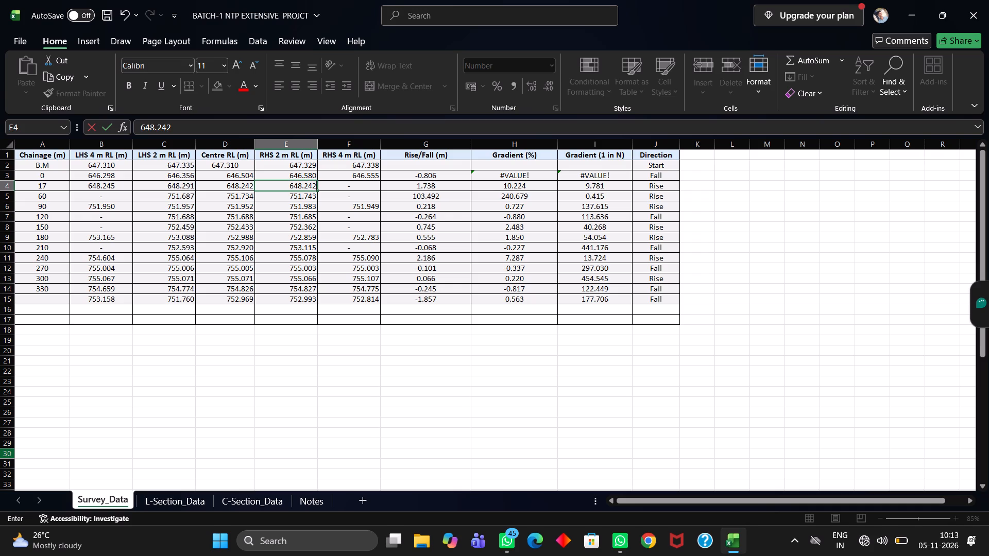
Clear the dash from the RHS 4 m RL cell for chainage 17.
{"action": "key", "text": "Right"}
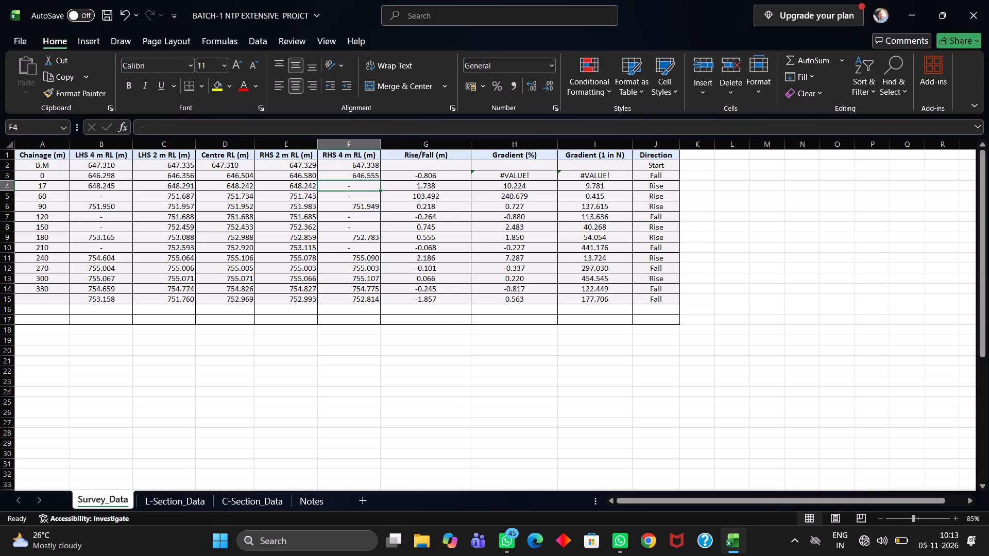
{"action": "key", "text": "BackSpace"}
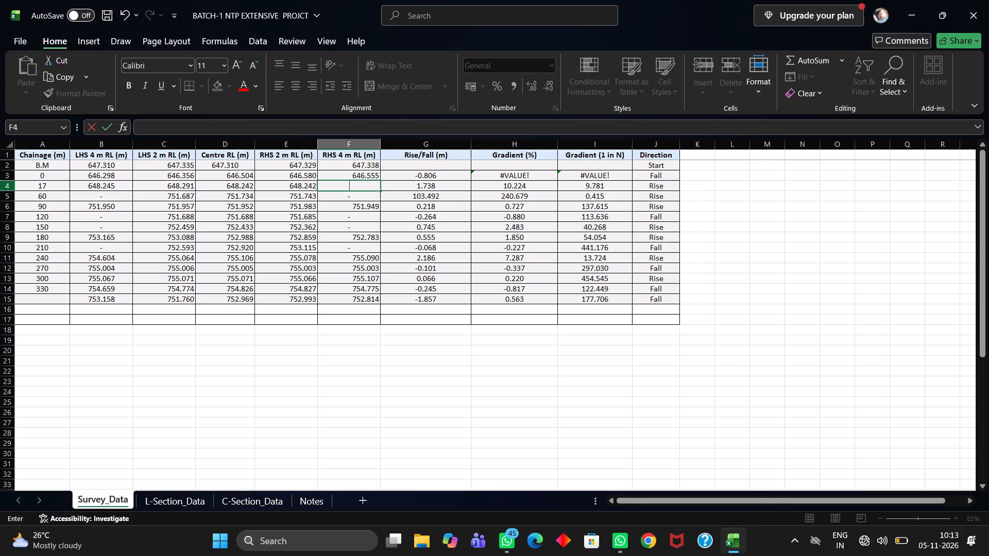
Correct the RHS 2 m RL for chainage 17 to 648.282.
{"action": "key", "text": "Left"}
{"action": "key", "text": "BackSpace"}
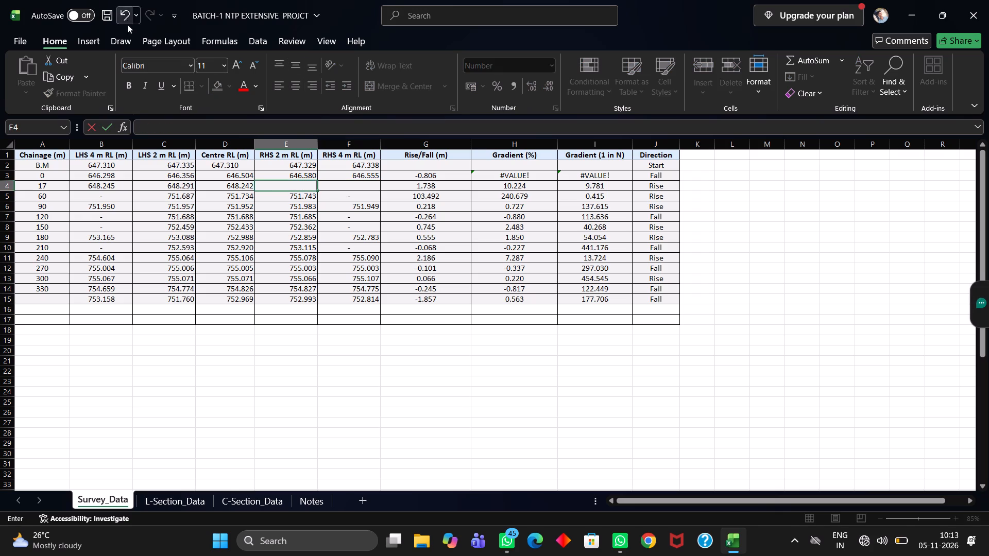
{"action": "type", "text": "64"}
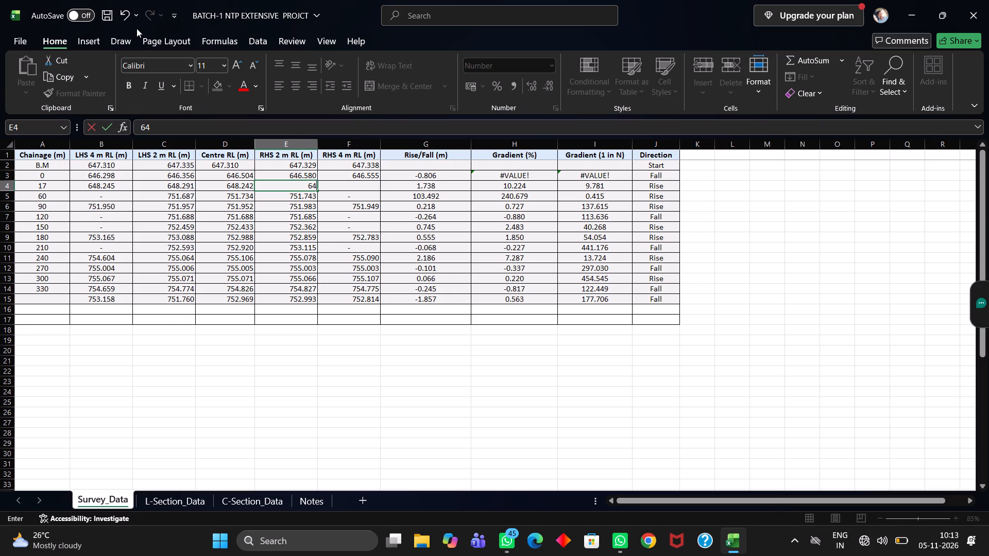
{"action": "key", "text": "8"}
{"action": "key", "text": "period"}
{"action": "key", "text": "2"}
{"action": "key", "text": "8"}
{"action": "key", "text": "2"}
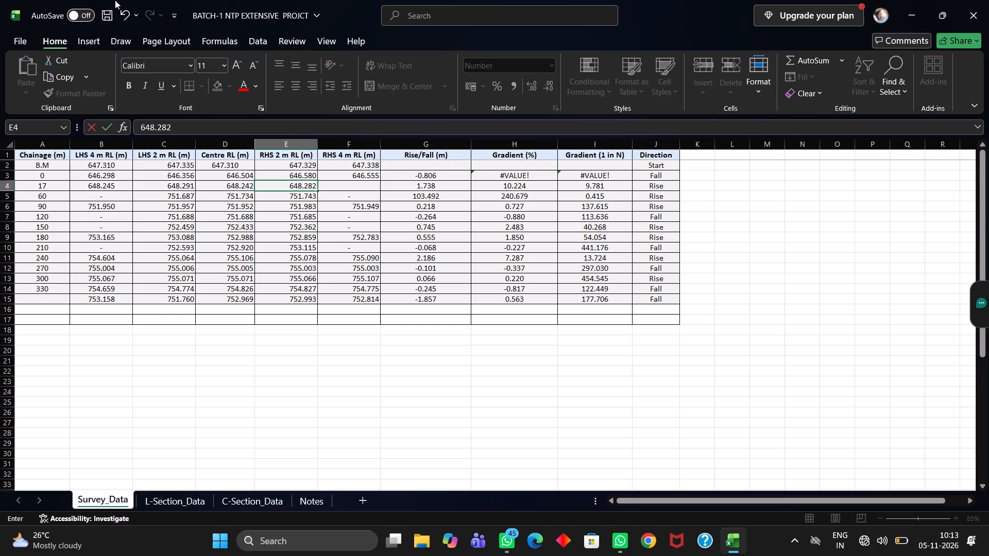
For chainage 17, enter 648.280 as the RHS 4 m RL.
{"action": "key", "text": "Right"}
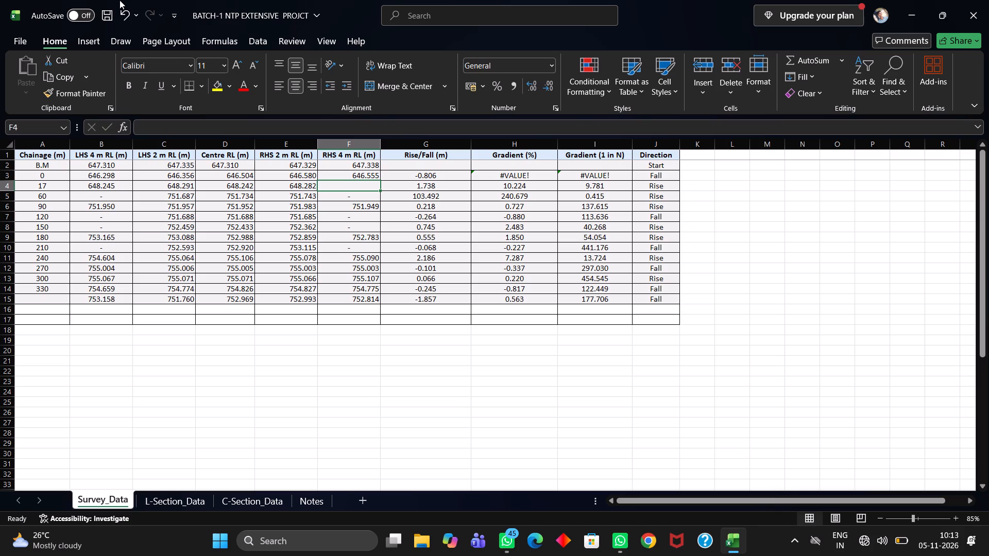
{"action": "type", "text": "64"}
{"action": "key", "text": "8"}
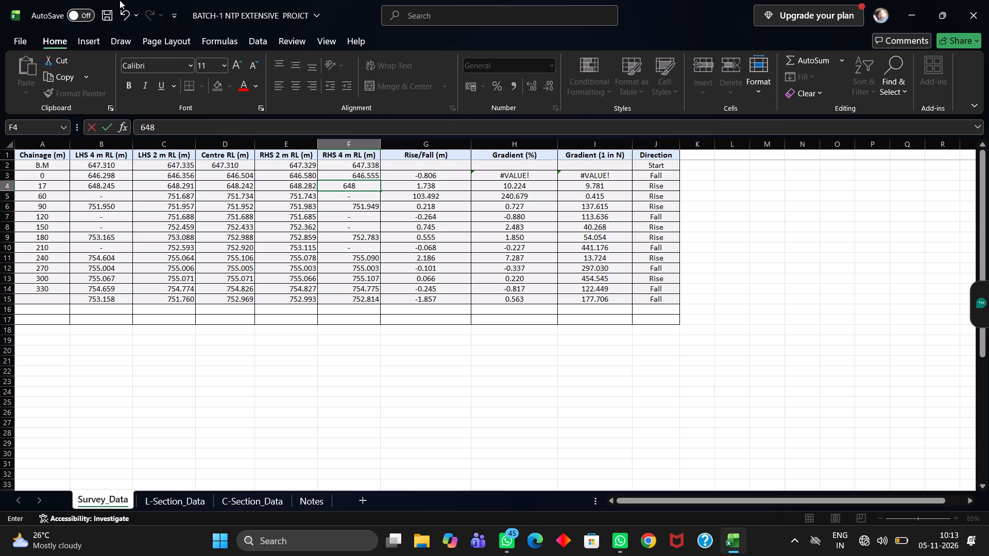
{"action": "key", "text": "period"}
{"action": "key", "text": "2"}
{"action": "key", "text": "8"}
{"action": "key", "text": "0"}
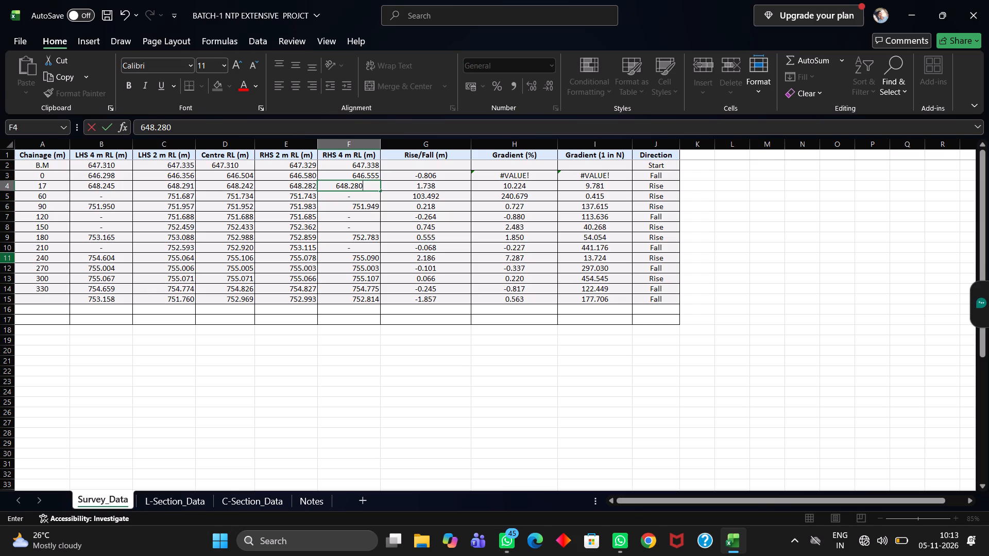
Change the chainage value in the row below chainage 17 to 30.
{"action": "triple_click", "coordinate": [47, 197]}
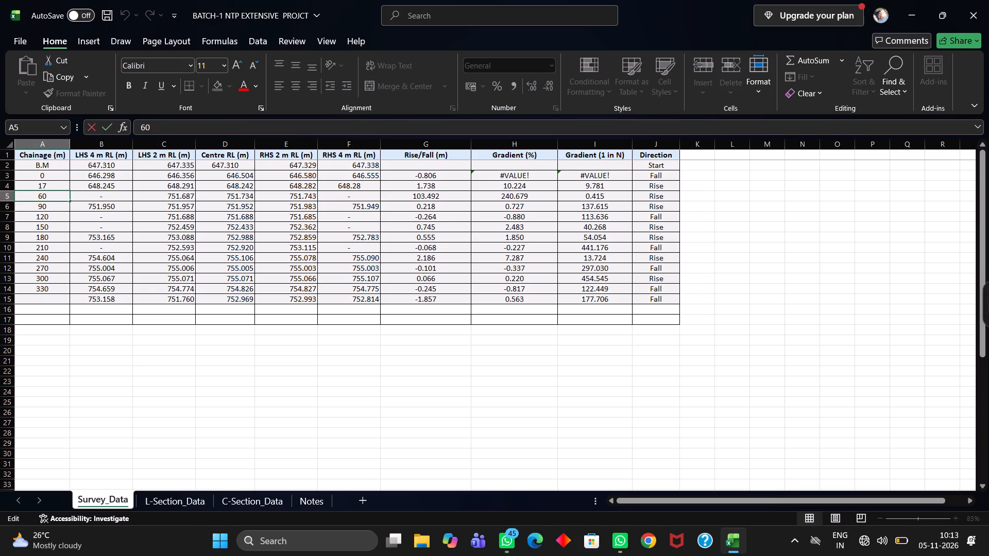
{"action": "key", "text": "BackSpace"}
{"action": "key", "text": "BackSpace"}
{"action": "key", "text": "3"}
{"action": "key", "text": "0"}
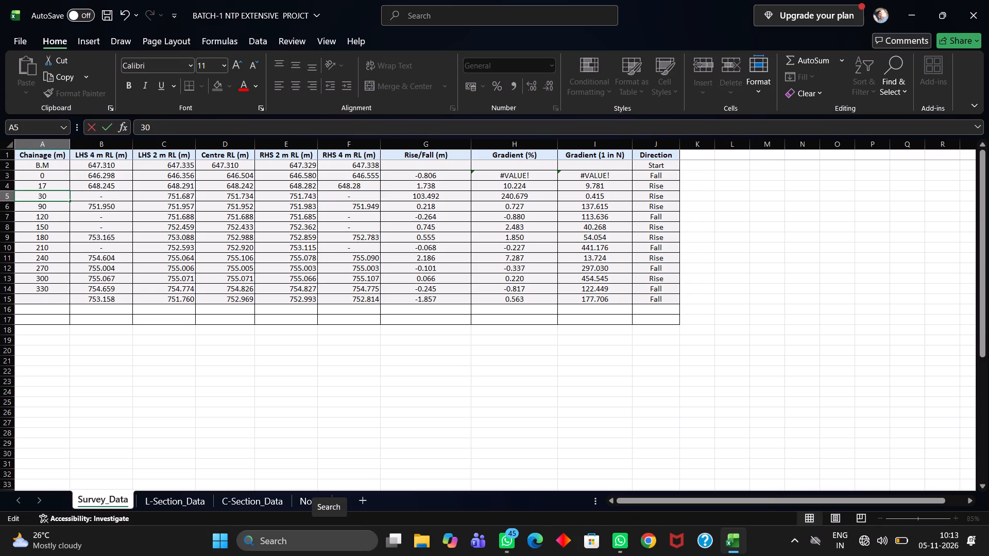
{"action": "key", "text": "Right"}
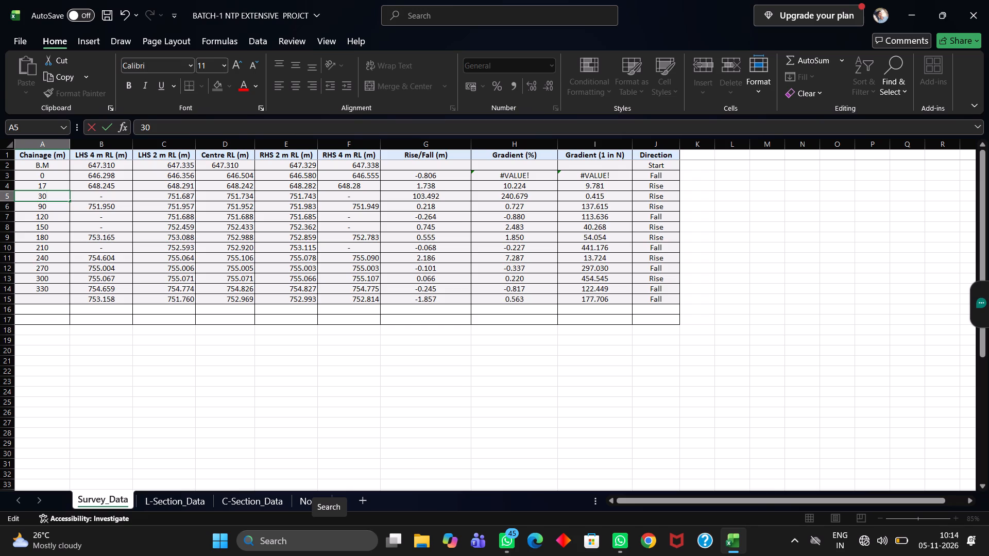
{"action": "key", "text": "BackSpace"}
{"action": "key", "text": "0"}
For chainage 30, set both the LHS 4 m RL and the LHS 2 m RL to 648.374.
{"action": "left_click", "coordinate": [117, 192]}
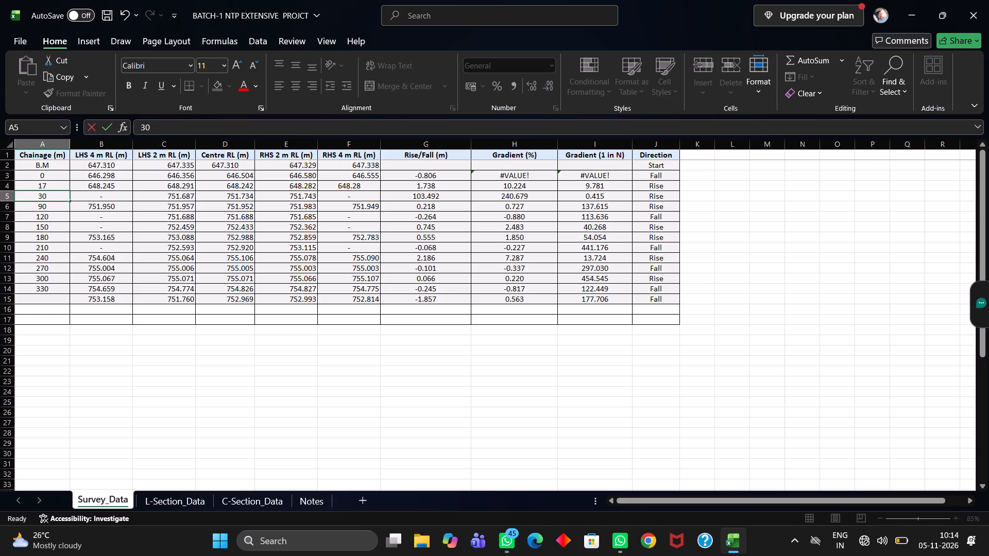
{"action": "key", "text": "BackSpace"}
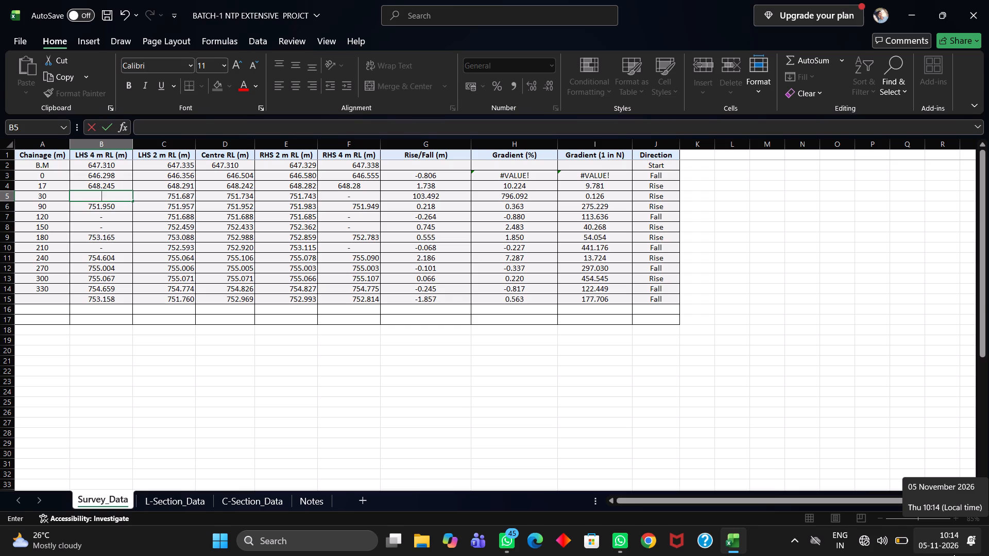
{"action": "type", "text": "648."}
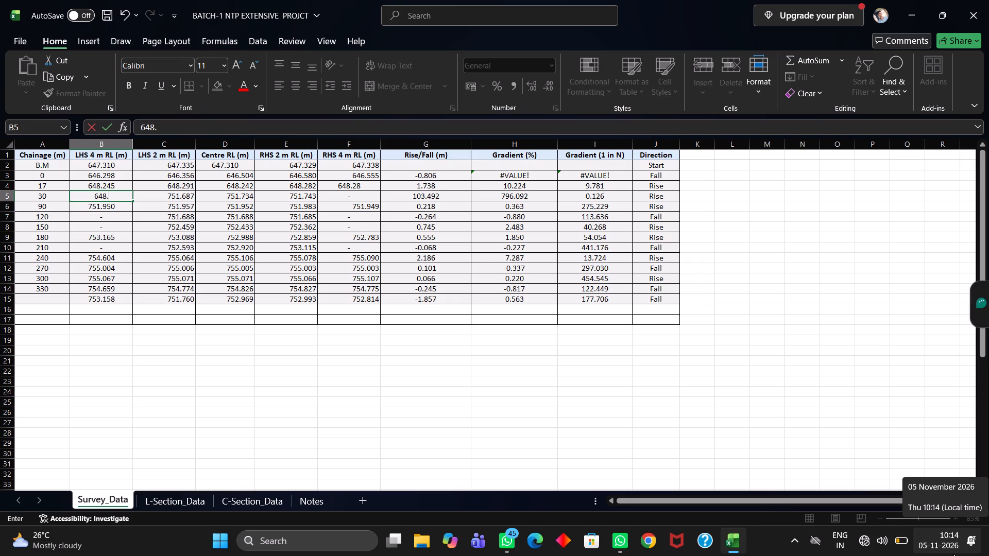
{"action": "key", "text": "3"}
{"action": "type", "text": "74"}
{"action": "key", "text": "Right"}
{"action": "key", "text": "BackSpace"}
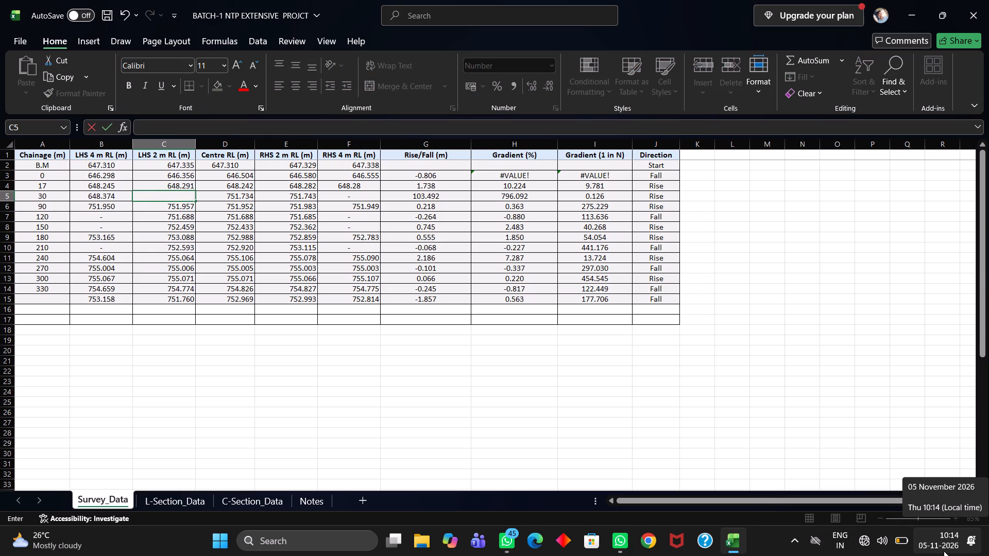
{"action": "type", "text": "648.3"}
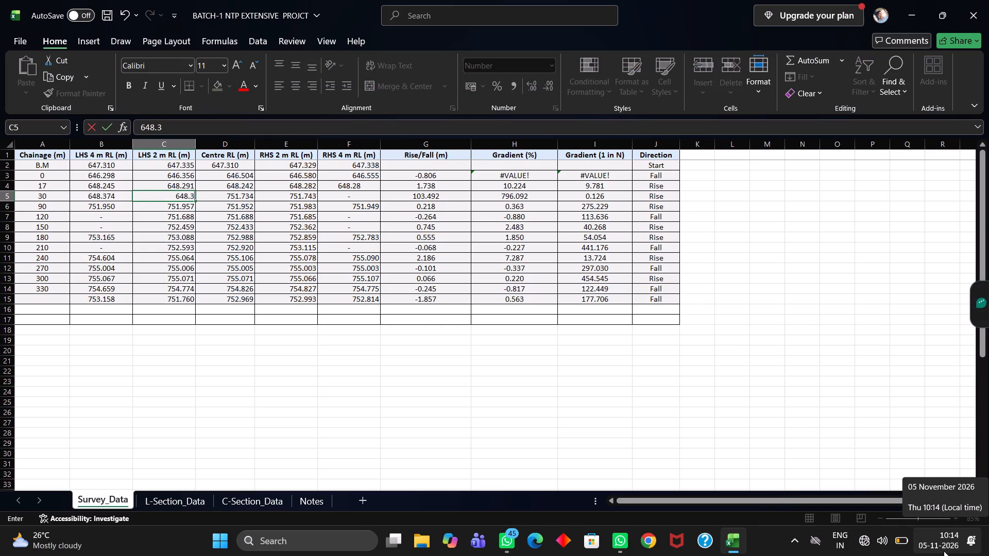
{"action": "type", "text": "74"}
Correct the LHS 2 m RL for chainage 30 to 648.378.
{"action": "key", "text": "Right"}
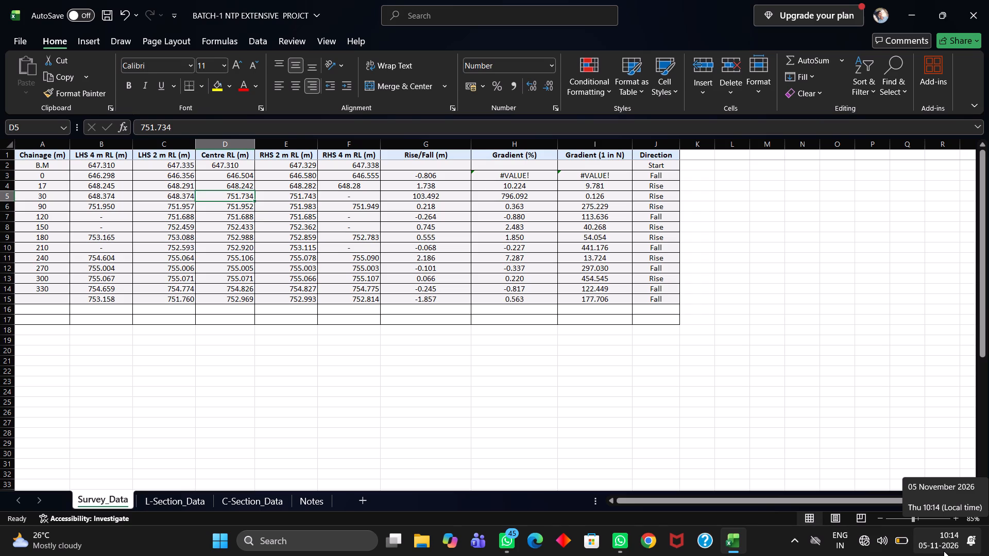
{"action": "key", "text": "Left"}
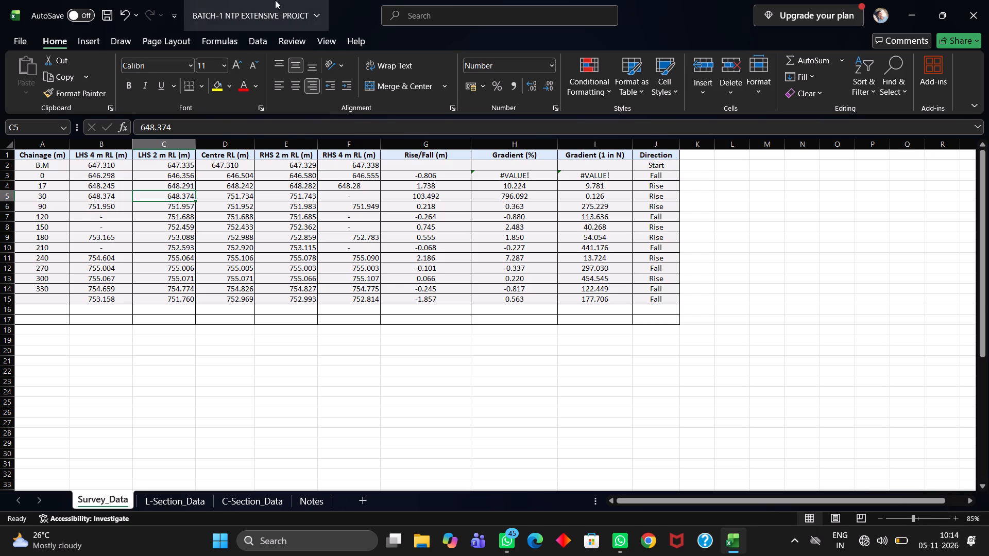
{"action": "left_click", "coordinate": [187, 196]}
{"action": "double_click", "coordinate": [191, 196]}
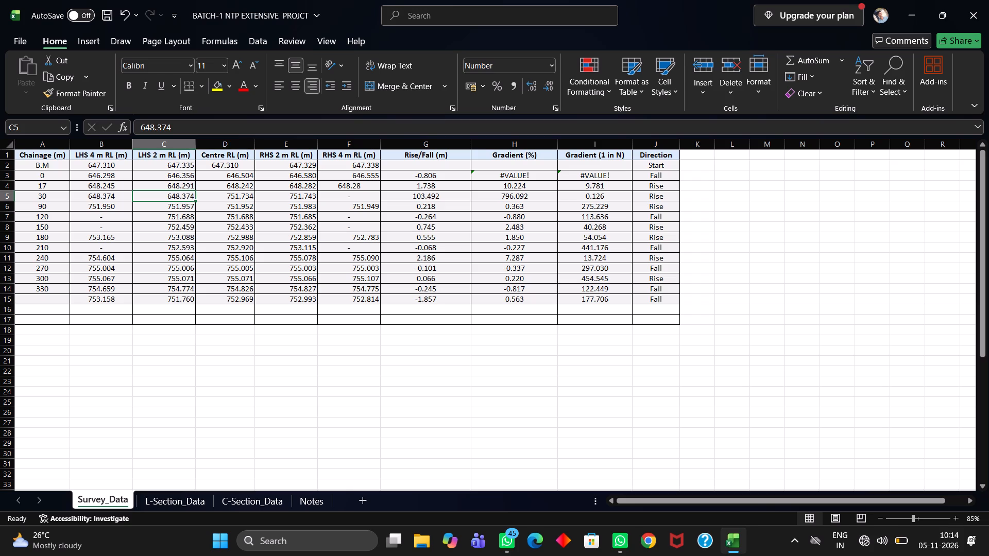
{"action": "key", "text": "BackSpace"}
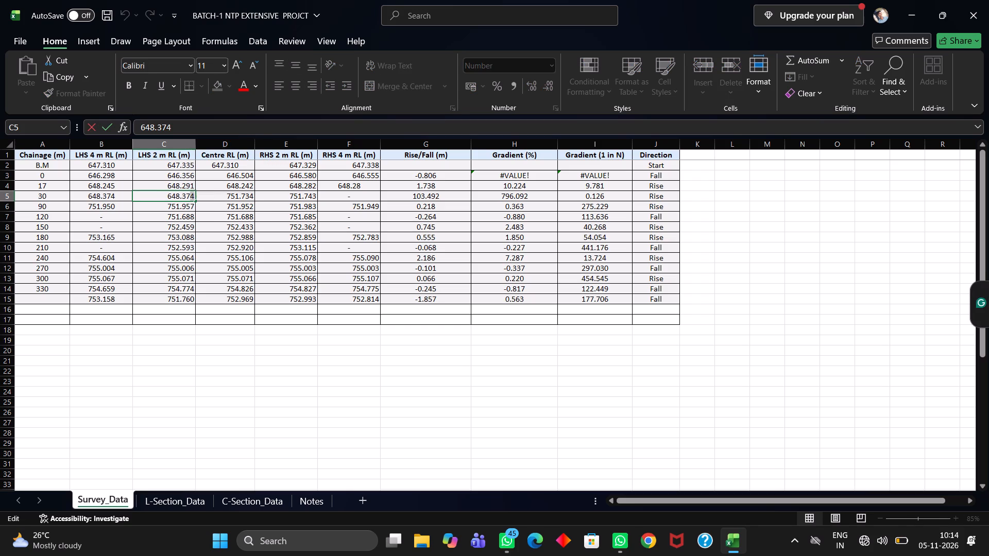
{"action": "key", "text": "8"}
Clear the Centre RL value for chainage 30, leaving the cell blank.
{"action": "key", "text": "Right"}
{"action": "left_click", "coordinate": [222, 196]}
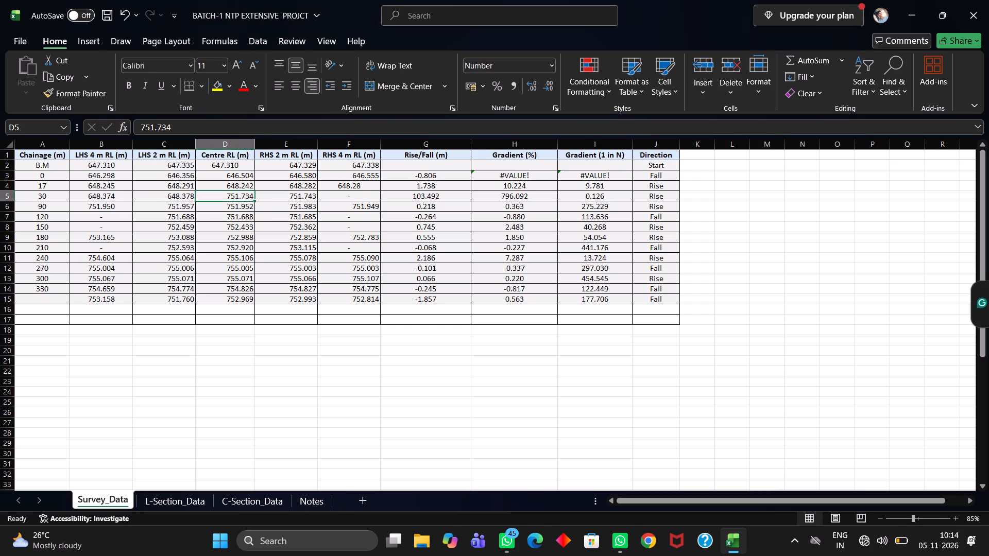
{"action": "key", "text": "BackSpace"}
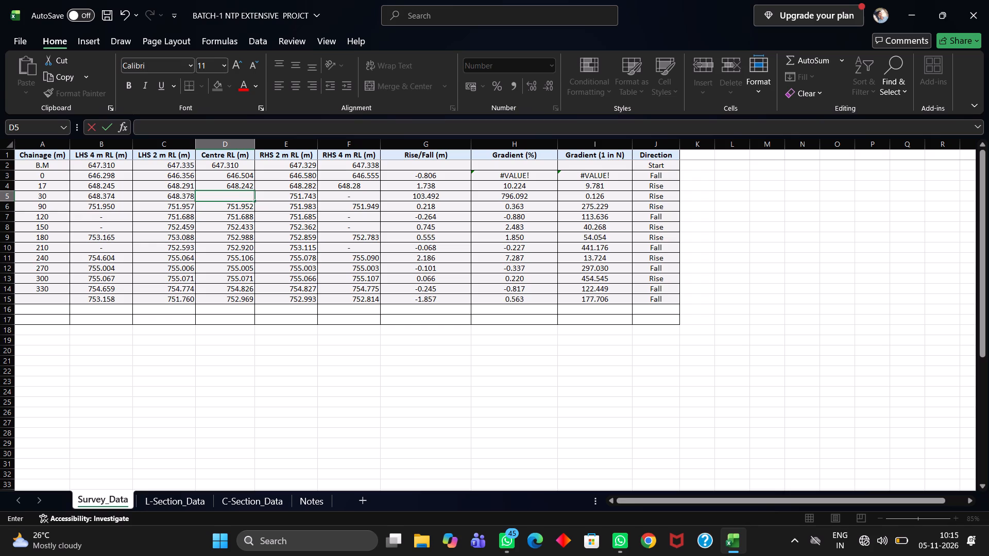
{"action": "key", "text": "3"}
{"action": "key", "text": "BackSpace"}
{"action": "key", "text": "6"}
{"action": "key", "text": "4"}
{"action": "key", "text": "4"}
{"action": "key", "text": "8"}
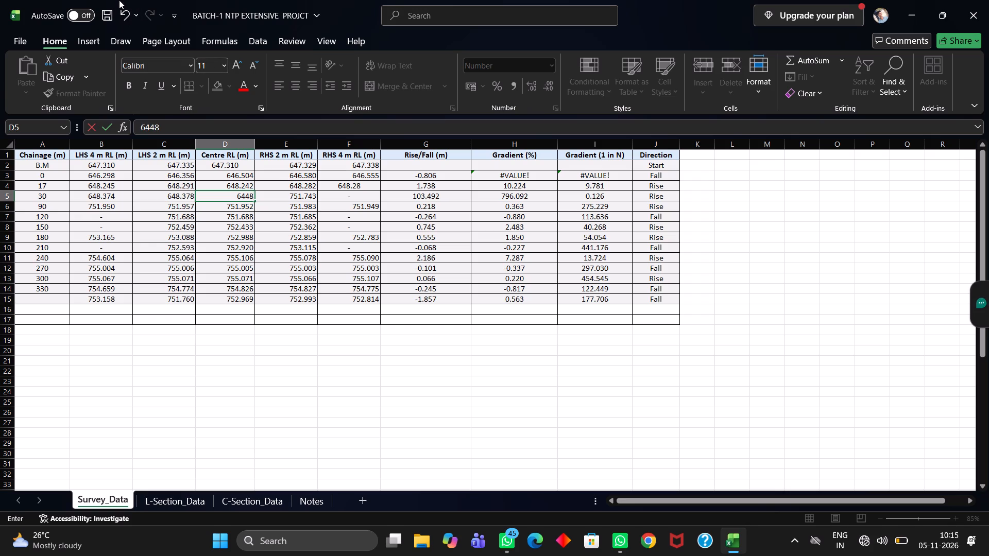
{"action": "key", "text": "BackSpace"}
{"action": "key", "text": "BackSpace"}
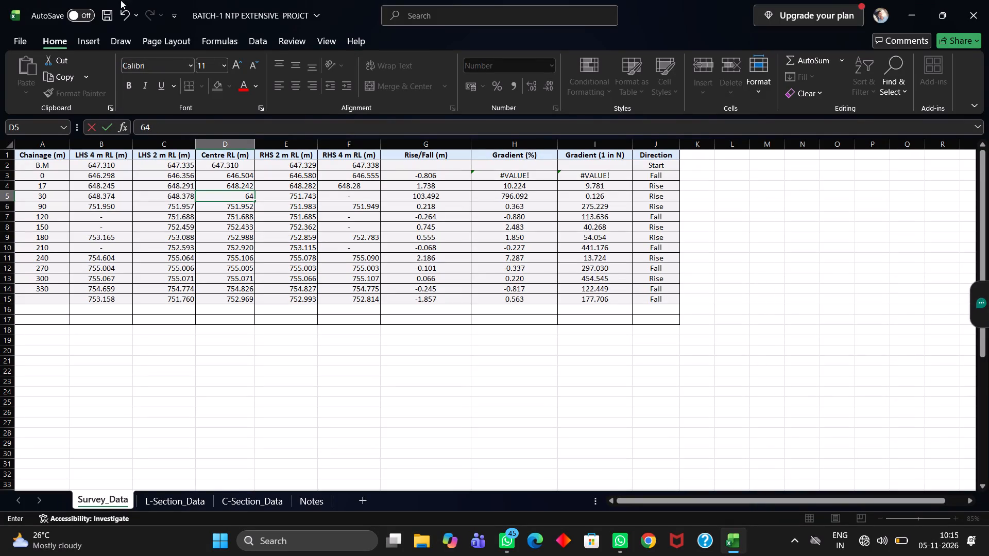
{"action": "key", "text": "8"}
{"action": "key", "text": "period"}
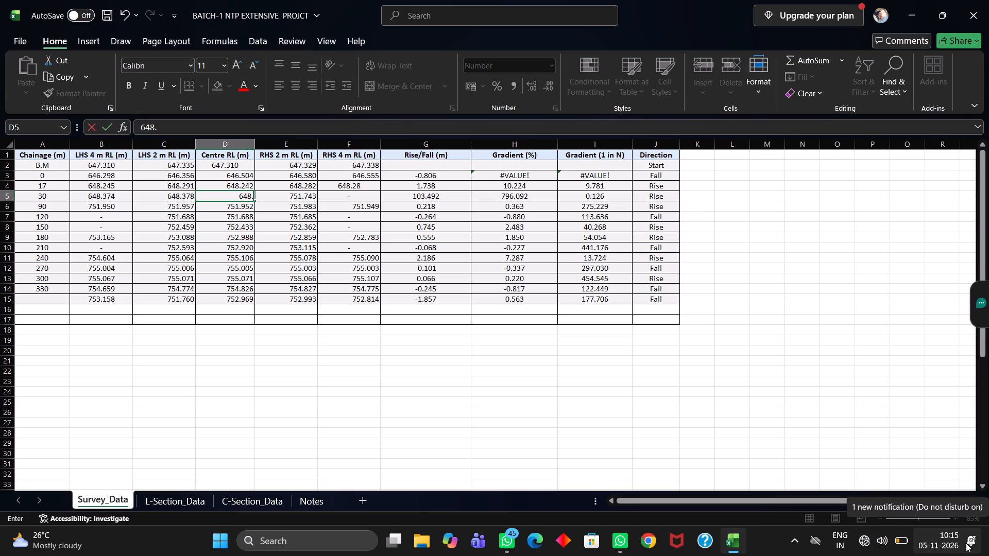
{"action": "key", "text": "BackSpace"}
{"action": "key", "text": "BackSpace"}
{"action": "key", "text": "BackSpace"}
{"action": "key", "text": "BackSpace"}
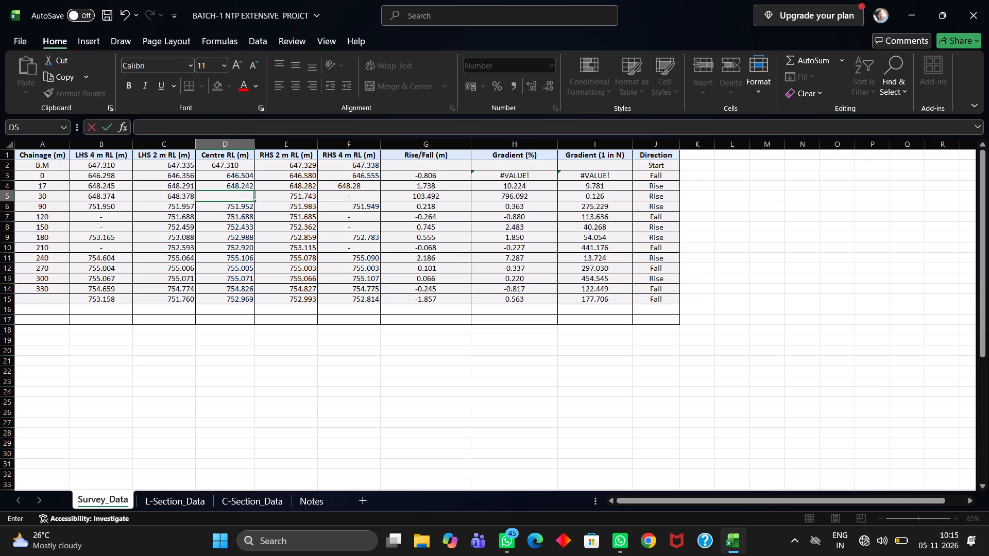
{"action": "left_click_drag", "start_coordinate": [316, 217], "coordinate": [316, 206]}
Replace the RHS 2 m RL for chainage 30 with 648.377.
{"action": "double_click", "coordinate": [308, 196]}
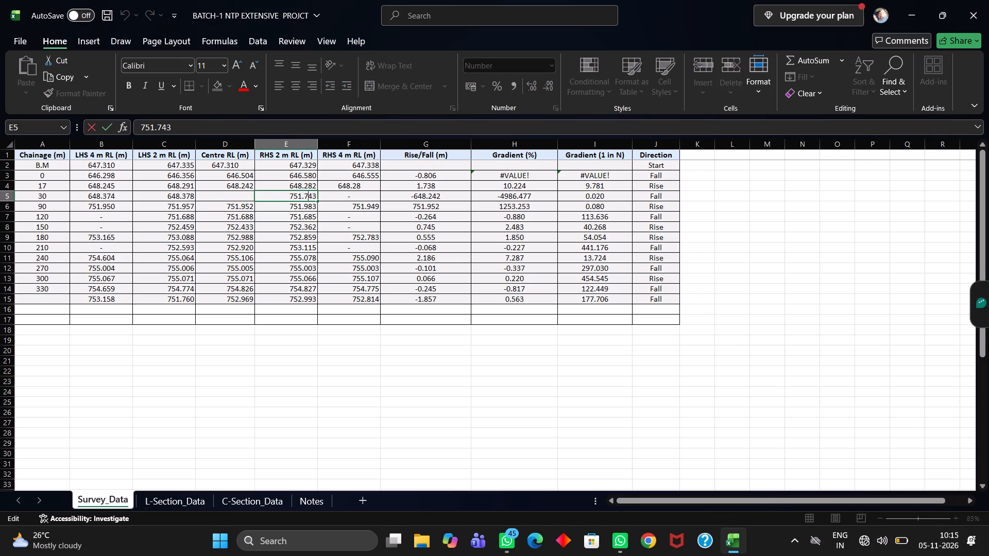
{"action": "key", "text": "BackSpace"}
{"action": "key", "text": "BackSpace"}
{"action": "key", "text": "BackSpace"}
{"action": "key", "text": "BackSpace"}
{"action": "key", "text": "BackSpace"}
{"action": "key", "text": "Right"}
{"action": "key", "text": "Right"}
{"action": "key", "text": "BackSpace"}
{"action": "key", "text": "BackSpace"}
{"action": "key", "text": "BackSpace"}
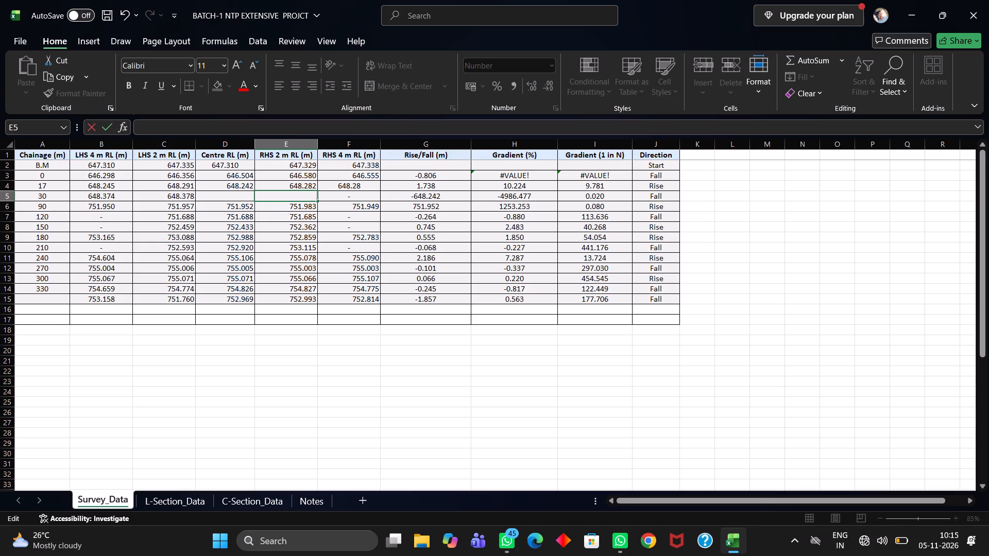
{"action": "type", "text": "648"}
{"action": "type", "text": ".377"}
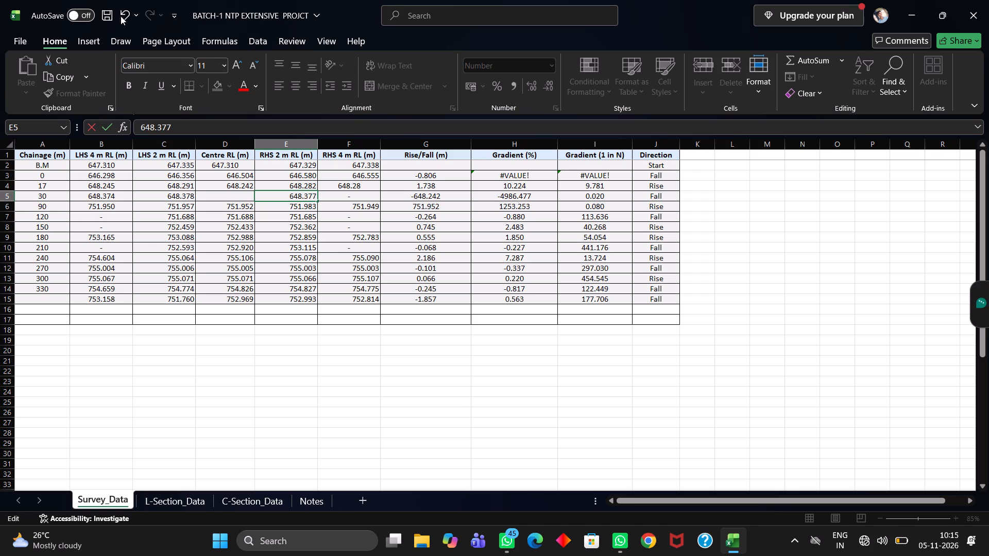
{"action": "key", "text": "Right"}
{"action": "key", "text": "Right"}
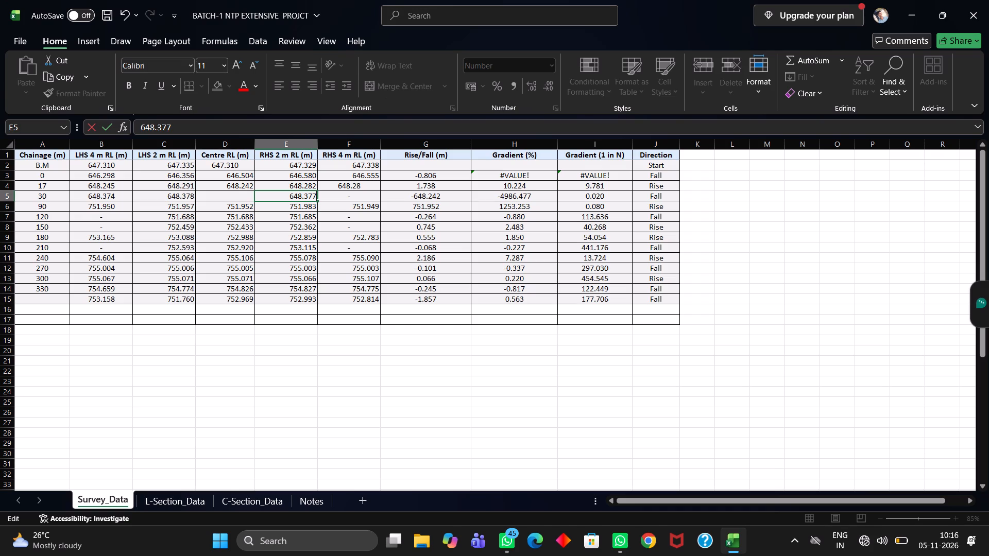
Enter 648.453 as the RHS 4 m RL for chainage 30.
{"action": "left_click", "coordinate": [351, 194]}
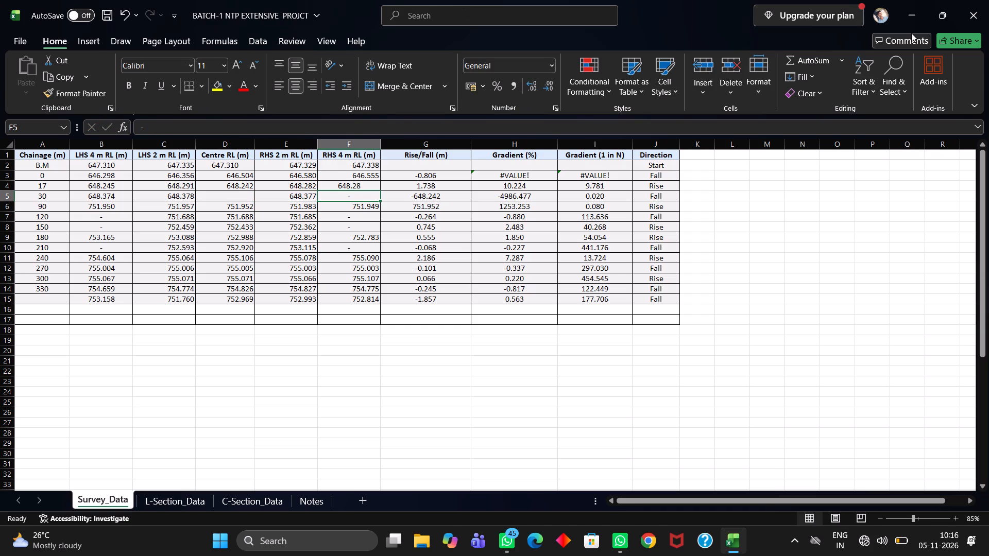
{"action": "key", "text": "6"}
{"action": "key", "text": "4"}
{"action": "key", "text": "8"}
{"action": "key", "text": "period"}
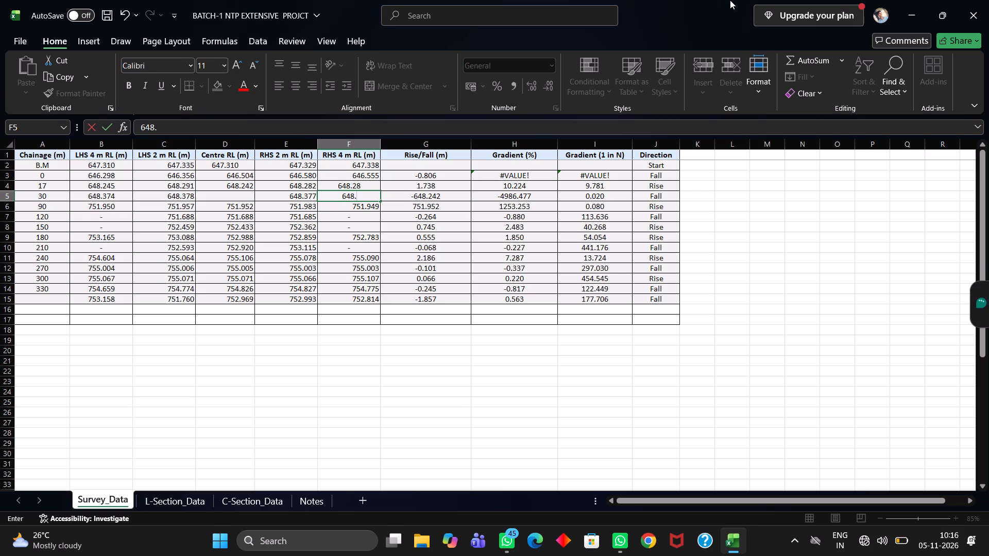
{"action": "key", "text": "3"}
{"action": "key", "text": "7"}
{"action": "key", "text": "7"}
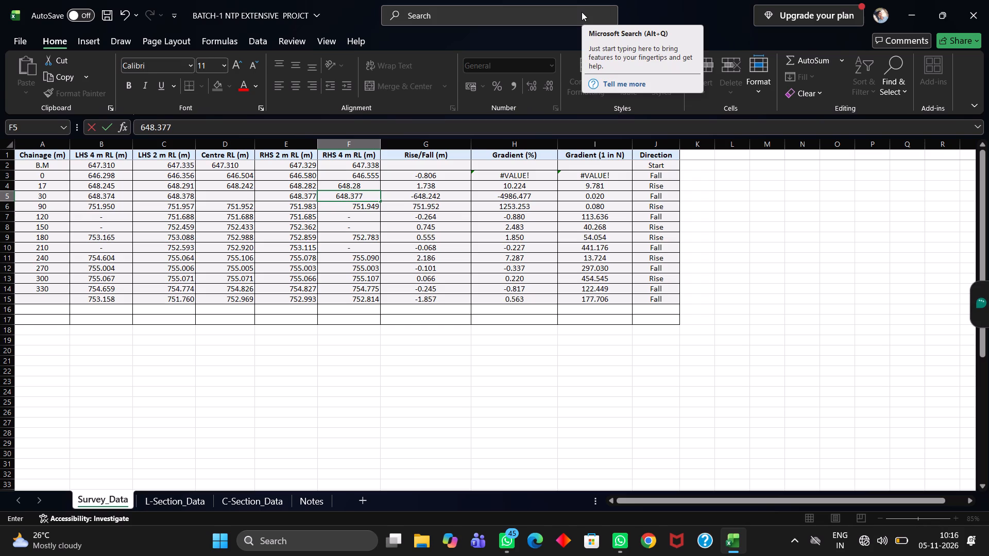
{"action": "key", "text": "BackSpace"}
{"action": "key", "text": "BackSpace"}
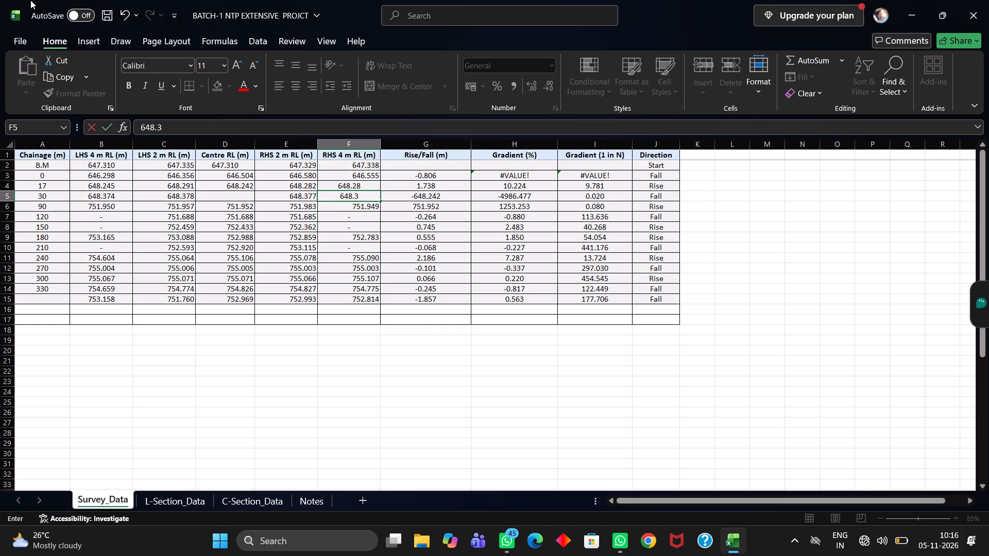
{"action": "key", "text": "BackSpace"}
{"action": "key", "text": "4"}
{"action": "key", "text": "5"}
{"action": "key", "text": "3"}
{"action": "left_click", "coordinate": [868, 169]}
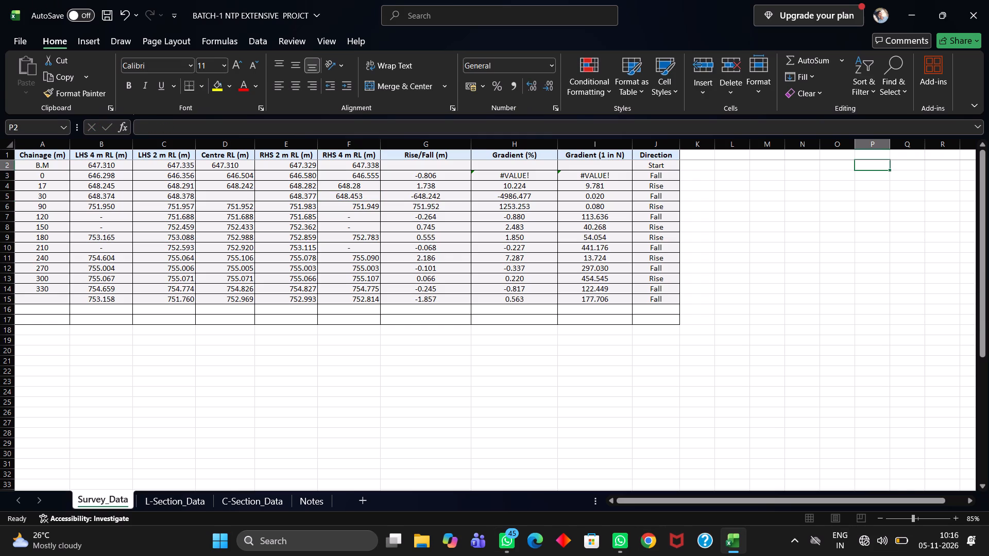
Change the chainage value in the row below chainage 30 to 60.
{"action": "left_click", "coordinate": [308, 234]}
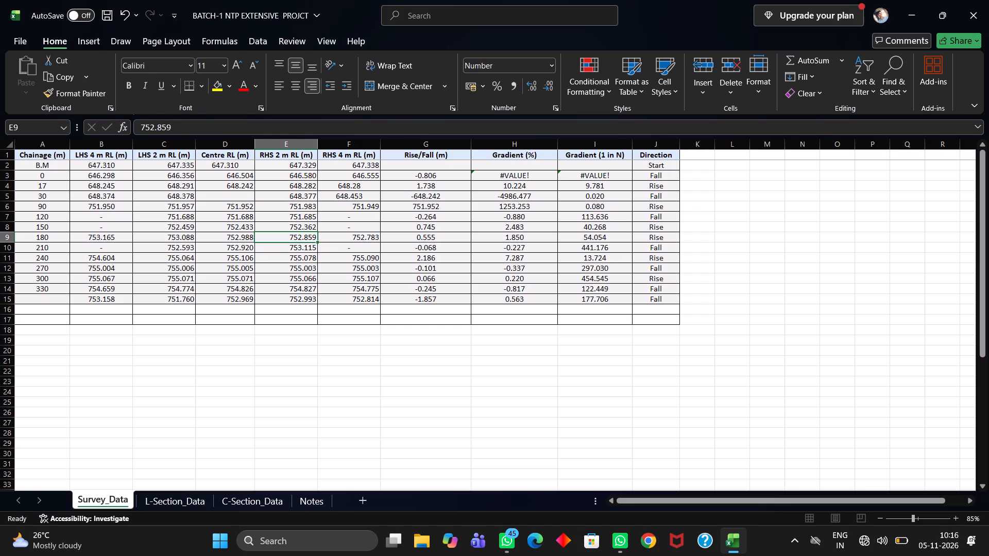
{"action": "left_click", "coordinate": [106, 219]}
{"action": "left_click", "coordinate": [104, 211]}
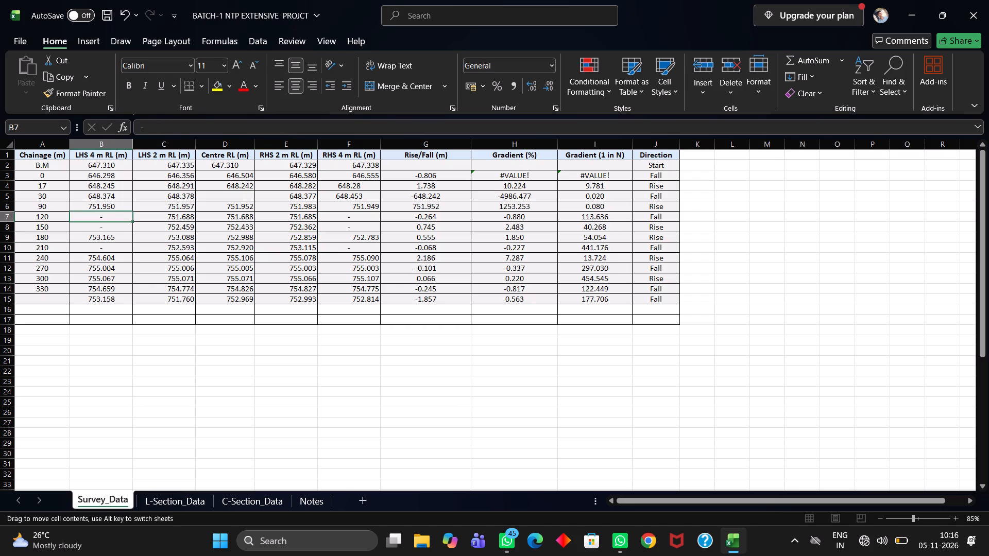
{"action": "left_click", "coordinate": [53, 206]}
{"action": "type", "text": "60"}
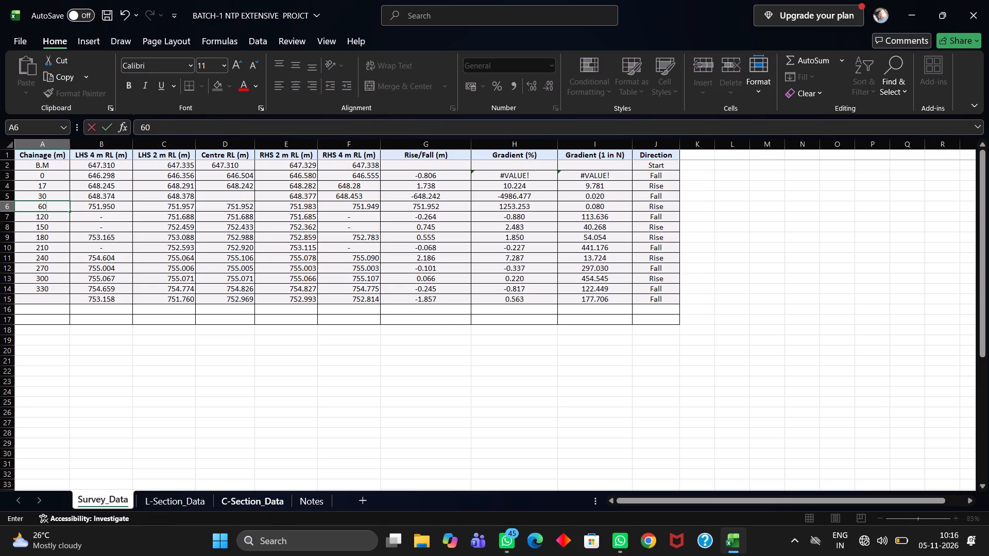
{"action": "key", "text": "Right"}
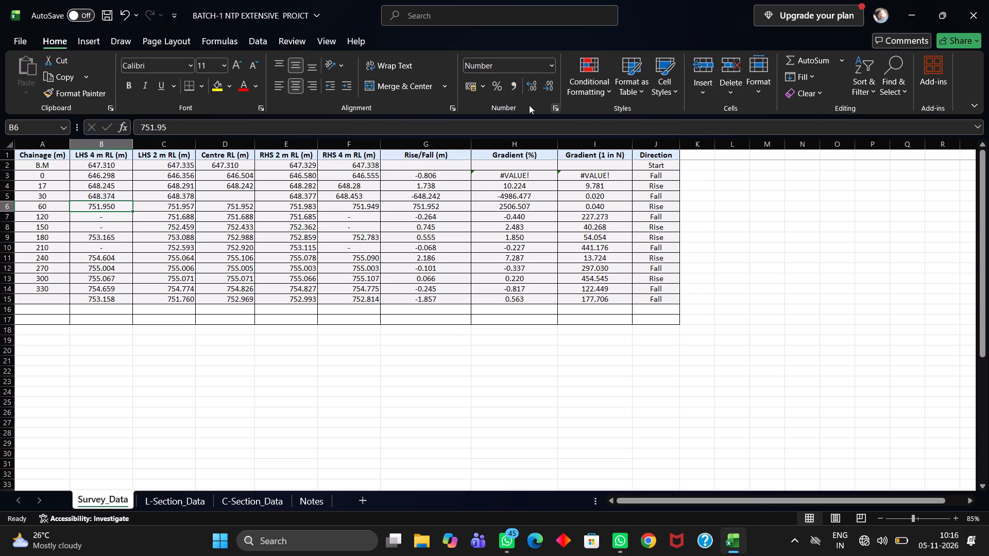
Change the chainage value in the row below chainage 60 to 73.
{"action": "left_click", "coordinate": [60, 220]}
{"action": "double_click", "coordinate": [60, 217]}
{"action": "double_click", "coordinate": [65, 218]}
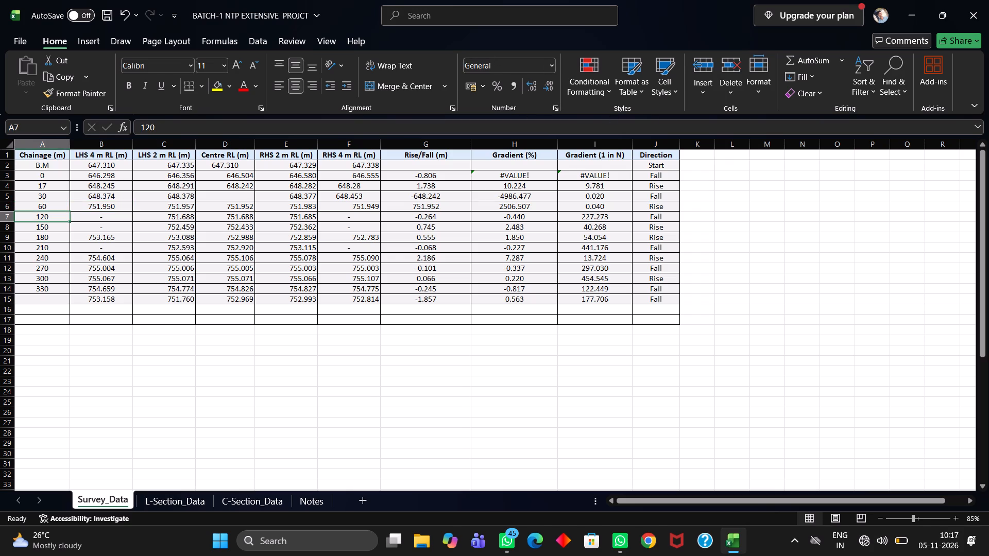
{"action": "double_click", "coordinate": [59, 219]}
{"action": "double_click", "coordinate": [58, 219]}
{"action": "key", "text": "BackSpace"}
{"action": "key", "text": "BackSpace"}
{"action": "key", "text": "BackSpace"}
{"action": "key", "text": "BackSpace"}
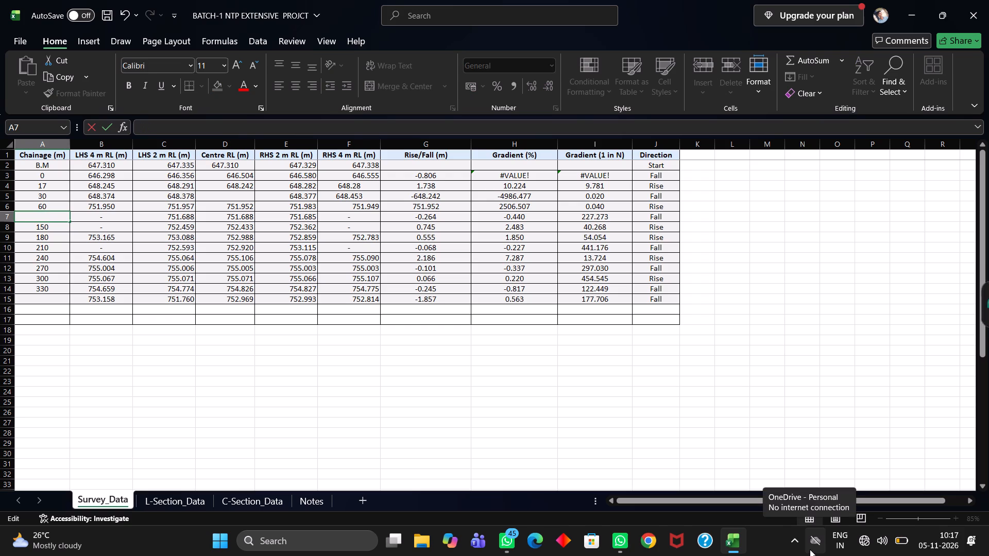
{"action": "type", "text": "73"}
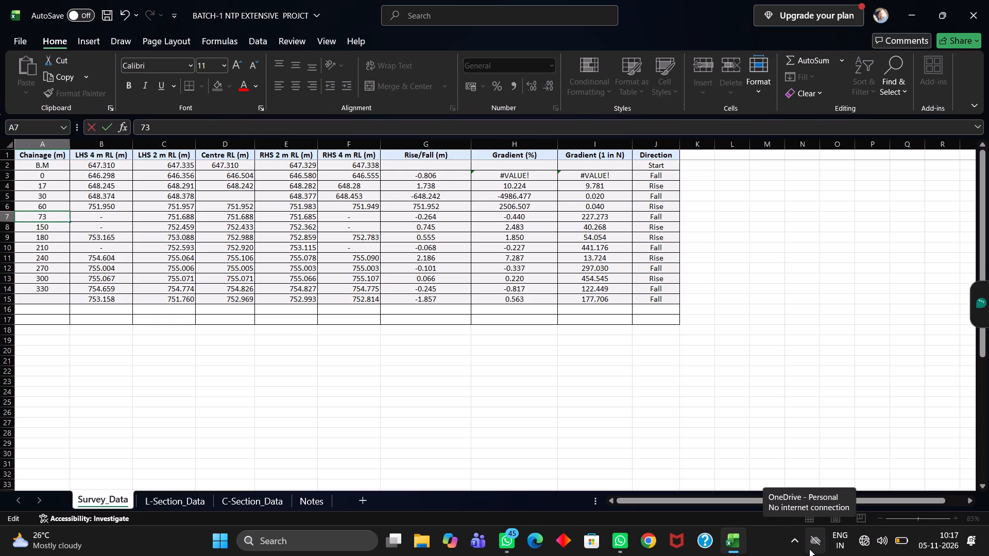
{"action": "key", "text": "Right"}
{"action": "key", "text": "Right"}
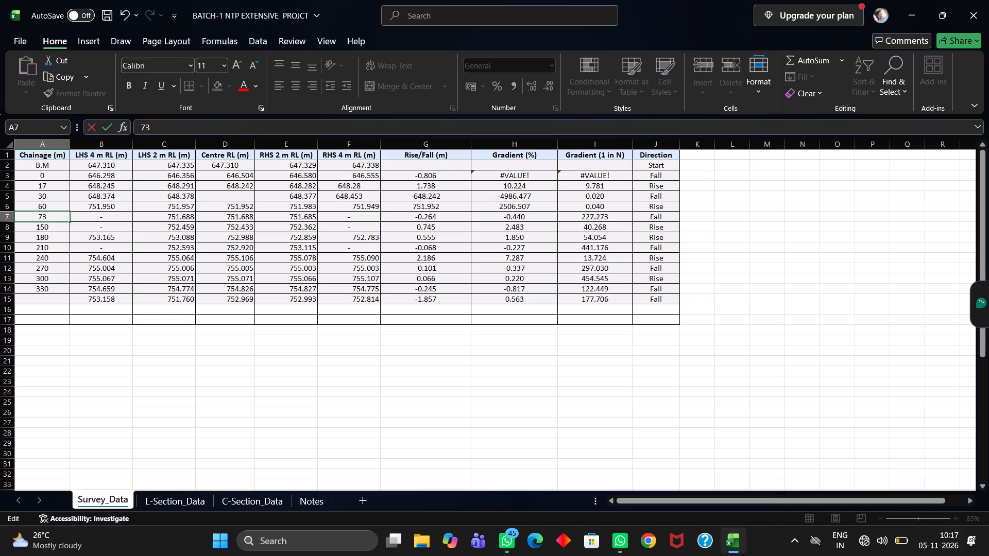
For chainage 73, enter 649.864 as the LHS 4 m RL.
{"action": "left_click", "coordinate": [104, 221]}
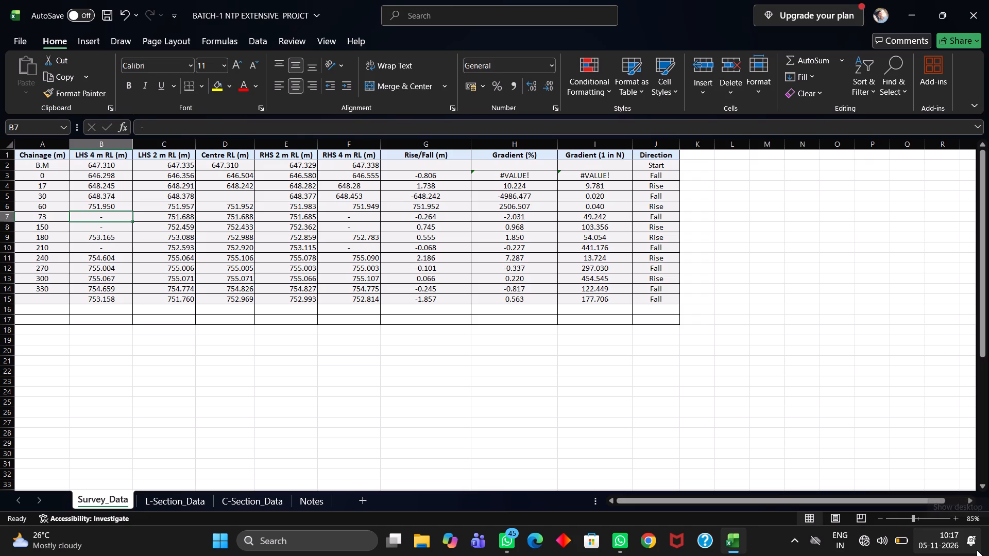
{"action": "type", "text": "649"}
{"action": "key", "text": "period"}
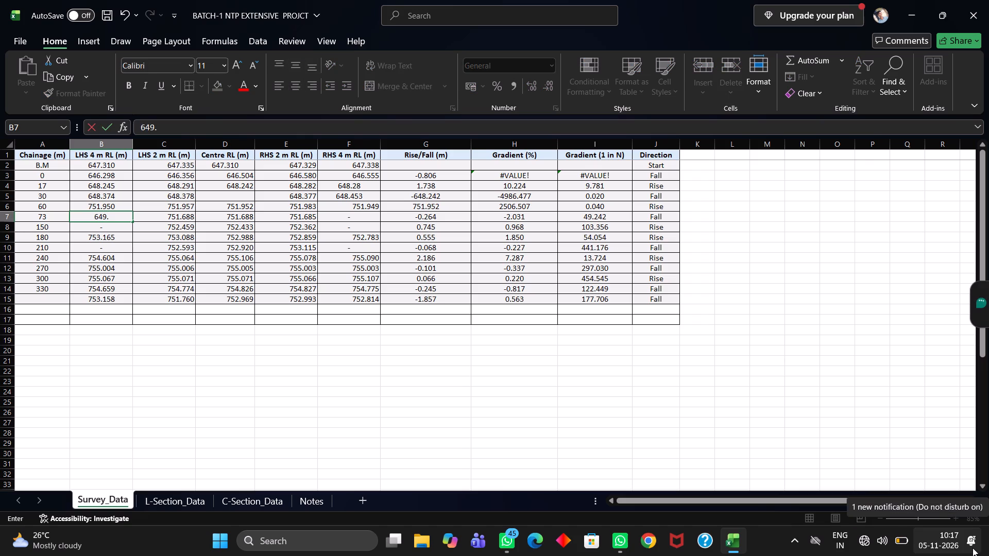
{"action": "type", "text": "864"}
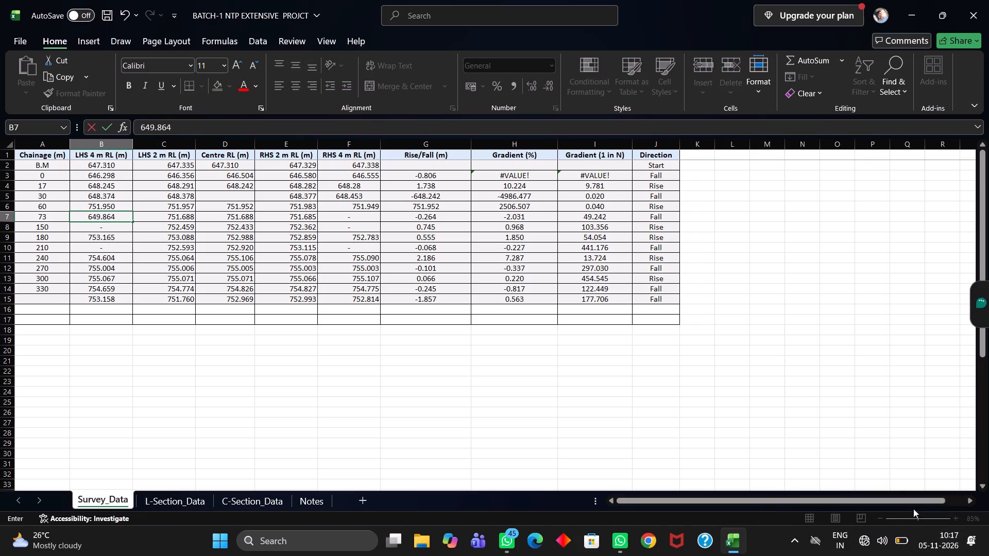
{"action": "key", "text": "Right"}
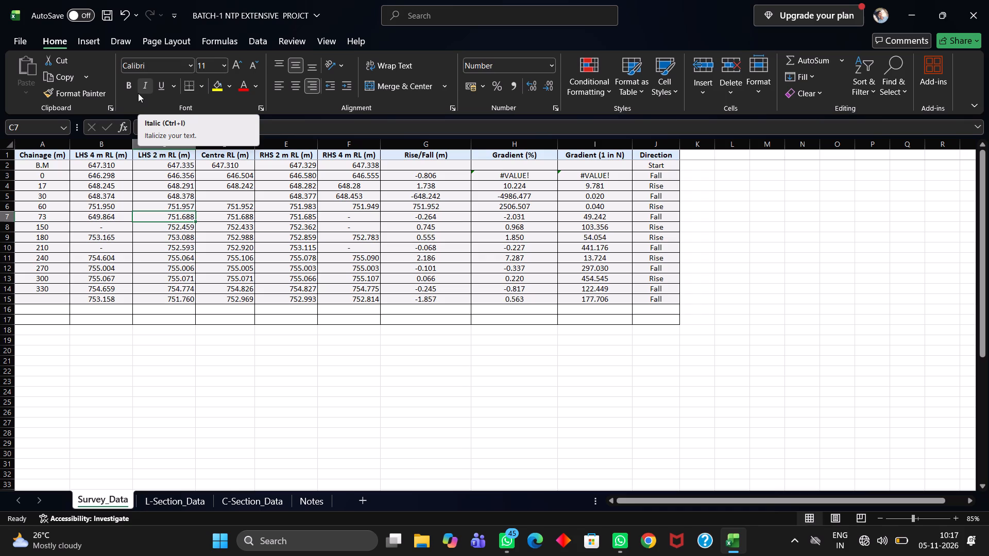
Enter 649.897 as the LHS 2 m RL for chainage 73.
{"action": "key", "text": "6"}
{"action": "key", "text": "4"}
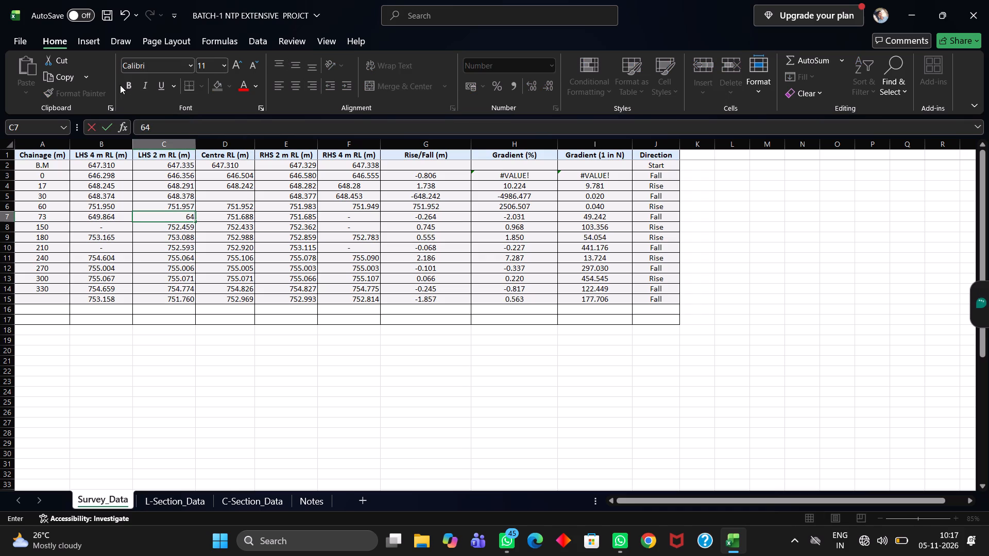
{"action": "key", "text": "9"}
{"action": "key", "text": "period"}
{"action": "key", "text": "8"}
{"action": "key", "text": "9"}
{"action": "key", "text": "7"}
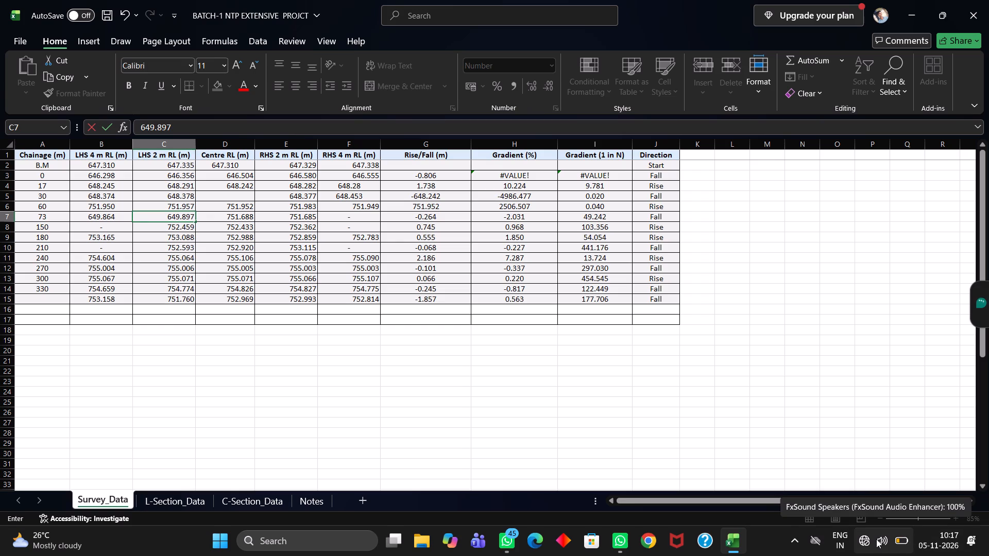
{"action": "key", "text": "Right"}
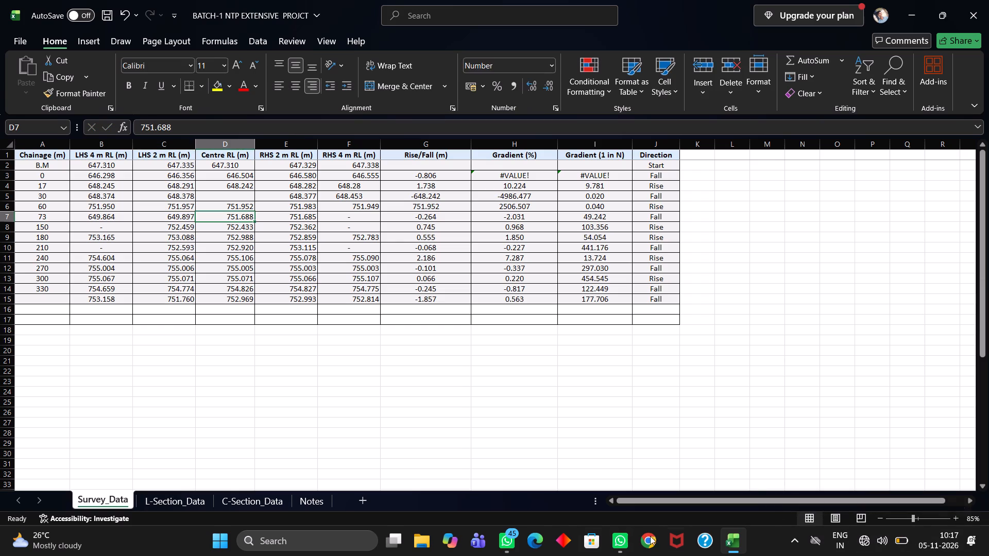
Clear all LHS, centre and RHS RLs from the chainage 150 row down to the last filled row.
{"action": "left_click_drag", "start_coordinate": [87, 227], "coordinate": [368, 298]}
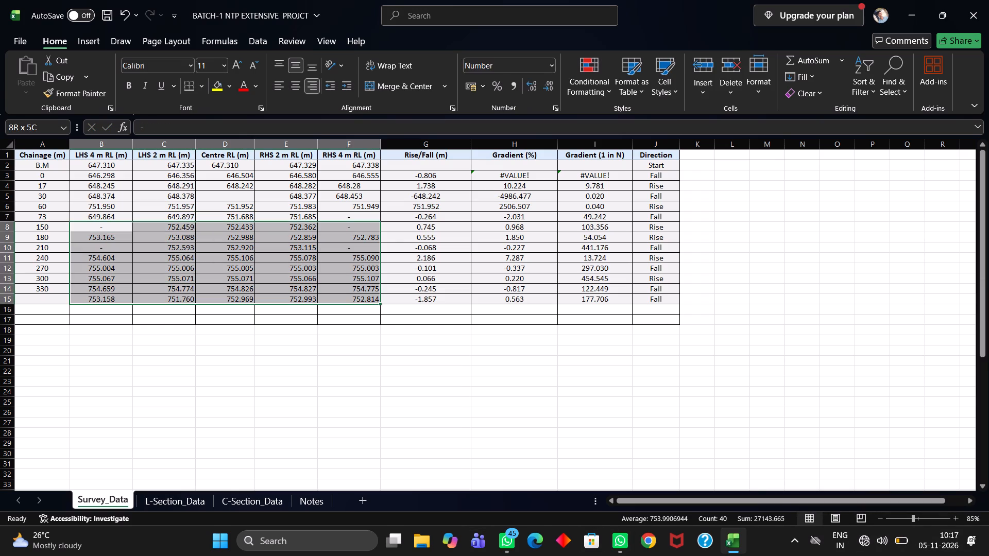
{"action": "left_click_drag", "start_coordinate": [368, 298], "coordinate": [373, 299]}
{"action": "left_click_drag", "start_coordinate": [373, 299], "coordinate": [378, 297]}
{"action": "key", "text": "Delete"}
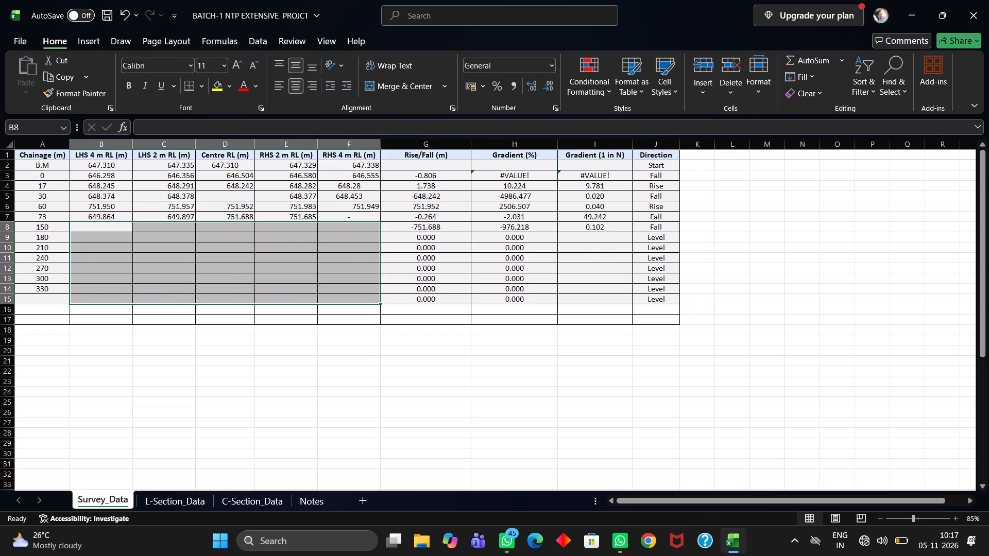
{"action": "left_click", "coordinate": [75, 232]}
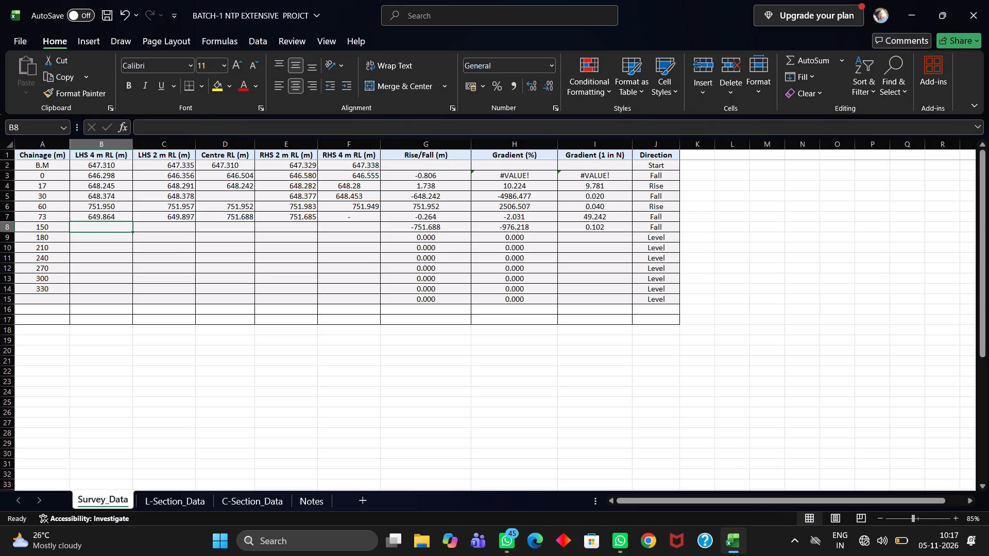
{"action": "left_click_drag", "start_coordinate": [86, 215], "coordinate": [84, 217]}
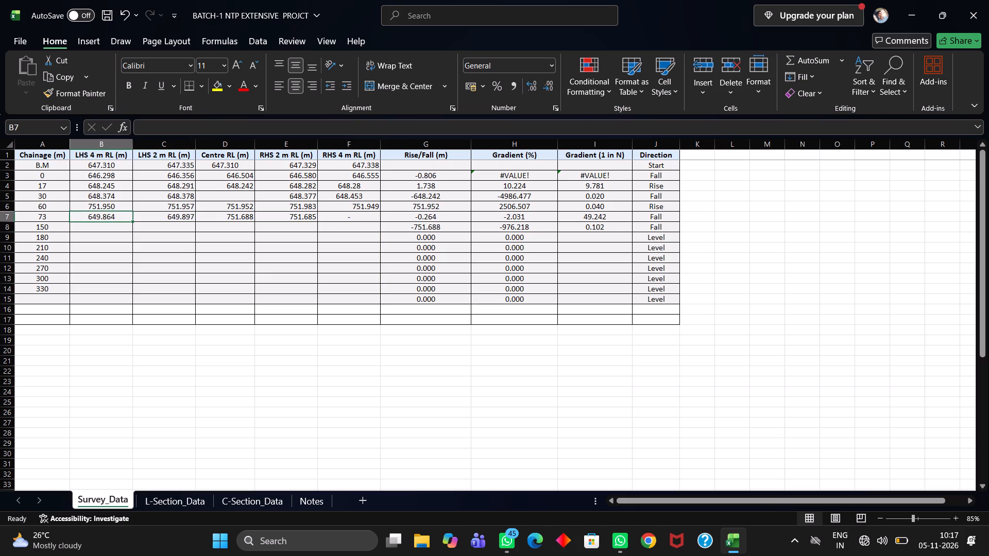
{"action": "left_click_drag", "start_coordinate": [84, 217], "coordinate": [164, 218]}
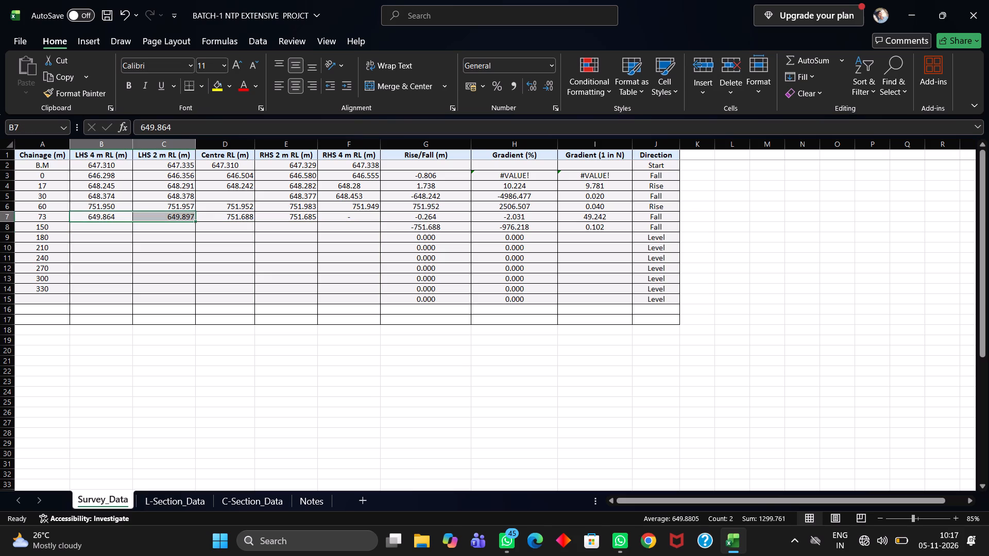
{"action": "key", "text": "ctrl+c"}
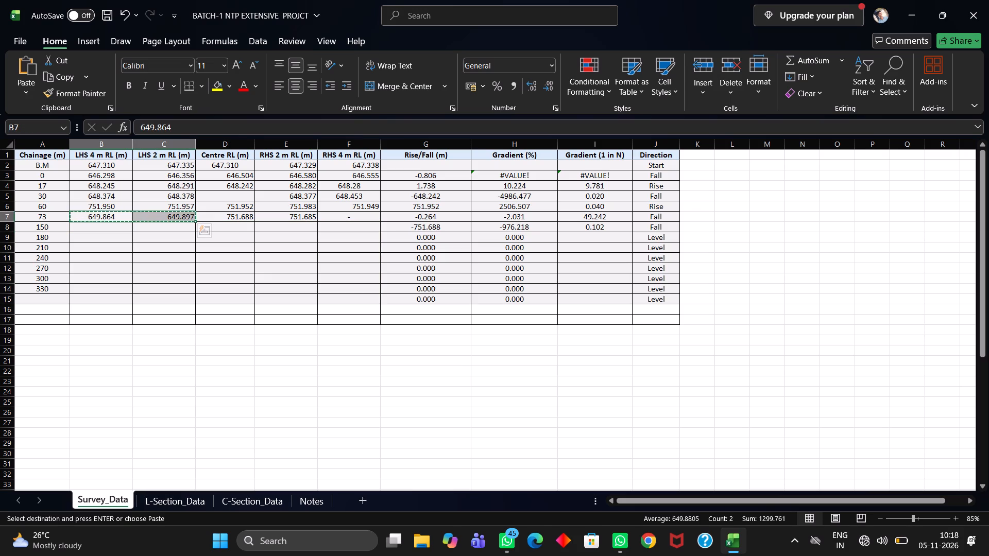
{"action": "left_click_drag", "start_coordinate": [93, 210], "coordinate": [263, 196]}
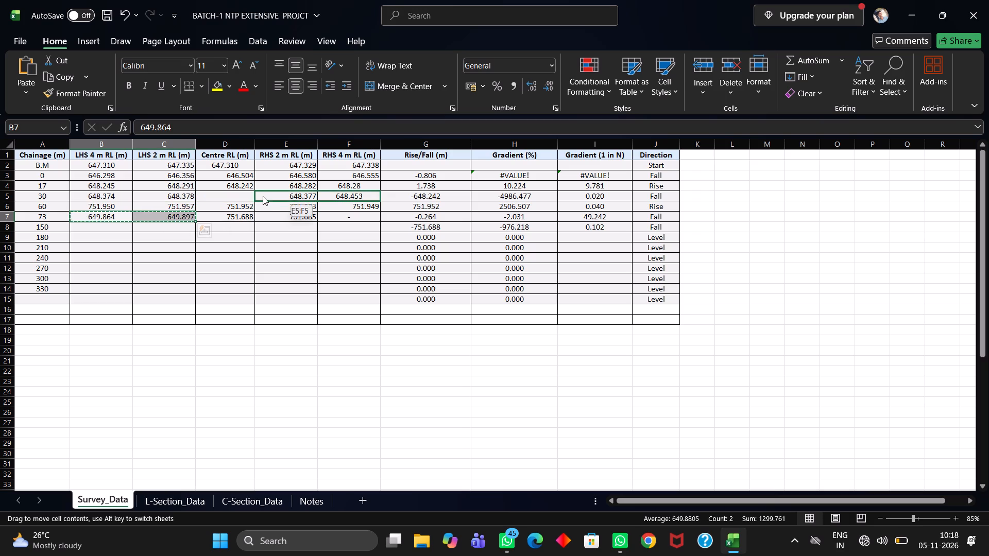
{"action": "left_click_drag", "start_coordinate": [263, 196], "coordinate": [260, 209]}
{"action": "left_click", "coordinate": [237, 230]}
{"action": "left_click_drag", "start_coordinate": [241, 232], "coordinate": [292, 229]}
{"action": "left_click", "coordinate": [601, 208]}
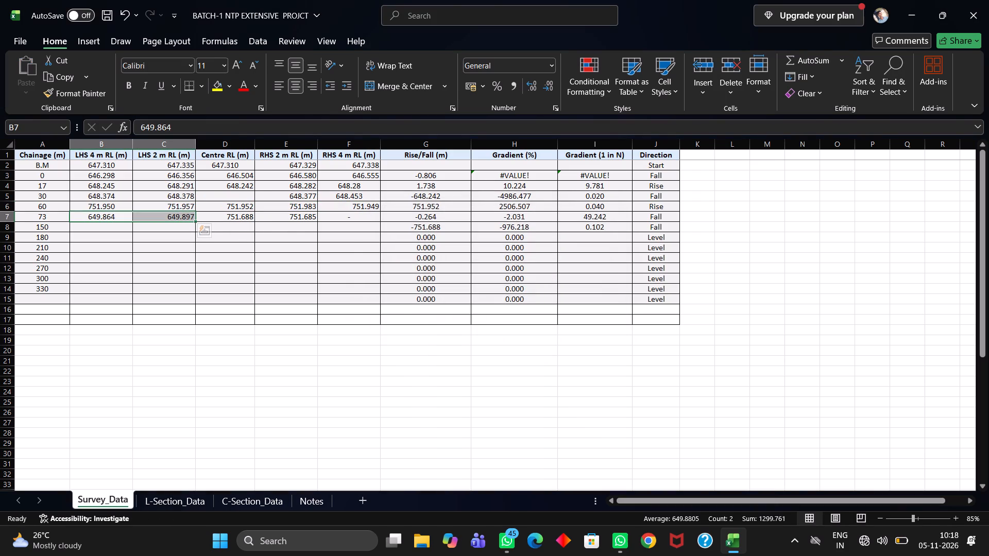
Clear all LHS, centre and RHS RLs in the chainage 60 and 73 rows.
{"action": "left_click_drag", "start_coordinate": [98, 207], "coordinate": [283, 206]}
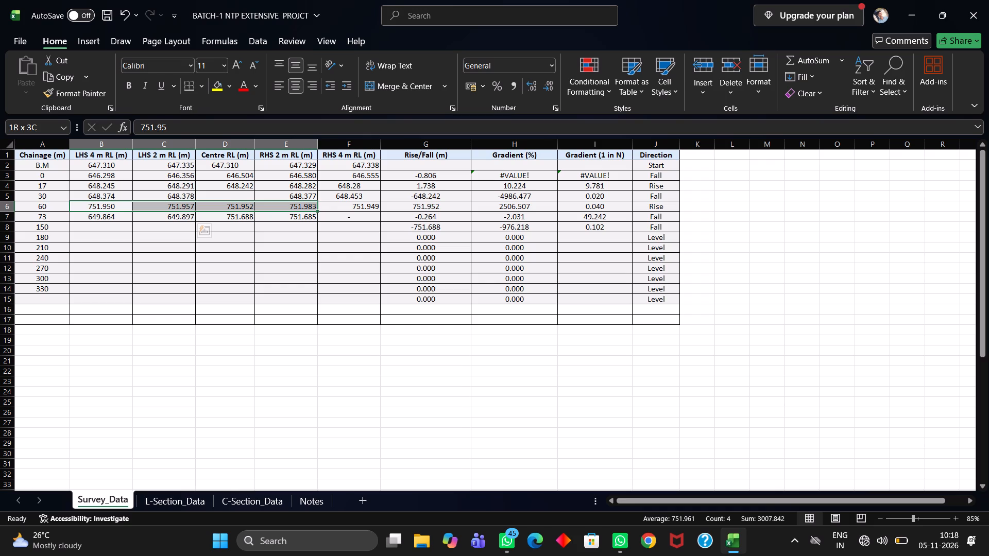
{"action": "left_click_drag", "start_coordinate": [283, 206], "coordinate": [349, 218]}
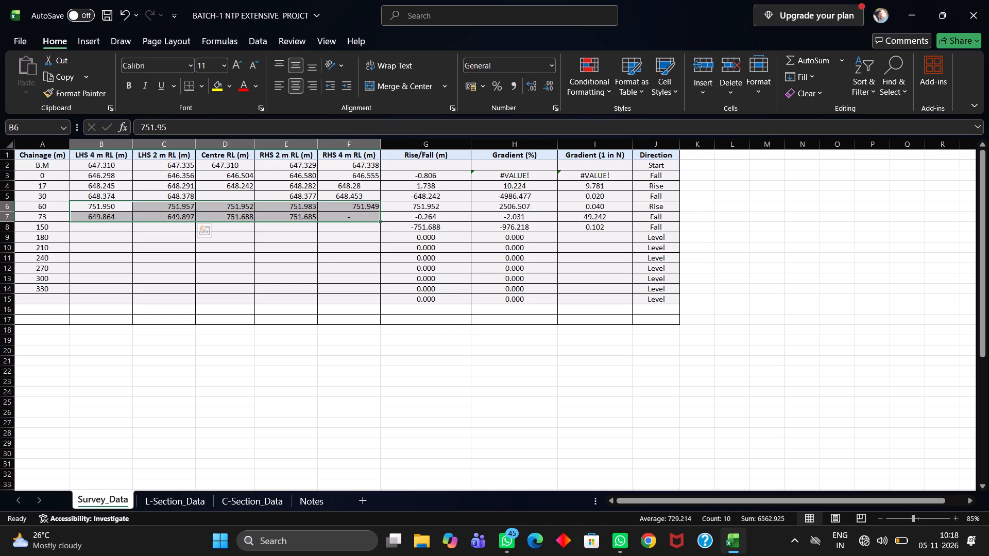
{"action": "key", "text": "Delete"}
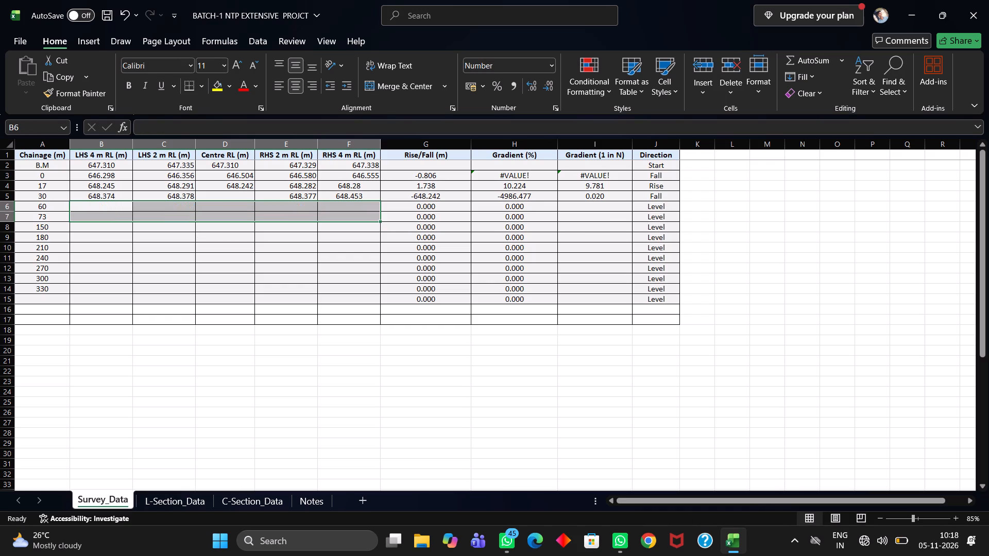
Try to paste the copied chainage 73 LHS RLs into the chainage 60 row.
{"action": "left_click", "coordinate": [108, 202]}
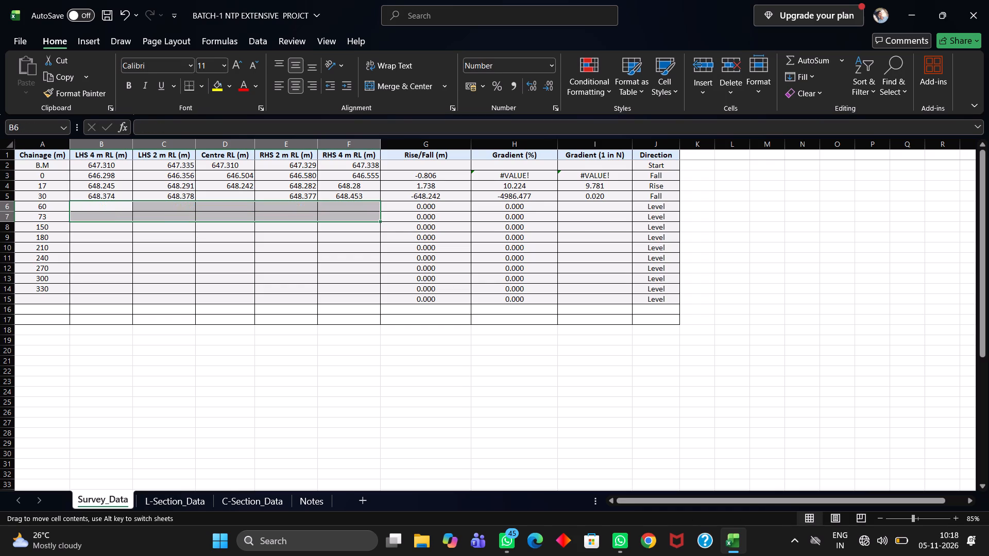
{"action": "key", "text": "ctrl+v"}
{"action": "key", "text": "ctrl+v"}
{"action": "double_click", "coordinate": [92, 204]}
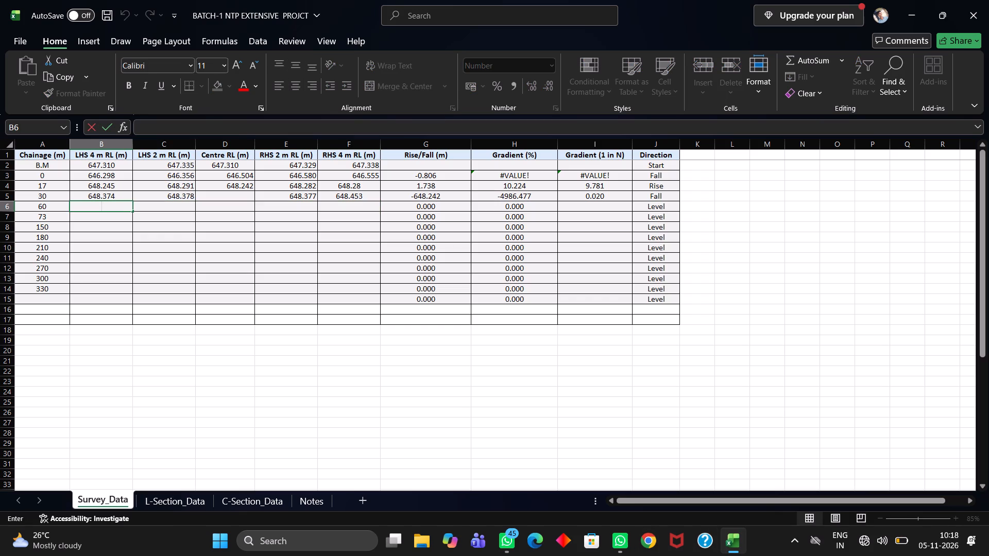
Change the chainage value in the row below chainage 30 to 43.
{"action": "left_click", "coordinate": [57, 212]}
{"action": "left_click", "coordinate": [58, 207]}
{"action": "double_click", "coordinate": [59, 208]}
{"action": "left_click", "coordinate": [62, 208]}
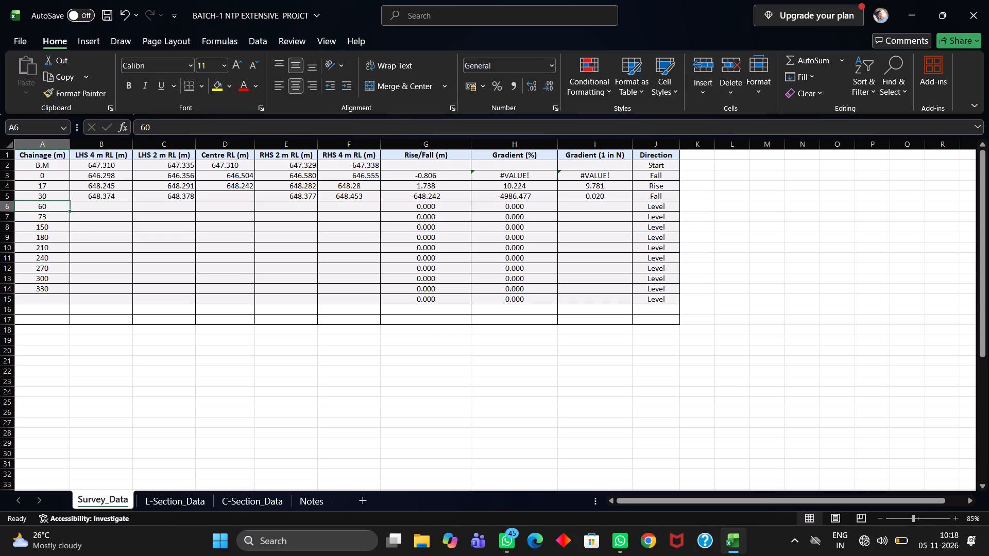
{"action": "double_click", "coordinate": [61, 207]}
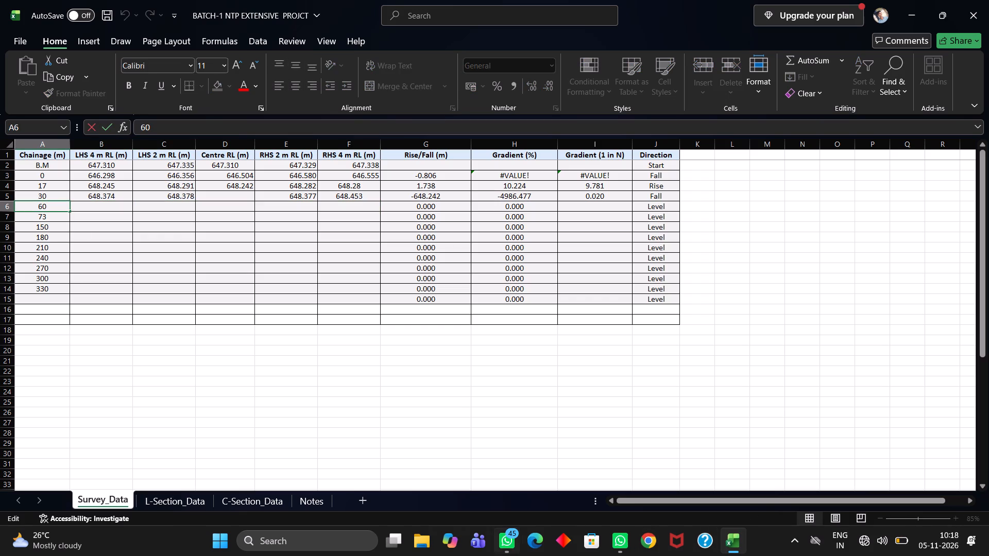
{"action": "key", "text": "BackSpace"}
{"action": "key", "text": "BackSpace"}
{"action": "key", "text": "BackSpace"}
{"action": "type", "text": "33"}
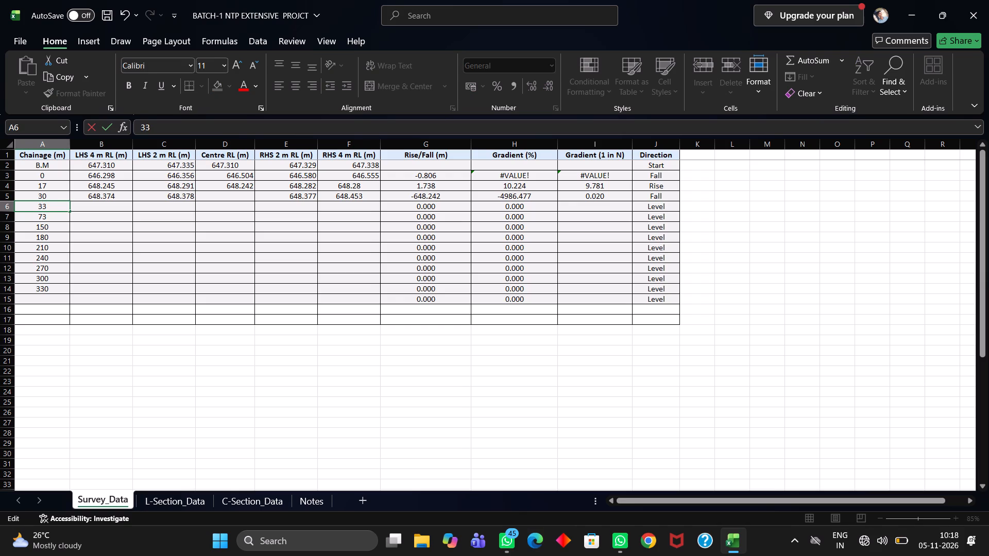
{"action": "key", "text": "Right"}
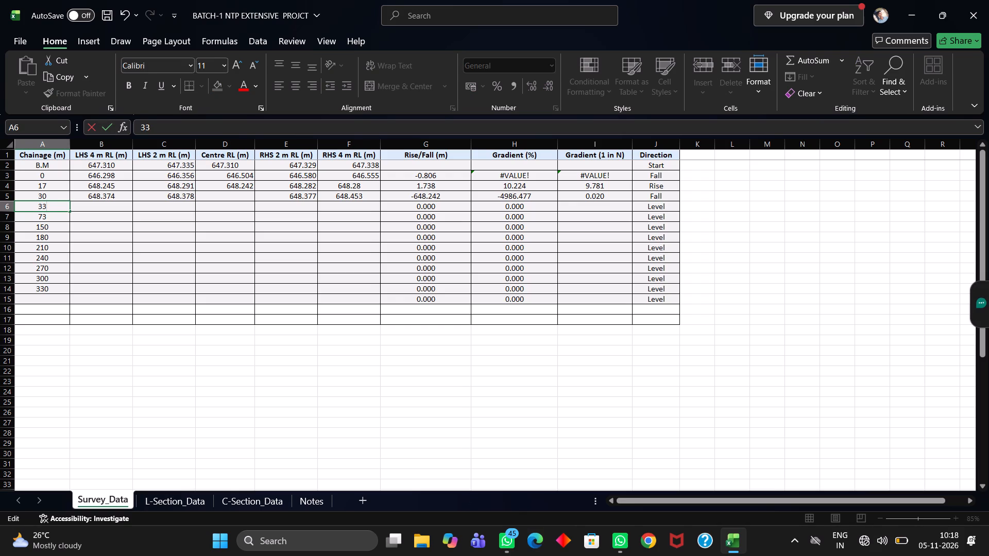
{"action": "key", "text": "BackSpace"}
{"action": "key", "text": "BackSpace"}
{"action": "key", "text": "4"}
{"action": "key", "text": "3"}
Enter 649.864 as the LHS 4 m RL for chainage 43.
{"action": "left_click", "coordinate": [94, 210]}
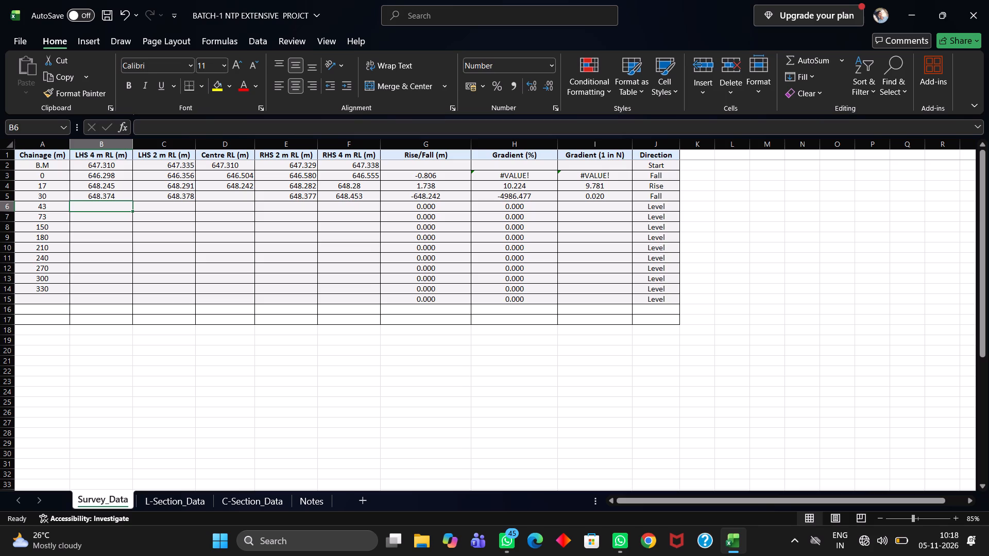
{"action": "type", "text": "649"}
{"action": "key", "text": "period"}
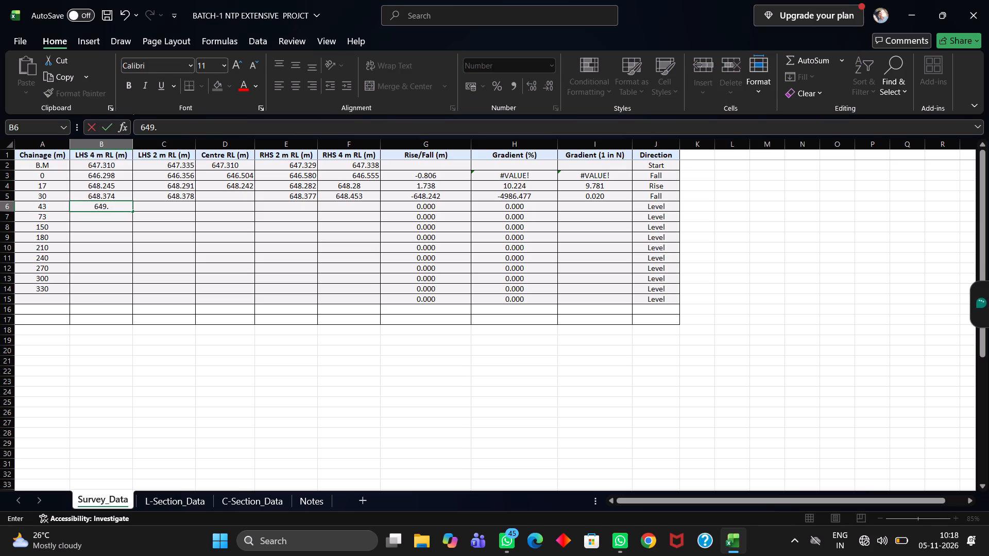
{"action": "key", "text": "8"}
{"action": "key", "text": "6"}
{"action": "key", "text": "4"}
{"action": "key", "text": "Right"}
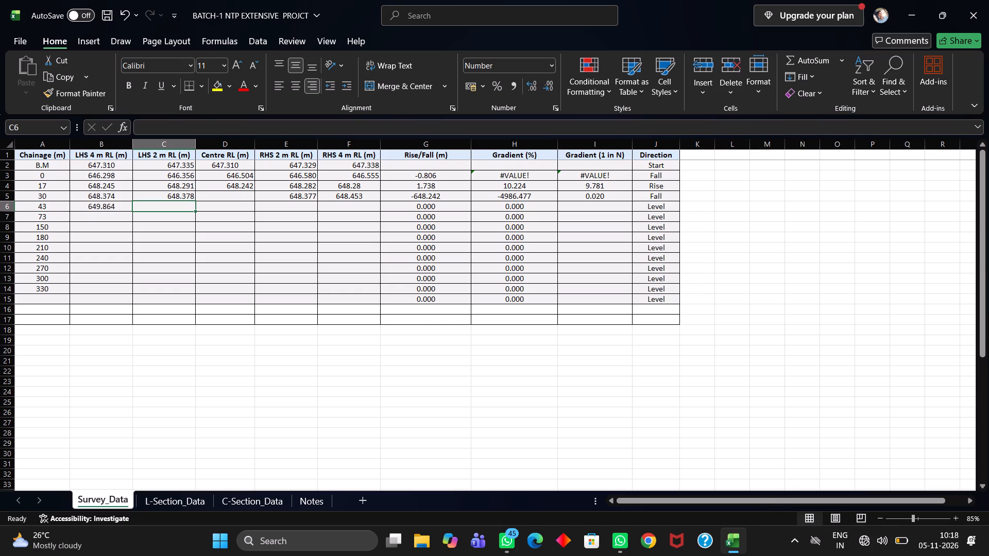
Enter 649.864 as the LHS 2 m RL for chainage 43.
{"action": "type", "text": "649"}
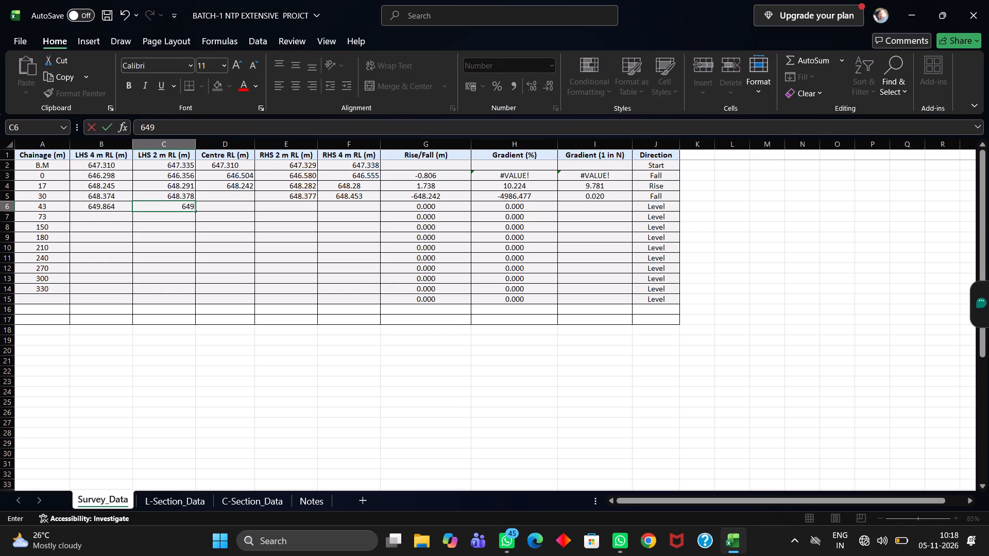
{"action": "key", "text": "3"}
{"action": "key", "text": "BackSpace"}
{"action": "key", "text": "period"}
{"action": "type", "text": "864"}
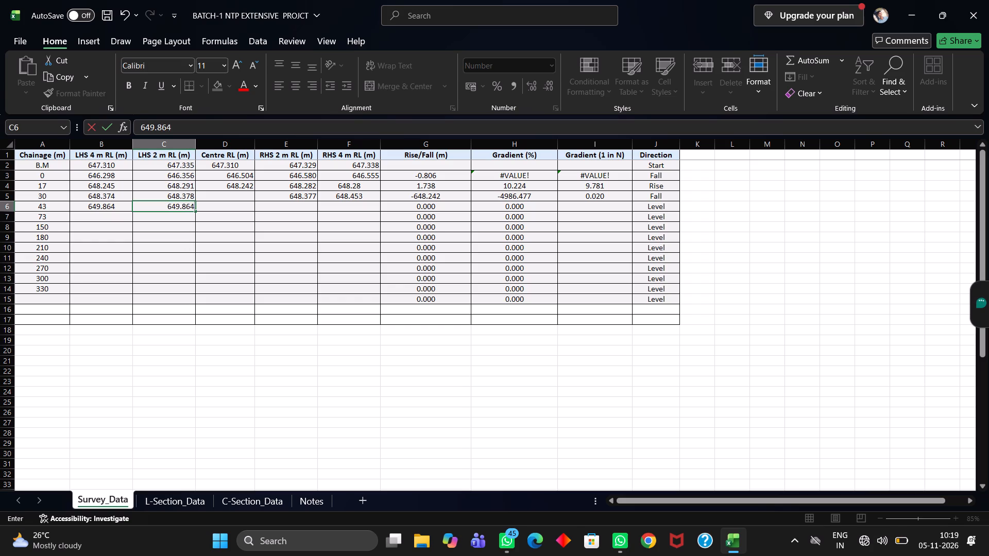
{"action": "key", "text": "Right"}
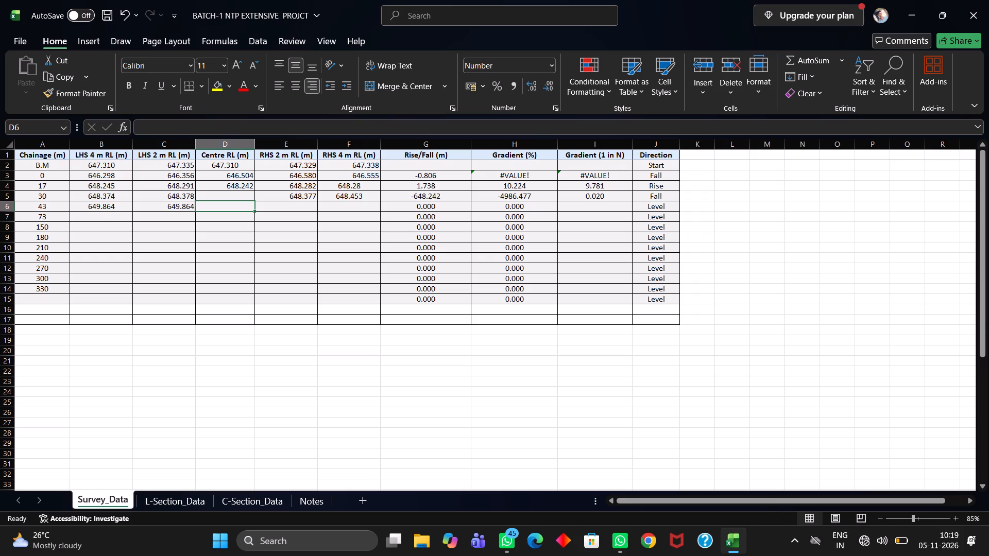
Correct the LHS 2 m RL for chainage 43 to 649.867.
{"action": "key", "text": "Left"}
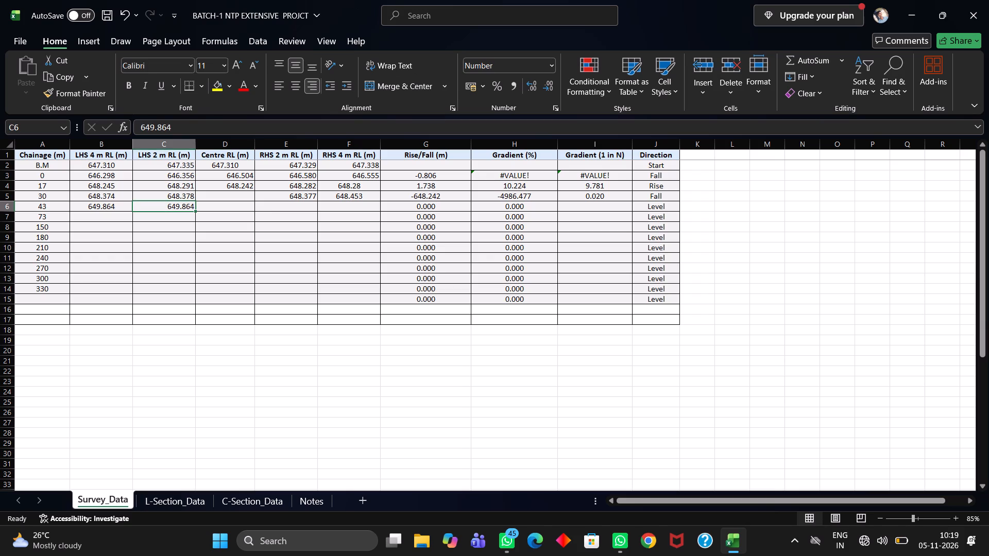
{"action": "double_click", "coordinate": [187, 208]}
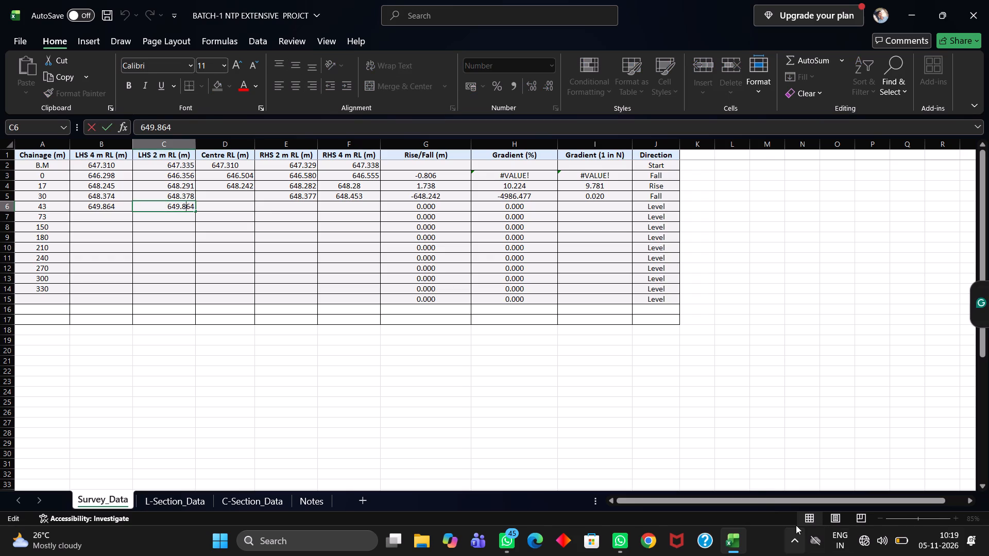
{"action": "key", "text": "Right"}
{"action": "key", "text": "Right"}
{"action": "key", "text": "BackSpace"}
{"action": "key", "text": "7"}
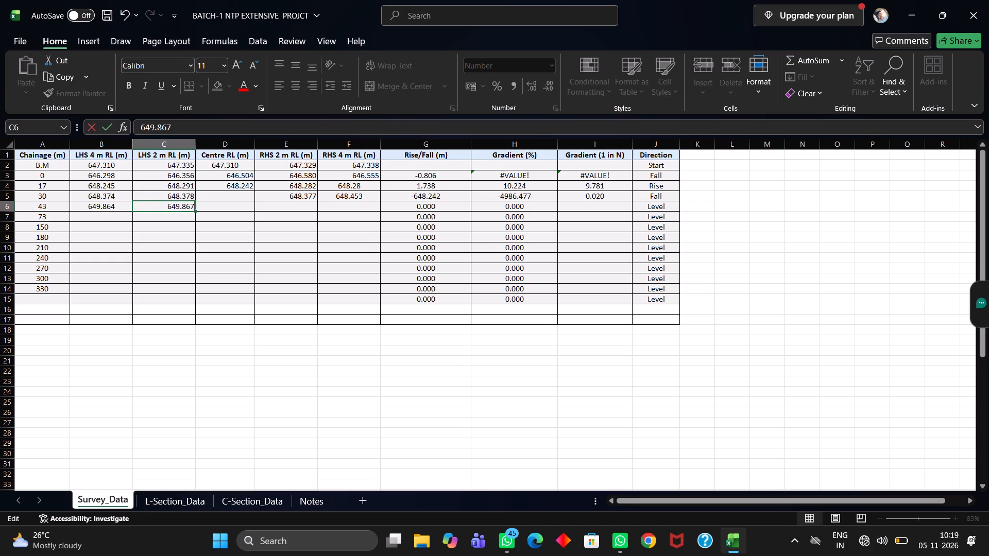
Enter 649.865 as the Centre RL for chainage 43.
{"action": "left_click", "coordinate": [232, 207]}
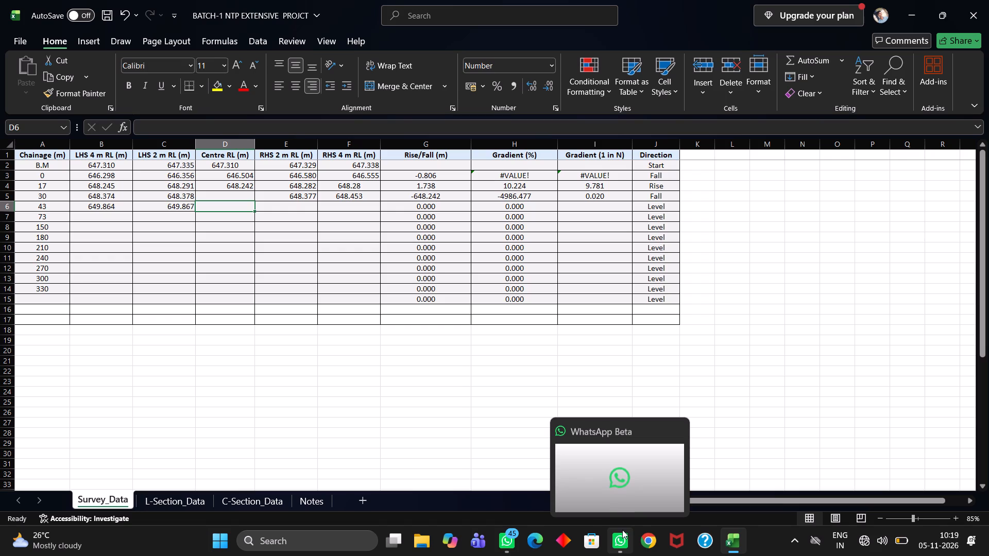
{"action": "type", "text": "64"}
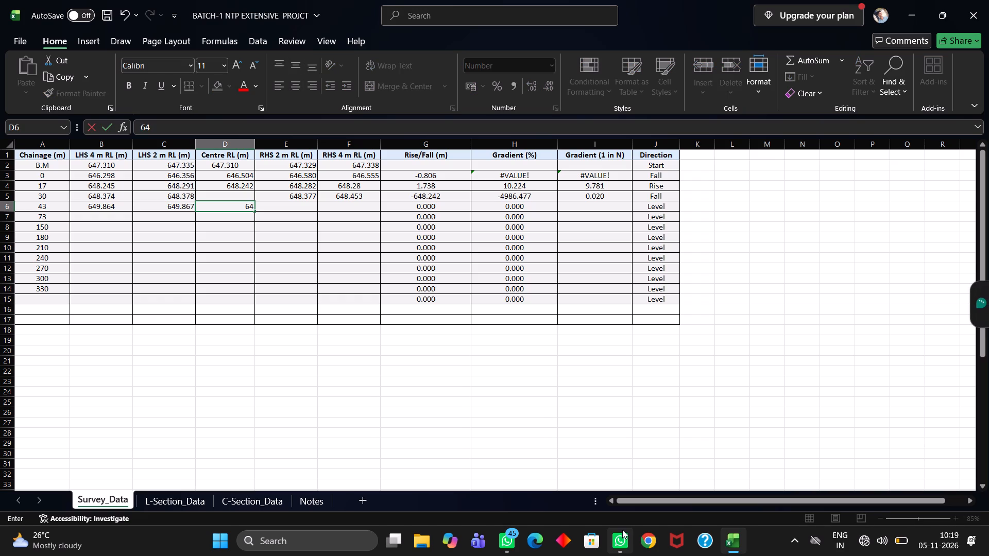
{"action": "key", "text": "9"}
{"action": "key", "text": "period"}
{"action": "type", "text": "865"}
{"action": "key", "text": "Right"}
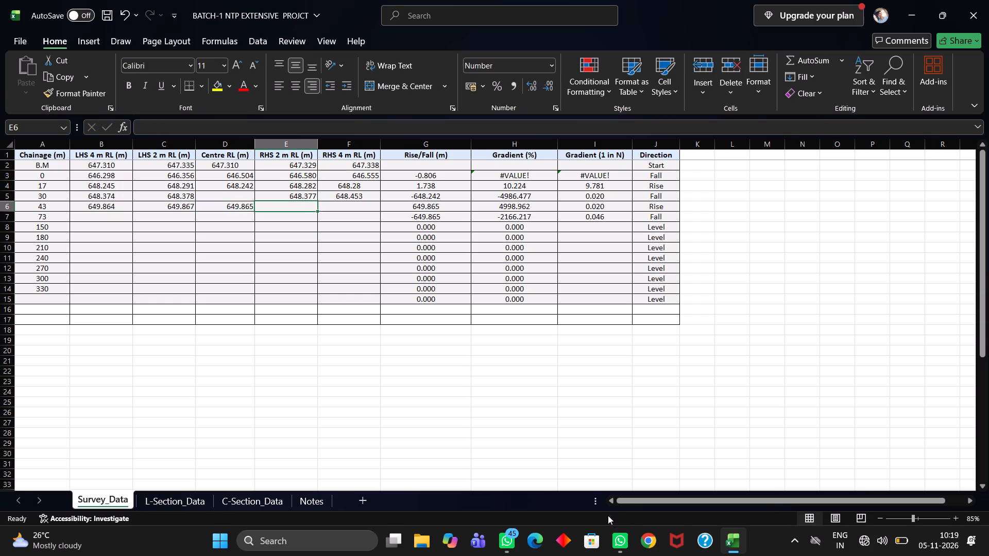
Enter 649.889 as the RHS 2 m RL and 649.878 as the RHS 4 m RL for chainage 43.
{"action": "type", "text": "649"}
{"action": "type", "text": ".889"}
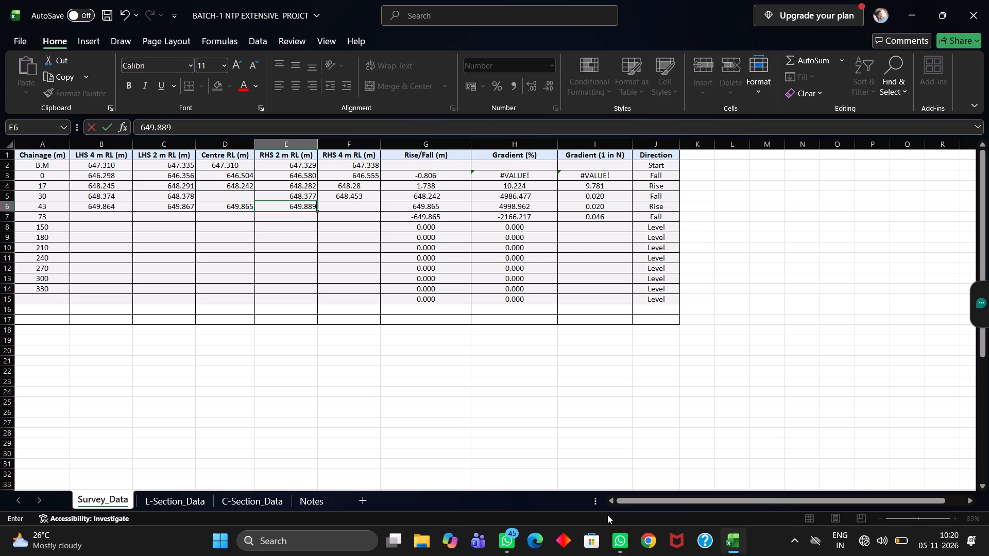
{"action": "key", "text": "Right"}
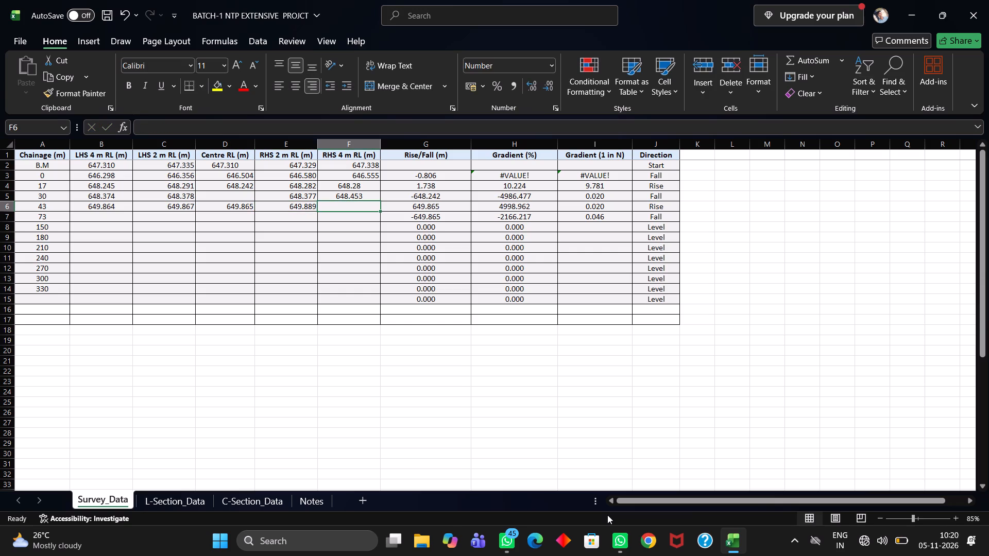
{"action": "key", "text": "6"}
{"action": "type", "text": "49"}
{"action": "key", "text": "period"}
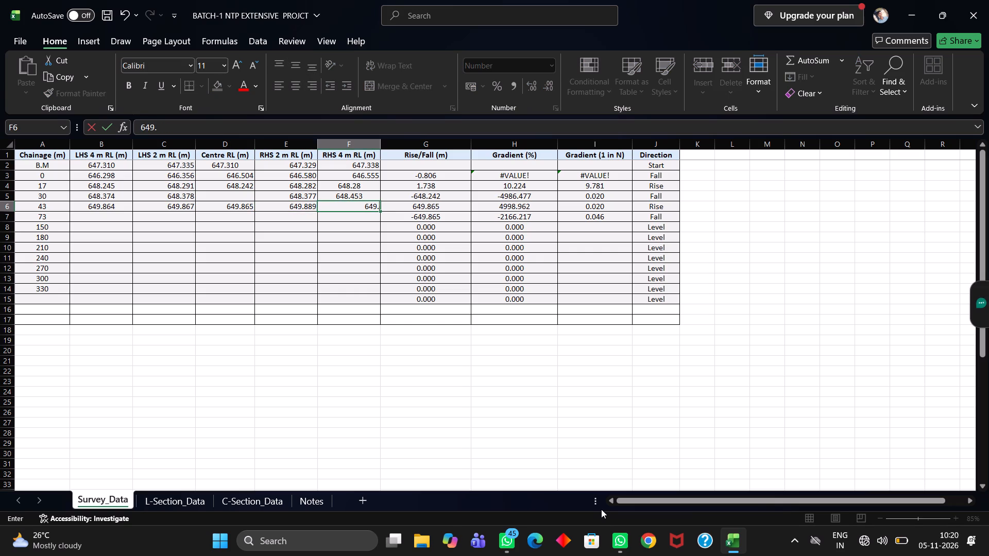
{"action": "type", "text": "878"}
{"action": "left_click", "coordinate": [115, 214]}
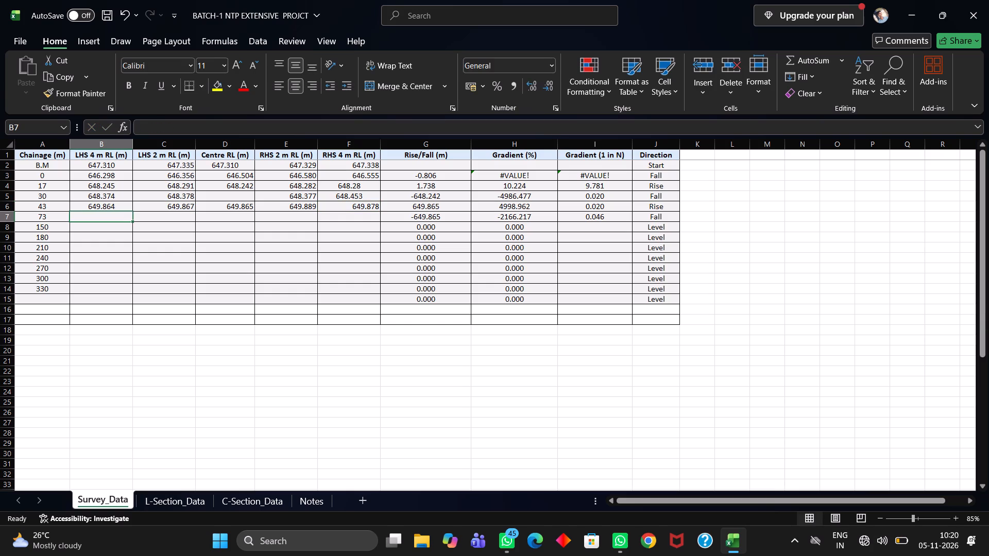
Centre-align the whole RHS 2 m RL and RHS 4 m RL columns horizontally.
{"action": "left_click", "coordinate": [298, 158]}
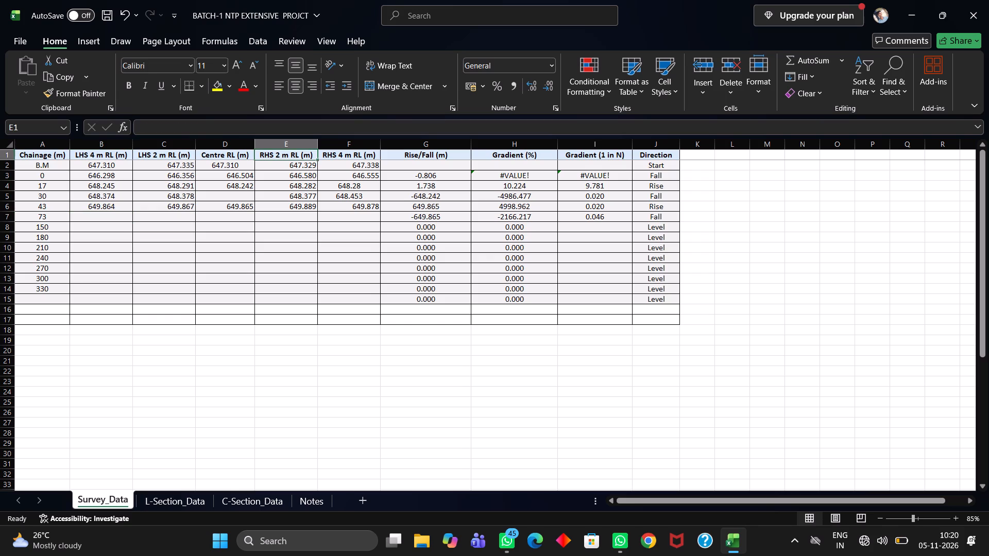
{"action": "left_click", "coordinate": [296, 147]}
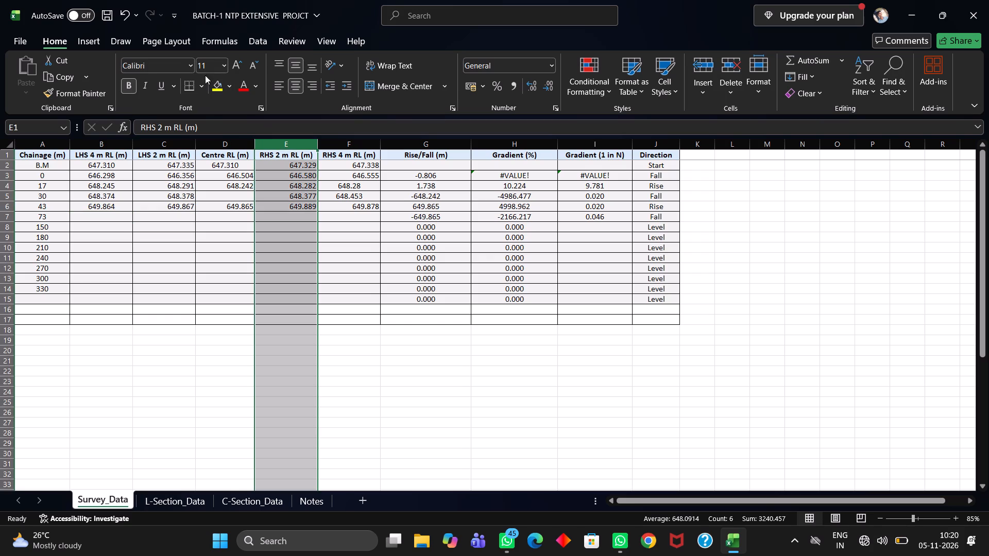
{"action": "left_click", "coordinate": [297, 85]}
{"action": "left_click", "coordinate": [298, 85]}
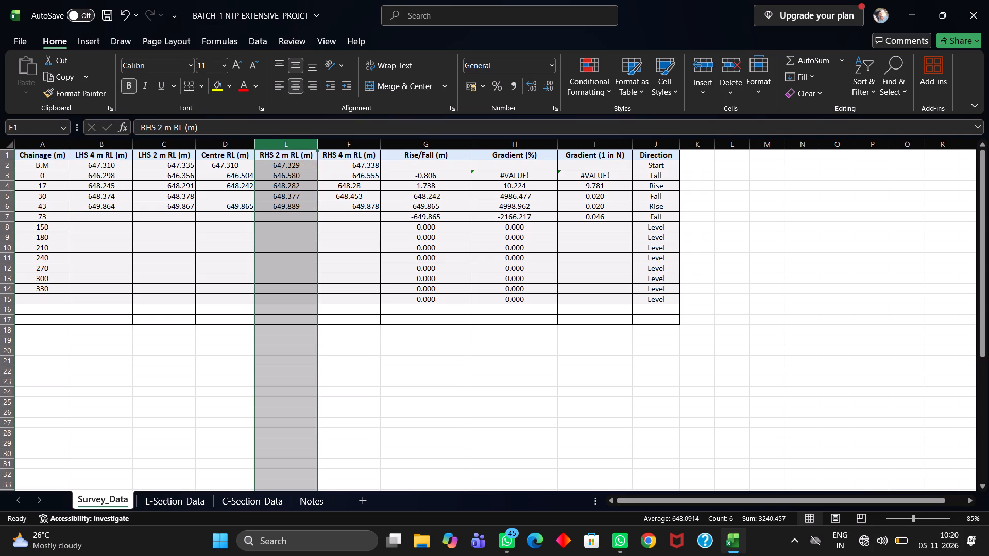
{"action": "double_click", "coordinate": [357, 156]}
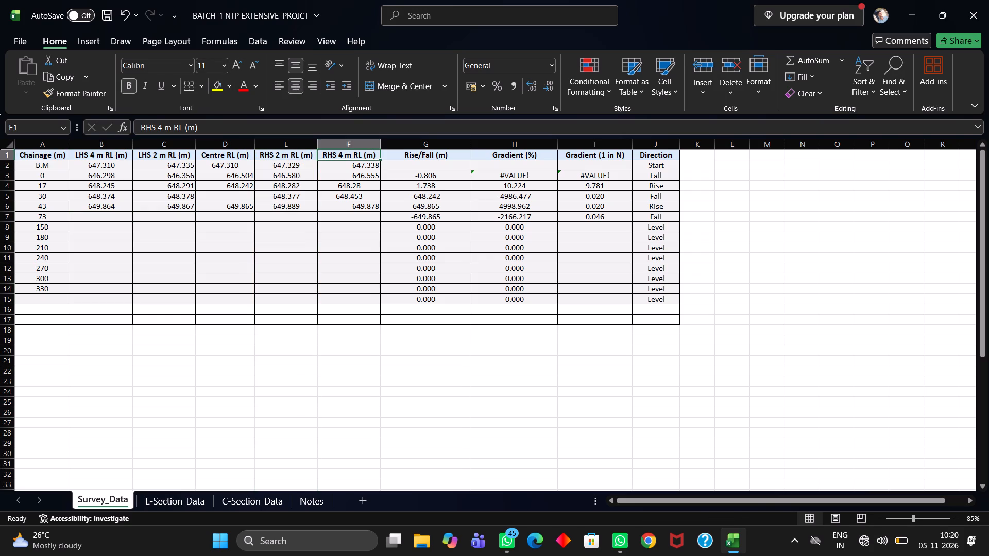
{"action": "left_click", "coordinate": [343, 146]}
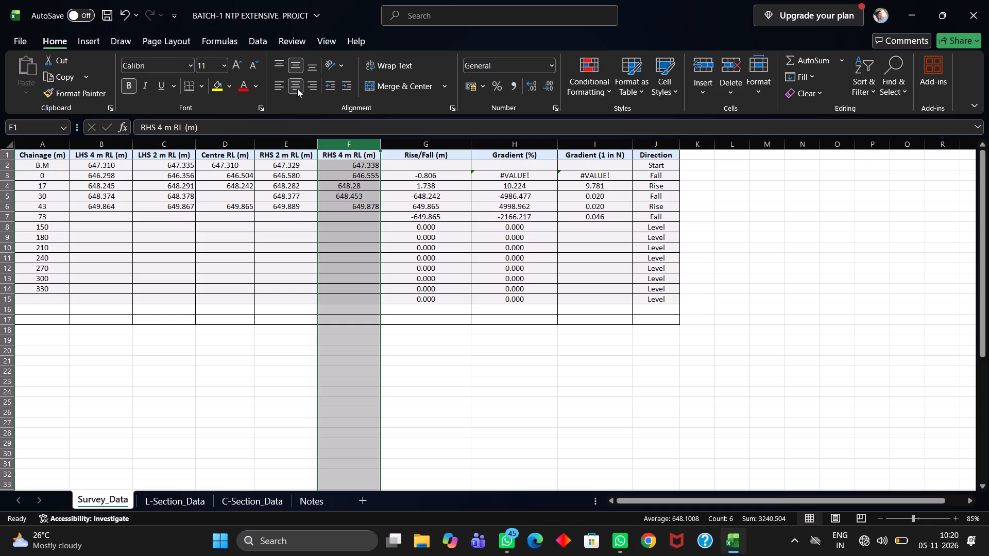
{"action": "left_click", "coordinate": [297, 89]}
{"action": "left_click", "coordinate": [297, 89]}
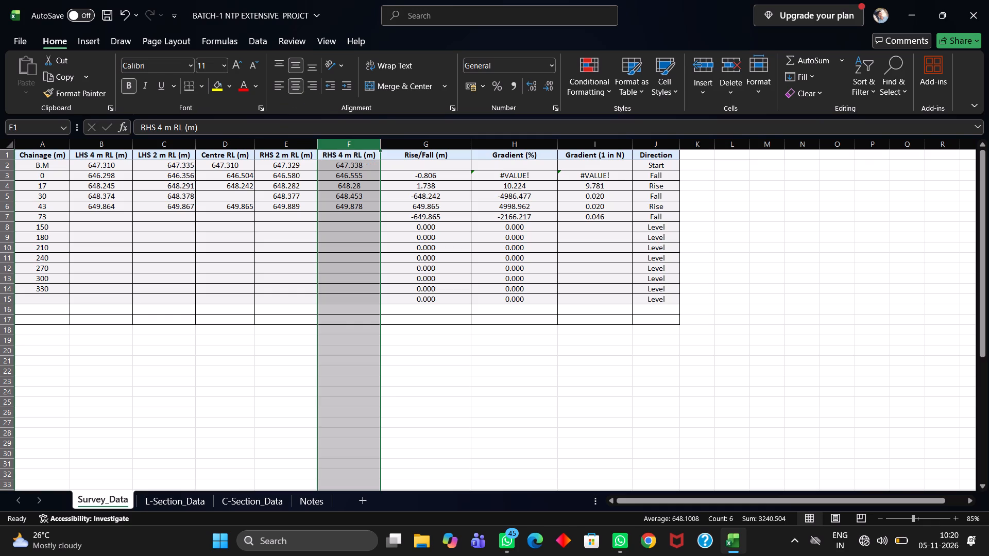
Centre-align the whole Centre RL and LHS 2 m RL columns horizontally.
{"action": "triple_click", "coordinate": [240, 154]}
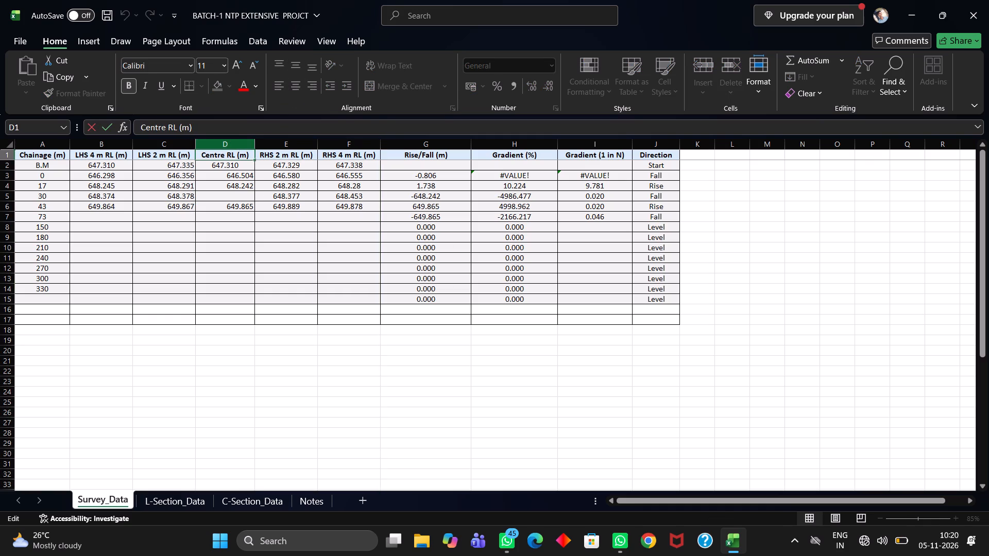
{"action": "left_click", "coordinate": [235, 145]}
{"action": "left_click", "coordinate": [235, 145]}
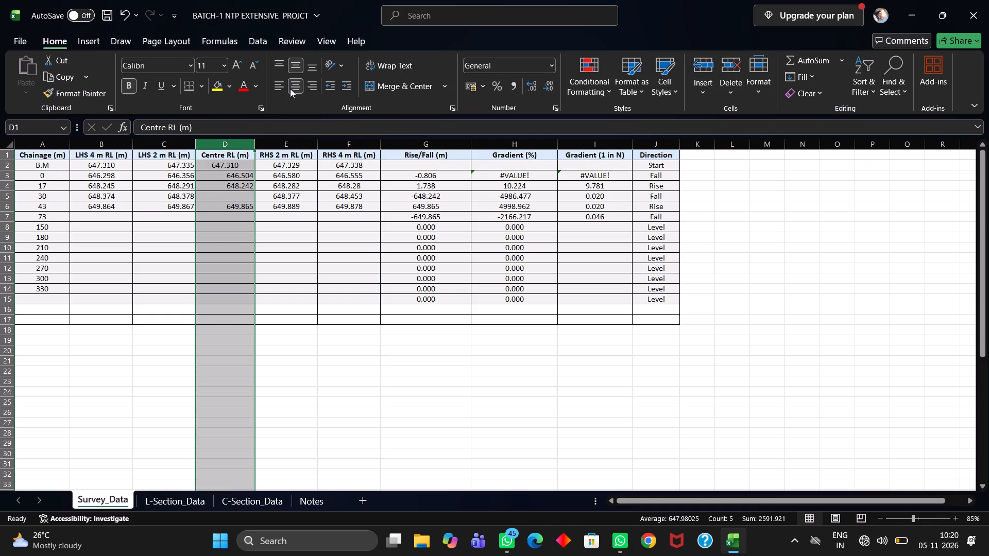
{"action": "left_click", "coordinate": [290, 89]}
{"action": "left_click", "coordinate": [293, 87]}
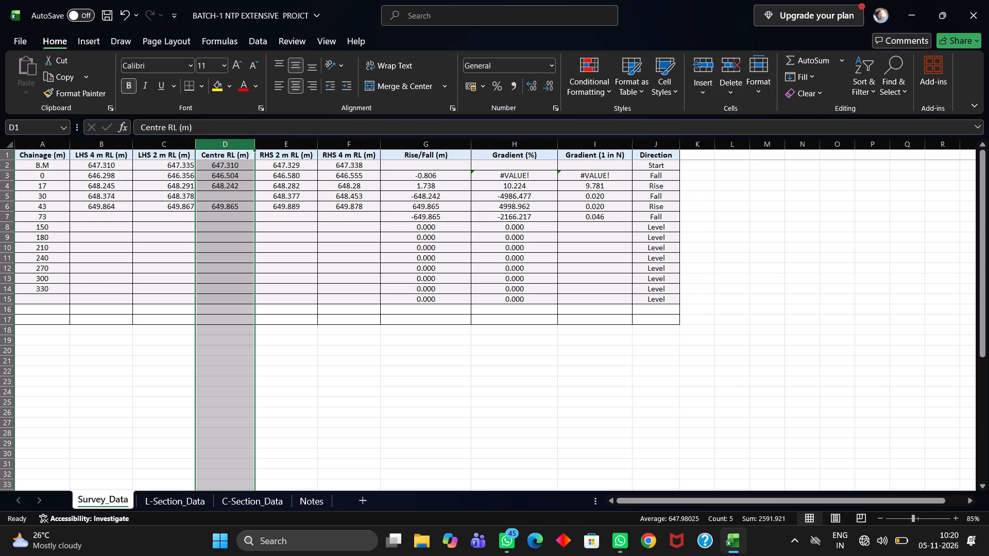
{"action": "left_click", "coordinate": [175, 146]}
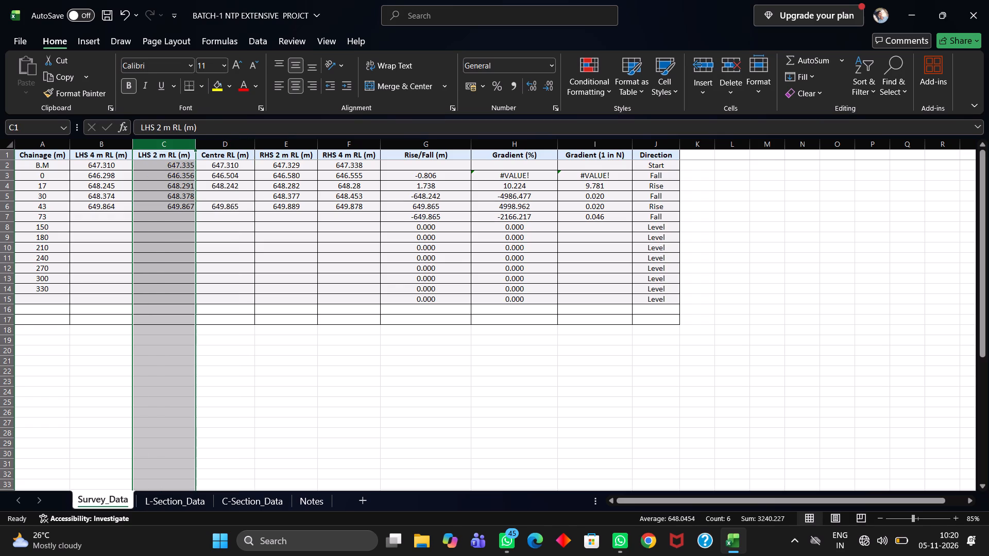
{"action": "left_click", "coordinate": [176, 146]}
{"action": "double_click", "coordinate": [293, 78]}
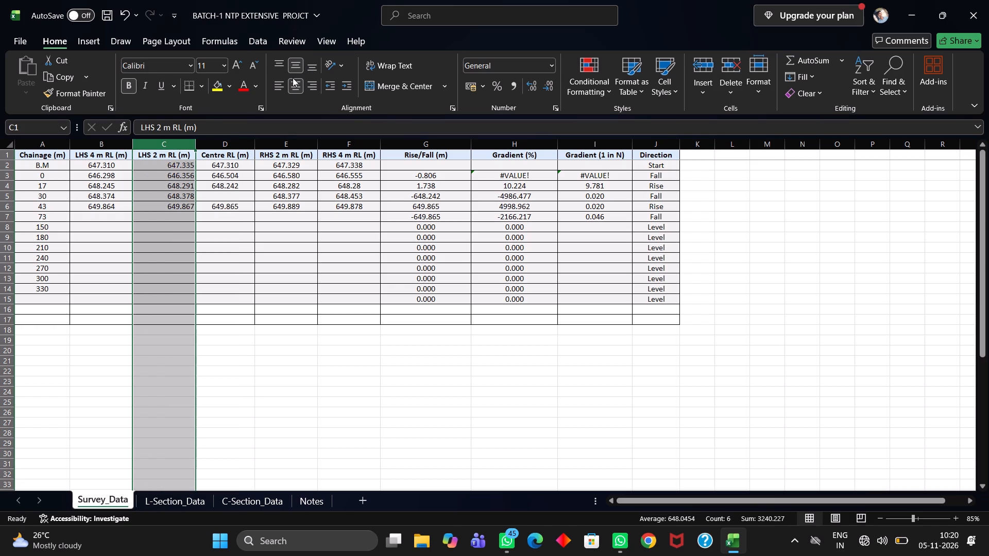
{"action": "left_click", "coordinate": [293, 86]}
{"action": "left_click", "coordinate": [293, 86]}
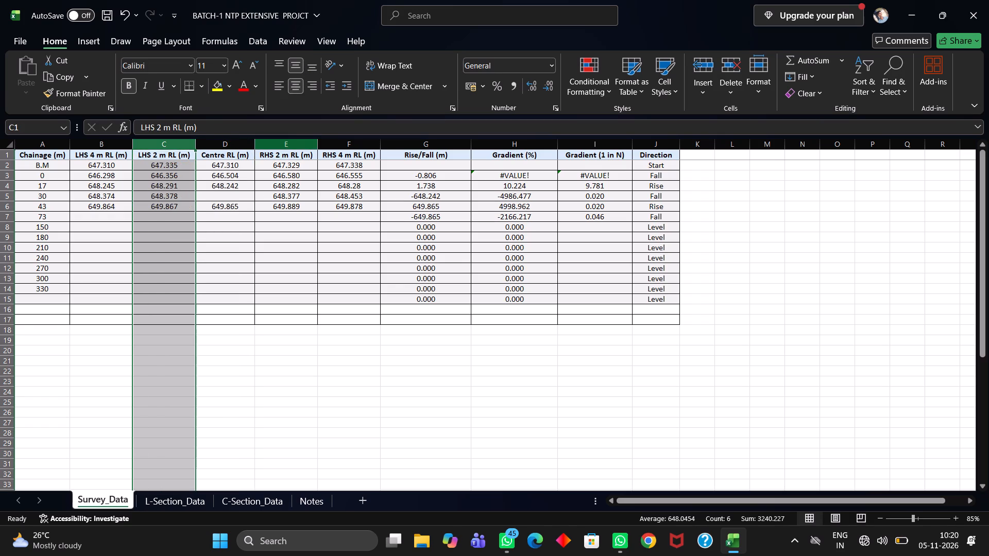
{"action": "left_click_drag", "start_coordinate": [253, 375], "coordinate": [254, 363]}
Change the chainage value in the row below chainage 43 to 60.
{"action": "left_click", "coordinate": [122, 223]}
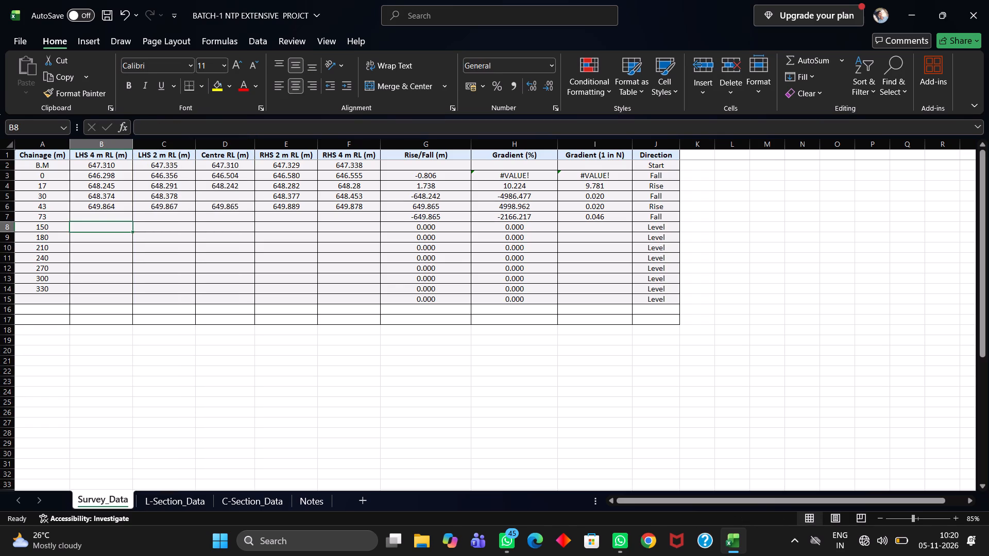
{"action": "left_click", "coordinate": [120, 219]}
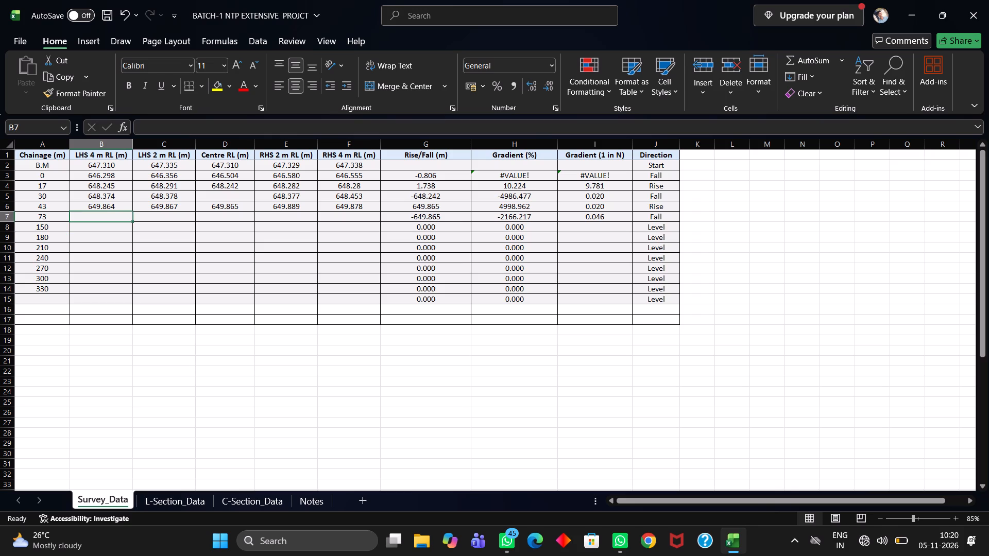
{"action": "left_click", "coordinate": [57, 218]}
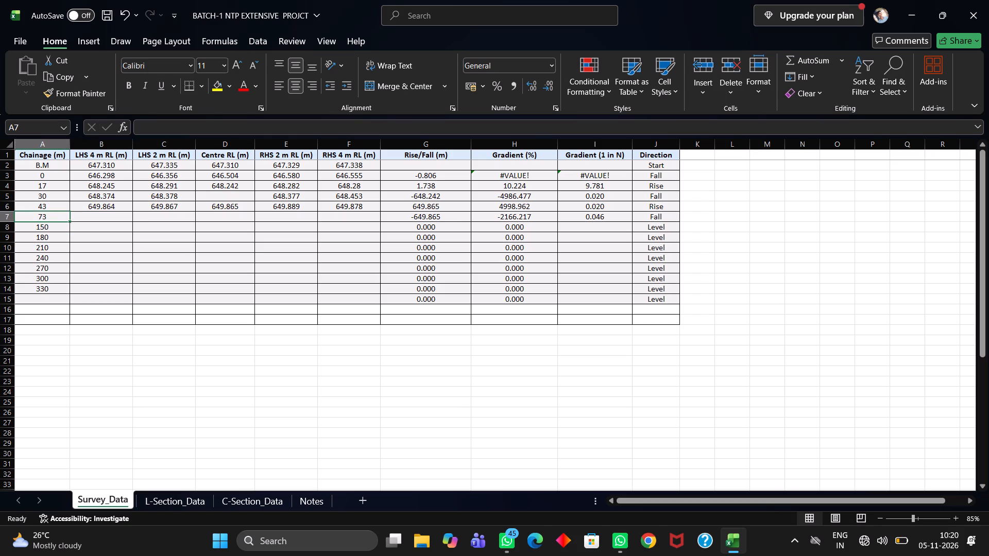
{"action": "left_click", "coordinate": [55, 221]}
{"action": "left_click", "coordinate": [55, 219]}
{"action": "double_click", "coordinate": [61, 219]}
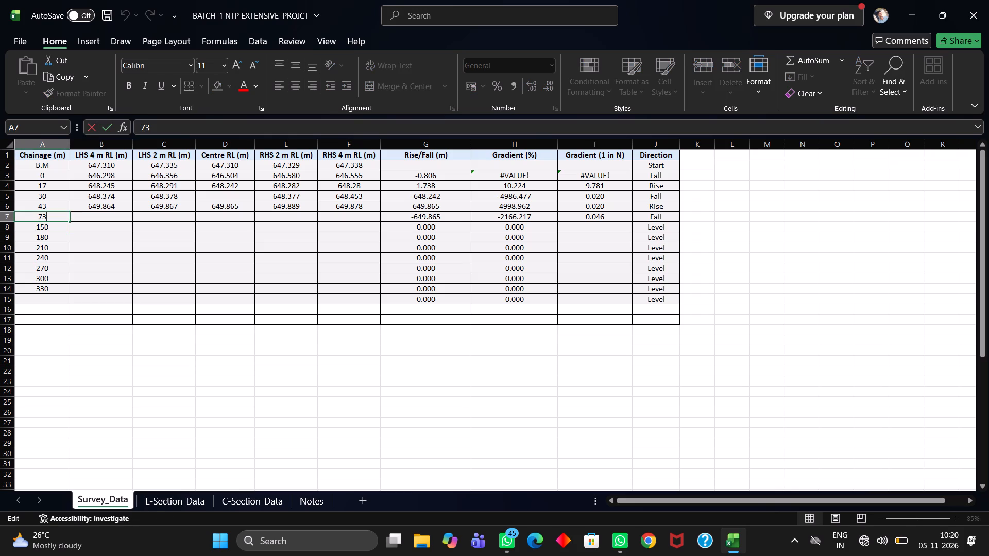
{"action": "key", "text": "BackSpace"}
{"action": "key", "text": "BackSpace"}
{"action": "key", "text": "6"}
{"action": "key", "text": "0"}
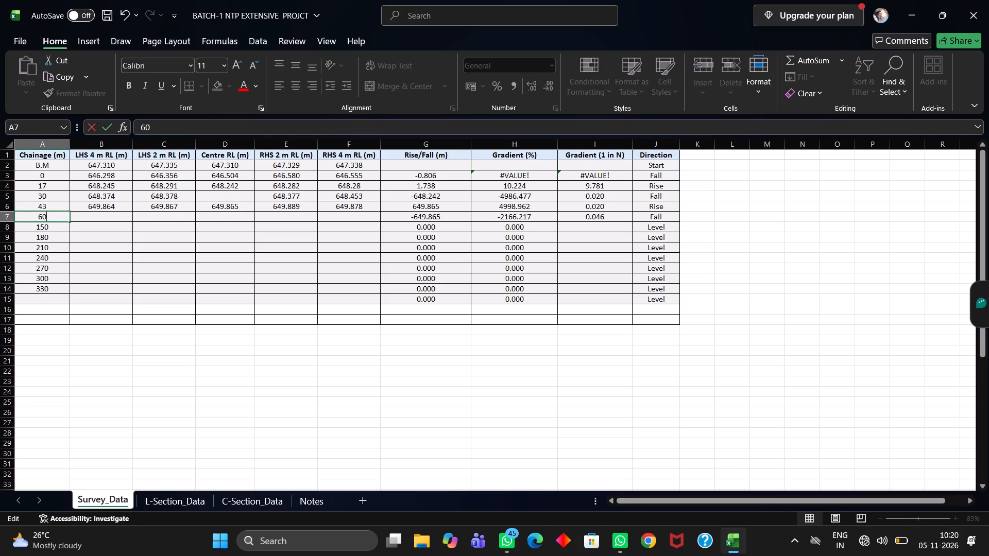
Enter 650.114 as the LHS 4 m RL for chainage 60.
{"action": "left_click", "coordinate": [88, 216]}
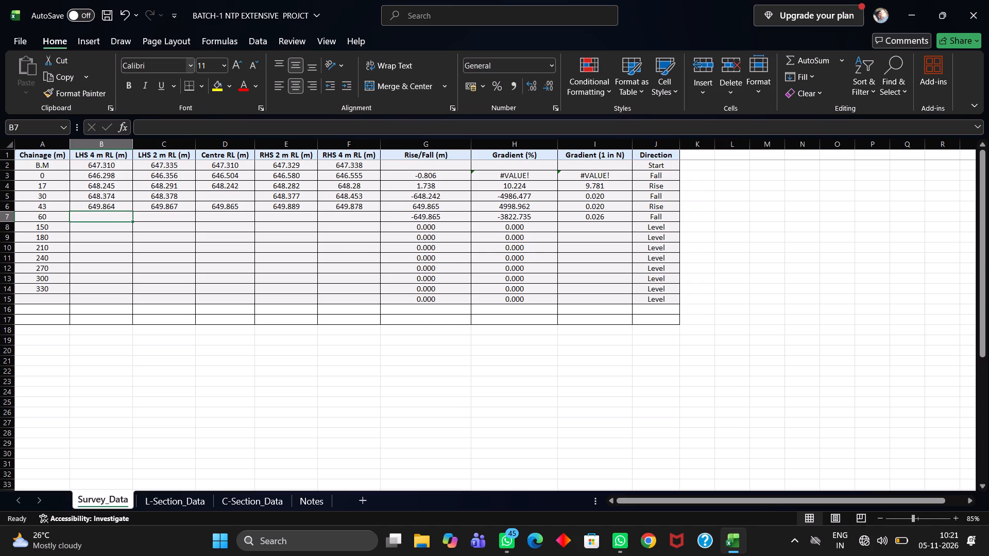
{"action": "key", "text": "6"}
{"action": "key", "text": "5"}
{"action": "key", "text": "0"}
{"action": "key", "text": "period"}
{"action": "key", "text": "1"}
{"action": "key", "text": "1"}
{"action": "key", "text": "4"}
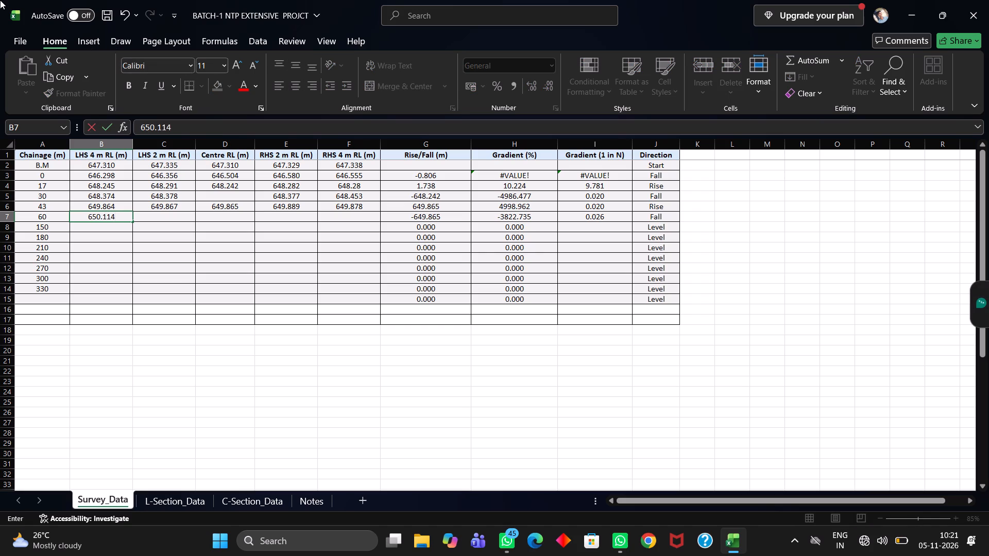
{"action": "key", "text": "Right"}
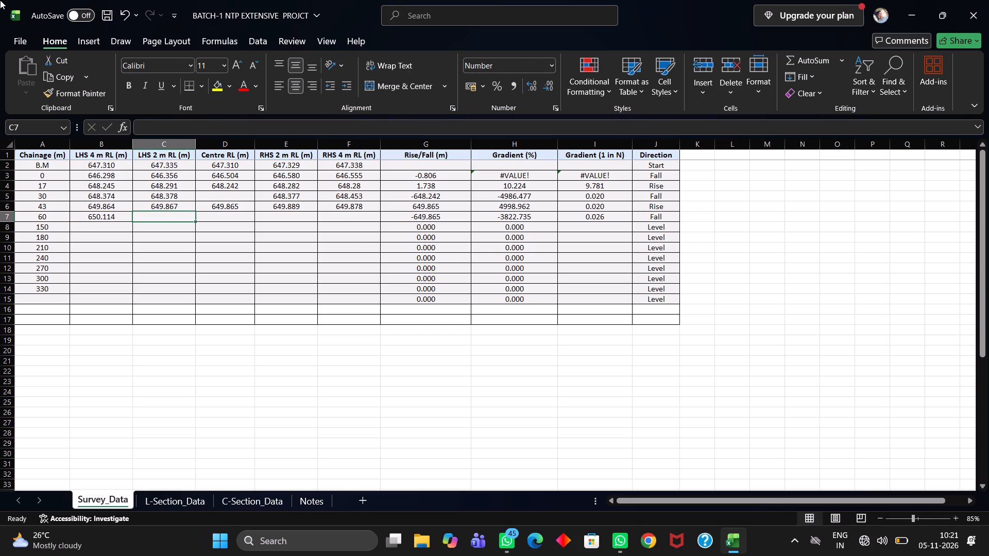
Enter 650.095 as the LHS 2 m RL for chainage 60.
{"action": "type", "text": "650.1"}
{"action": "key", "text": "BackSpace"}
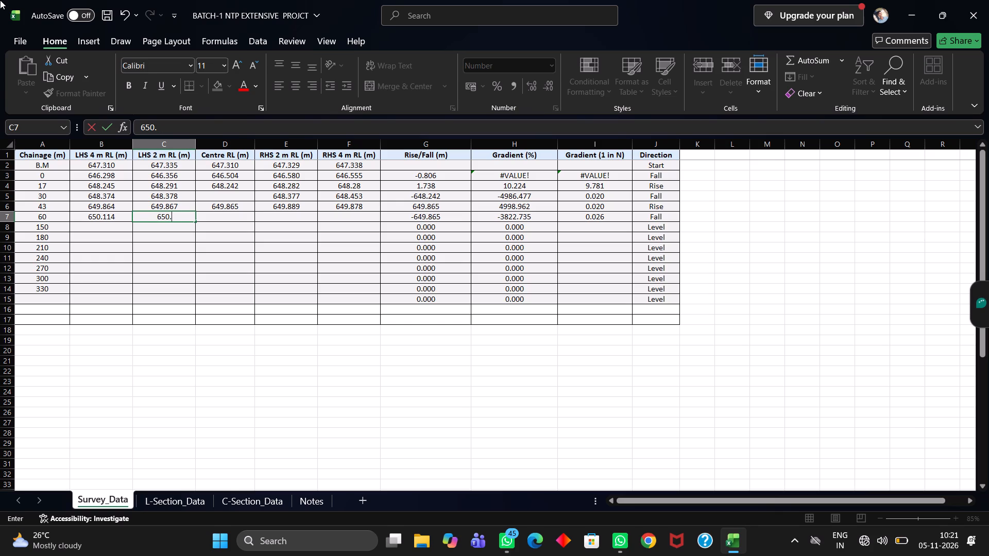
{"action": "type", "text": "015"}
{"action": "key", "text": "backslash"}
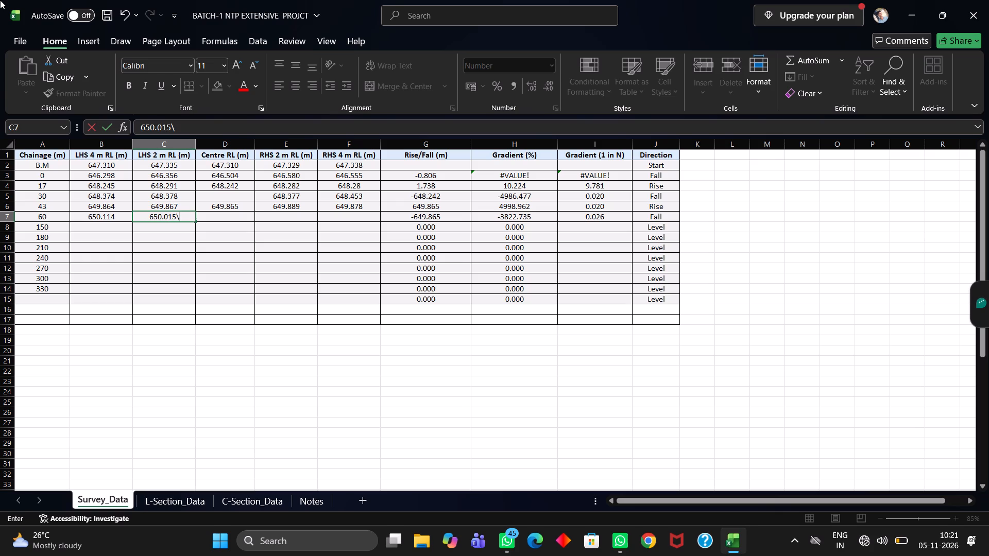
{"action": "key", "text": "BackSpace"}
{"action": "key", "text": "BackSpace"}
{"action": "key", "text": "BackSpace"}
{"action": "type", "text": "95"}
{"action": "key", "text": "Right"}
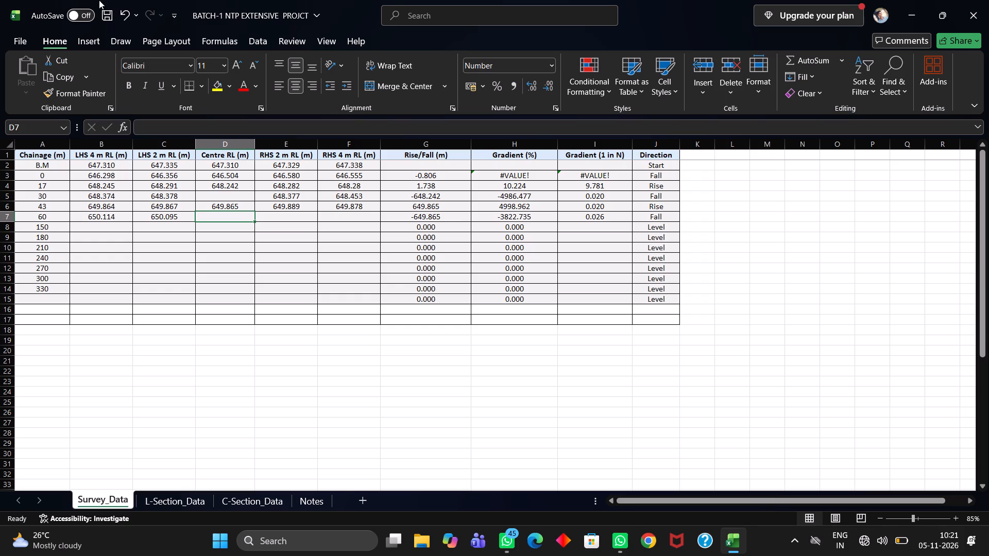
Enter 650.086 as the Centre RL for chainage 60.
{"action": "key", "text": "5"}
{"action": "key", "text": "6"}
{"action": "key", "text": "0"}
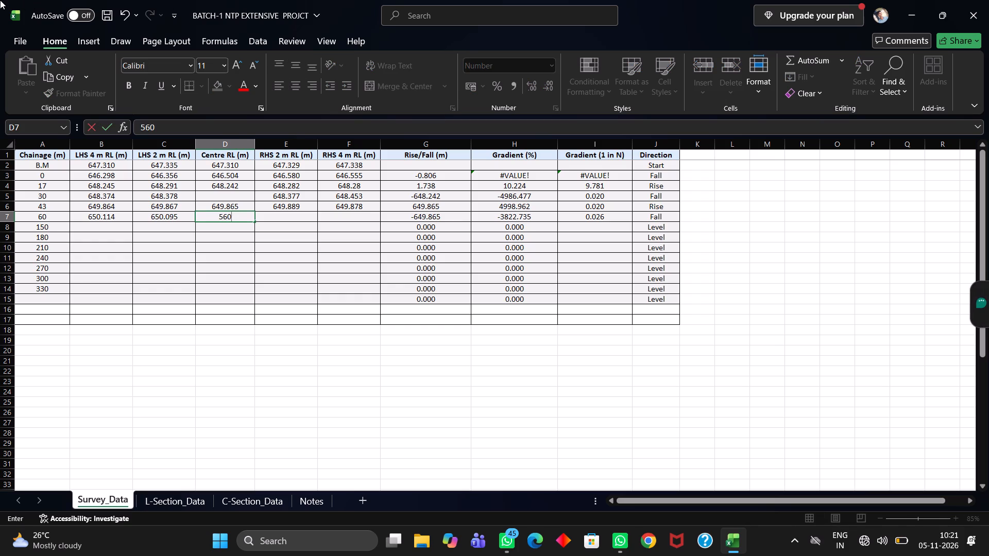
{"action": "key", "text": "BackSpace"}
{"action": "key", "text": "BackSpace"}
{"action": "key", "text": "BackSpace"}
{"action": "type", "text": "650"}
{"action": "key", "text": "period"}
{"action": "key", "text": "0"}
{"action": "type", "text": "86"}
{"action": "key", "text": "Right"}
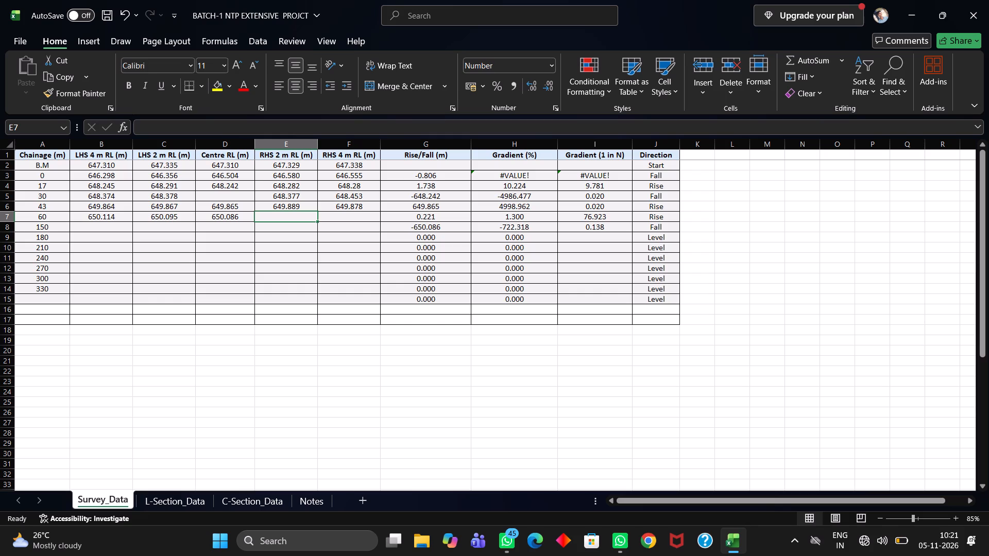
Enter 650.085 as the RHS 2 m RL for chainage 60.
{"action": "key", "text": "6"}
{"action": "key", "text": "5"}
{"action": "key", "text": "0"}
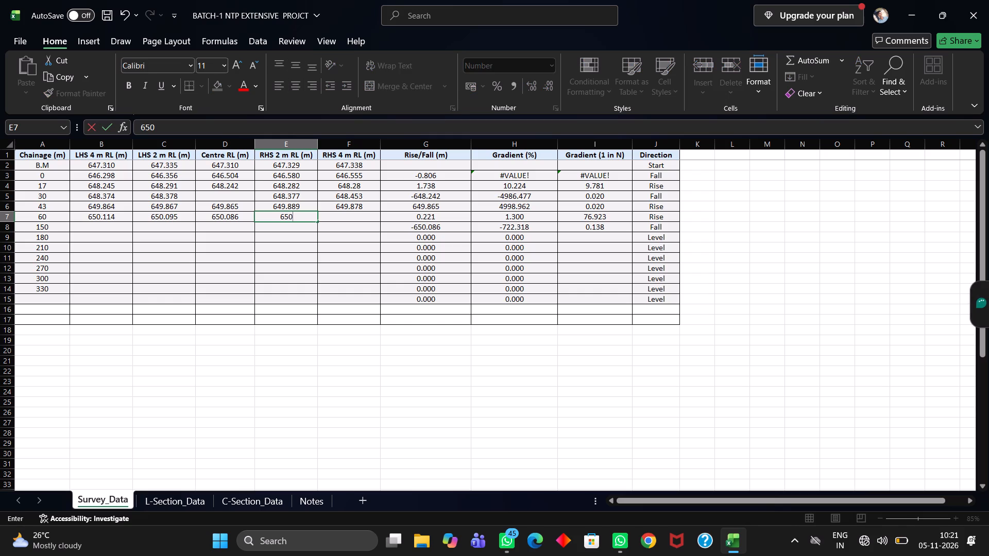
{"action": "key", "text": "period"}
{"action": "key", "text": "0"}
{"action": "key", "text": "8"}
{"action": "key", "text": "5"}
{"action": "key", "text": "Right"}
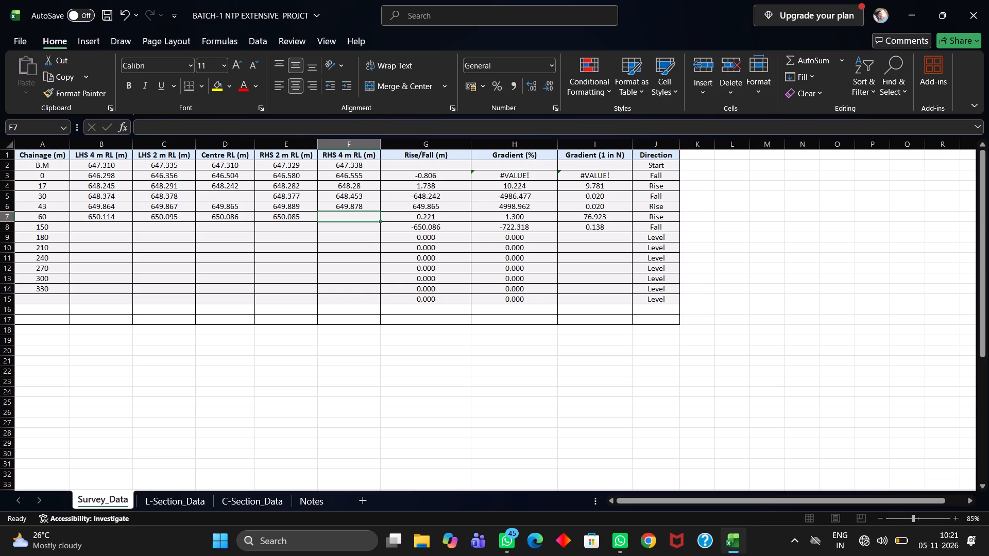
Enter 650.048 as the RHS 4 m RL for chainage 60.
{"action": "key", "text": "6"}
{"action": "key", "text": "5"}
{"action": "key", "text": "0"}
{"action": "key", "text": "period"}
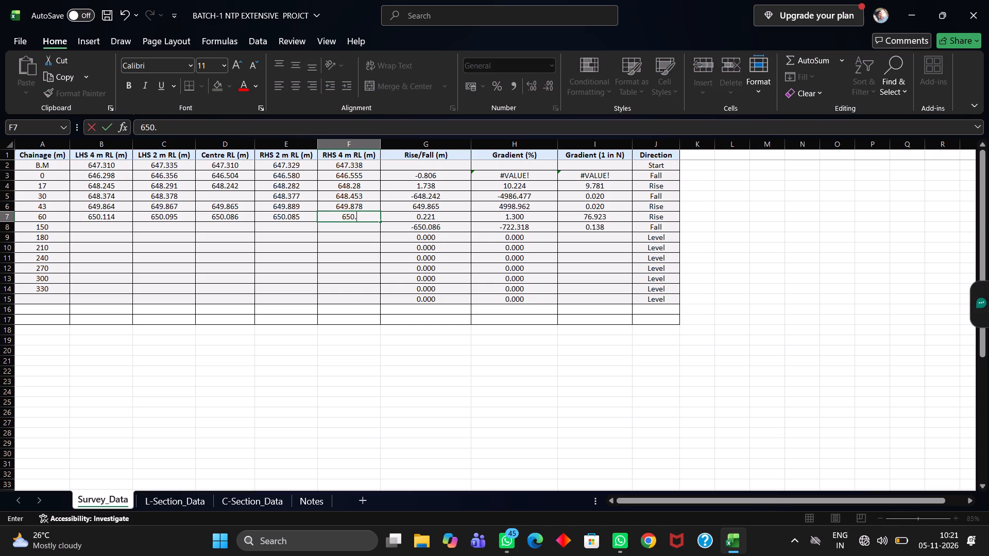
{"action": "key", "text": "0"}
{"action": "key", "text": "4"}
{"action": "key", "text": "8"}
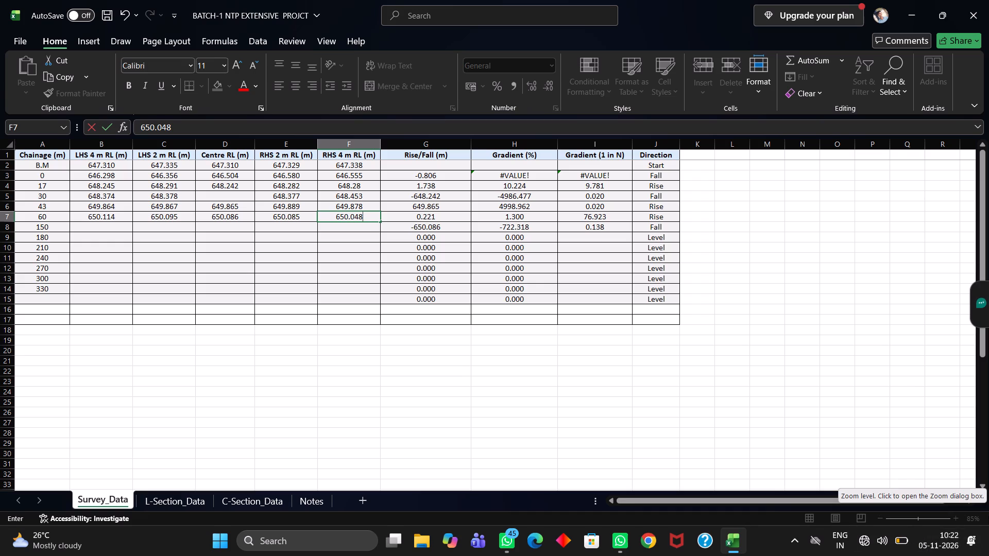
Change the chainage value in the row below chainage 60 to 90.
{"action": "double_click", "coordinate": [54, 232]}
{"action": "triple_click", "coordinate": [56, 227]}
{"action": "left_click", "coordinate": [58, 226]}
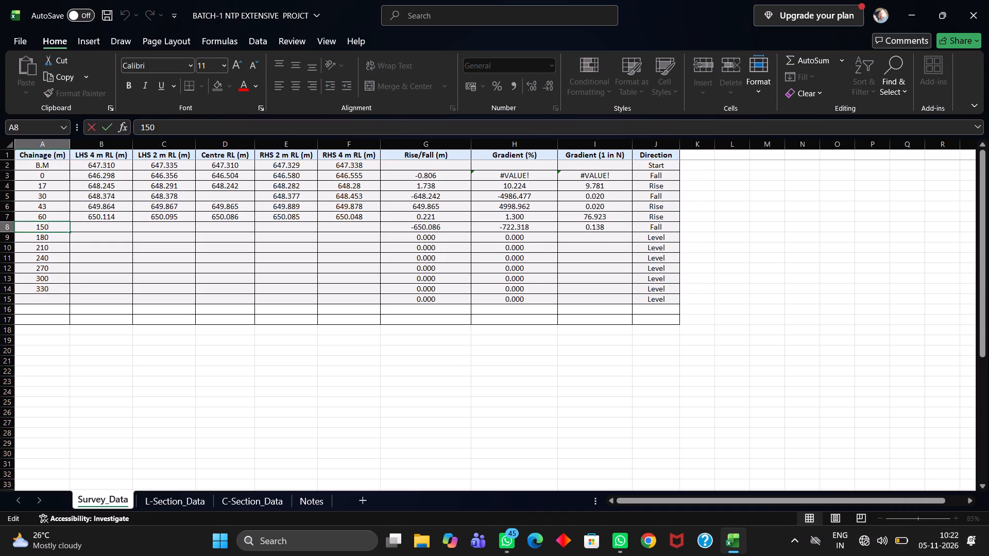
{"action": "key", "text": "BackSpace"}
{"action": "key", "text": "BackSpace"}
{"action": "key", "text": "BackSpace"}
{"action": "key", "text": "BackSpace"}
{"action": "key", "text": "BackSpace"}
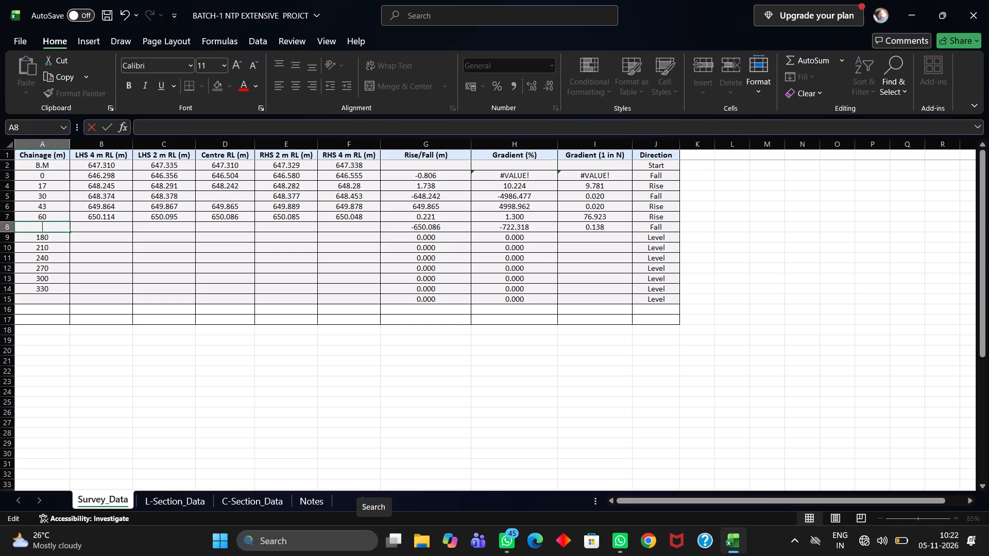
{"action": "type", "text": "90"}
{"action": "key", "text": "Right"}
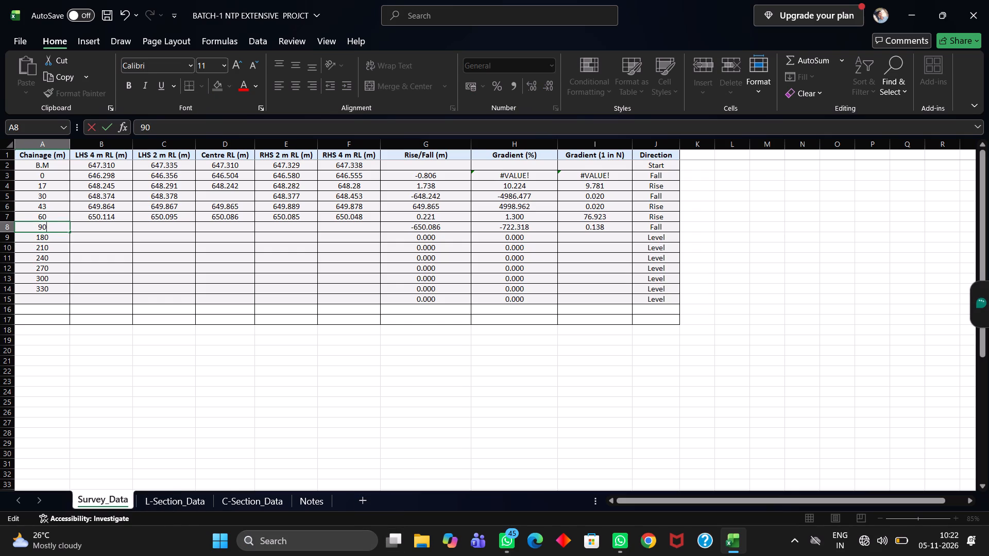
Enter 650.145 as the LHS 4 m RL and 650.122 as the LHS 2 m RL for chainage 90.
{"action": "left_click", "coordinate": [107, 231]}
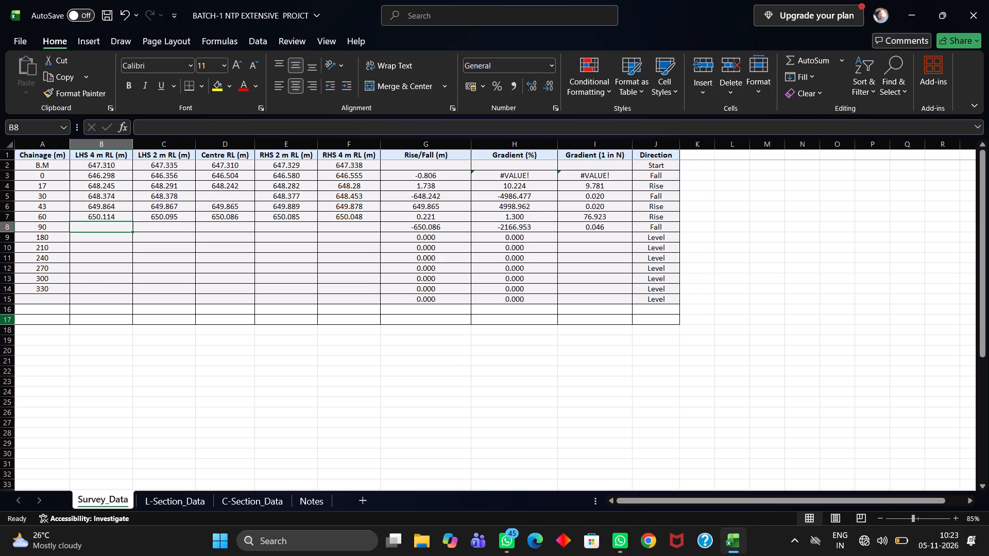
{"action": "type", "text": "650.145"}
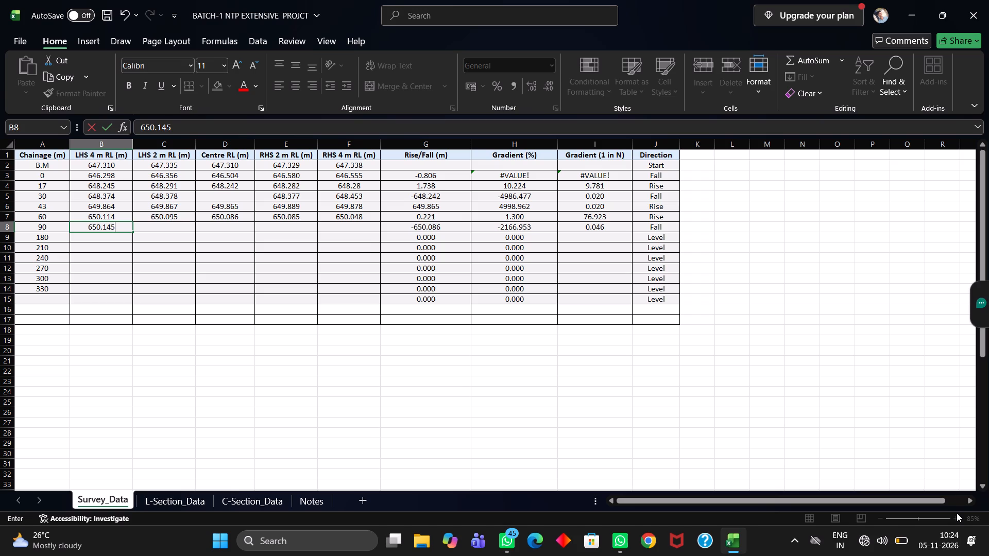
{"action": "key", "text": "Right"}
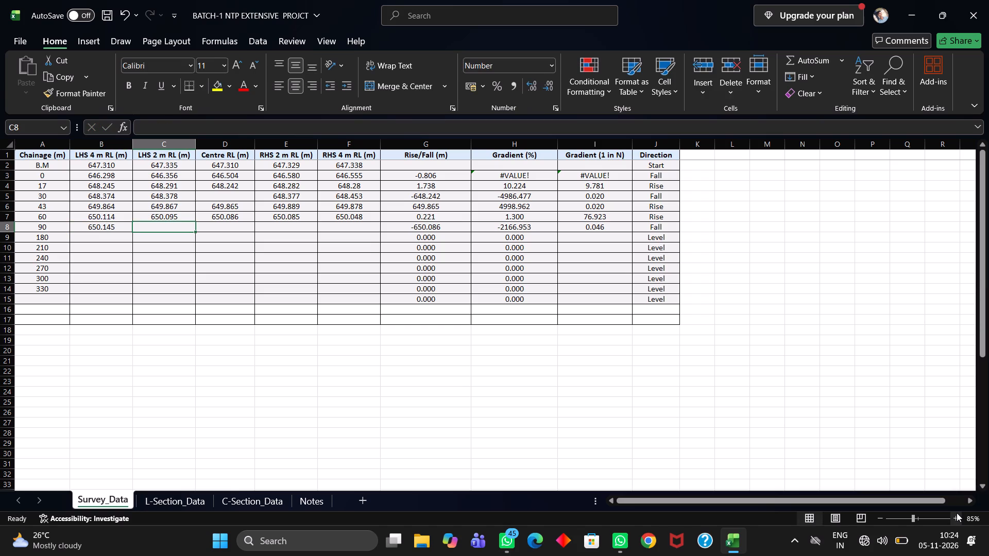
{"action": "type", "text": "650.112"}
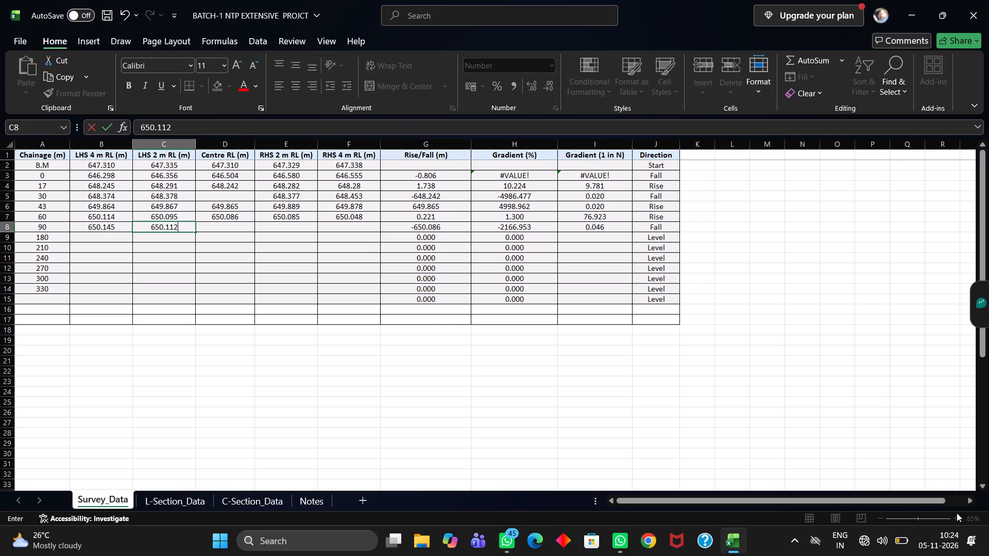
{"action": "key", "text": "BackSpace"}
{"action": "key", "text": "BackSpace"}
{"action": "type", "text": "22"}
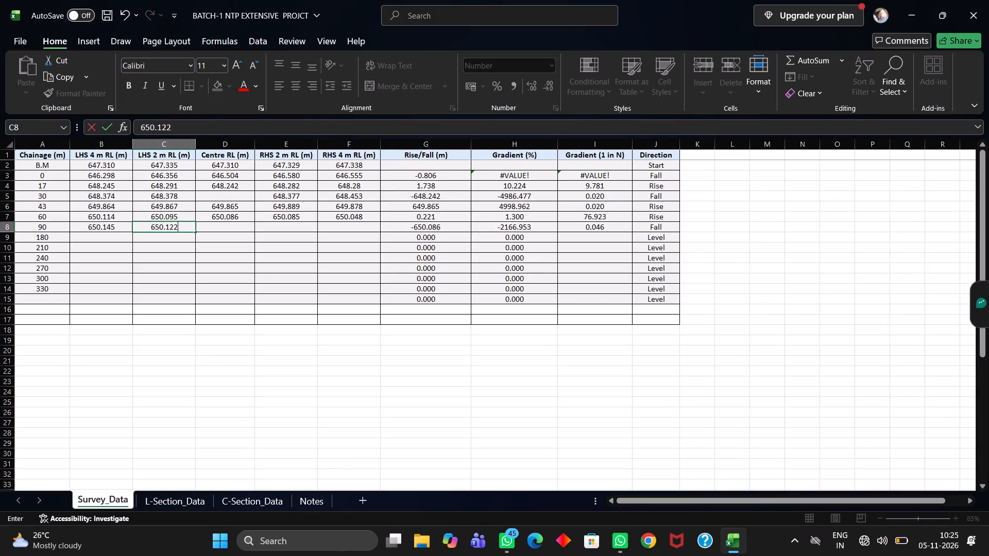
{"action": "right_click", "coordinate": [255, 219]}
{"action": "left_click_drag", "start_coordinate": [642, 511], "coordinate": [638, 506]}
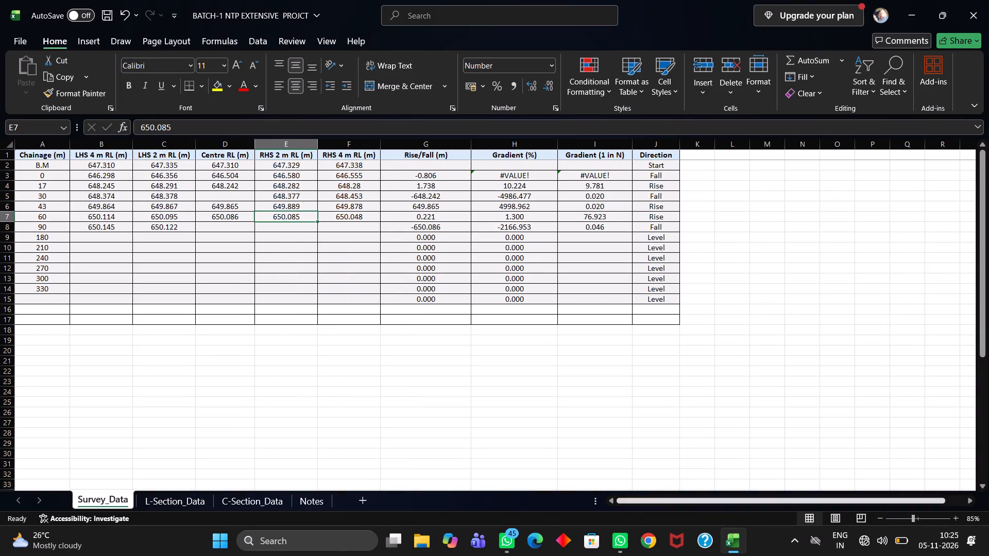
Enter 650.113 as the Centre RL for chainage 90.
{"action": "double_click", "coordinate": [201, 227]}
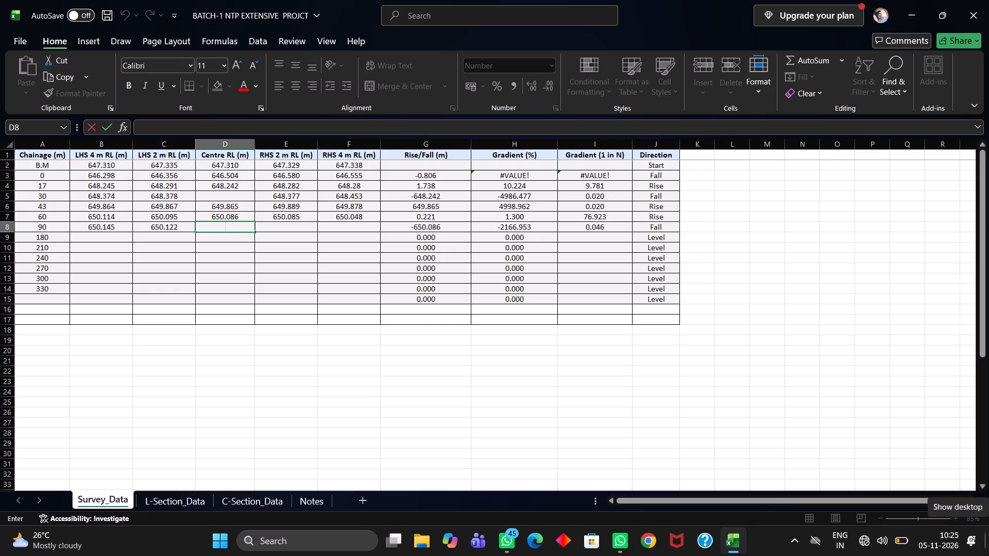
{"action": "type", "text": "650.11"}
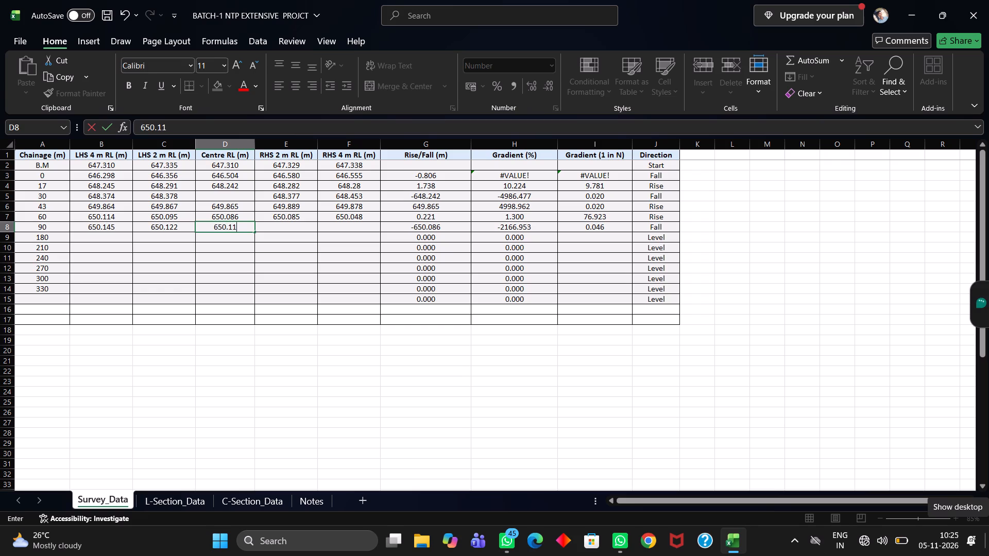
{"action": "key", "text": "3"}
{"action": "key", "text": "Right"}
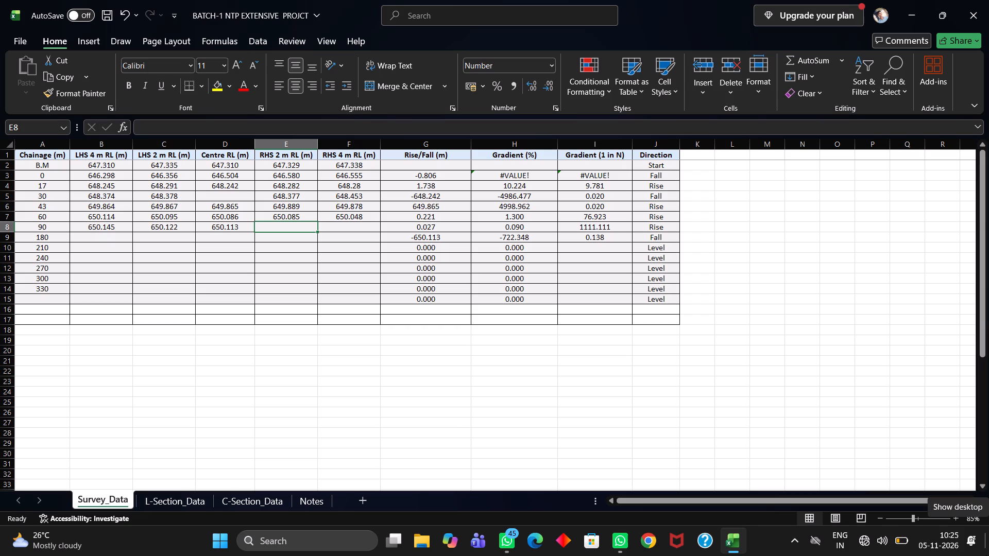
Enter 650.111 as the RHS 2 m RL and 650.071 as the RHS 4 m RL for chainage 90.
{"action": "type", "text": "650"}
{"action": "key", "text": "period"}
{"action": "key", "text": "1"}
{"action": "type", "text": "11"}
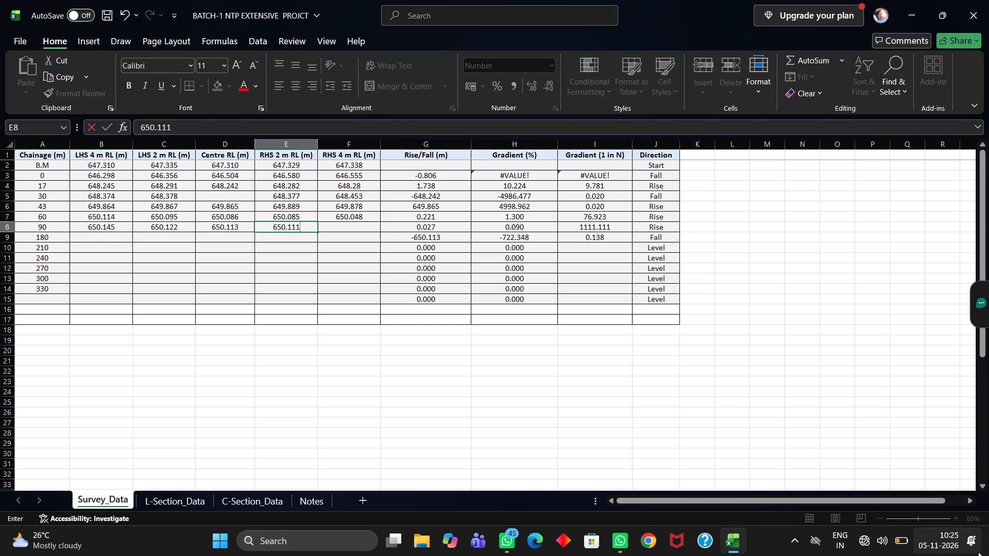
{"action": "key", "text": "Right"}
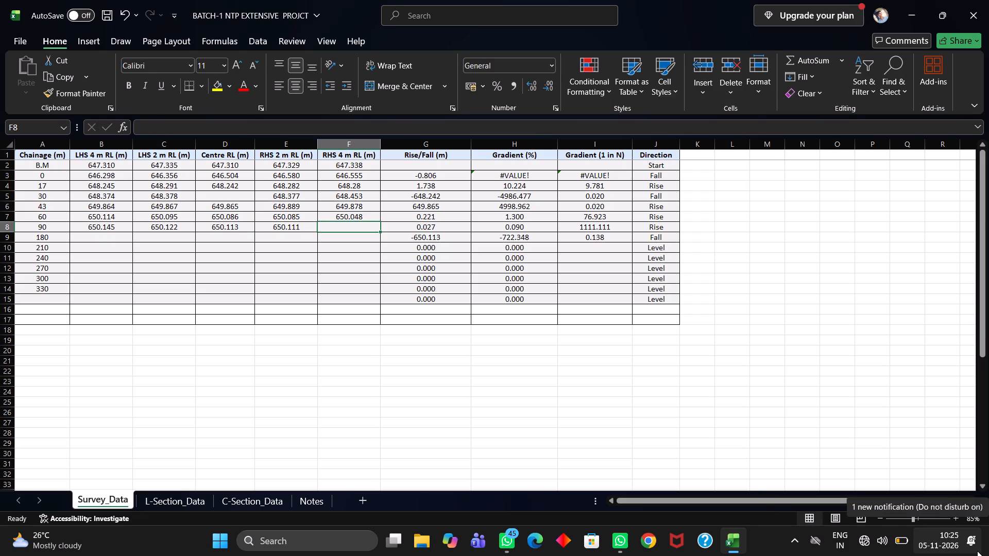
{"action": "key", "text": "6"}
{"action": "type", "text": "50"}
{"action": "key", "text": "period"}
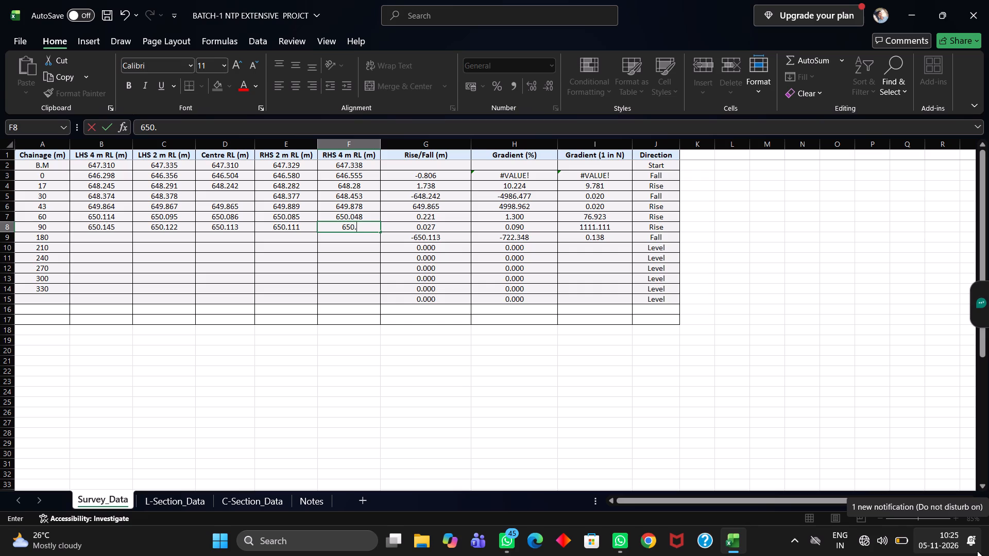
{"action": "key", "text": "0"}
{"action": "type", "text": "71"}
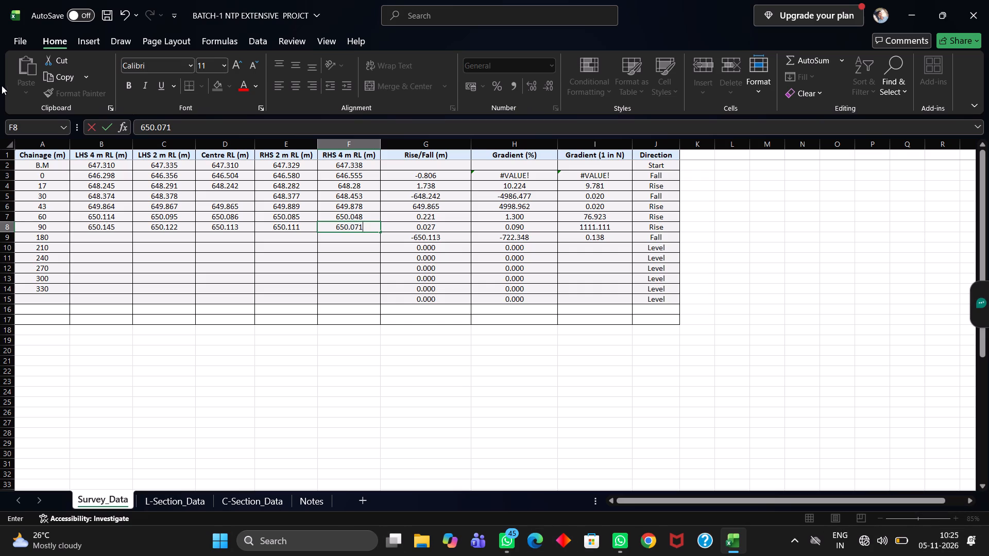
Change the chainage value in the row below chainage 90 to 120.
{"action": "left_click", "coordinate": [101, 244]}
{"action": "left_click", "coordinate": [101, 238]}
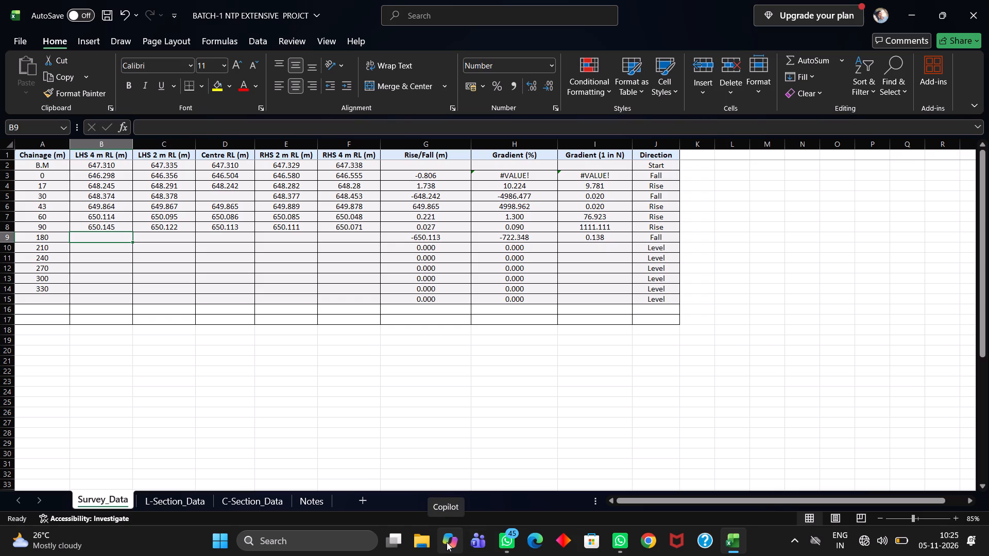
{"action": "key", "text": "Left"}
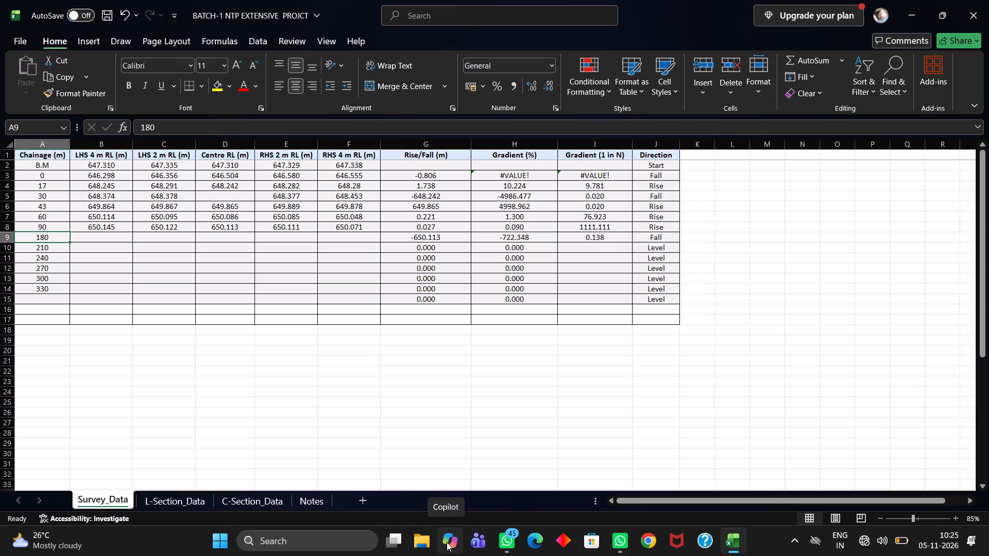
{"action": "key", "text": "BackSpace"}
{"action": "key", "text": "1"}
{"action": "key", "text": "2"}
{"action": "key", "text": "0"}
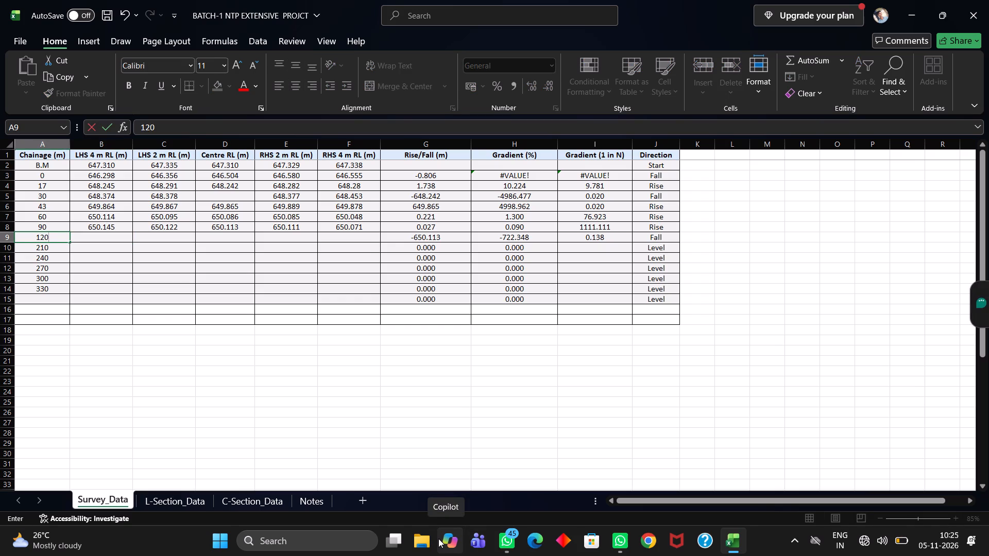
{"action": "key", "text": "Right"}
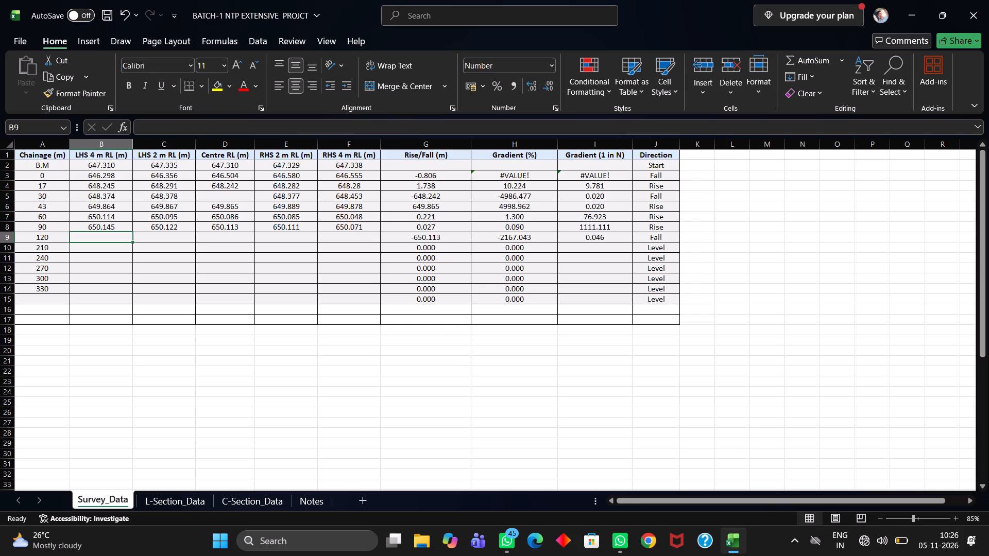
Enter 649.795 as the LHS 4 m RL and 649.794 as the LHS 2 m RL for chainage 120.
{"action": "type", "text": "649."}
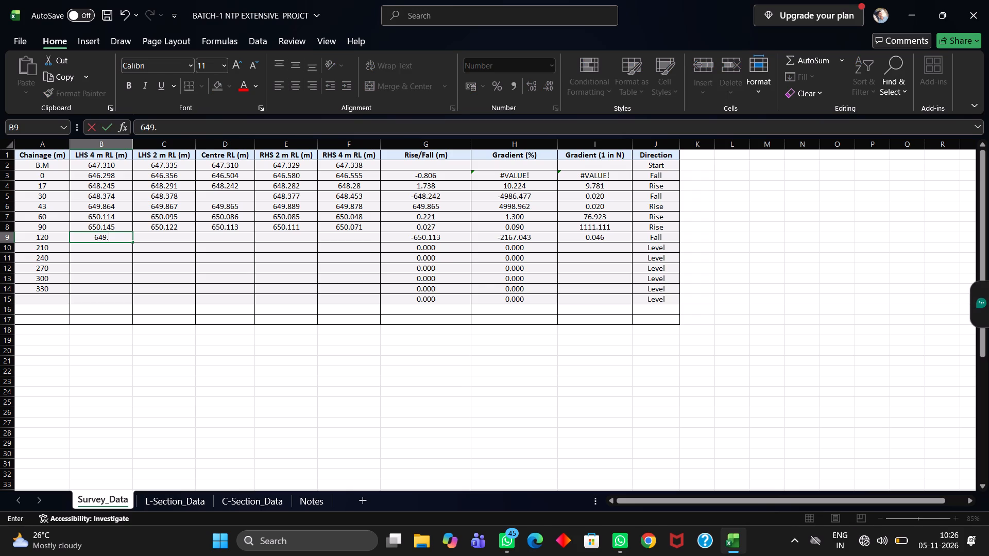
{"action": "type", "text": "795"}
{"action": "key", "text": "Right"}
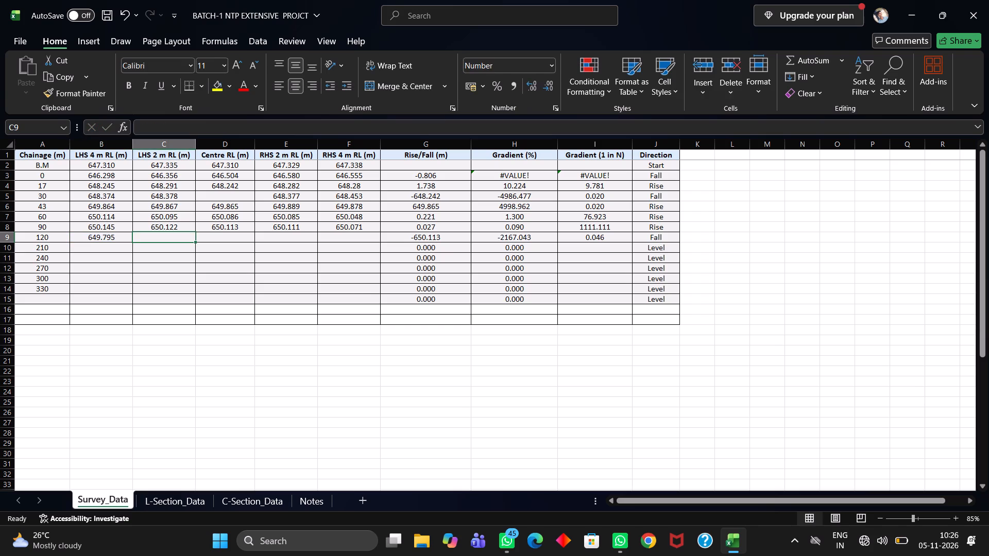
{"action": "key", "text": "6"}
{"action": "type", "text": "49.794"}
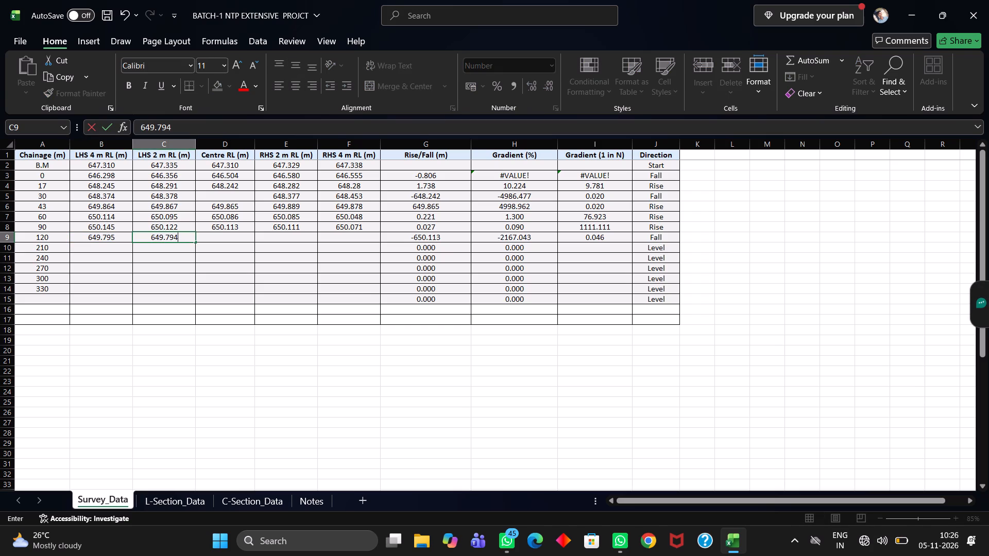
{"action": "key", "text": "Right"}
Enter 649.794 as the Centre RL for chainage 120.
{"action": "key", "text": "6"}
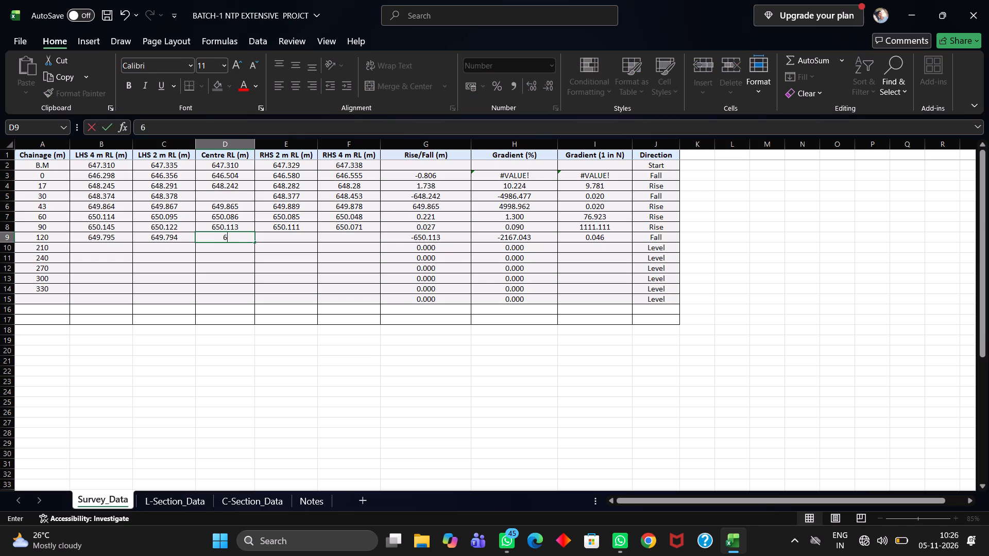
{"action": "key", "text": "4"}
{"action": "key", "text": "0"}
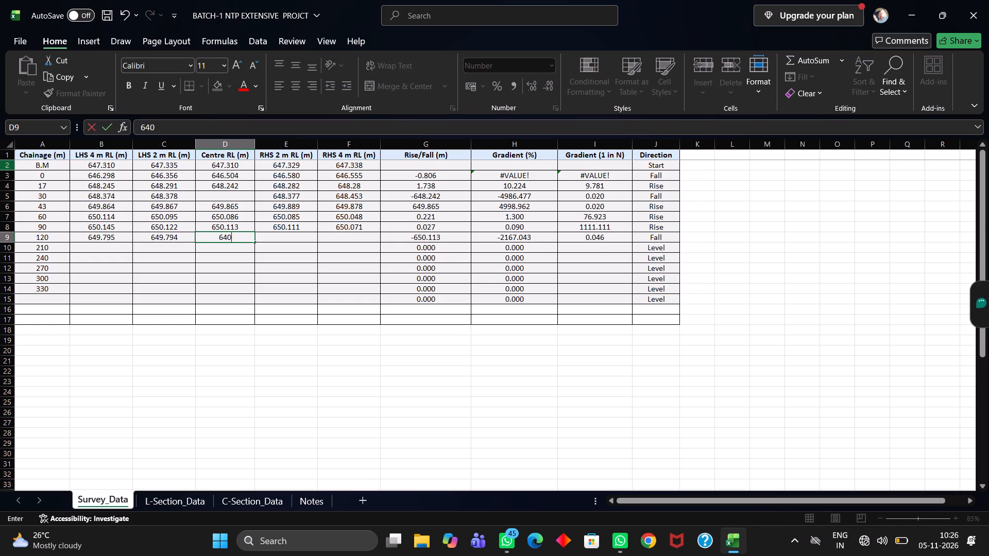
{"action": "key", "text": "BackSpace"}
{"action": "key", "text": "9"}
{"action": "key", "text": "period"}
{"action": "key", "text": "7"}
{"action": "key", "text": "9"}
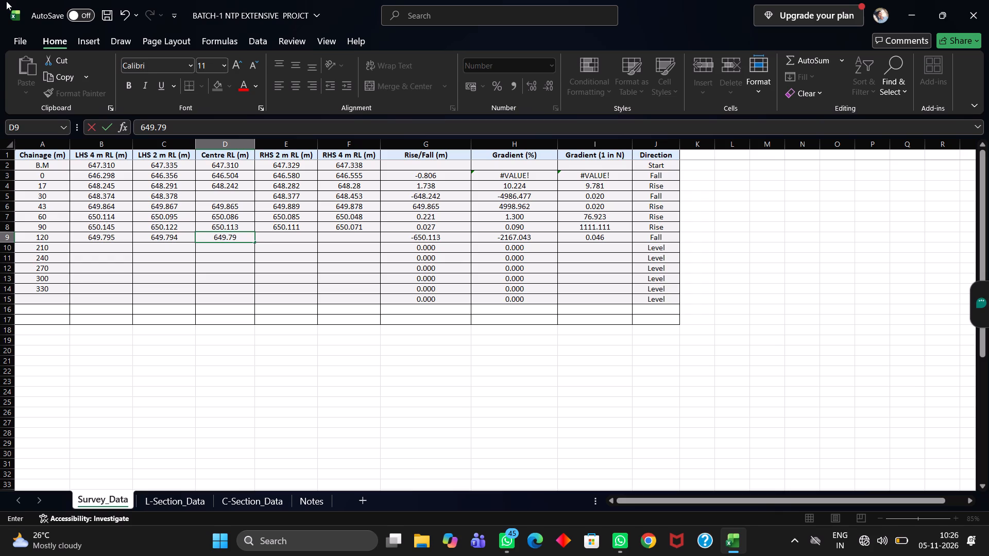
{"action": "key", "text": "4"}
{"action": "key", "text": "Right"}
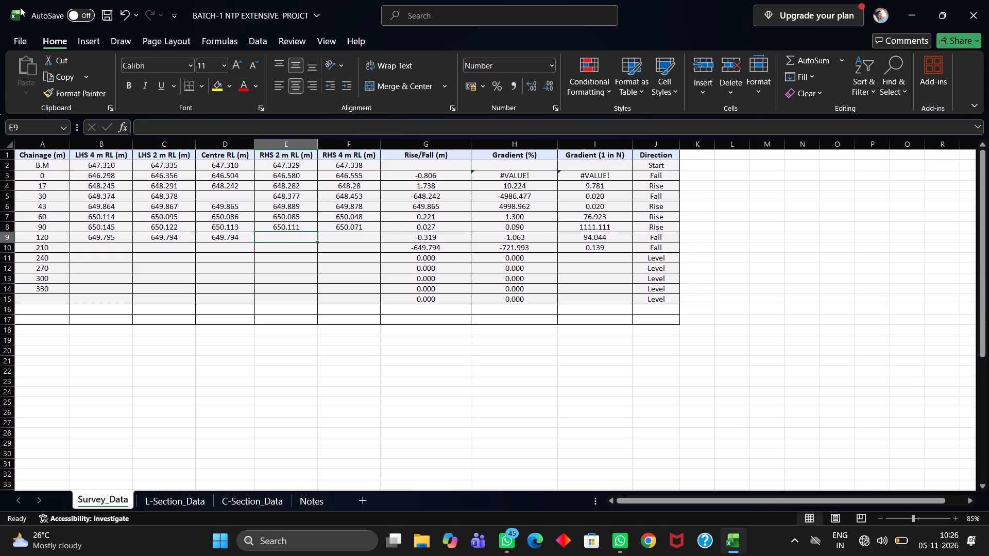
Enter 649.853 as the RHS 2 m RL and 649.856 as the RHS 4 m RL for chainage 120.
{"action": "key", "text": "6"}
{"action": "key", "text": "4"}
{"action": "key", "text": "9"}
{"action": "key", "text": "period"}
{"action": "key", "text": "8"}
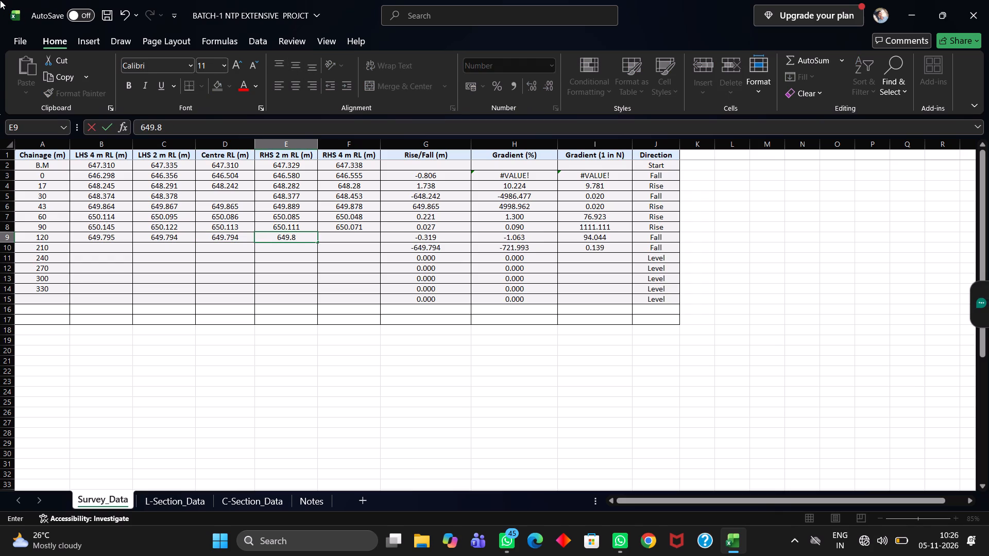
{"action": "key", "text": "5"}
{"action": "key", "text": "3"}
{"action": "key", "text": "Right"}
{"action": "key", "text": "6"}
{"action": "key", "text": "4"}
{"action": "key", "text": "9"}
{"action": "key", "text": "period"}
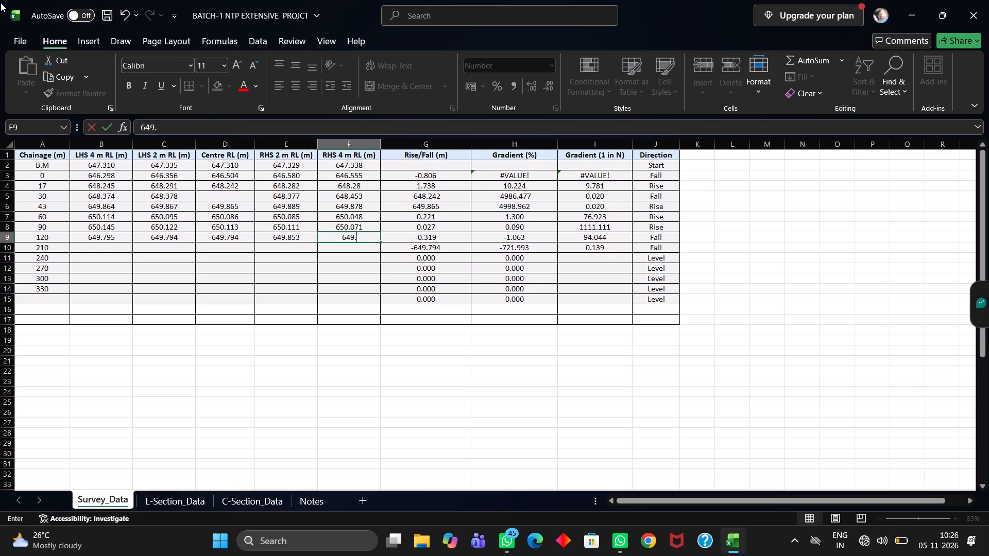
{"action": "key", "text": "8"}
{"action": "key", "text": "5"}
{"action": "key", "text": "6"}
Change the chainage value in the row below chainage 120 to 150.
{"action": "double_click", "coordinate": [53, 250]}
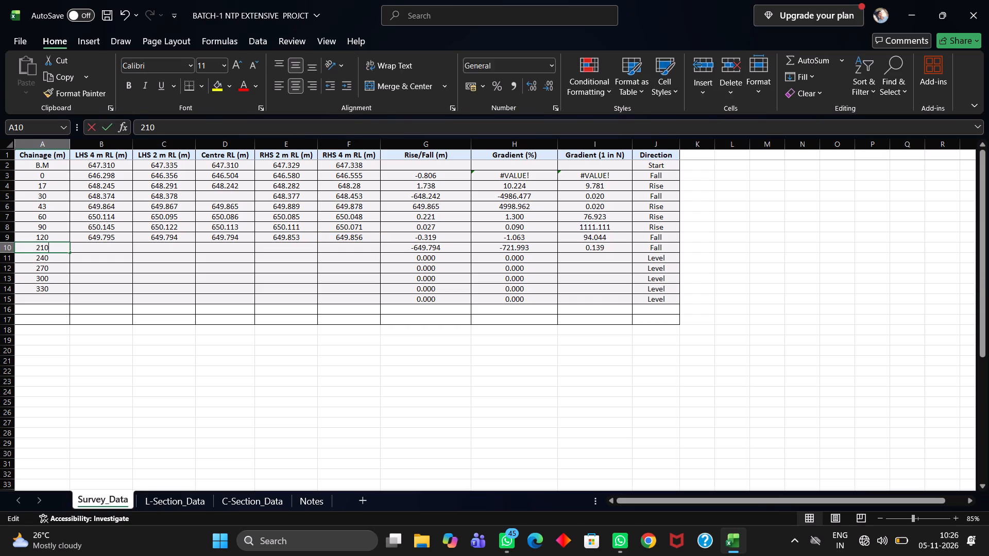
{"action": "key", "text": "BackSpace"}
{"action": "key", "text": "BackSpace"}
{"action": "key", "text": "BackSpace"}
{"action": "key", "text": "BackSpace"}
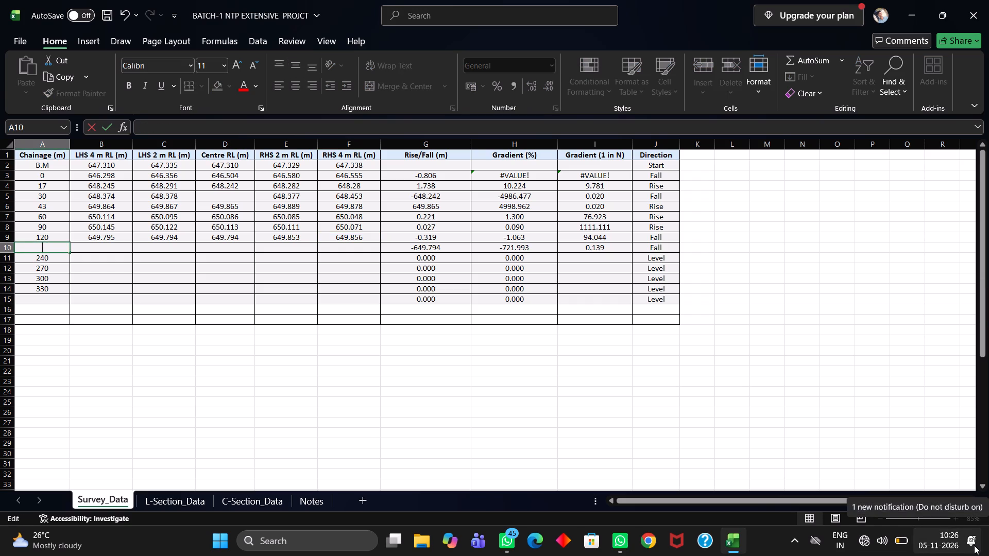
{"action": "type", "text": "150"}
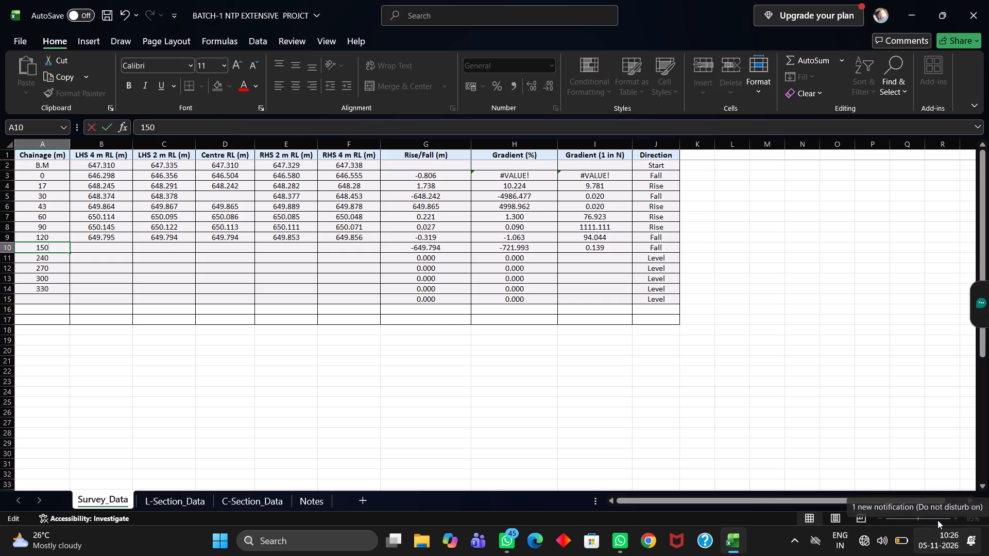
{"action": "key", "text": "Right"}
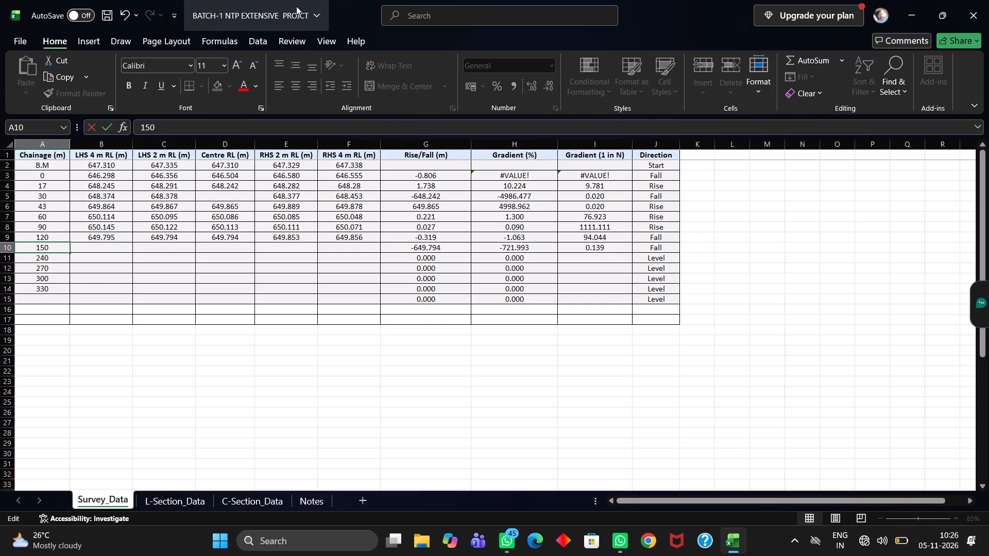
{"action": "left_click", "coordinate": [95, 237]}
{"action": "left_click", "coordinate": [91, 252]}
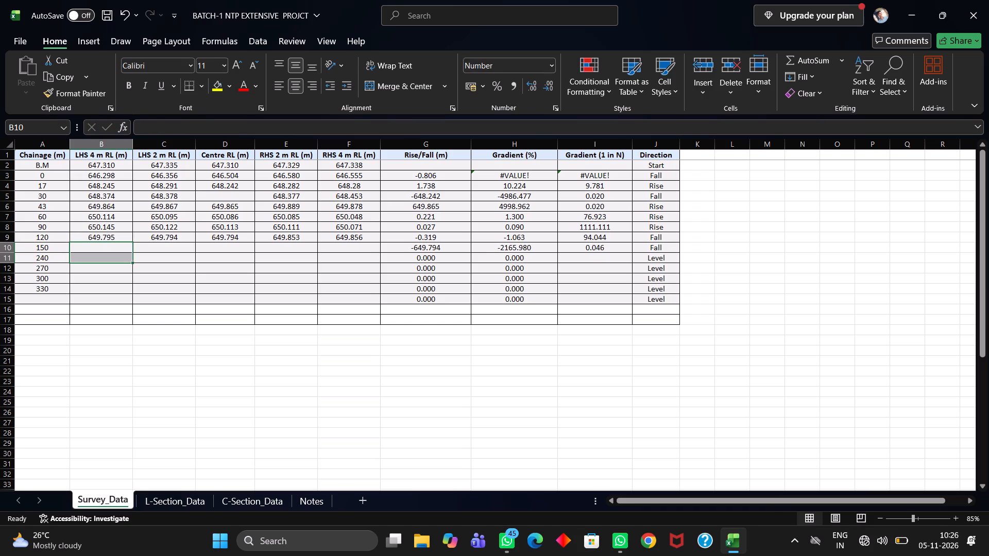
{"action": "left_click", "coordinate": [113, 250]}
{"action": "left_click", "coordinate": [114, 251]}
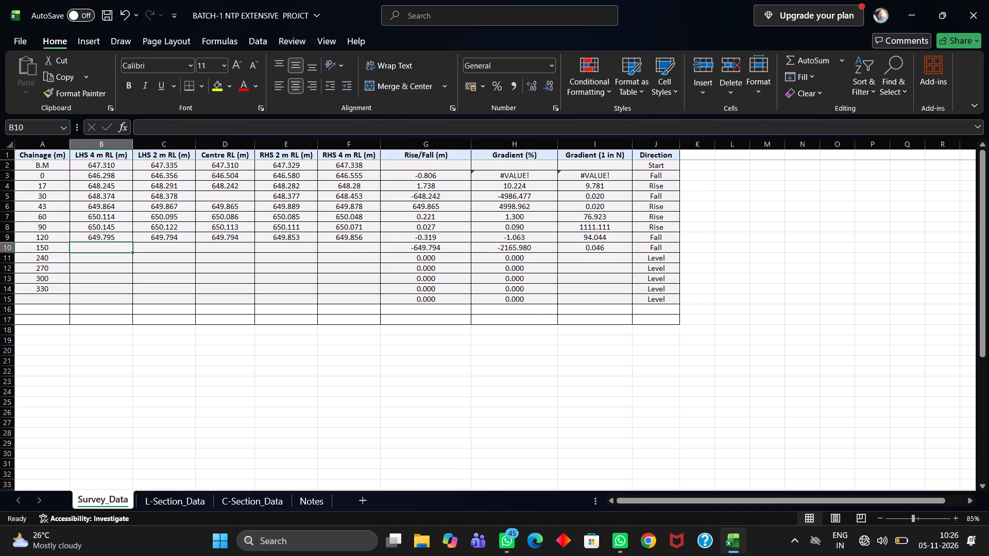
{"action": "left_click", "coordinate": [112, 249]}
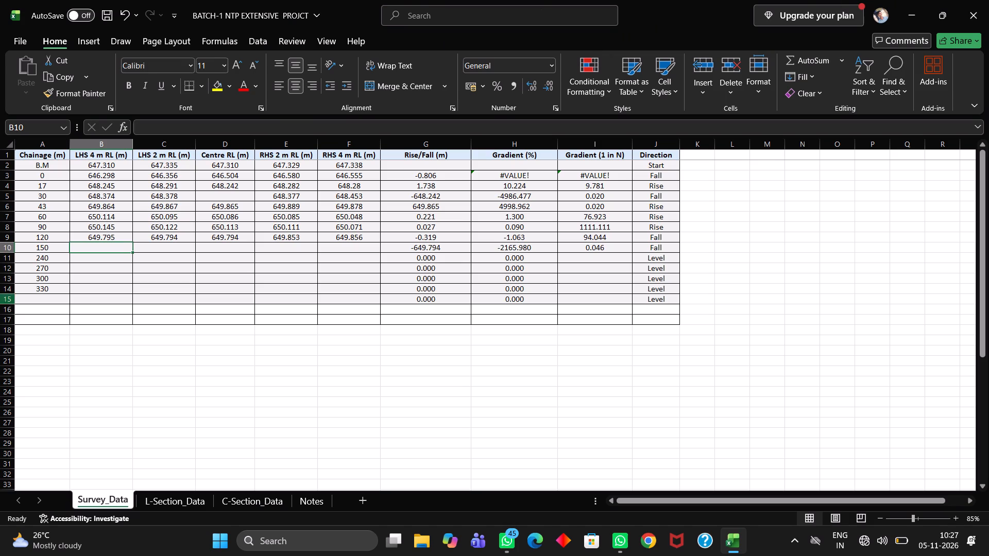
Set the chainage in the row below chainage 120 to 142.
{"action": "triple_click", "coordinate": [46, 250]}
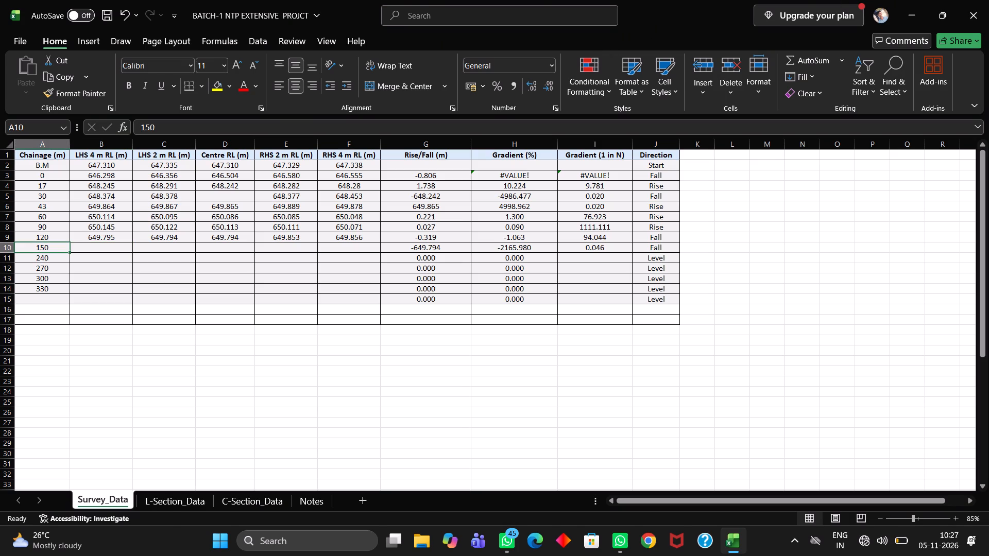
{"action": "triple_click", "coordinate": [49, 249]}
{"action": "left_click", "coordinate": [52, 251]}
{"action": "left_click", "coordinate": [52, 248]}
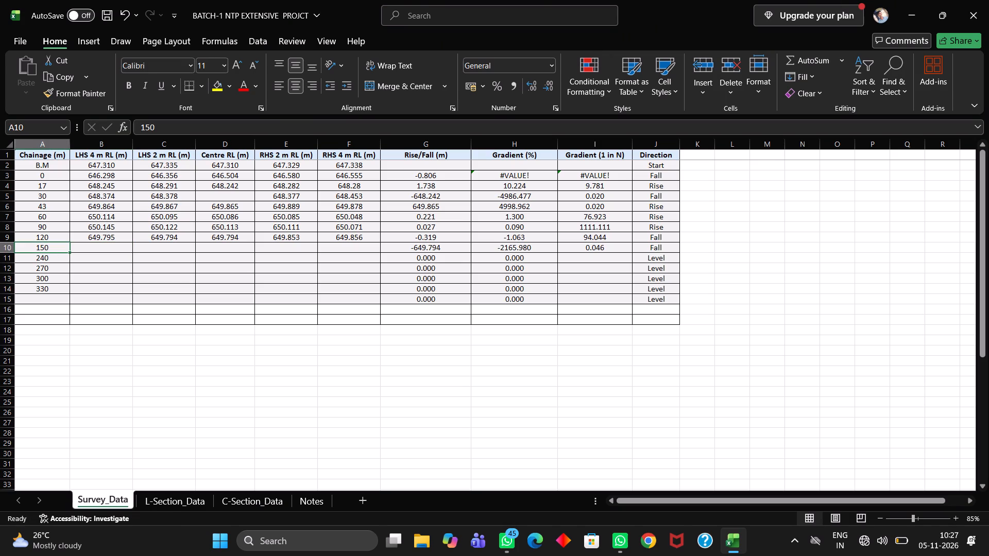
{"action": "double_click", "coordinate": [54, 248]}
{"action": "key", "text": "BackSpace"}
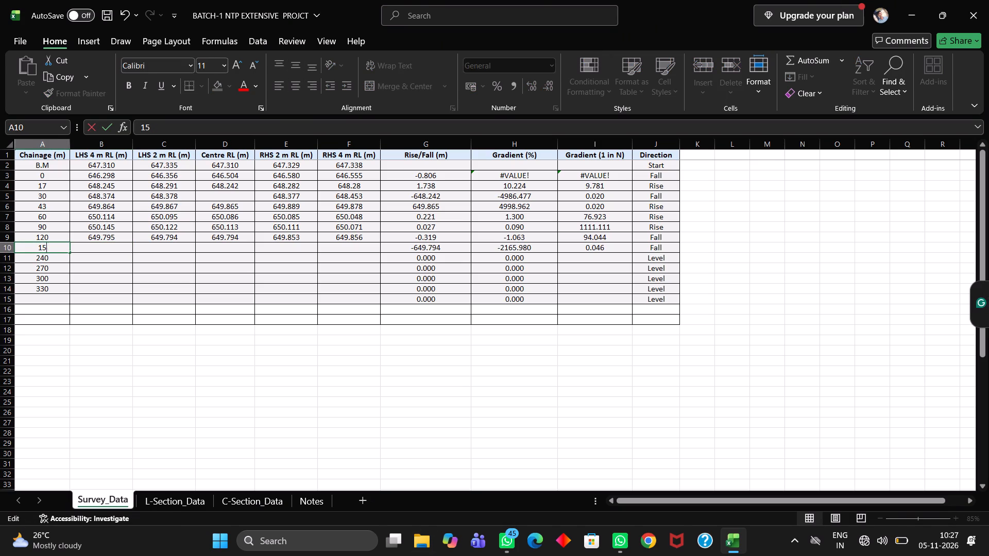
{"action": "key", "text": "BackSpace"}
{"action": "key", "text": "BackSpace"}
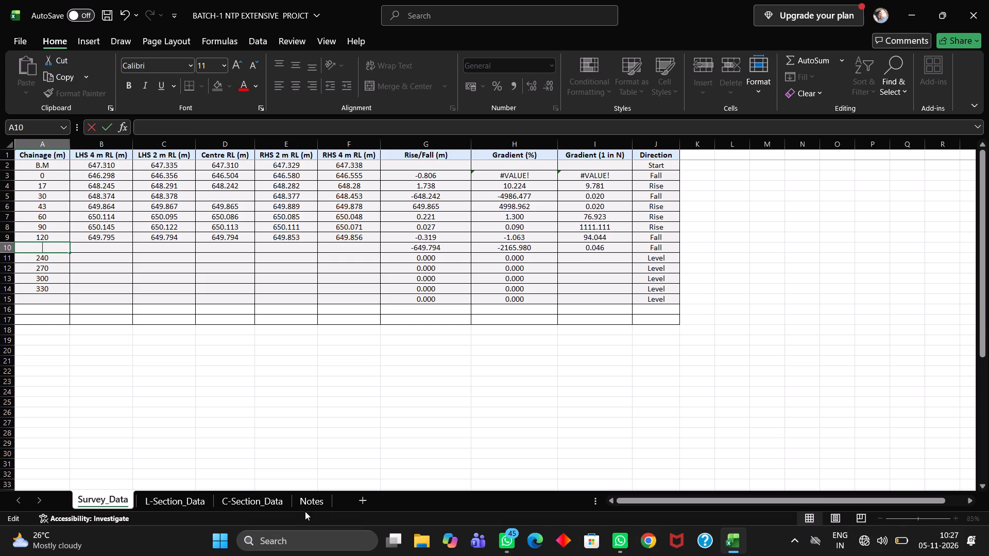
{"action": "type", "text": "145"}
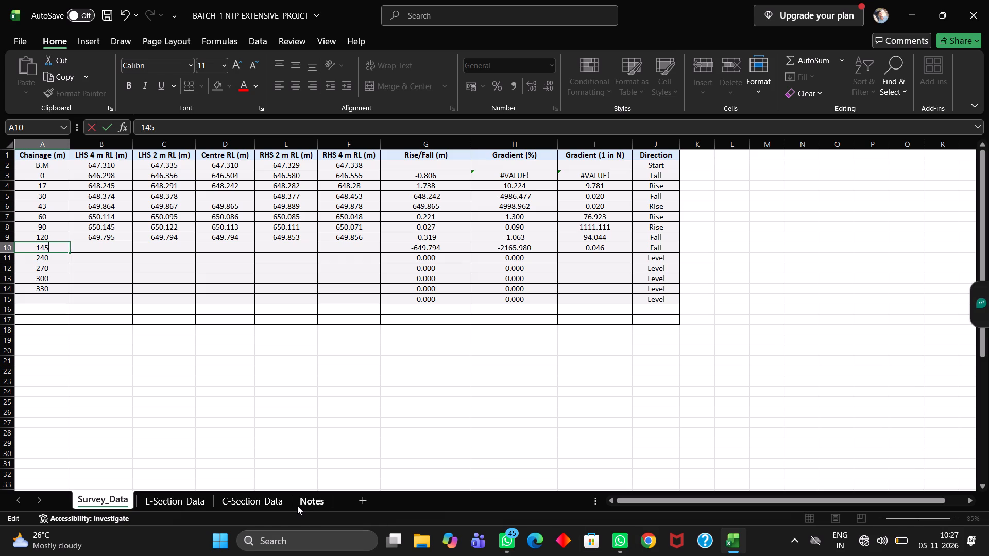
{"action": "key", "text": "BackSpace"}
{"action": "key", "text": "2"}
{"action": "key", "text": "Right"}
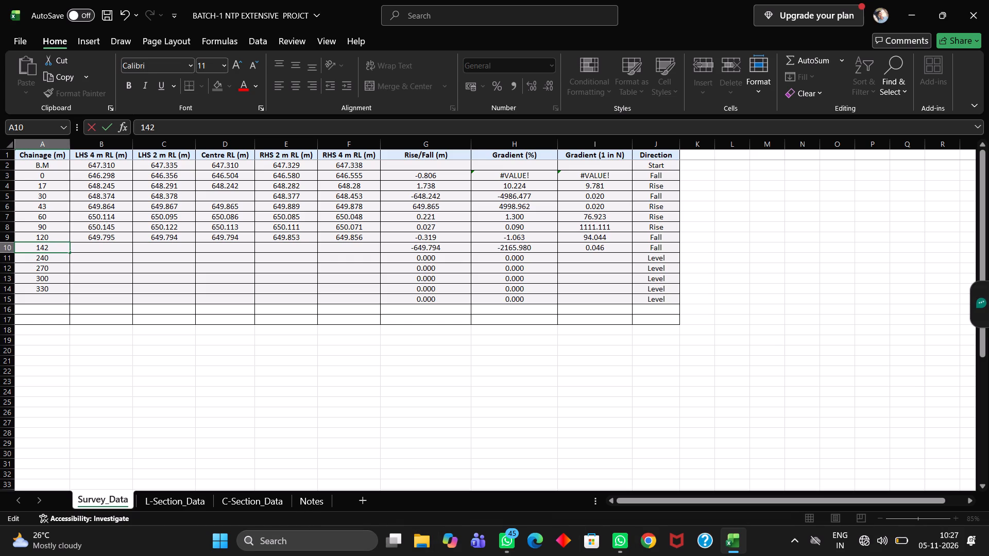
{"action": "left_click", "coordinate": [115, 244]}
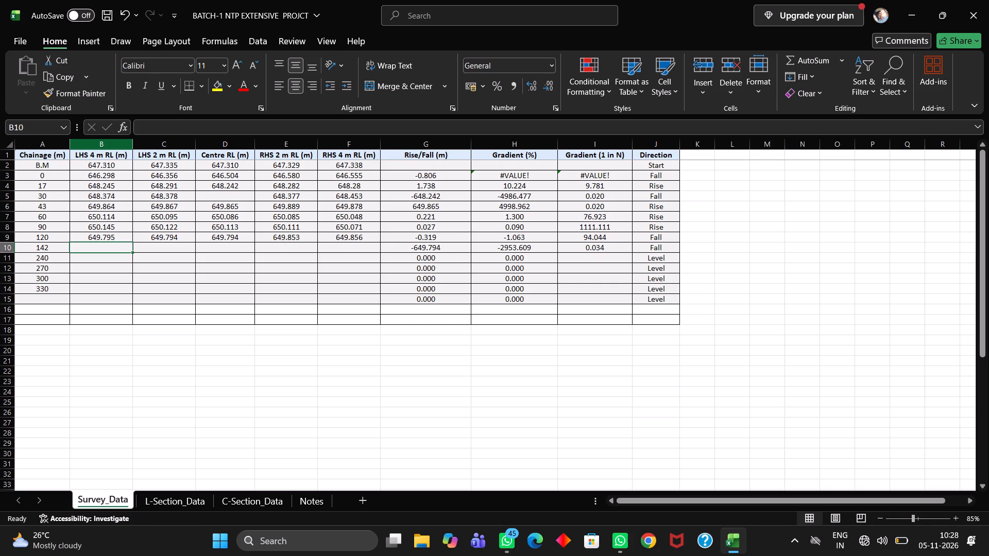
Enter 648.368 as the missing Centre RL for chainage 30.
{"action": "double_click", "coordinate": [228, 200]}
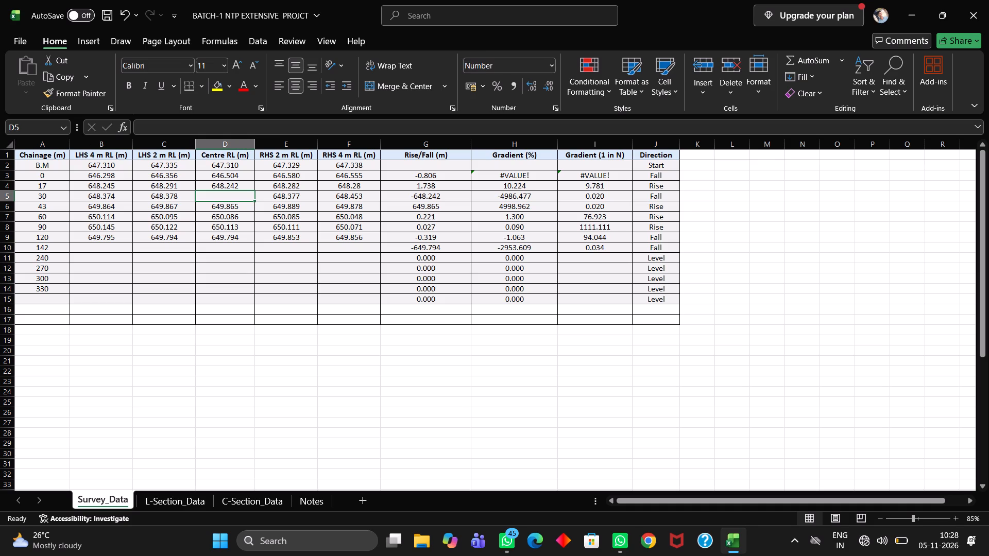
{"action": "double_click", "coordinate": [228, 198]}
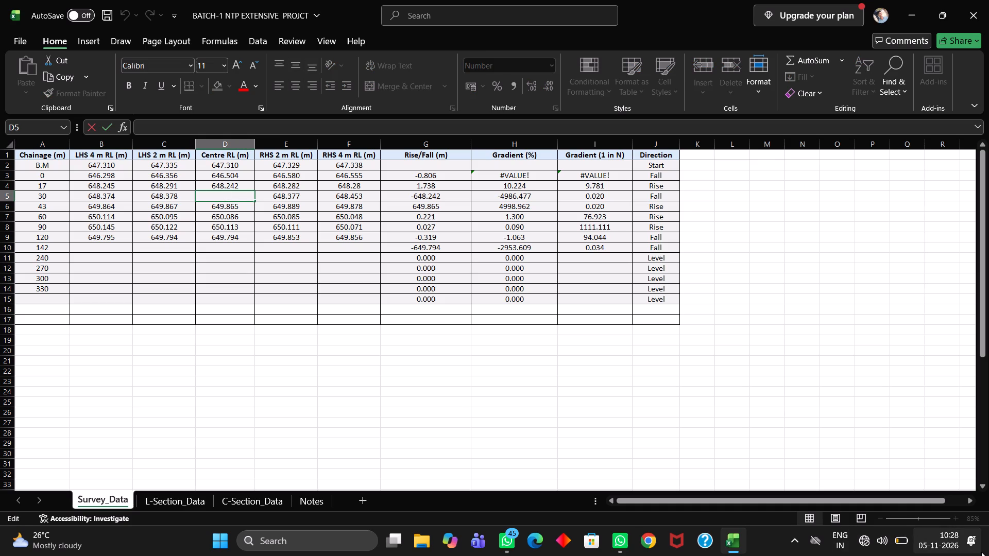
{"action": "key", "text": "6"}
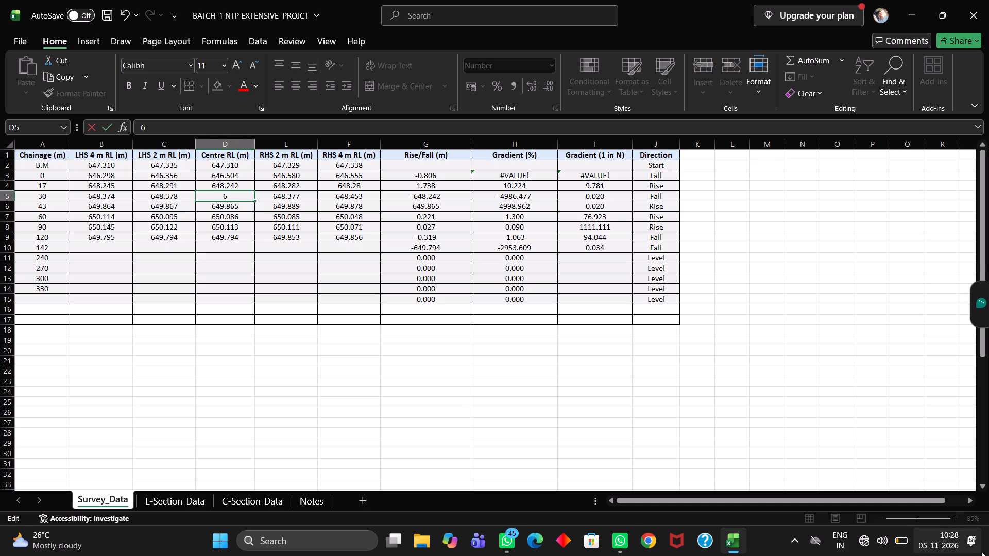
{"action": "type", "text": "48."}
{"action": "key", "text": "3"}
{"action": "type", "text": "68"}
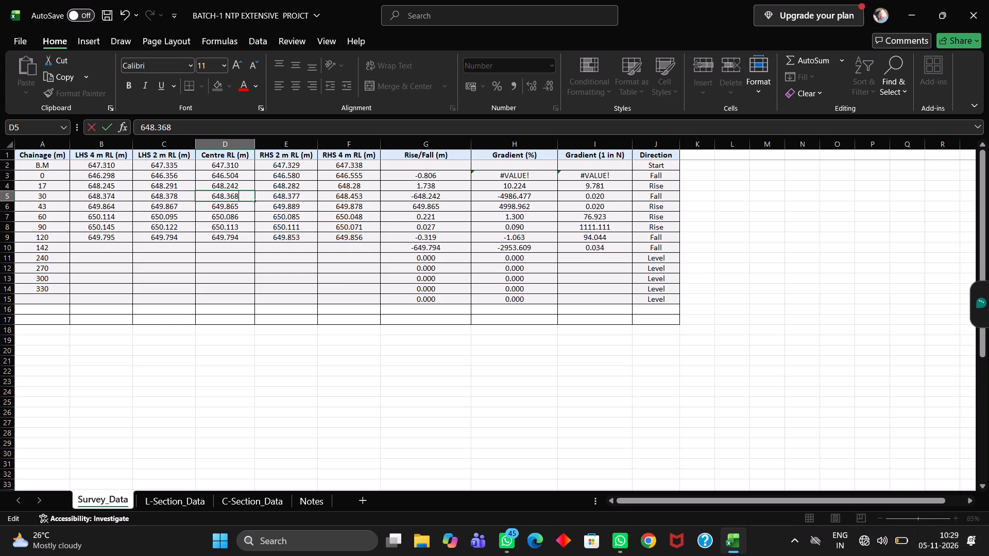
{"action": "left_click", "coordinate": [261, 320]}
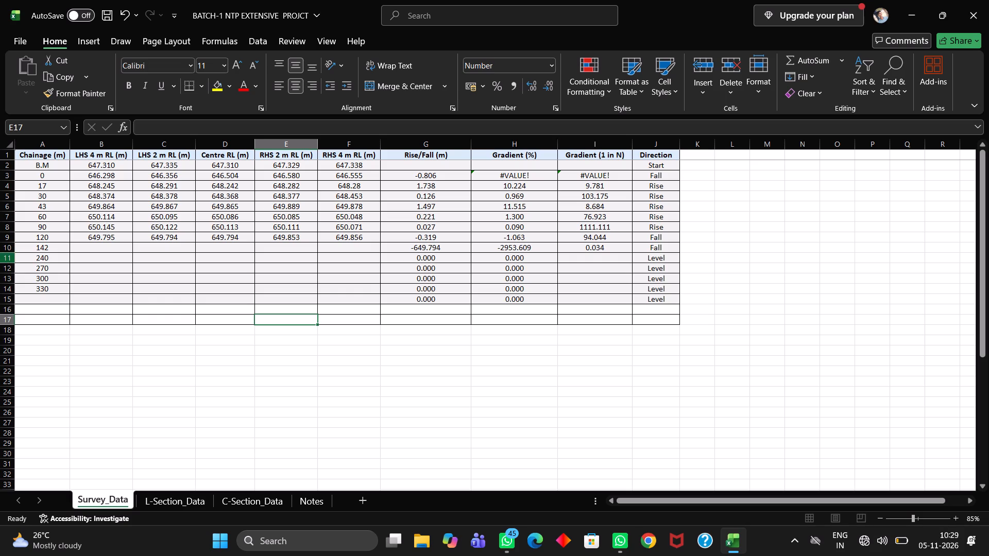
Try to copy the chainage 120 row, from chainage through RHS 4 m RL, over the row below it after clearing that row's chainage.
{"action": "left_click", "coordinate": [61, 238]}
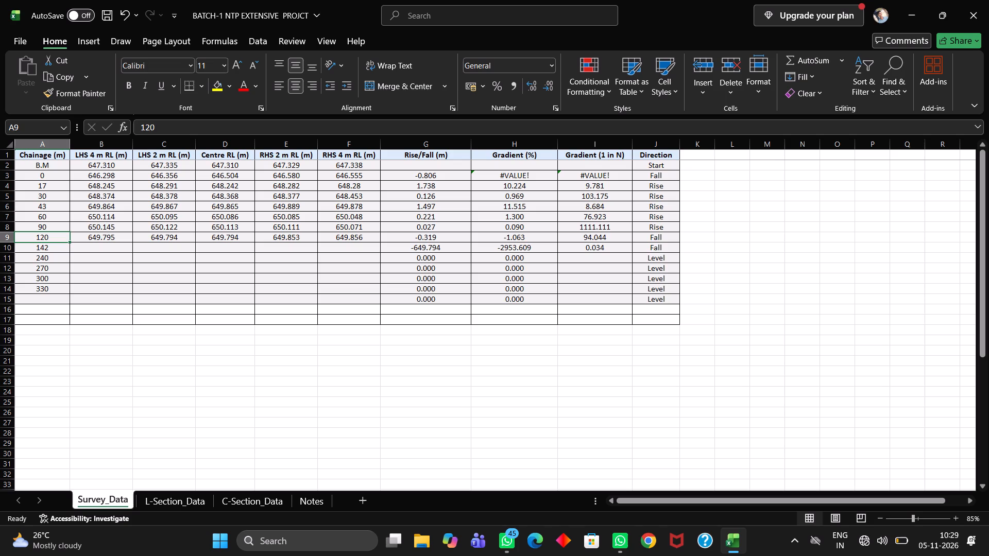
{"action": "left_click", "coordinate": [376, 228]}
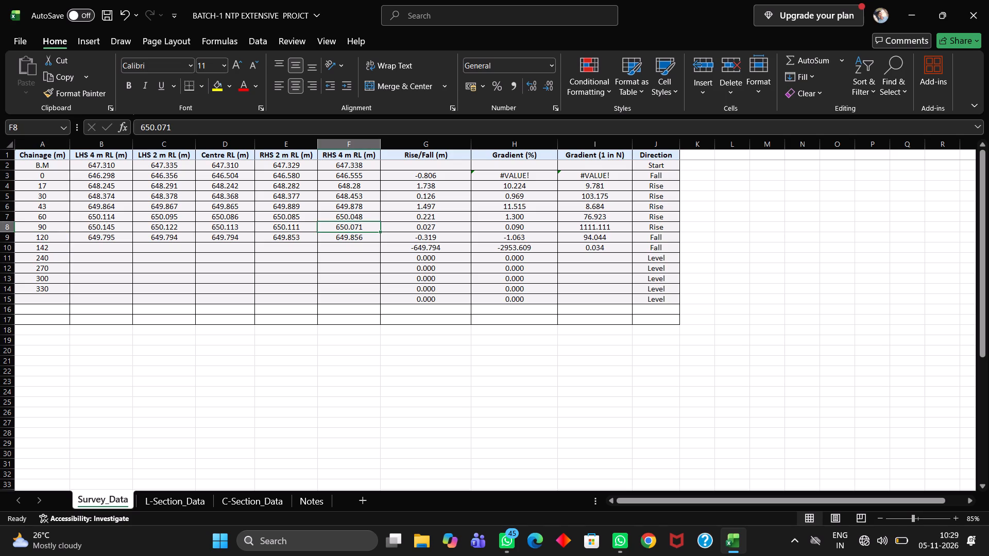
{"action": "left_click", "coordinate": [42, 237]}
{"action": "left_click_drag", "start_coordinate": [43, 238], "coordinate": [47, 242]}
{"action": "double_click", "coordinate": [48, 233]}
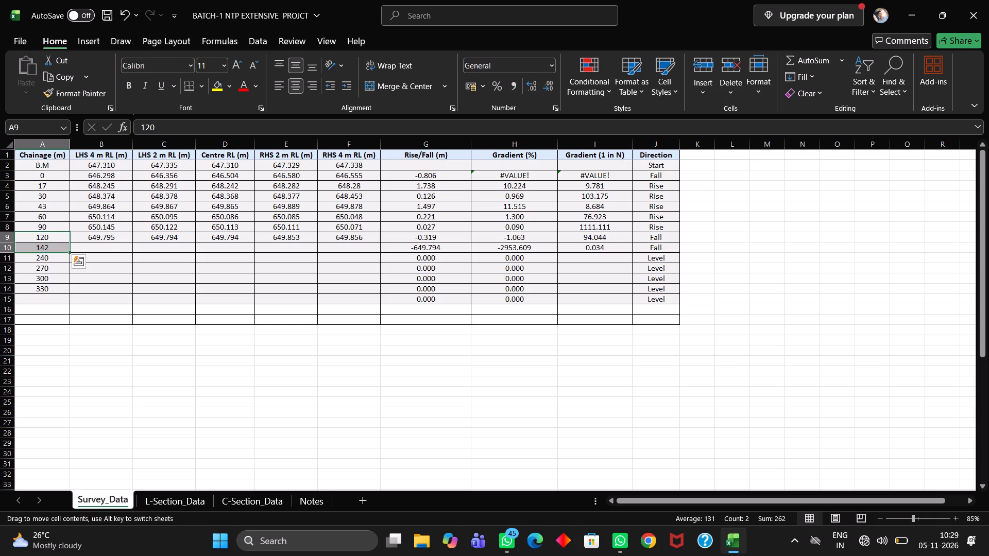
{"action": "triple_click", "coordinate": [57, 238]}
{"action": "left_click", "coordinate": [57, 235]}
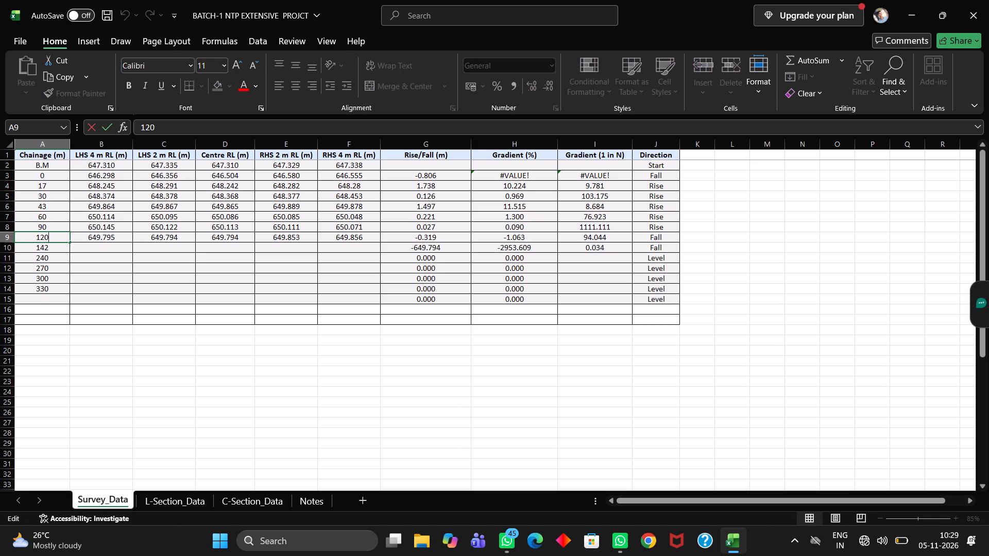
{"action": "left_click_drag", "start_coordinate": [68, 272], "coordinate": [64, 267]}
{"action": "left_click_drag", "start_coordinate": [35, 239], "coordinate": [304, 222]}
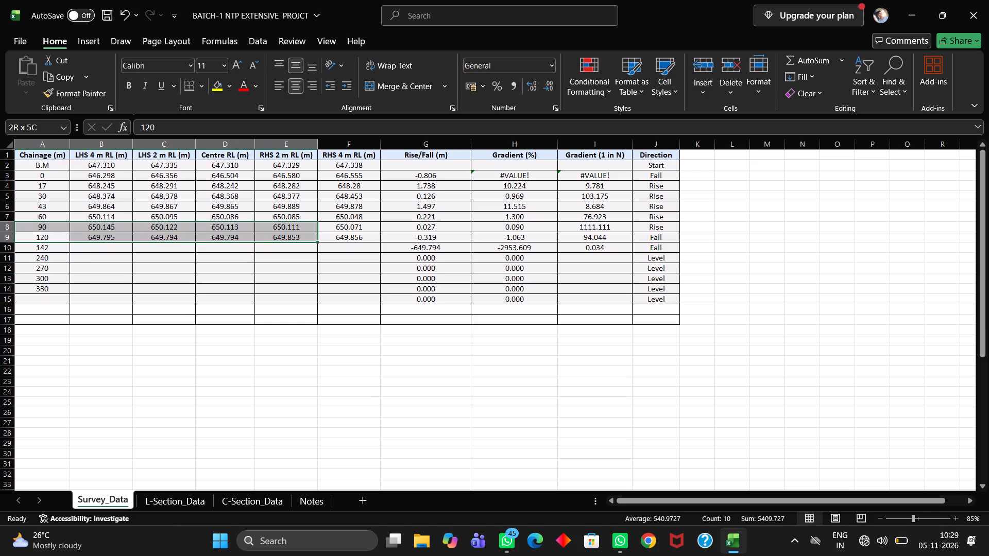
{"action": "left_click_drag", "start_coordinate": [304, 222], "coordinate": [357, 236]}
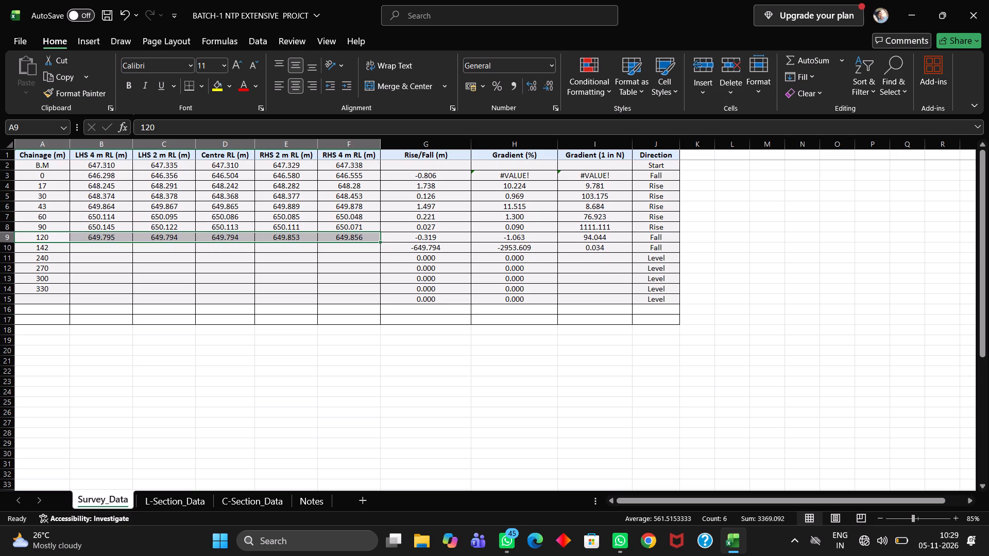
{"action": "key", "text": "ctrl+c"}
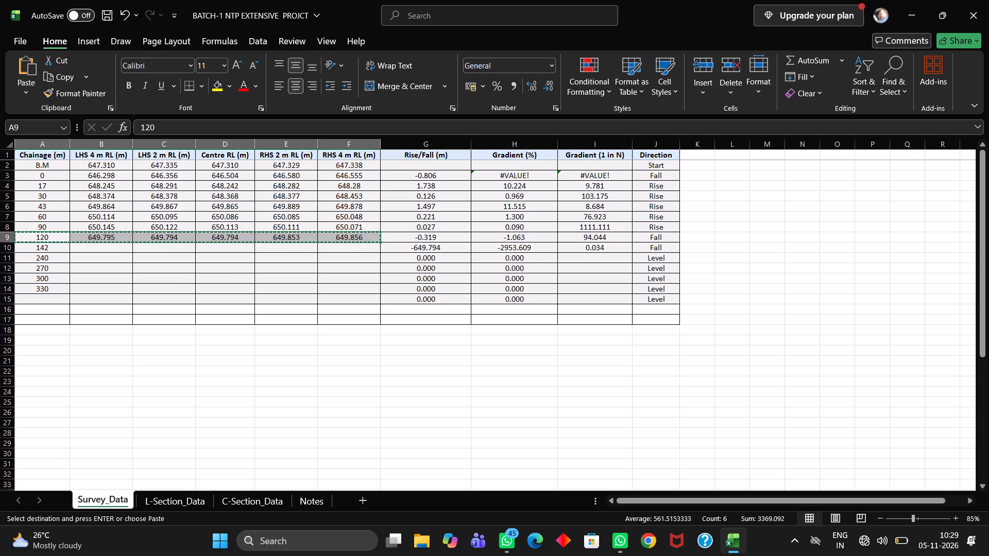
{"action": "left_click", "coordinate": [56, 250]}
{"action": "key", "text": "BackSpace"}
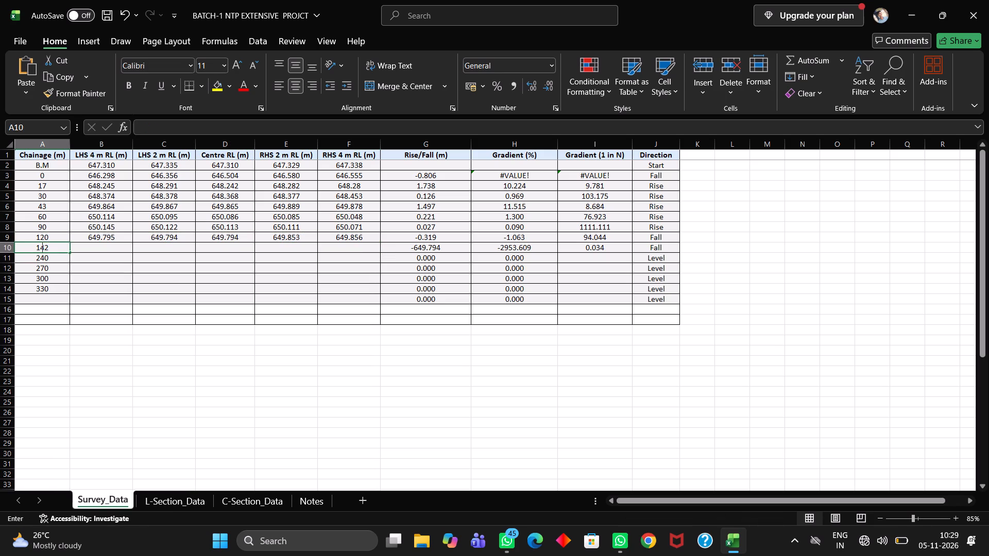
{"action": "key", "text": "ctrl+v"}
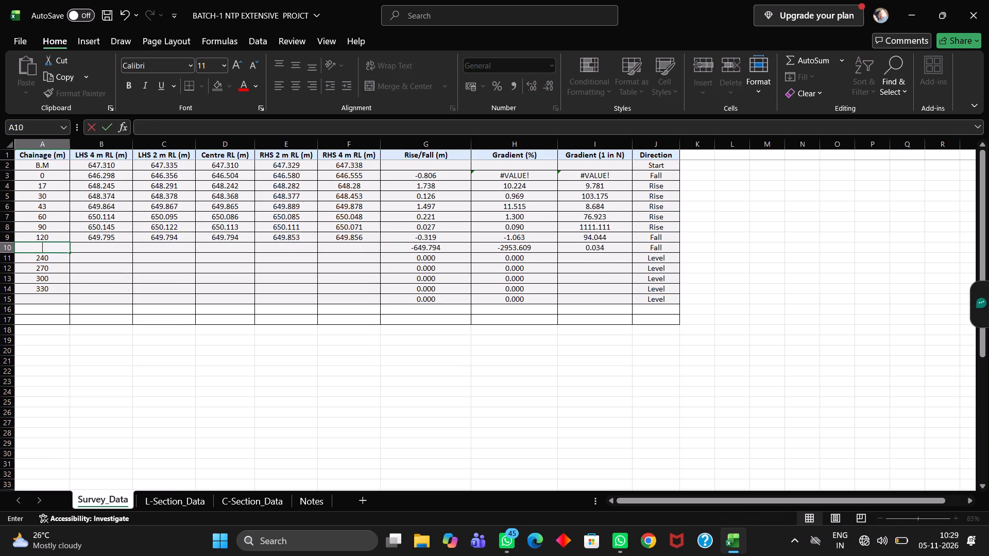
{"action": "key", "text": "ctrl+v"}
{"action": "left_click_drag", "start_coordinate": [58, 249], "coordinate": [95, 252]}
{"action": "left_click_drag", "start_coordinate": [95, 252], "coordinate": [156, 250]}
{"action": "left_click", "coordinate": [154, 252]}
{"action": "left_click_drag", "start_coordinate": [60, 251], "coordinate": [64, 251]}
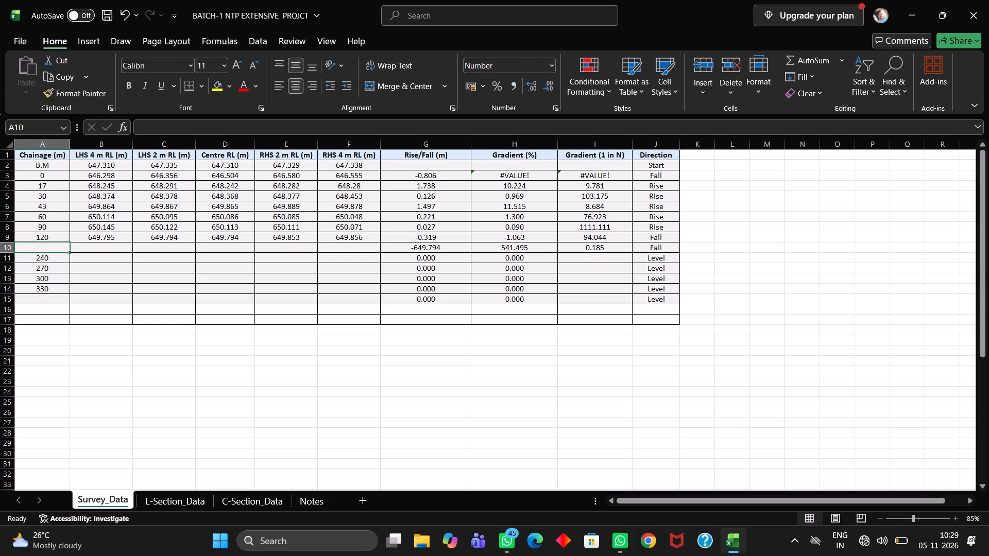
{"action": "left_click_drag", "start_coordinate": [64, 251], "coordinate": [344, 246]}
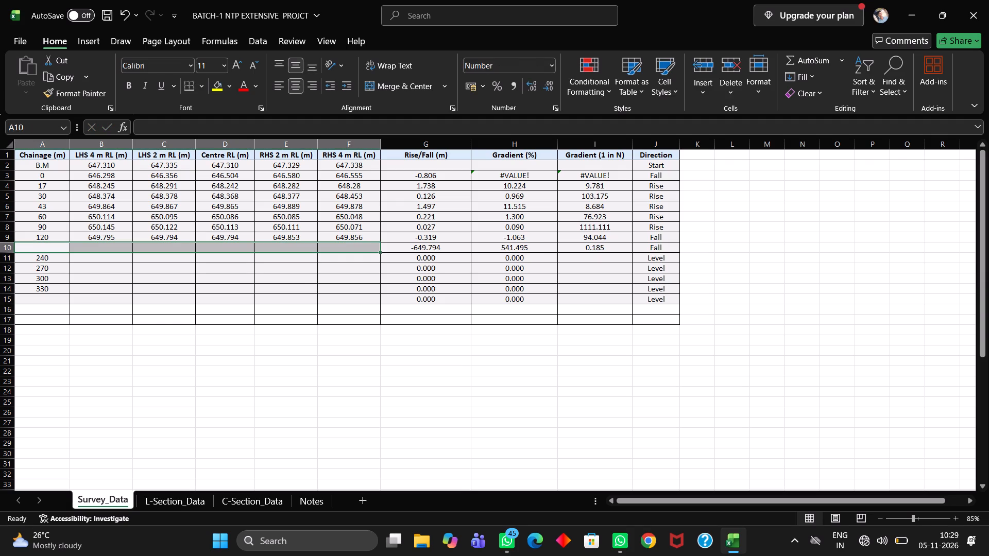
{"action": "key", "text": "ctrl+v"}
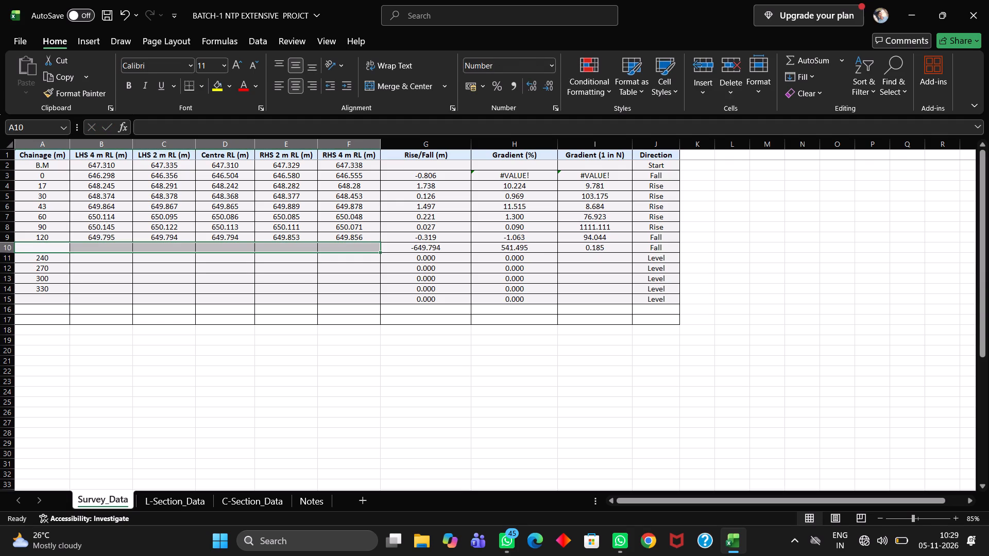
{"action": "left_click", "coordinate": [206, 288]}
Enter 120 as the chainage in the empty row just above chainage 240.
{"action": "double_click", "coordinate": [38, 252]}
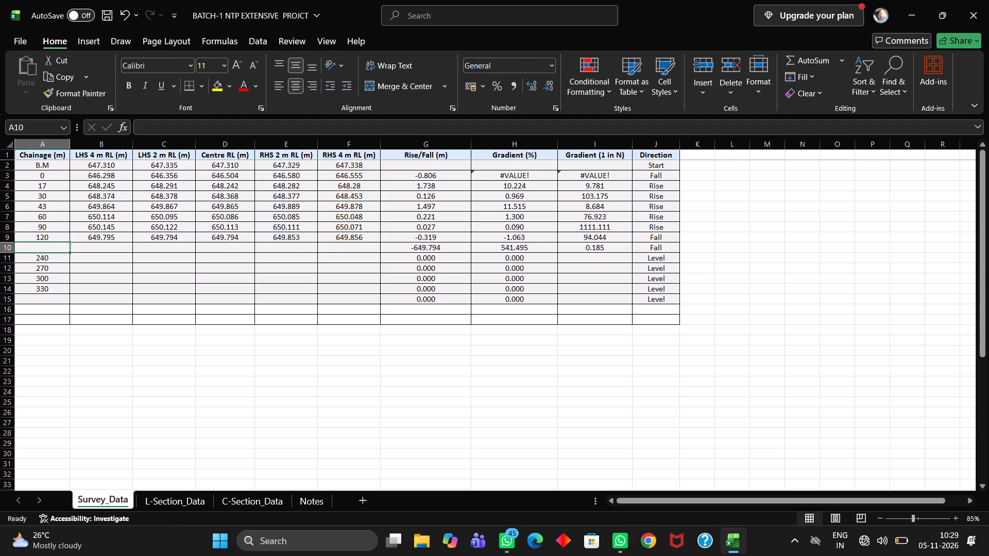
{"action": "double_click", "coordinate": [39, 250]}
{"action": "type", "text": "120"}
{"action": "key", "text": "Right"}
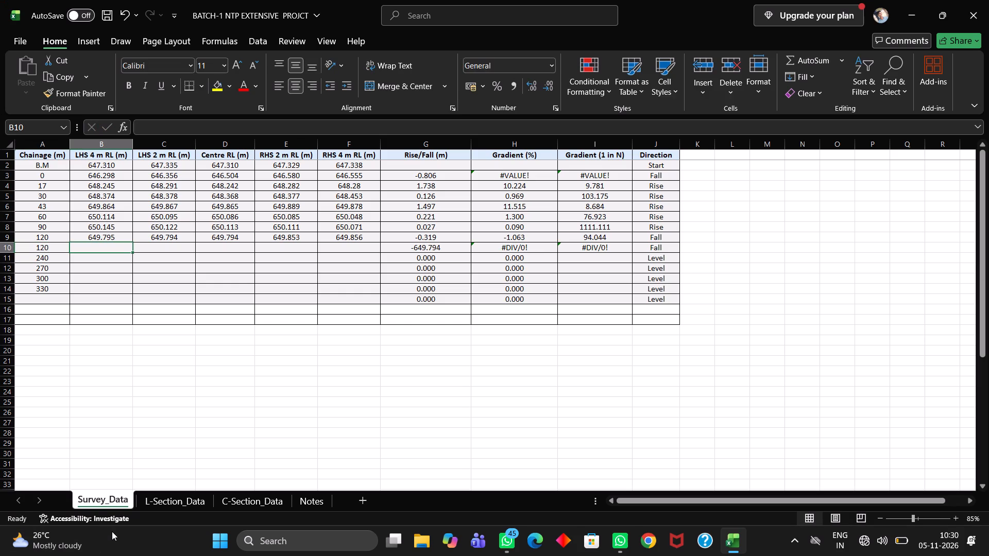
Enter 649.795 as LHS 4 m RL, 649.794 as LHS 2 m RL and 649.794 as Centre RL in the second chainage 120 row.
{"action": "type", "text": "649."}
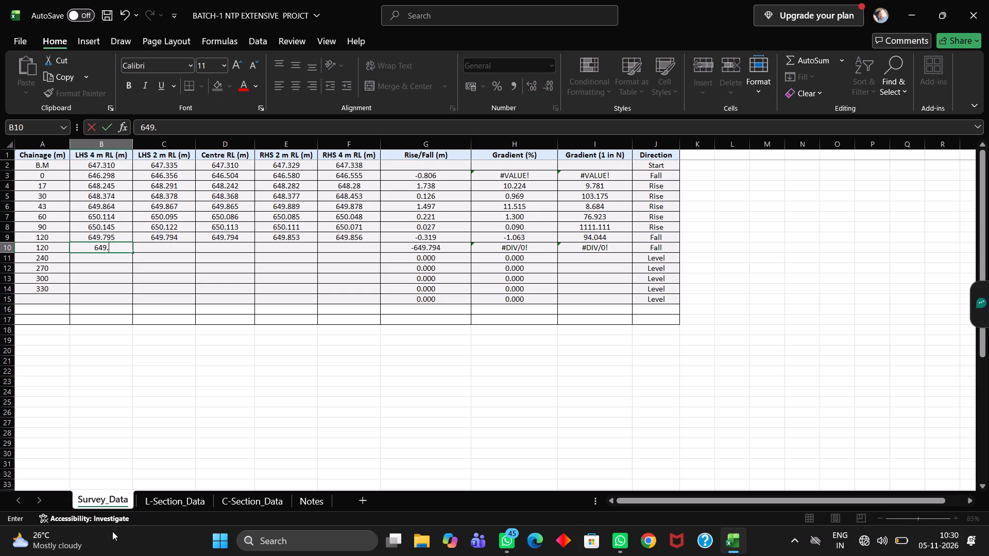
{"action": "type", "text": "795"}
{"action": "key", "text": "Right"}
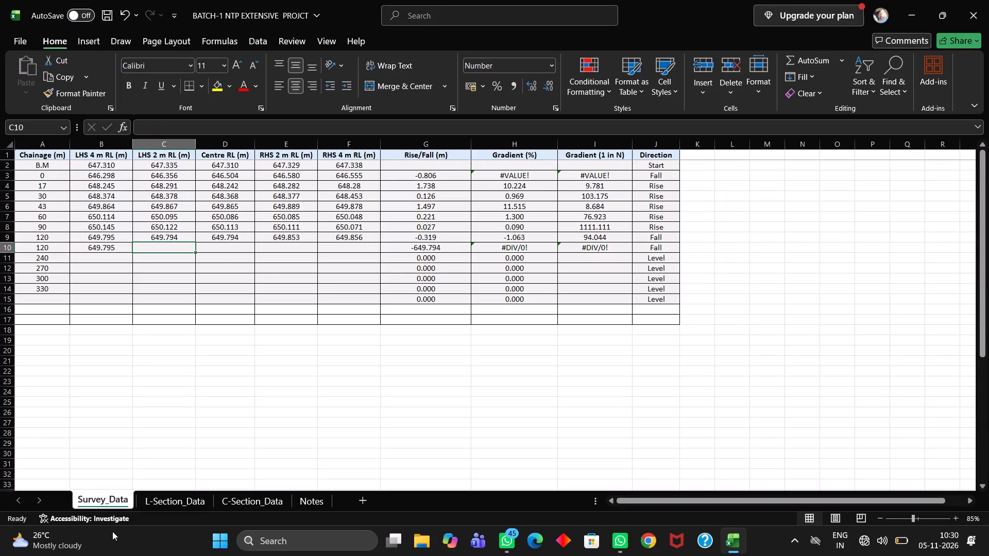
{"action": "type", "text": "649"}
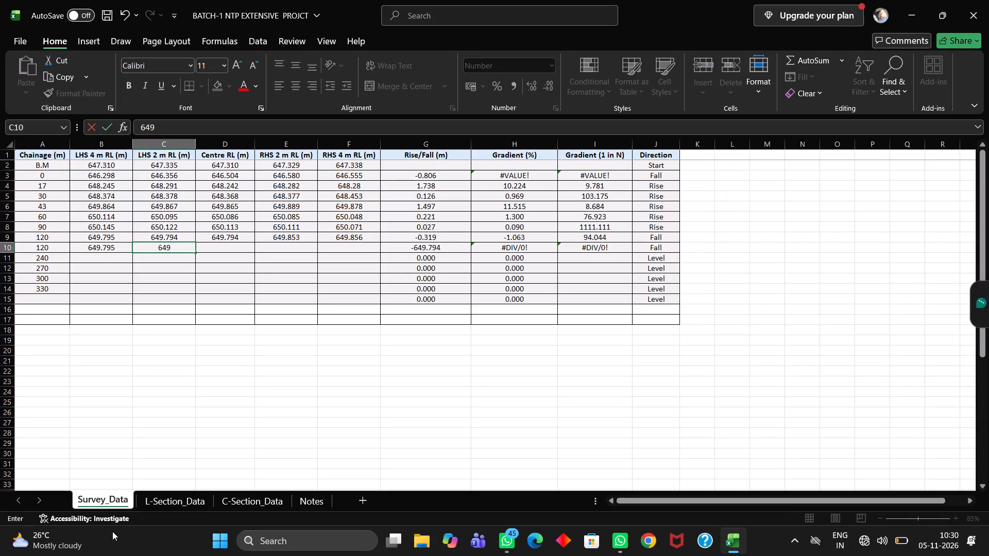
{"action": "type", "text": ".794"}
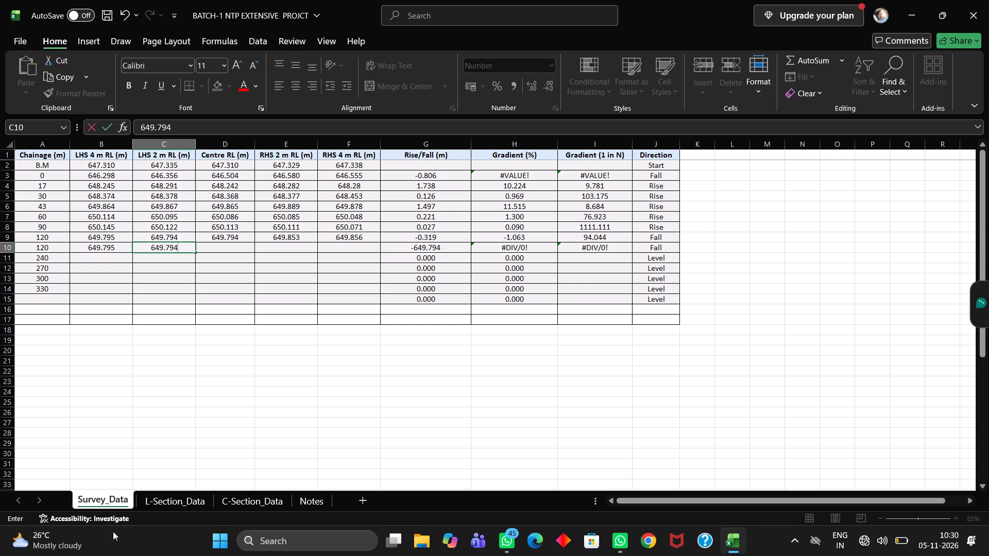
{"action": "key", "text": "Right"}
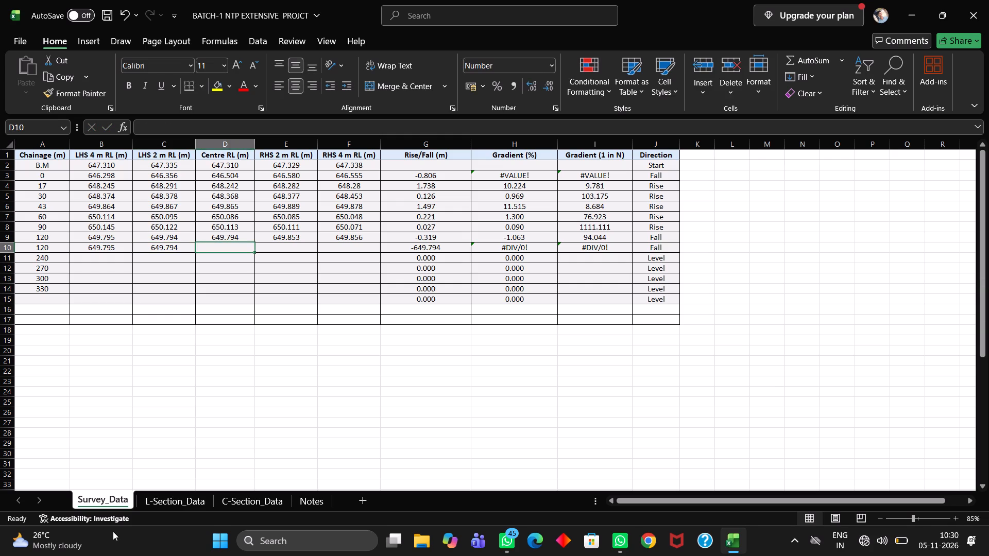
{"action": "type", "text": "649"}
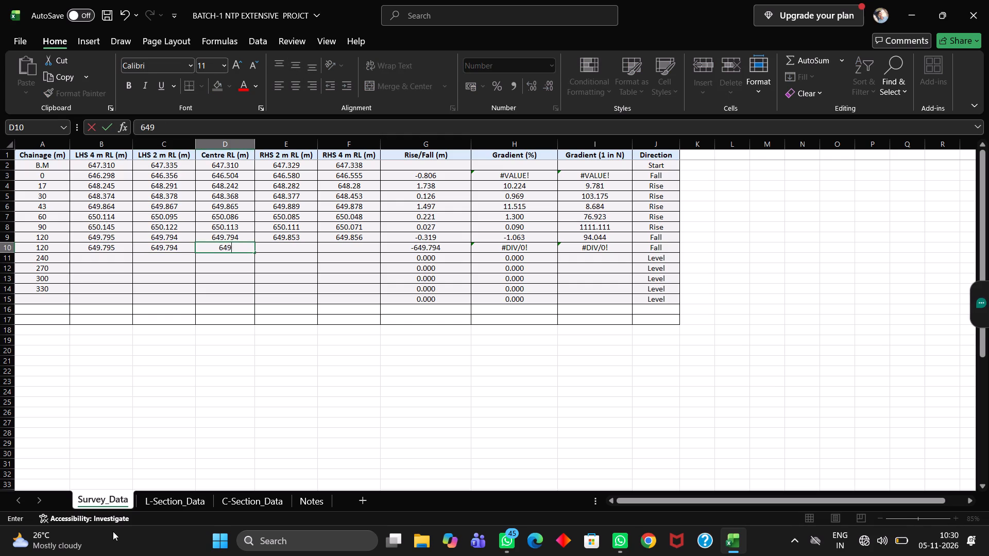
{"action": "type", "text": ".794"}
{"action": "key", "text": "Right"}
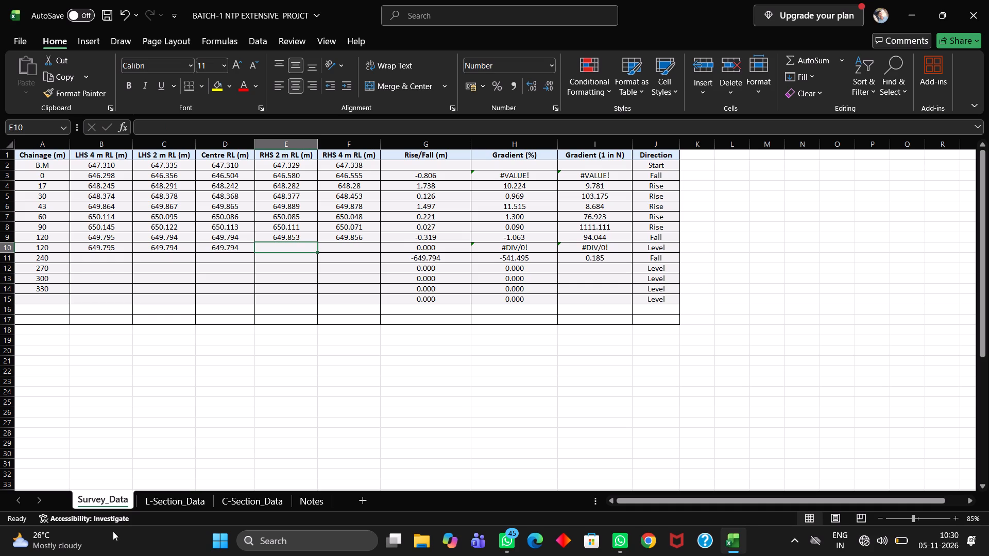
Enter 649.853 as the RHS 2 m RL and 649.856 as the RHS 4 m RL in the second chainage 120 row.
{"action": "type", "text": "649"}
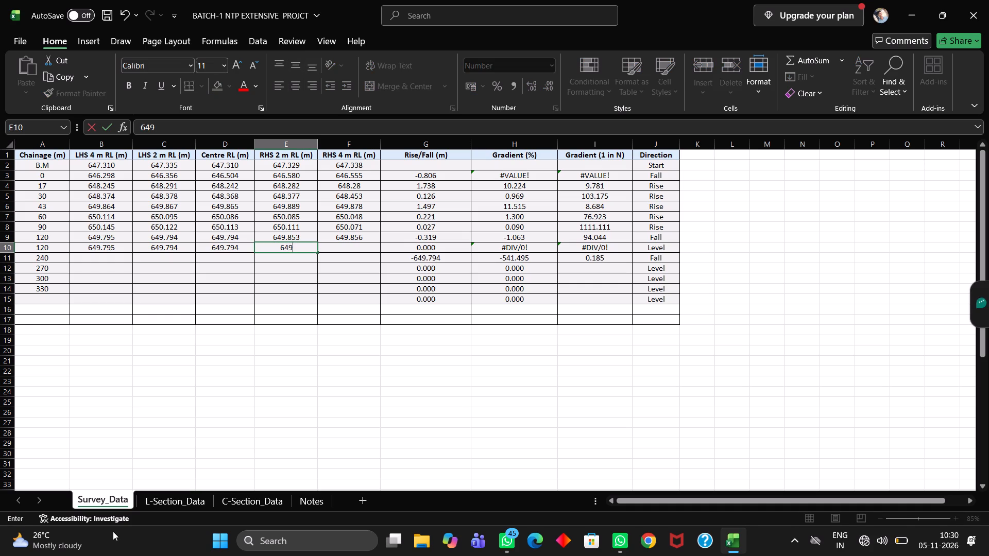
{"action": "key", "text": "period"}
{"action": "type", "text": "853"}
{"action": "key", "text": "Right"}
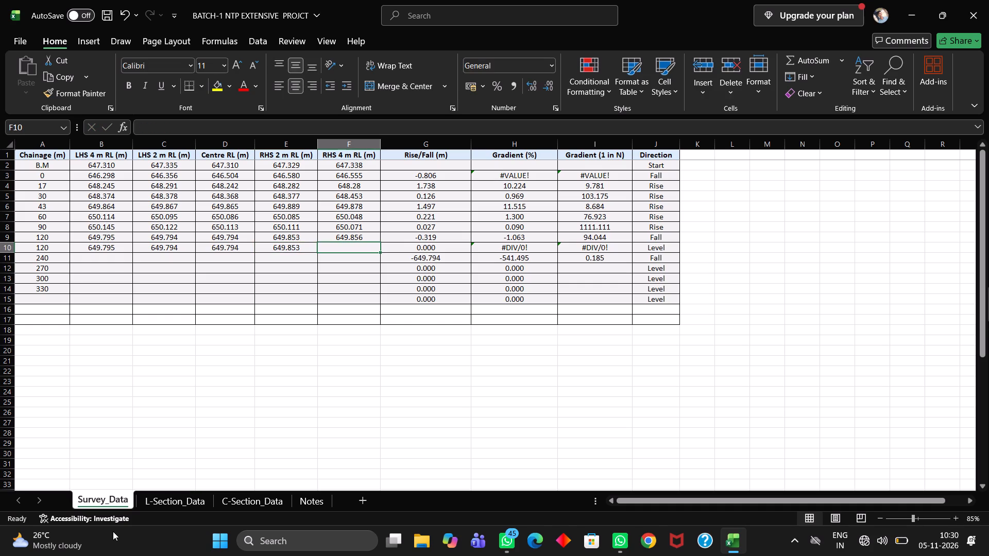
{"action": "type", "text": "649"}
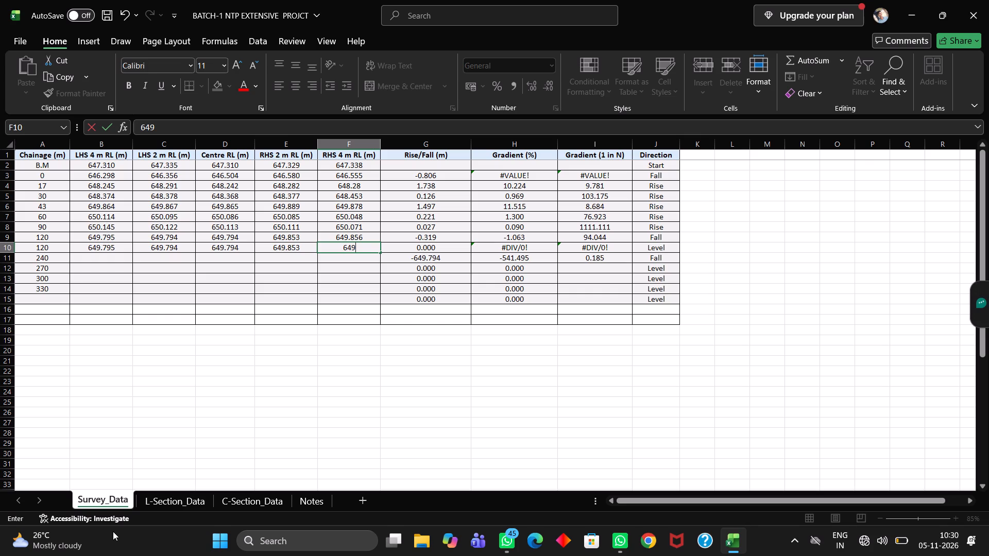
{"action": "type", "text": ".856"}
Change the chainage of the first of the two 120 rows to 112.
{"action": "double_click", "coordinate": [43, 238]}
{"action": "left_click_drag", "start_coordinate": [48, 234], "coordinate": [54, 239]}
{"action": "triple_click", "coordinate": [54, 236]}
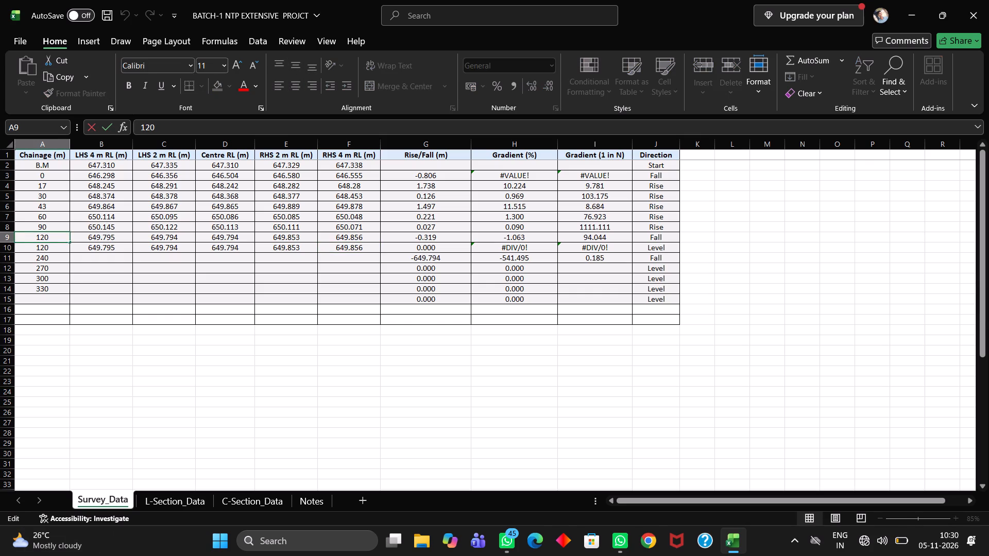
{"action": "key", "text": "BackSpace"}
{"action": "key", "text": "BackSpace"}
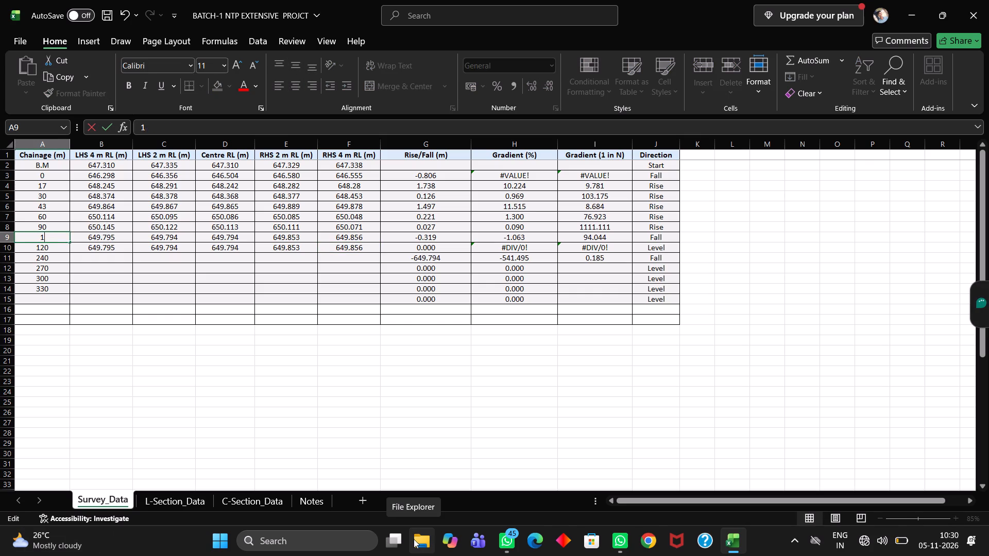
{"action": "type", "text": "12"}
{"action": "key", "text": "Right"}
{"action": "left_click", "coordinate": [100, 232]}
Clear all five RL values, from LHS 4 m to RHS 4 m, in the chainage 112 row.
{"action": "left_click_drag", "start_coordinate": [99, 238], "coordinate": [126, 234]}
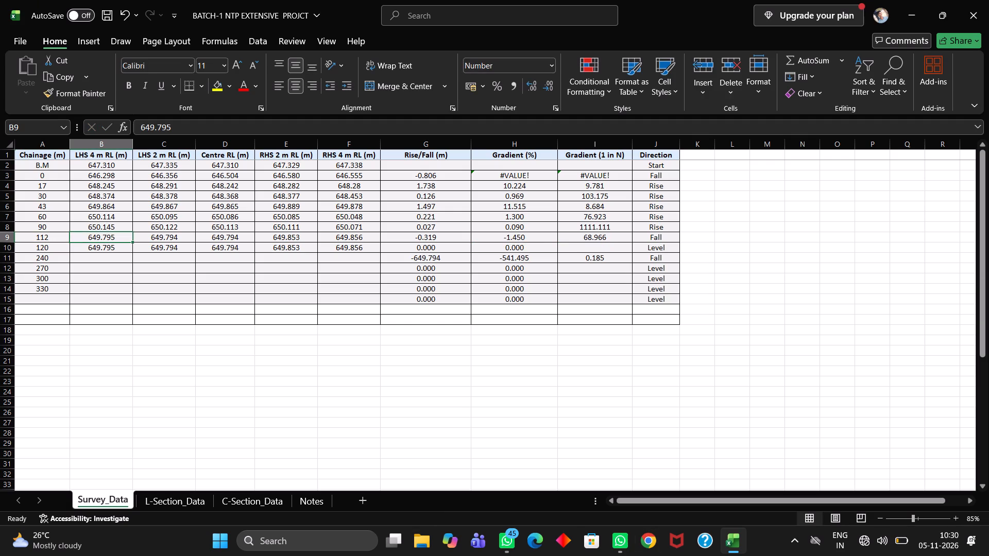
{"action": "left_click_drag", "start_coordinate": [126, 234], "coordinate": [360, 237]}
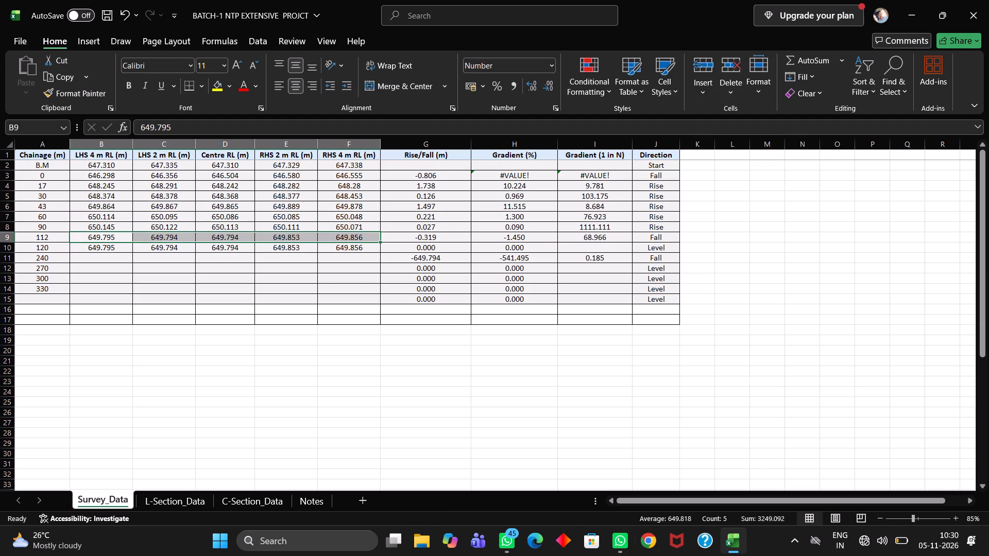
{"action": "key", "text": "Delete"}
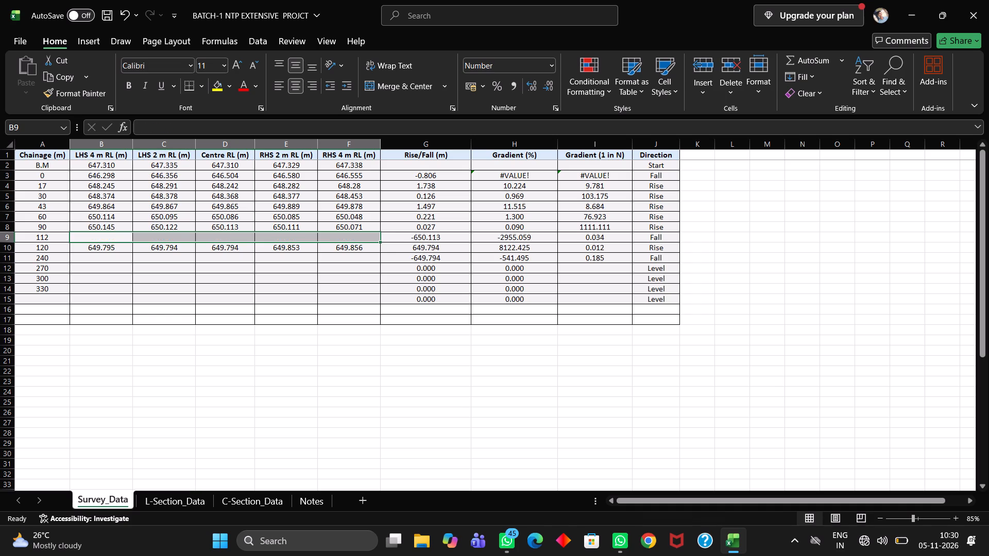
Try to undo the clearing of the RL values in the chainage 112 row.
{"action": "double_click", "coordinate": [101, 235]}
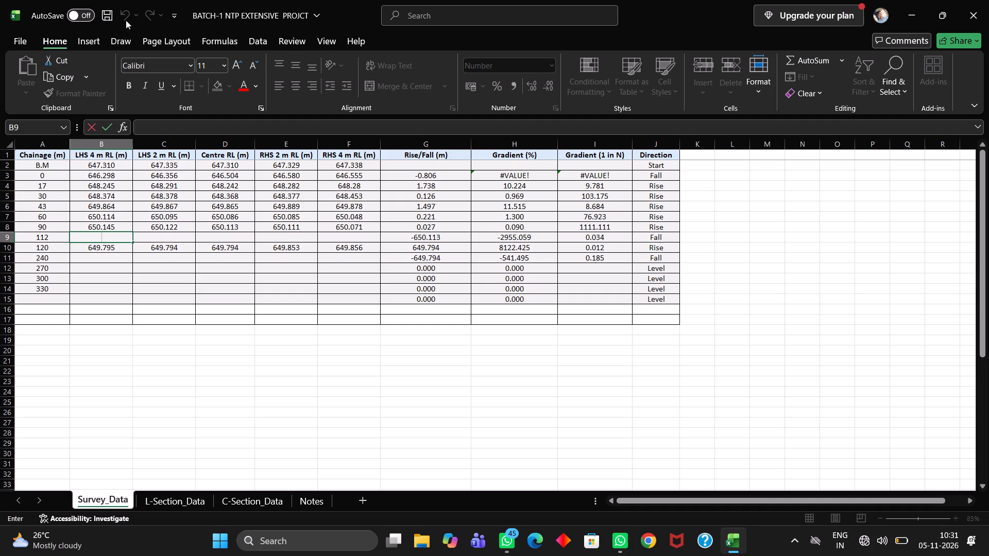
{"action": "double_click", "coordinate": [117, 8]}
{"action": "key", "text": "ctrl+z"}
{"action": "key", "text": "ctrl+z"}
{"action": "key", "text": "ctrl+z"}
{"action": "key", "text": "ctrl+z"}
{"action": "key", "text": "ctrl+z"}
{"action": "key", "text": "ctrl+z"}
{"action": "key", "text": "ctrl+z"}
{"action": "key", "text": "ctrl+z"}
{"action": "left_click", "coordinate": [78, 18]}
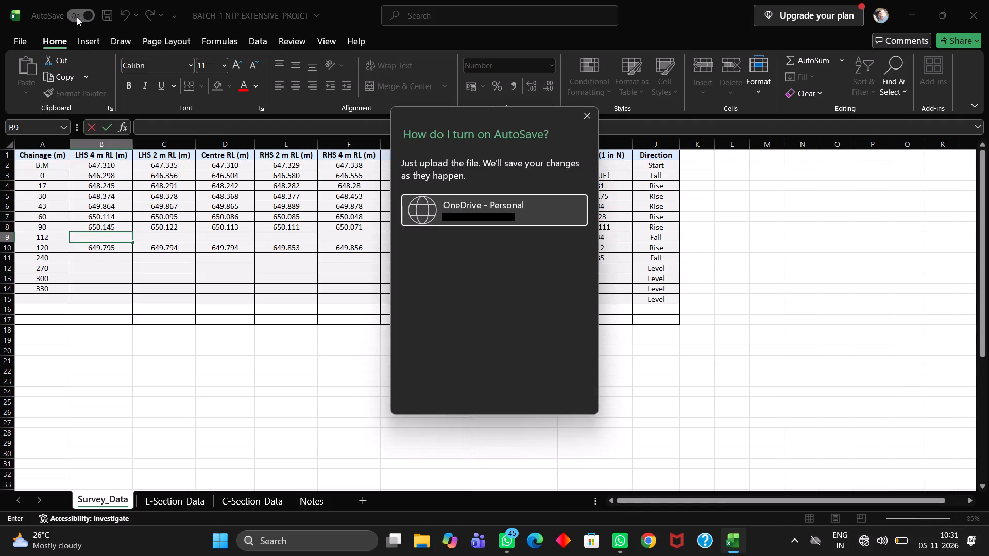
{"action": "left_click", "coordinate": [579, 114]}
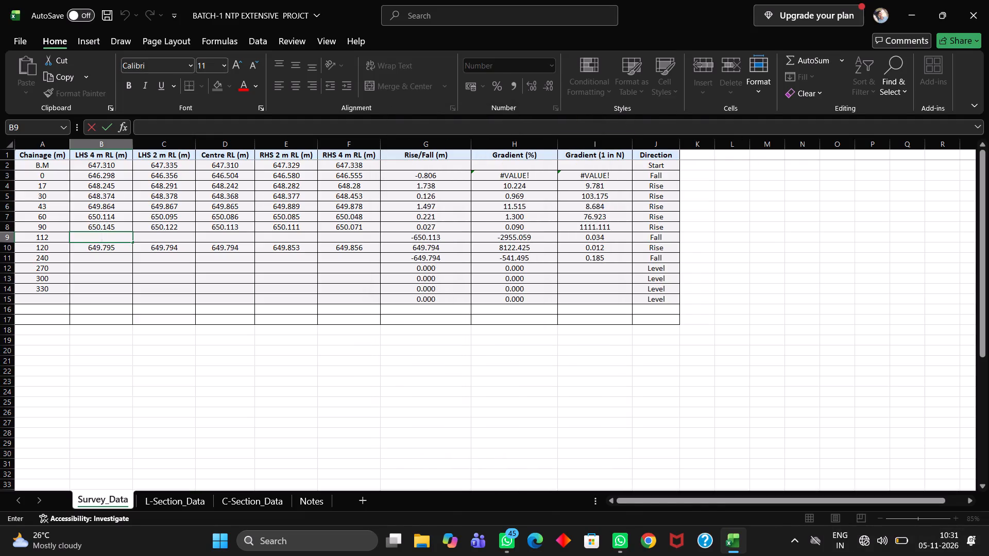
Enter 649.795 as the LHS 4 m RL in the chainage 112 row.
{"action": "key", "text": "6"}
{"action": "key", "text": "4"}
{"action": "key", "text": "9"}
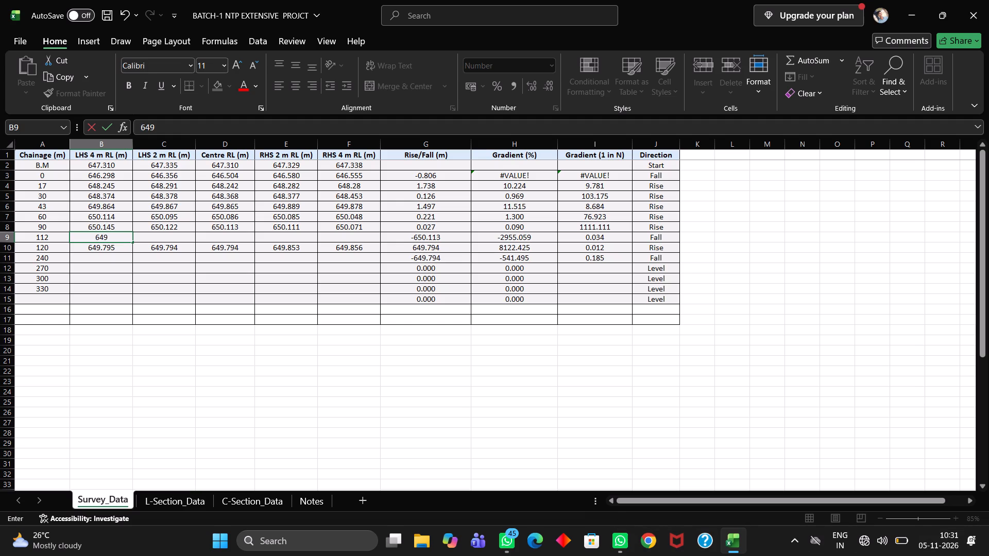
{"action": "key", "text": "period"}
{"action": "key", "text": "7"}
{"action": "key", "text": "9"}
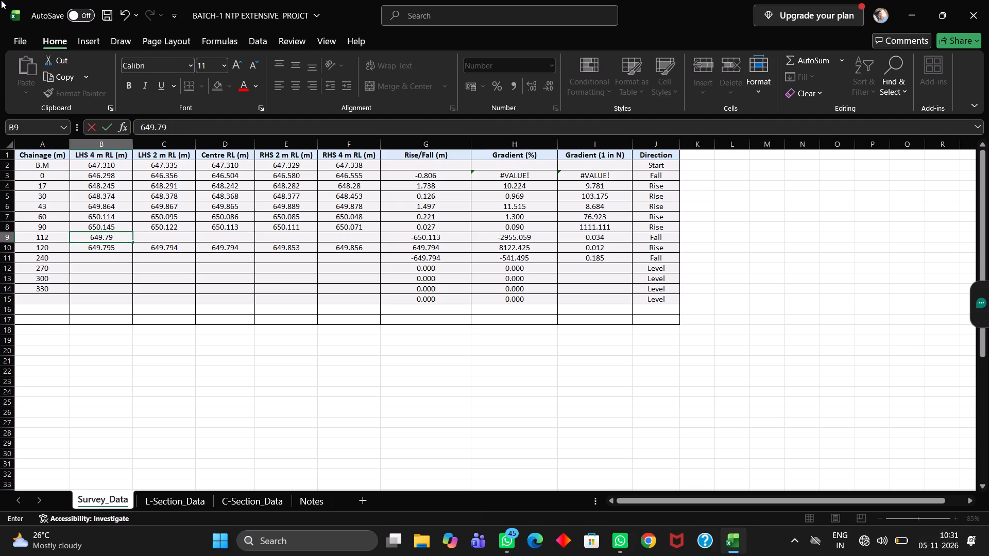
{"action": "key", "text": "5"}
{"action": "scroll", "coordinate": [0, 0], "scroll_direction": "down", "scroll_amount": 4}
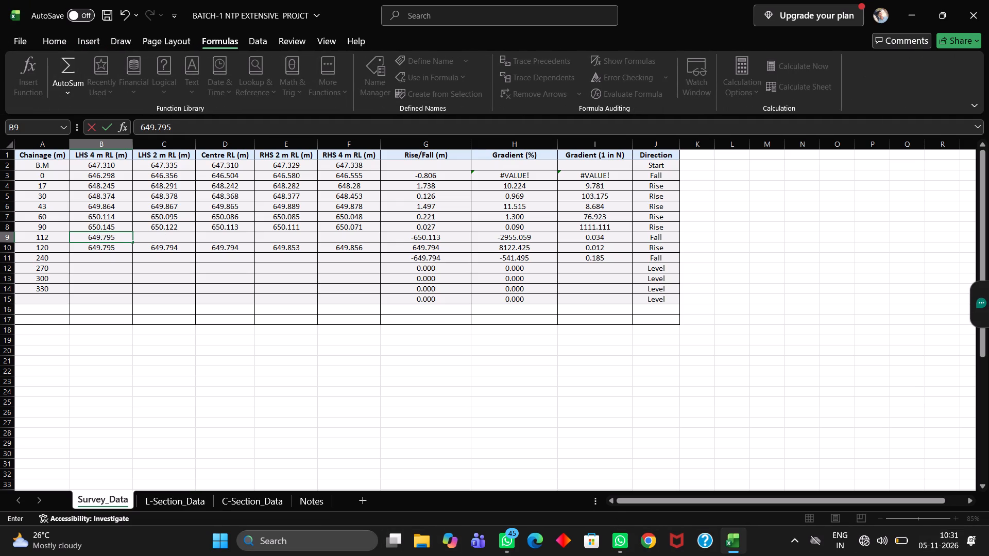
{"action": "key", "text": "Right"}
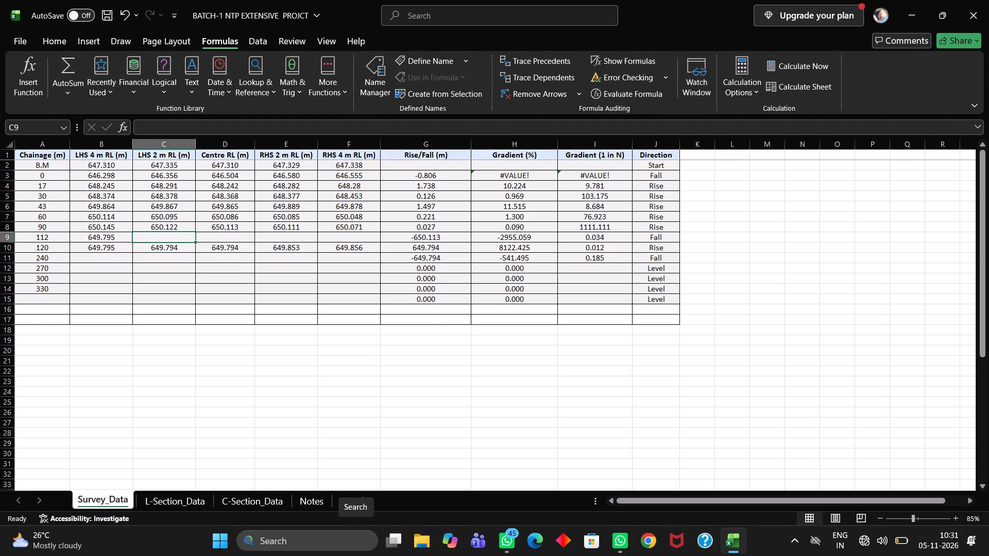
Enter 649.794 as both the LHS 2 m RL and the Centre RL in the chainage 112 row.
{"action": "type", "text": "649"}
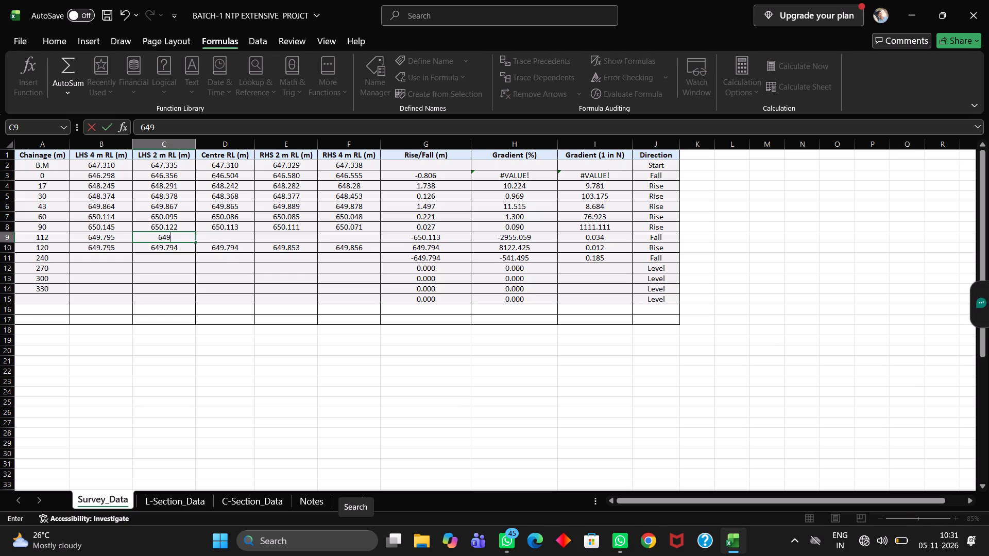
{"action": "key", "text": "period"}
{"action": "type", "text": "794"}
{"action": "key", "text": "Right"}
{"action": "type", "text": "649."}
{"action": "type", "text": "794"}
{"action": "key", "text": "Right"}
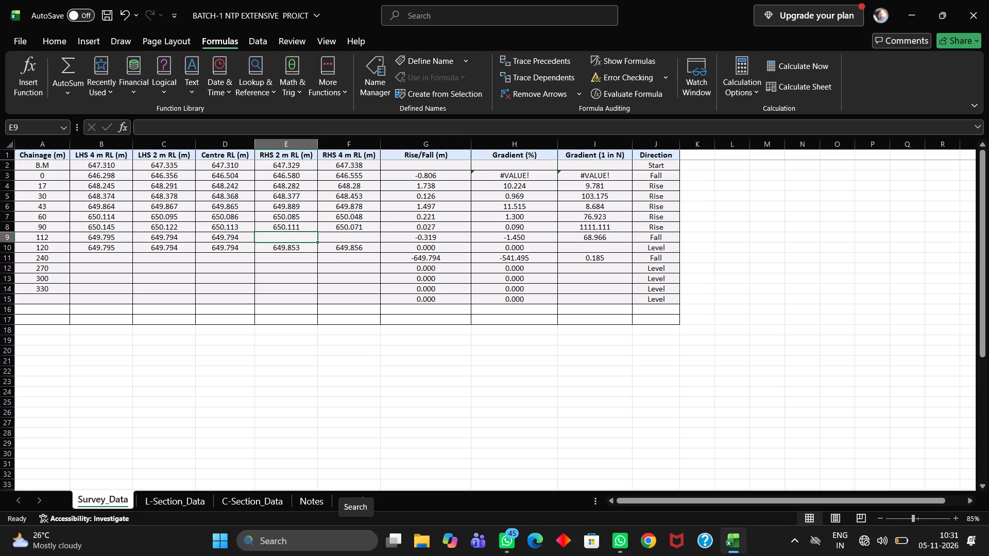
Enter 649.853 as the RHS 2 m RL and 649.856 as the RHS 4 m RL in the chainage 112 row.
{"action": "type", "text": "649.853"}
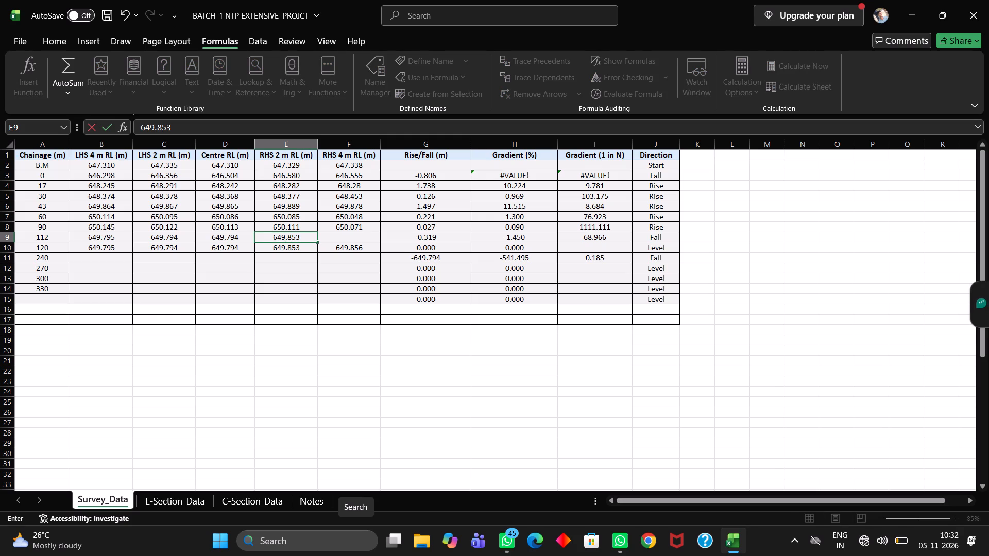
{"action": "key", "text": "Right"}
{"action": "type", "text": "649.856"}
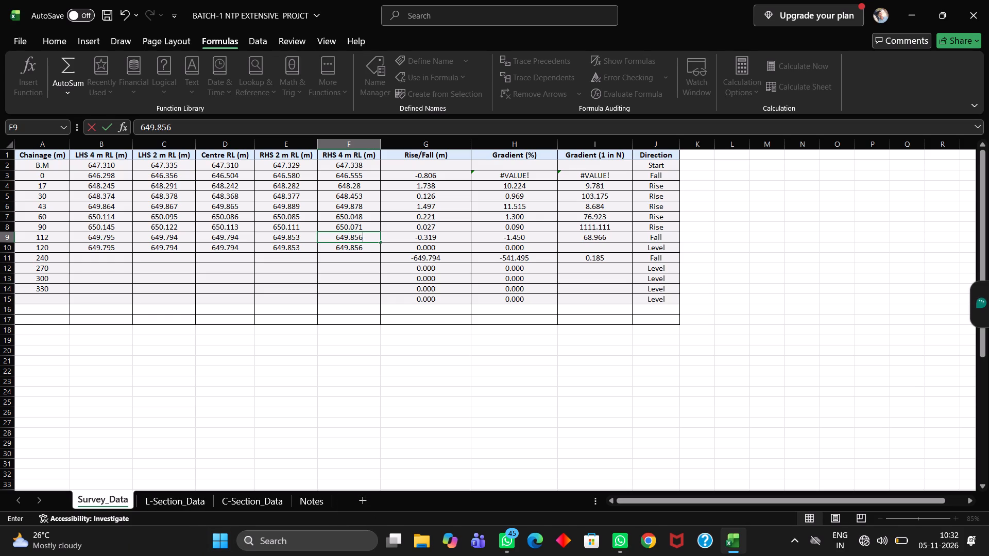
Change the chainage of the row between 90 and 120 to 102.
{"action": "double_click", "coordinate": [52, 238]}
{"action": "left_click", "coordinate": [44, 237]}
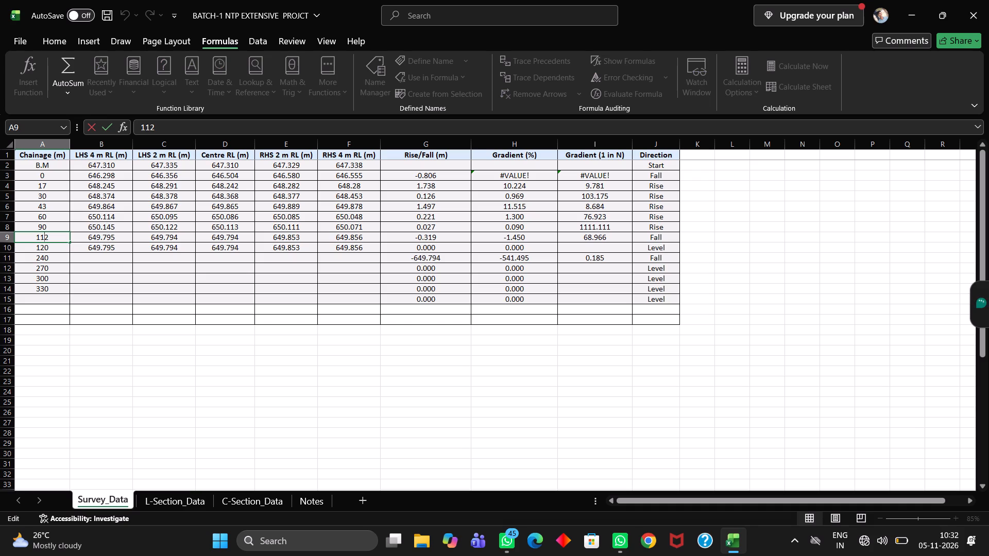
{"action": "key", "text": "BackSpace"}
{"action": "key", "text": "0"}
{"action": "left_click", "coordinate": [56, 252]}
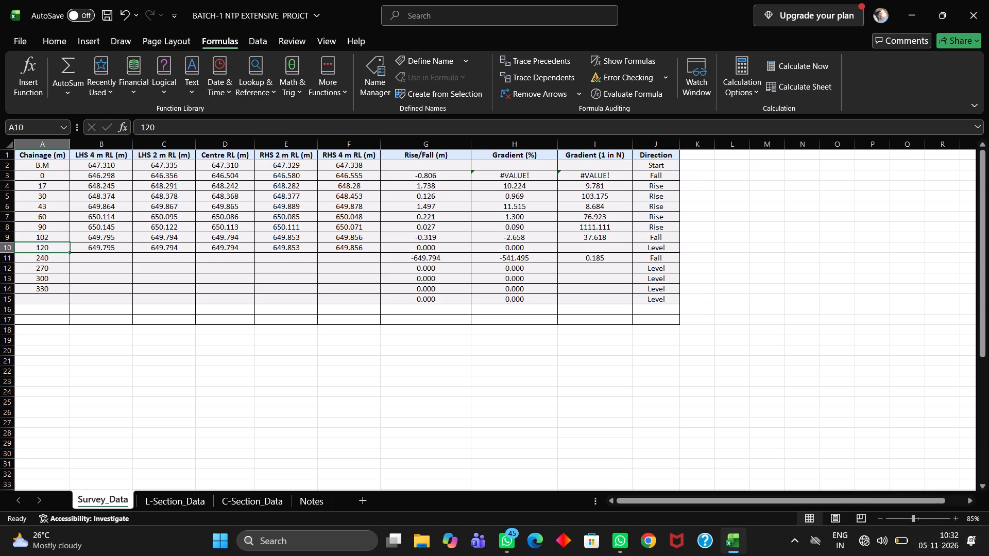
Replace the chainage 120 row's LHS 4 m RL with 649.993, LHS 2 m RL with 649.994 and Centre RL with 650.052.
{"action": "left_click", "coordinate": [99, 245]}
{"action": "left_click", "coordinate": [100, 245]}
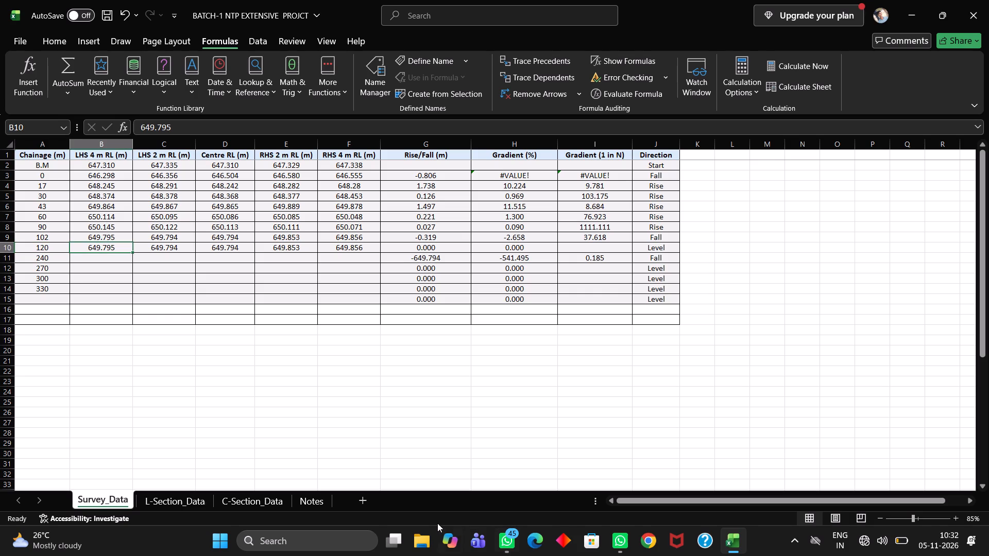
{"action": "key", "text": "BackSpace"}
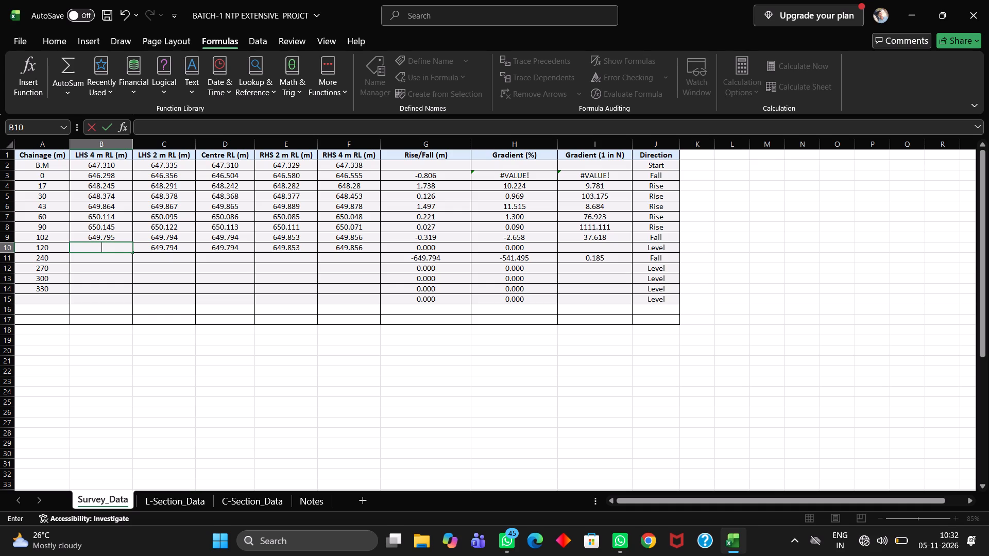
{"action": "type", "text": "649.993"}
{"action": "key", "text": "Right"}
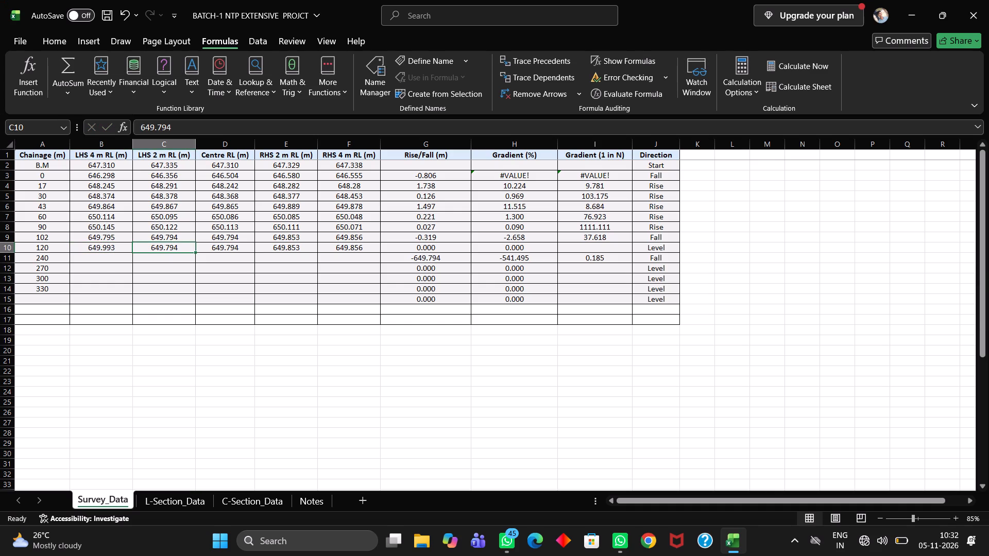
{"action": "type", "text": "649."}
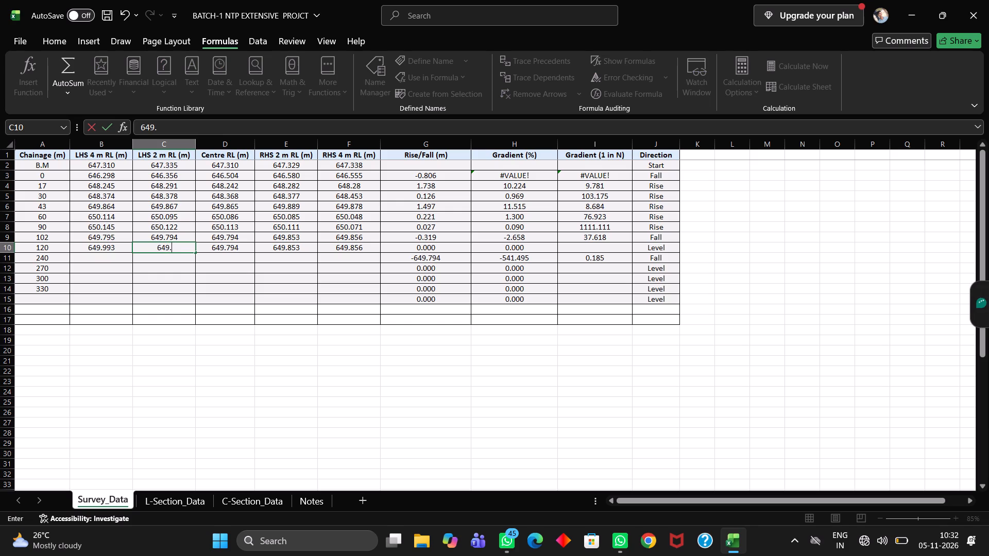
{"action": "type", "text": "99"}
{"action": "key", "text": "4"}
{"action": "key", "text": "Right"}
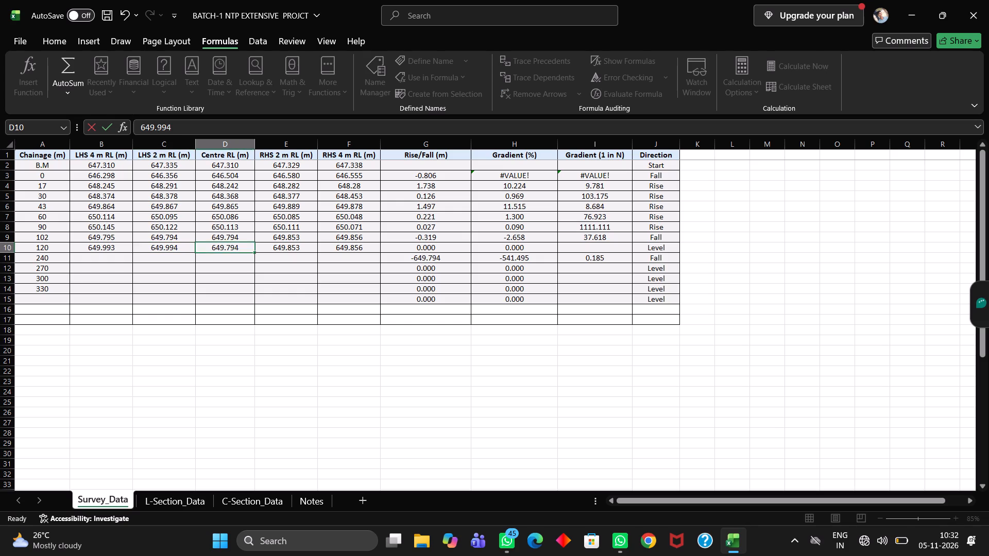
{"action": "type", "text": "650"}
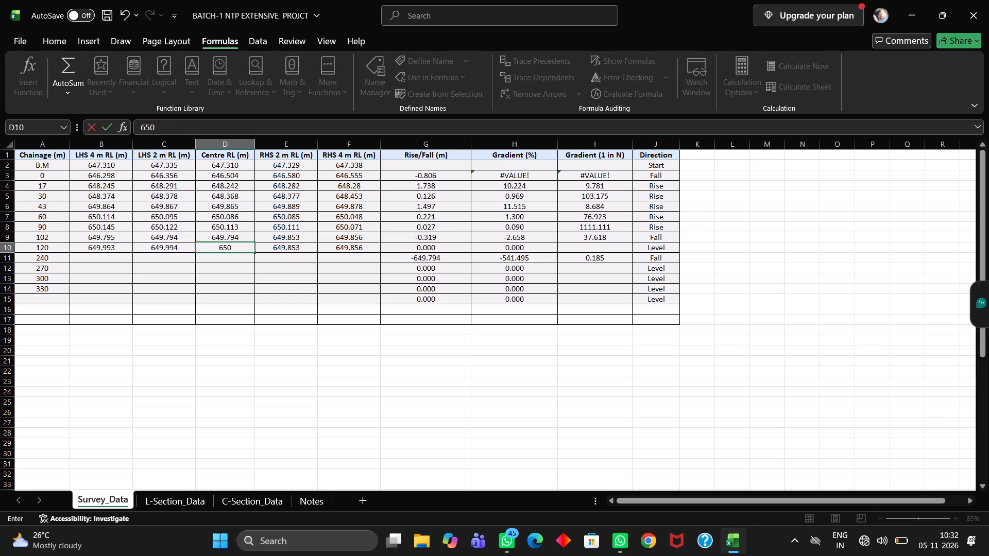
{"action": "type", "text": ".052"}
{"action": "key", "text": "Right"}
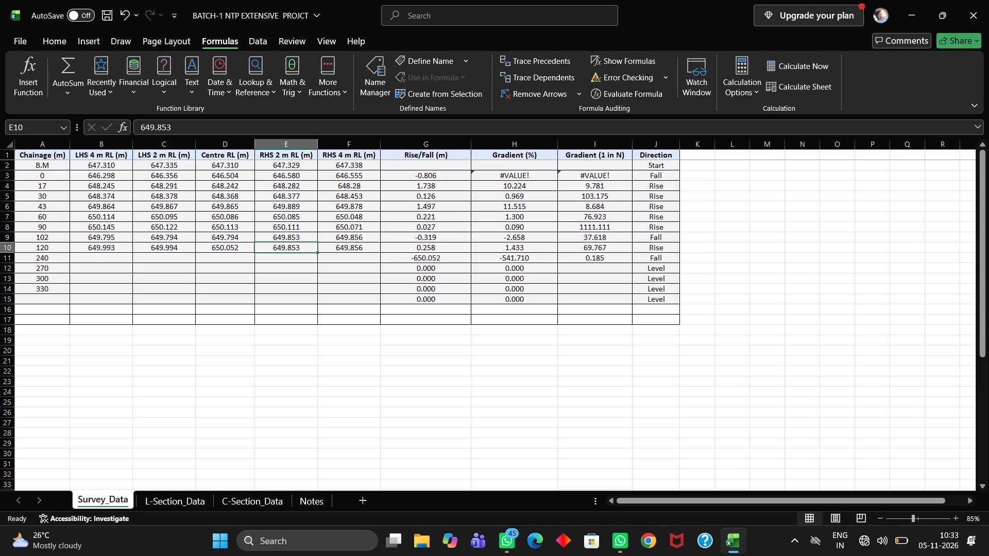
Set the RHS 2 m RL to 650.054 and the RHS 4 m RL to 649.994 in the chainage 120 row.
{"action": "key", "text": "5"}
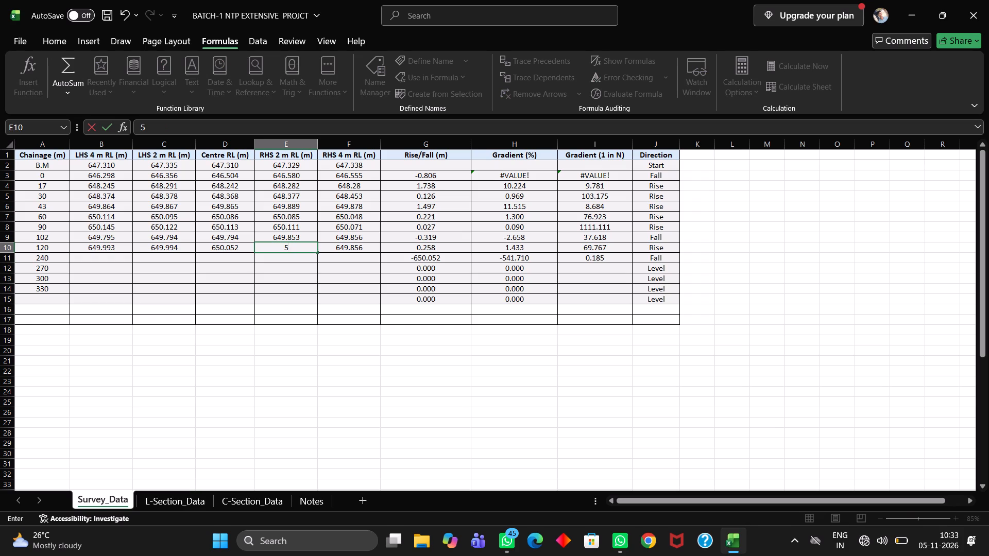
{"action": "key", "text": "BackSpace"}
{"action": "type", "text": "650."}
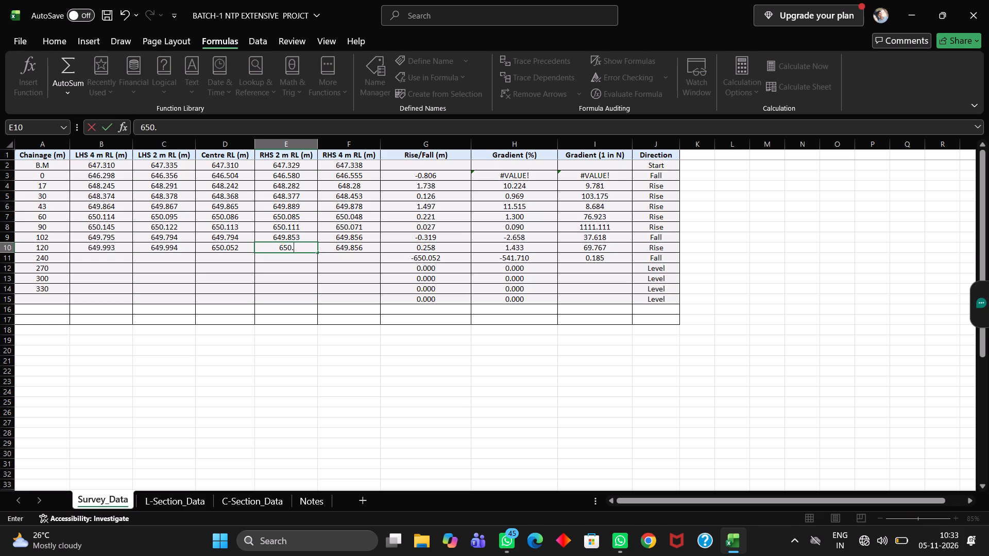
{"action": "type", "text": "054"}
{"action": "key", "text": "Right"}
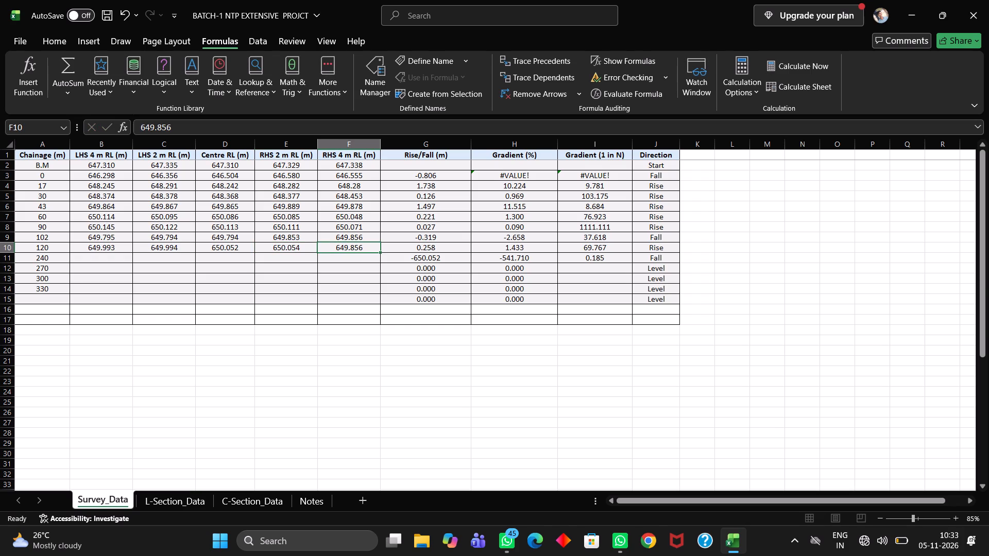
{"action": "type", "text": "649."}
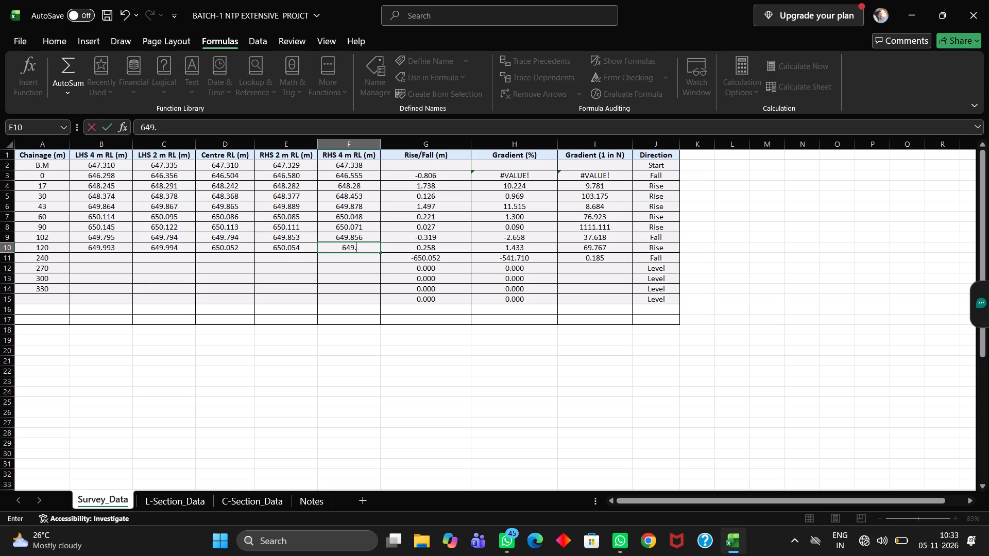
{"action": "type", "text": "994"}
{"action": "left_click", "coordinate": [95, 260]}
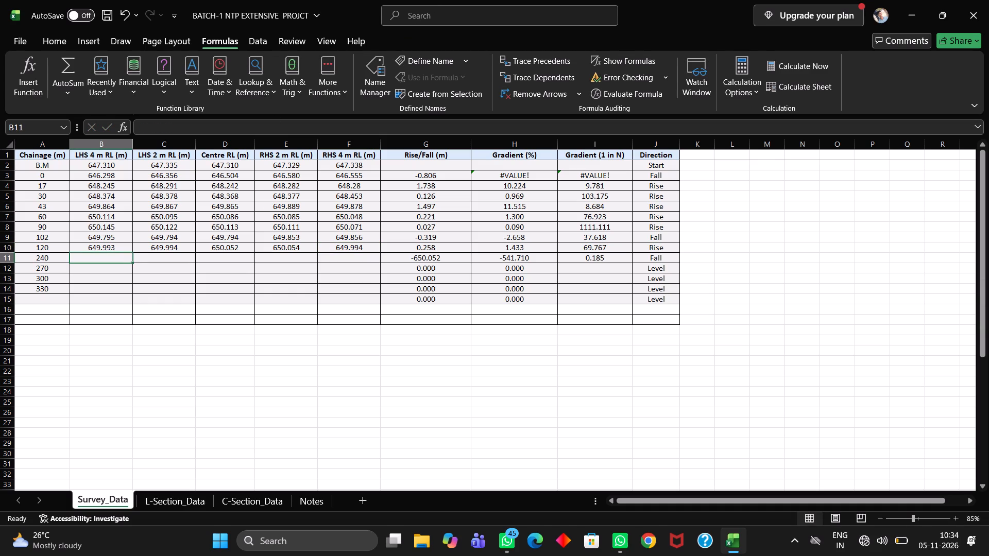
Change the chainage in the row directly below chainage 120 to 128.
{"action": "double_click", "coordinate": [52, 254]}
{"action": "key", "text": "BackSpace"}
{"action": "key", "text": "BackSpace"}
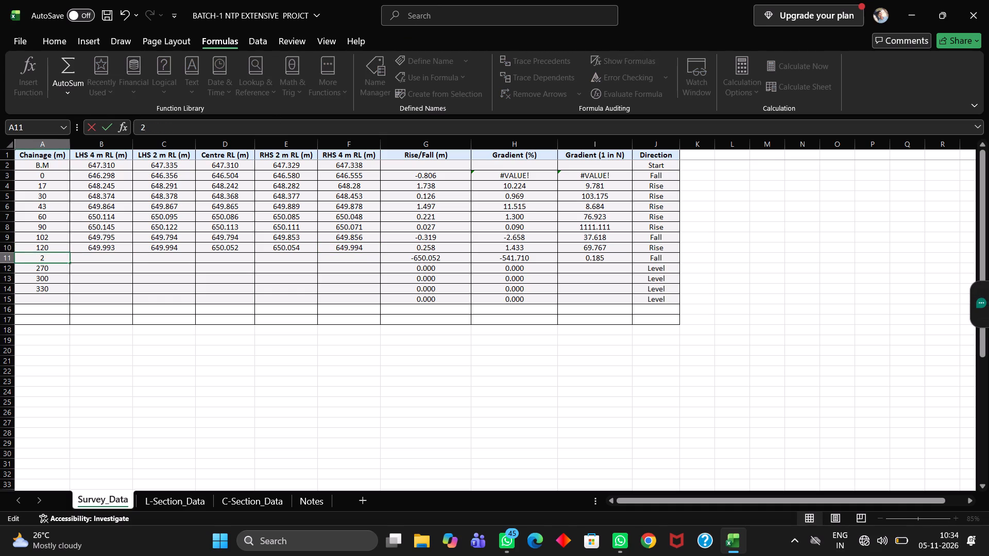
{"action": "key", "text": "BackSpace"}
{"action": "key", "text": "BackSpace"}
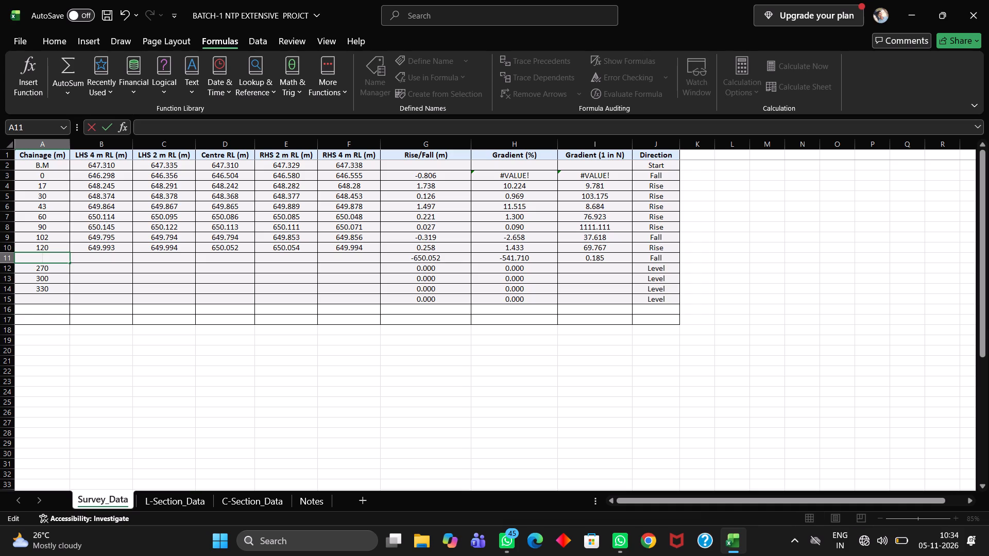
{"action": "type", "text": "128"}
{"action": "key", "text": "Right"}
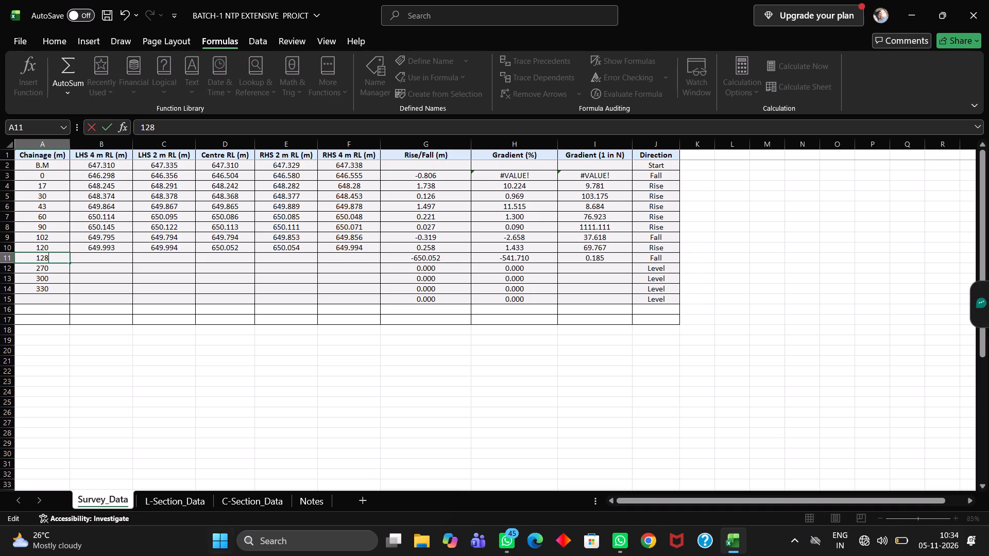
{"action": "left_click", "coordinate": [117, 259]}
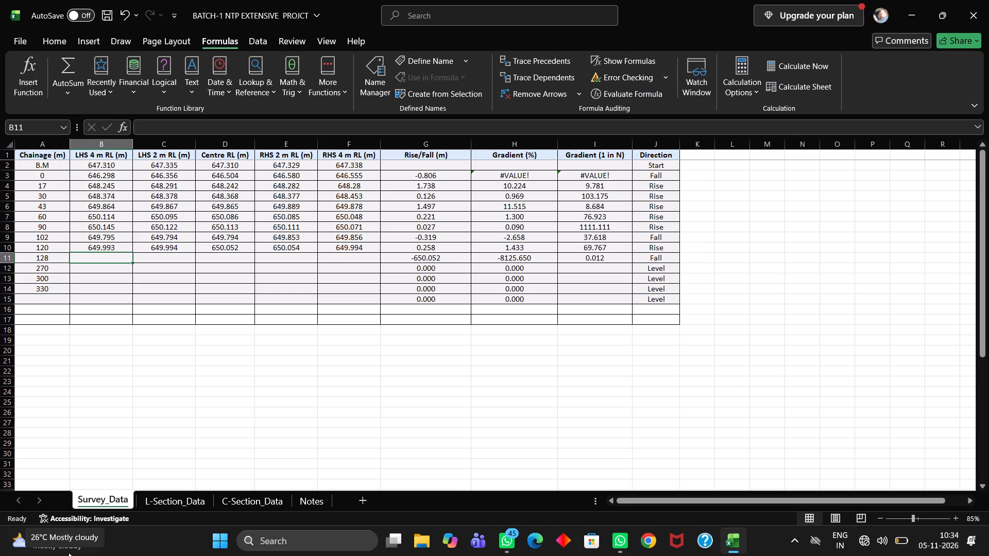
Enter 649.998 as the LHS 4 m RL, 649.995 as the LHS 2 m RL and 649.993 as the Centre RL in the chainage 128 row.
{"action": "type", "text": "649."}
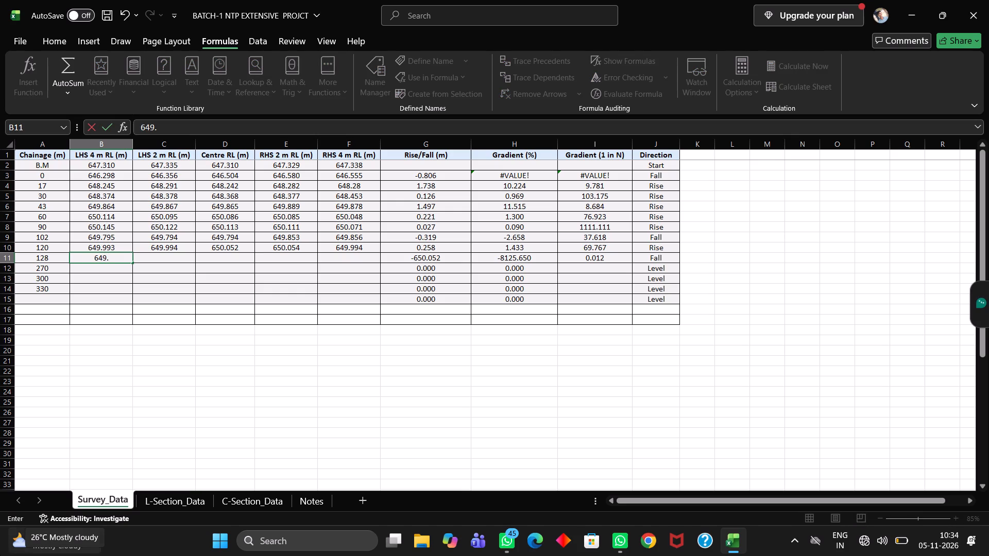
{"action": "type", "text": "99"}
{"action": "key", "text": "8"}
{"action": "key", "text": "Right"}
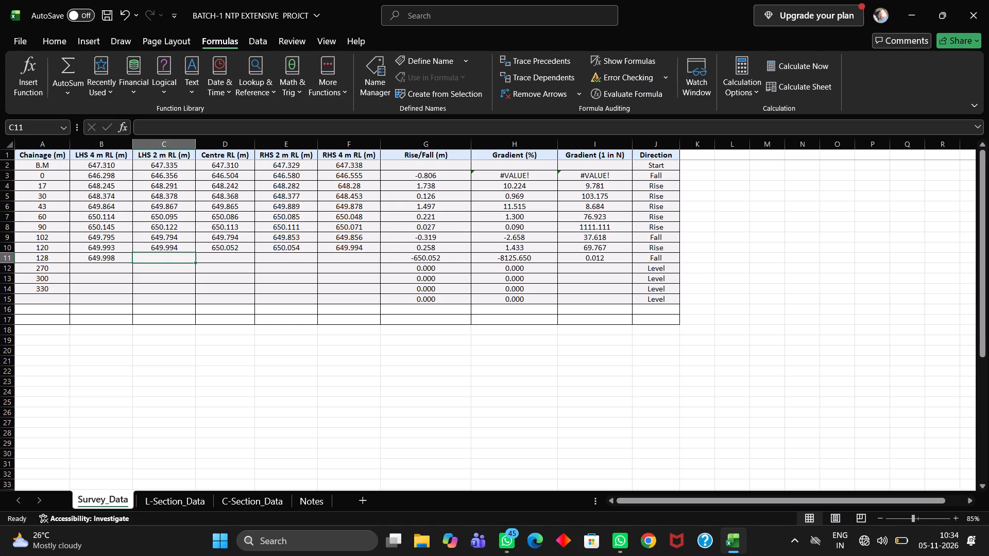
{"action": "type", "text": "649."}
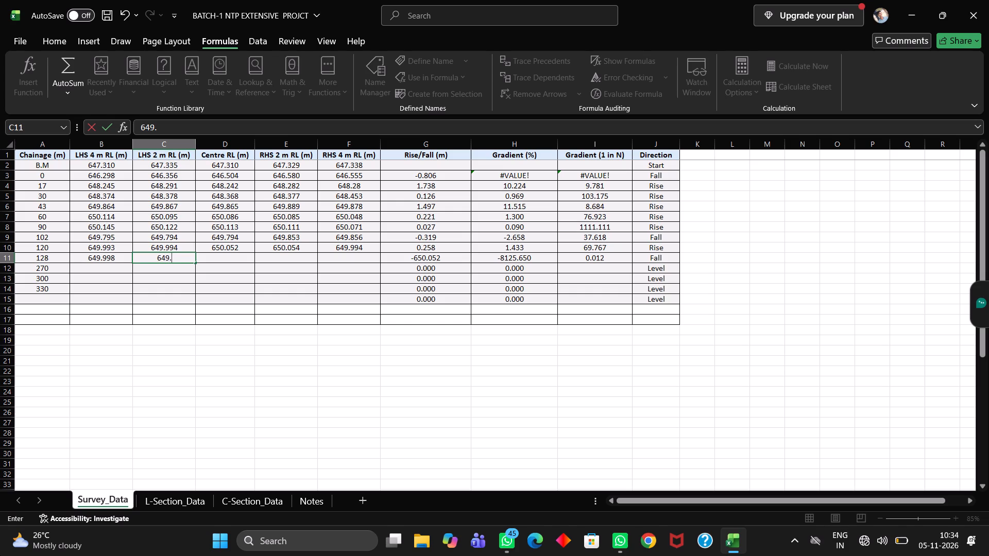
{"action": "type", "text": "995"}
{"action": "key", "text": "Right"}
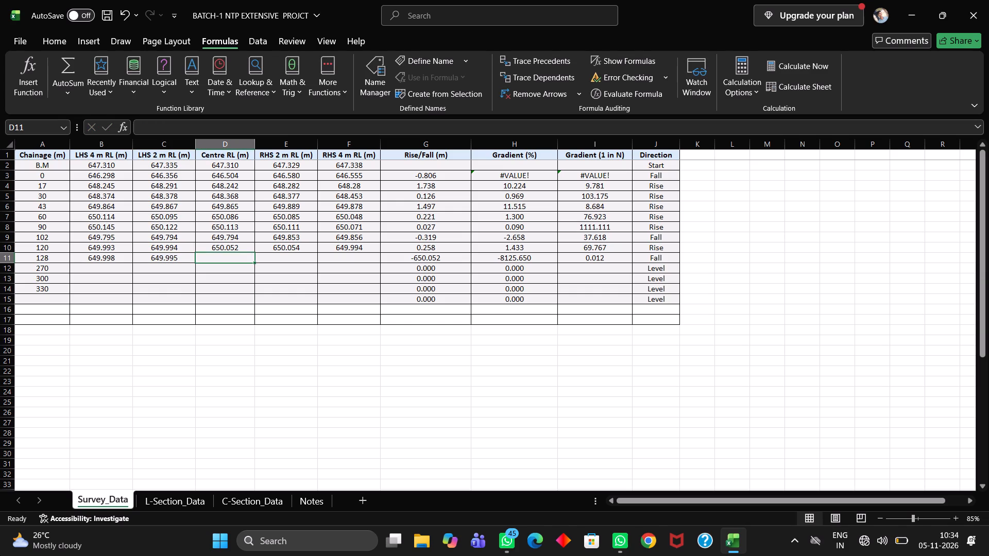
{"action": "type", "text": "649."}
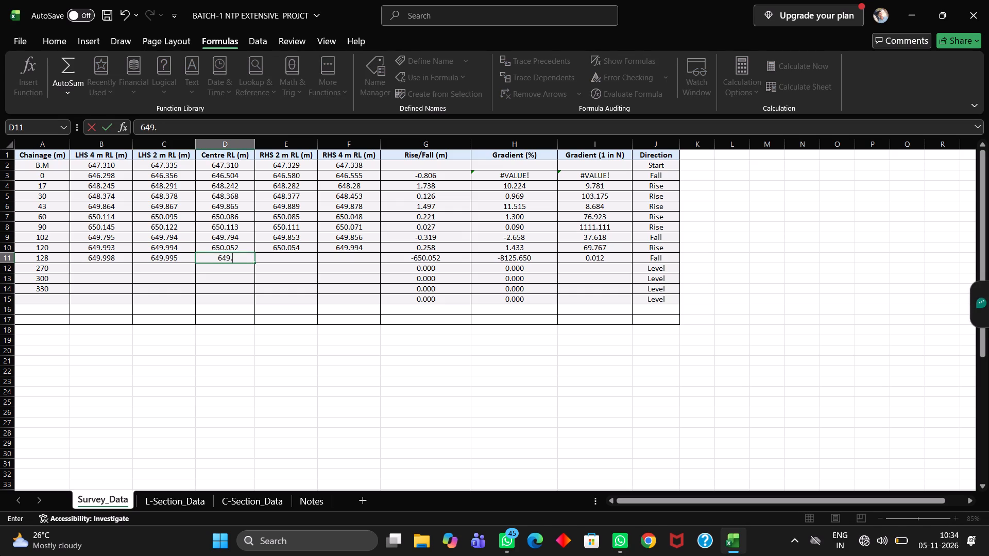
{"action": "type", "text": "993"}
{"action": "key", "text": "Right"}
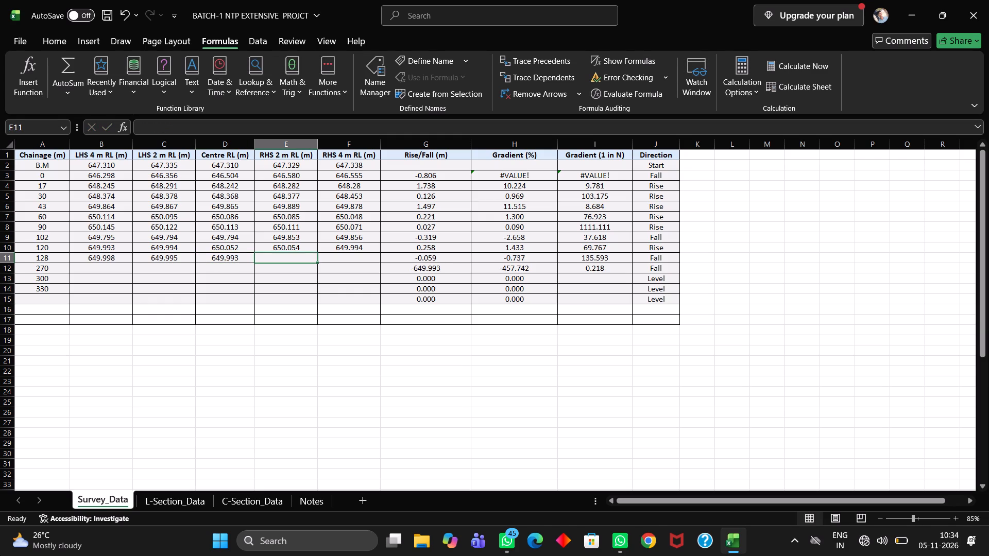
Enter 649.948 as the RHS 2 m RL and 650.014 as the RHS 4 m RL in the chainage 128 row.
{"action": "type", "text": "69"}
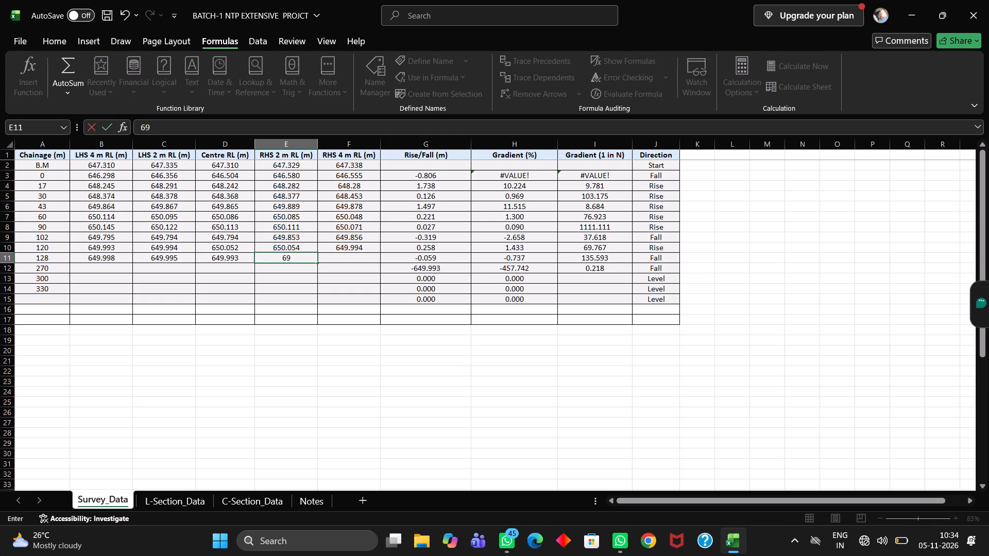
{"action": "key", "text": "BackSpace"}
{"action": "type", "text": "49.9"}
{"action": "type", "text": "48"}
{"action": "key", "text": "Right"}
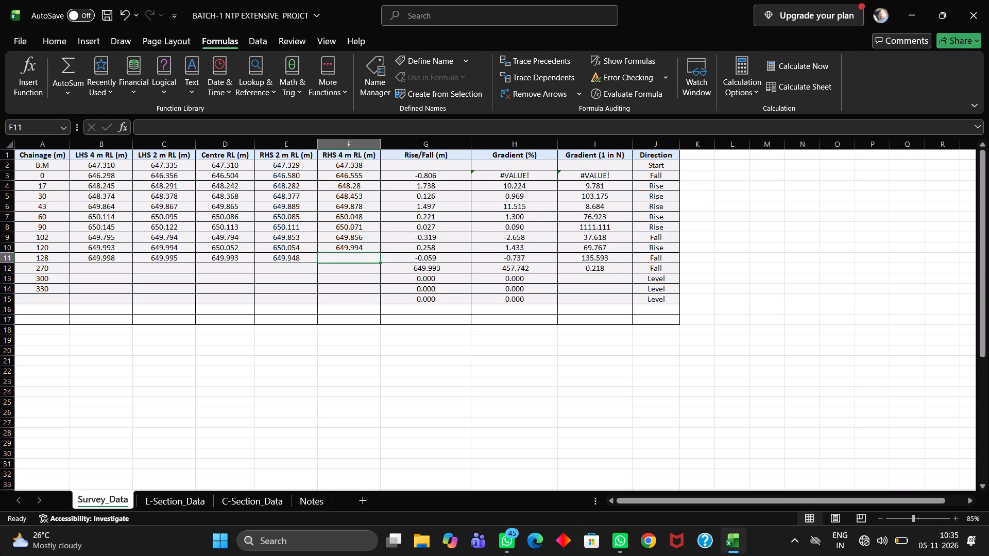
{"action": "type", "text": "650."}
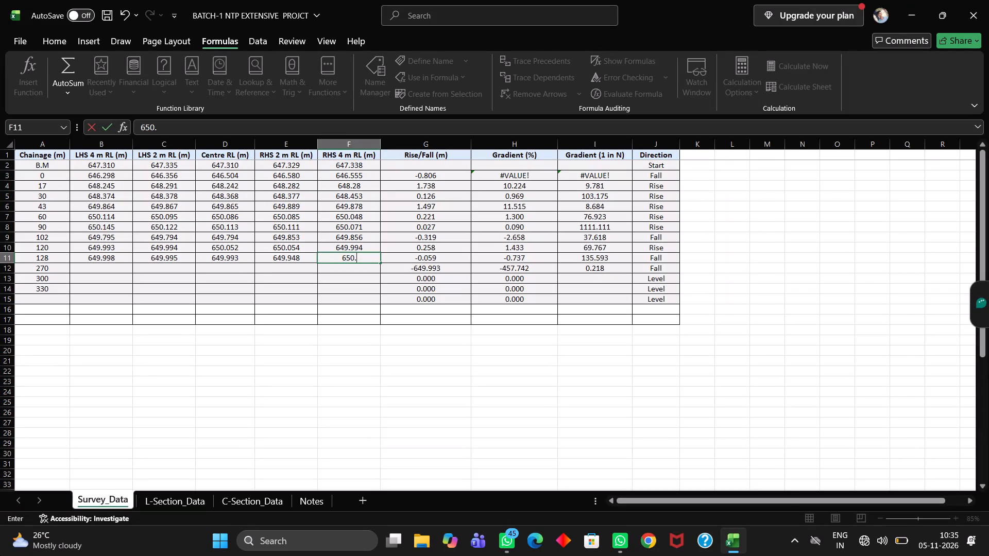
{"action": "type", "text": "014"}
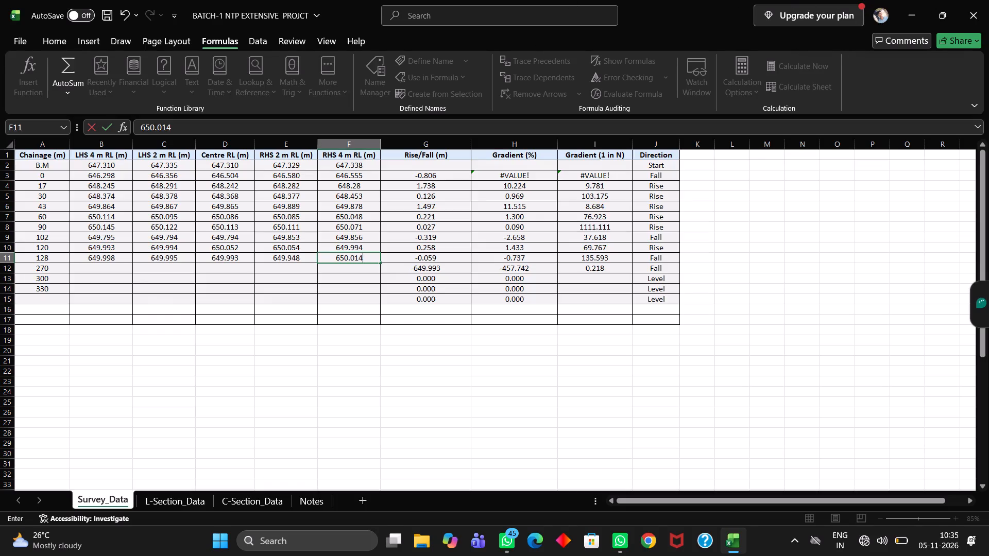
Change the chainage in the row directly below chainage 128 to 139.
{"action": "double_click", "coordinate": [51, 269]}
{"action": "key", "text": "BackSpace"}
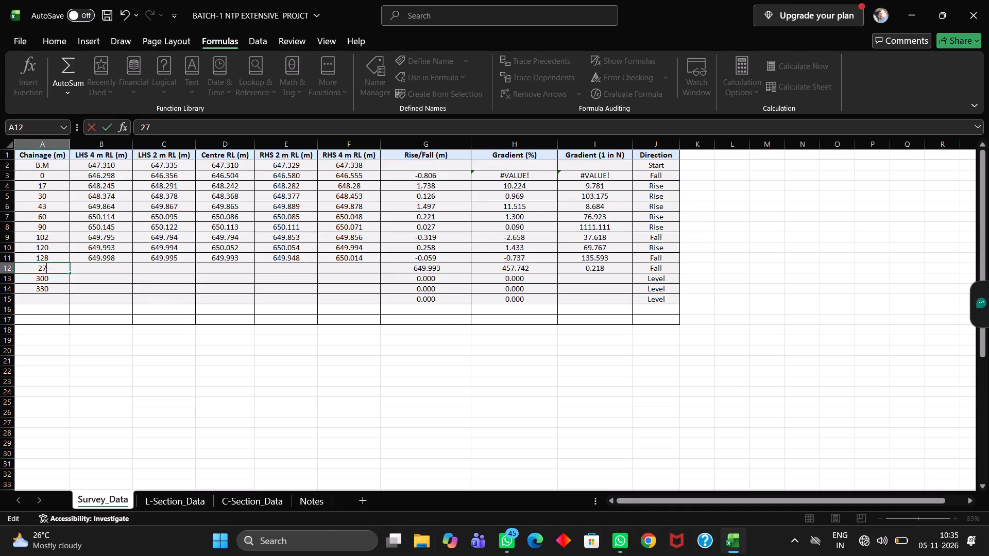
{"action": "key", "text": "BackSpace"}
{"action": "key", "text": "BackSpace"}
{"action": "type", "text": "139"}
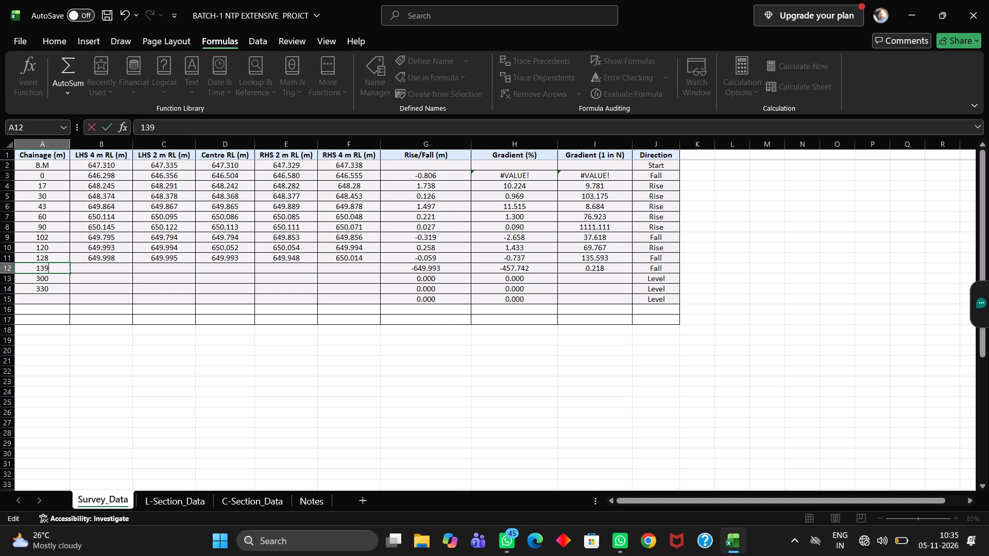
{"action": "key", "text": "Right"}
{"action": "left_click", "coordinate": [90, 268]}
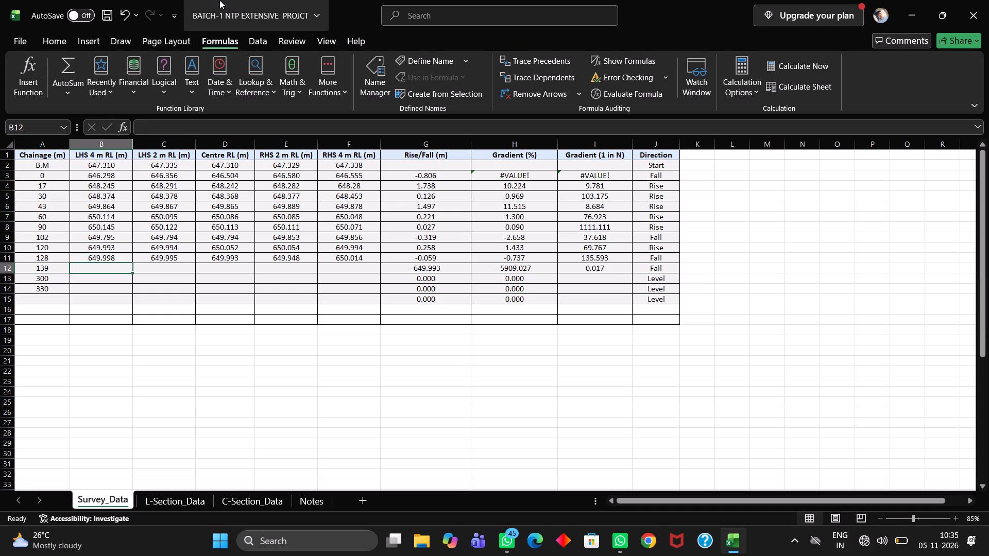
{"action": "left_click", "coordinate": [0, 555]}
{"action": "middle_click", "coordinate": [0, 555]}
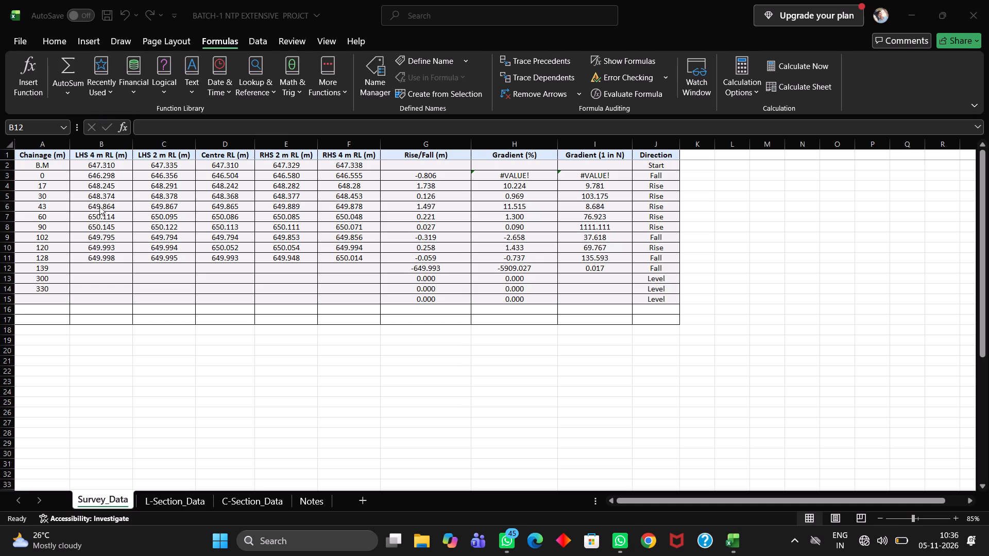
Enter 650.070 as the LHS 4 m RL, 650.181 as the LHS 2 m RL and 650.318 as the Centre RL in the chainage 139 row.
{"action": "left_click", "coordinate": [120, 264]}
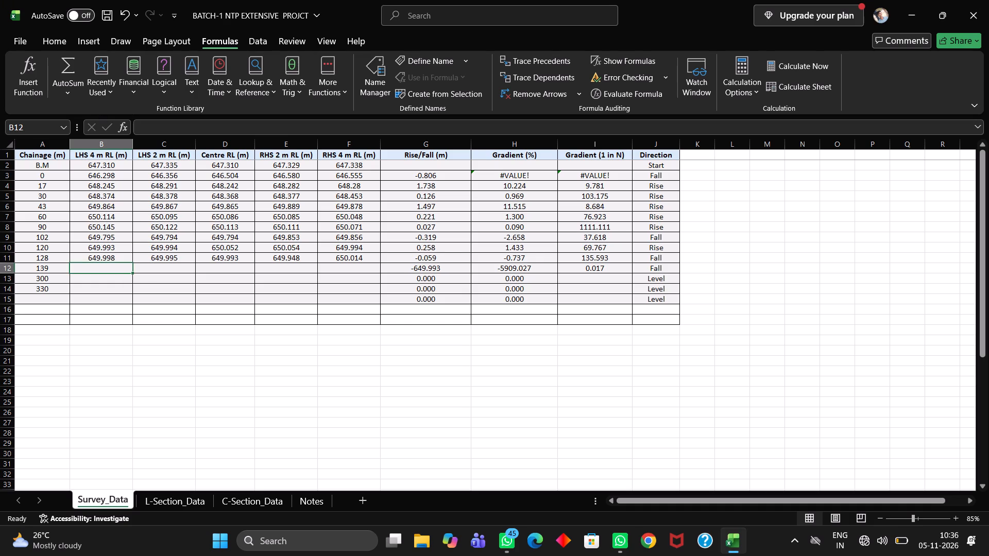
{"action": "type", "text": "650.070"}
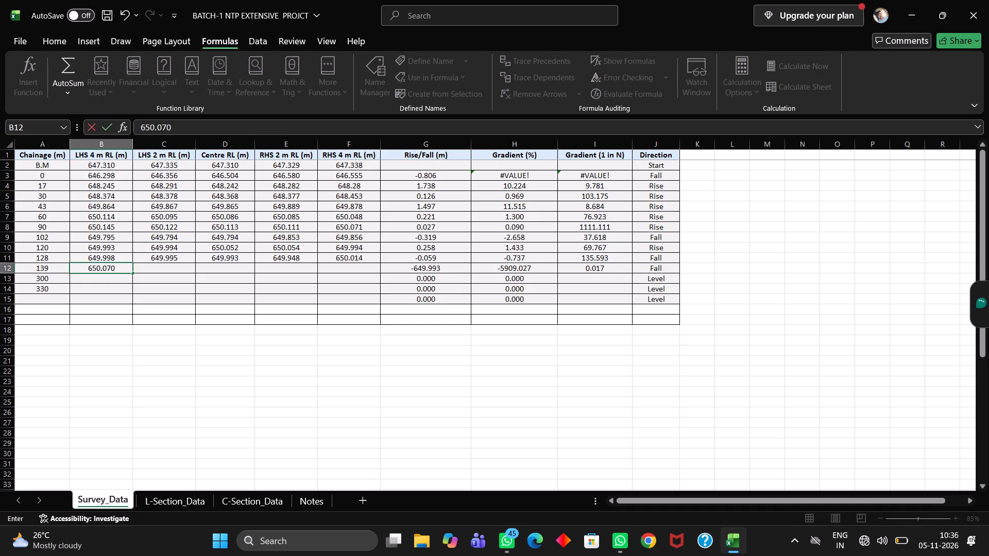
{"action": "key", "text": "Right"}
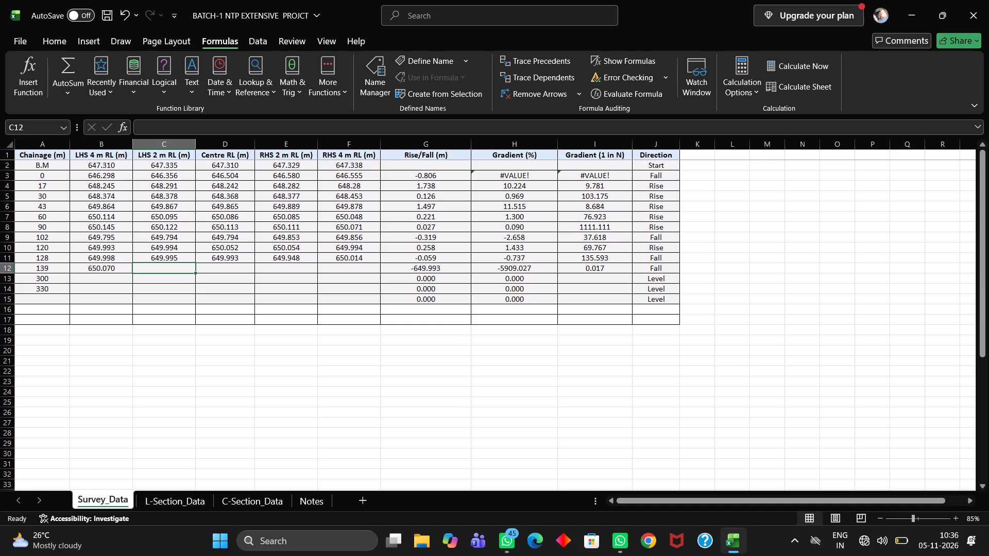
{"action": "type", "text": "650."}
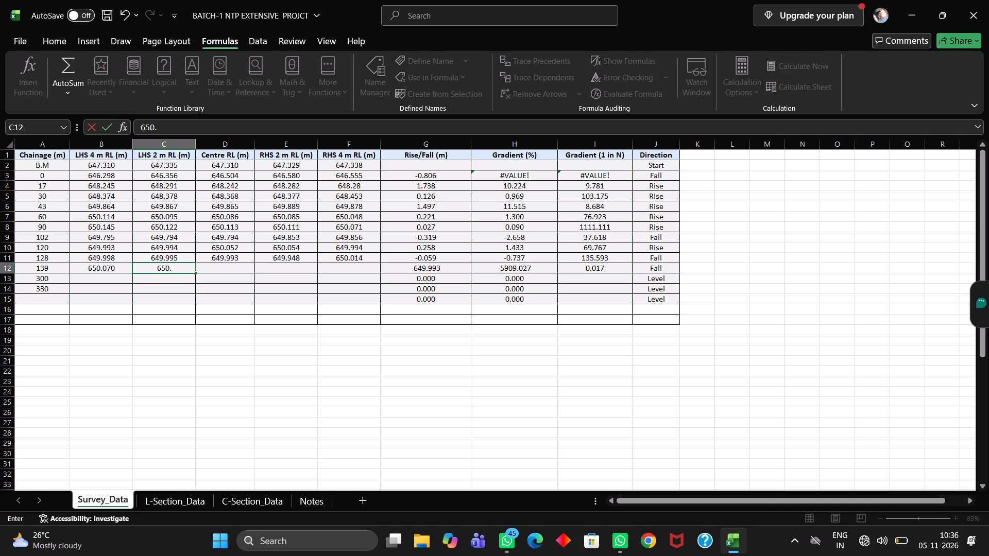
{"action": "type", "text": "181"}
{"action": "key", "text": "Right"}
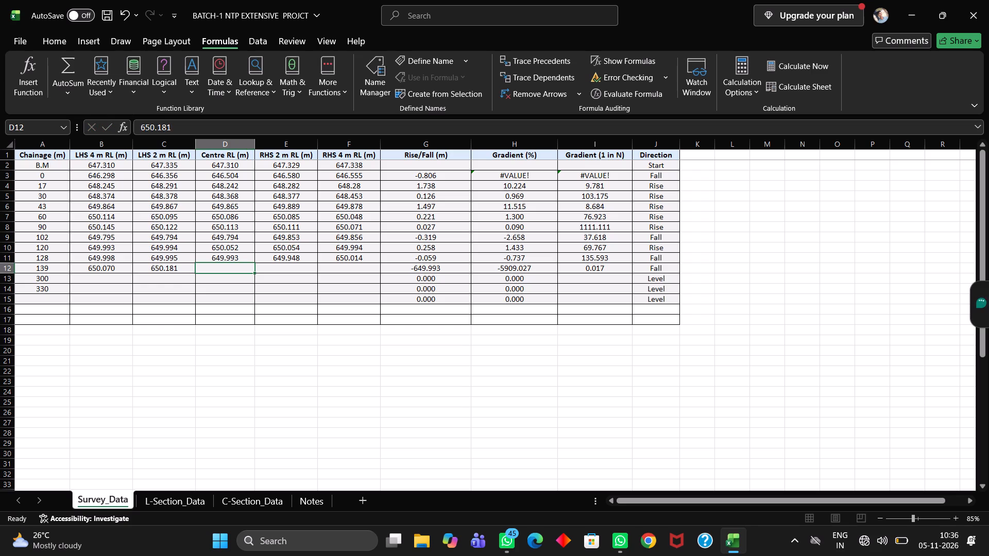
{"action": "type", "text": "650."}
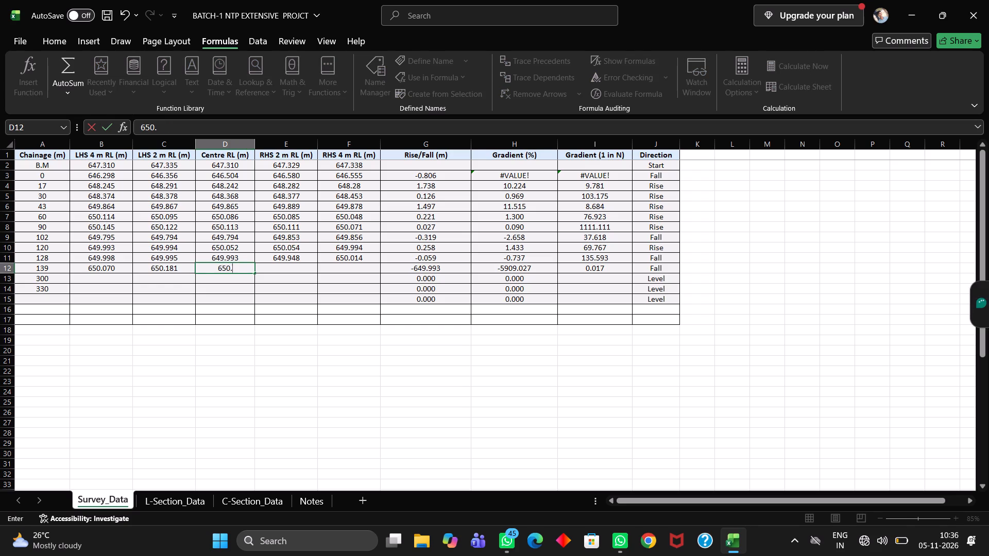
{"action": "type", "text": "318"}
{"action": "key", "text": "Right"}
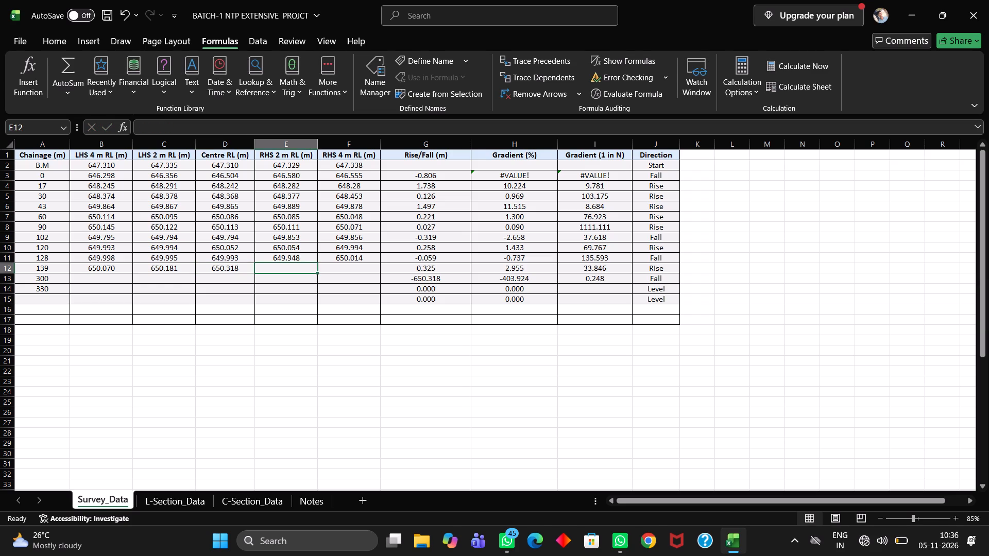
Enter 650.343 as the RHS 2 m RL and 650.446 as the RHS 4 m RL in the chainage 139 row.
{"action": "type", "text": "650.343"}
{"action": "key", "text": "Right"}
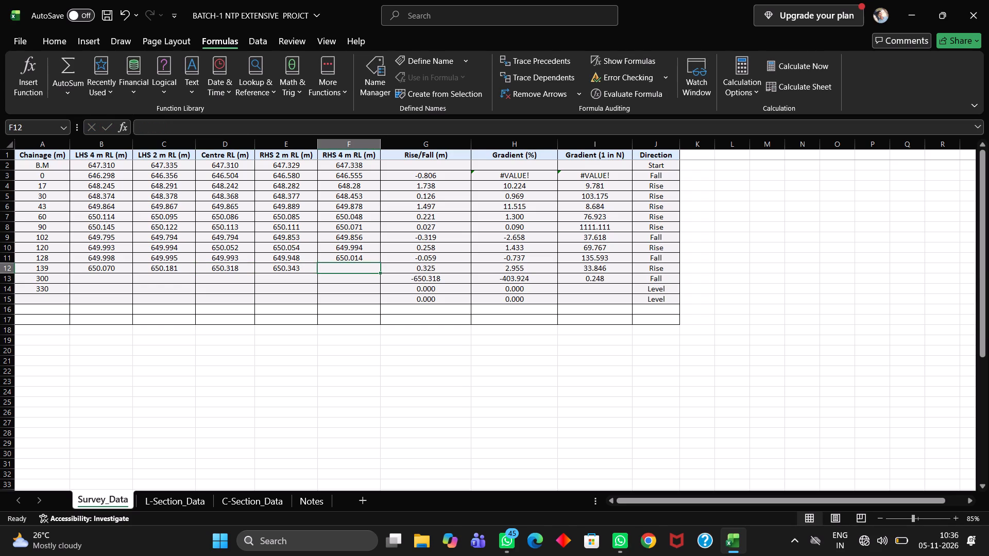
{"action": "type", "text": "650."}
{"action": "type", "text": "446"}
Change the chainage in the row directly below chainage 139 to 150.
{"action": "double_click", "coordinate": [63, 277]}
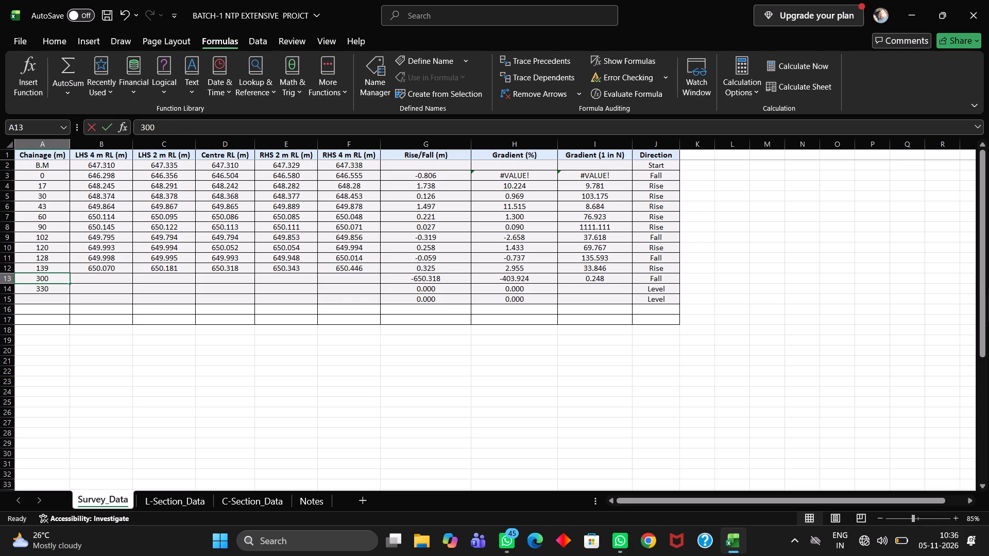
{"action": "key", "text": "BackSpace"}
{"action": "key", "text": "BackSpace"}
{"action": "key", "text": "BackSpace"}
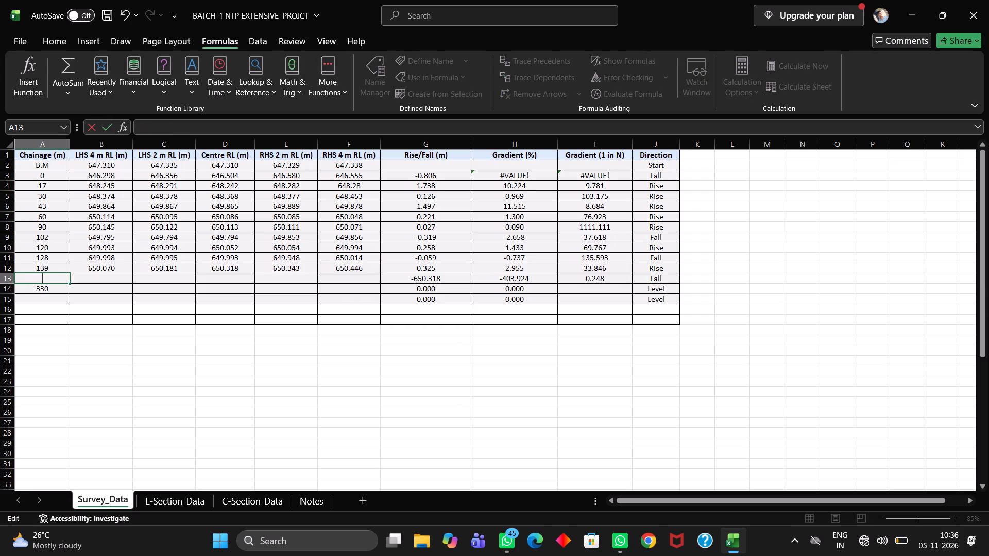
{"action": "type", "text": "150"}
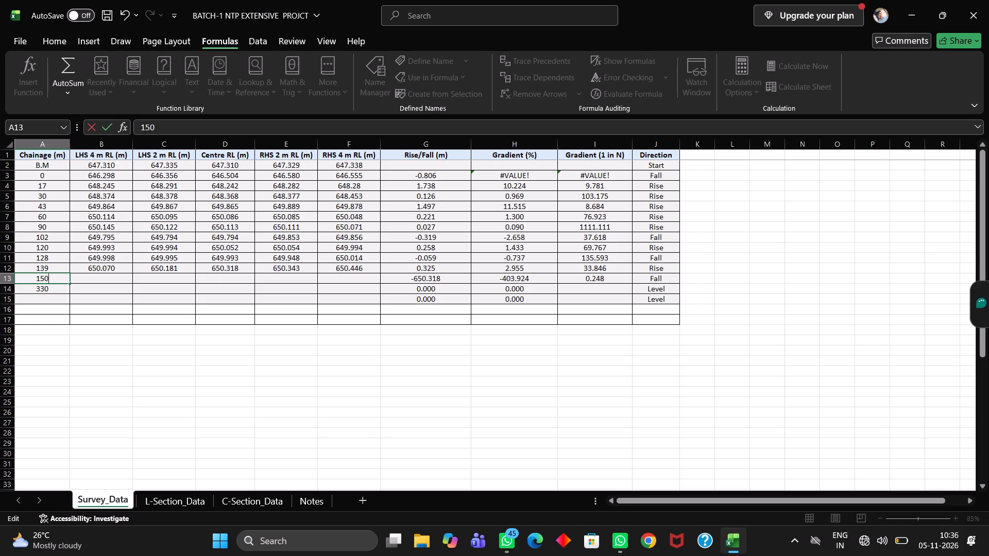
{"action": "left_click", "coordinate": [119, 281]}
{"action": "left_click", "coordinate": [117, 277]}
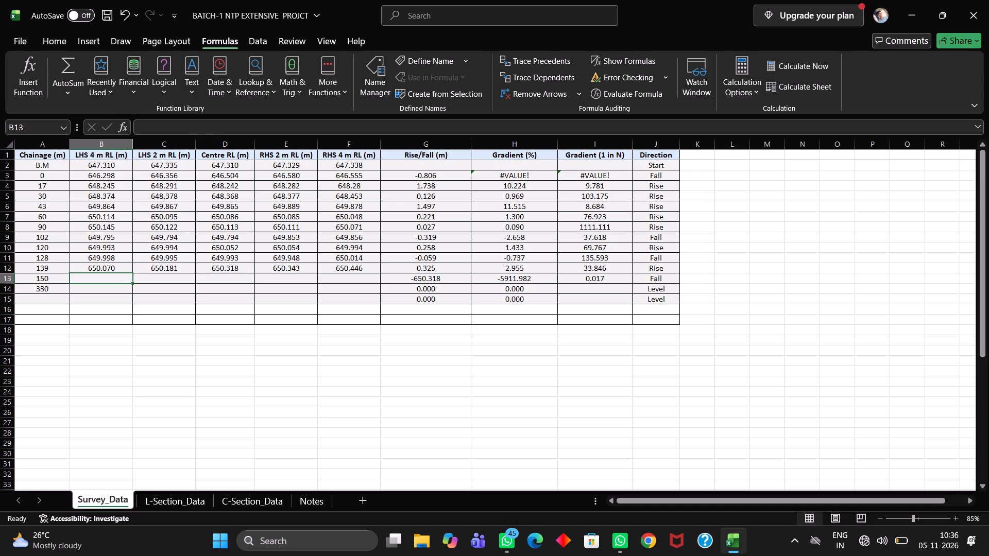
Enter 650.486 as the LHS 4 m RL, 65.557 as the LHS 2 m RL and 650.560 as the Centre RL in the chainage 150 row.
{"action": "type", "text": "650.486"}
{"action": "key", "text": "Right"}
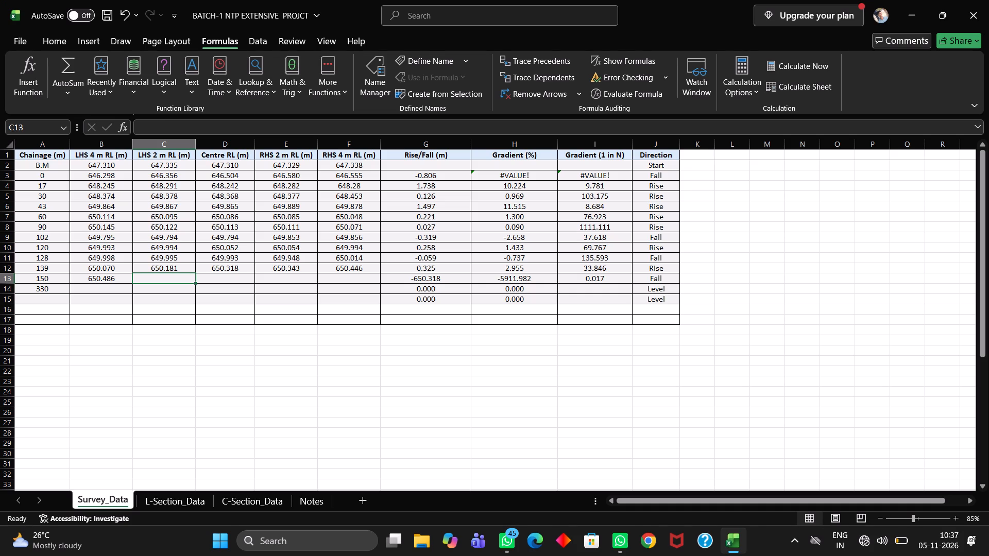
{"action": "type", "text": "65."}
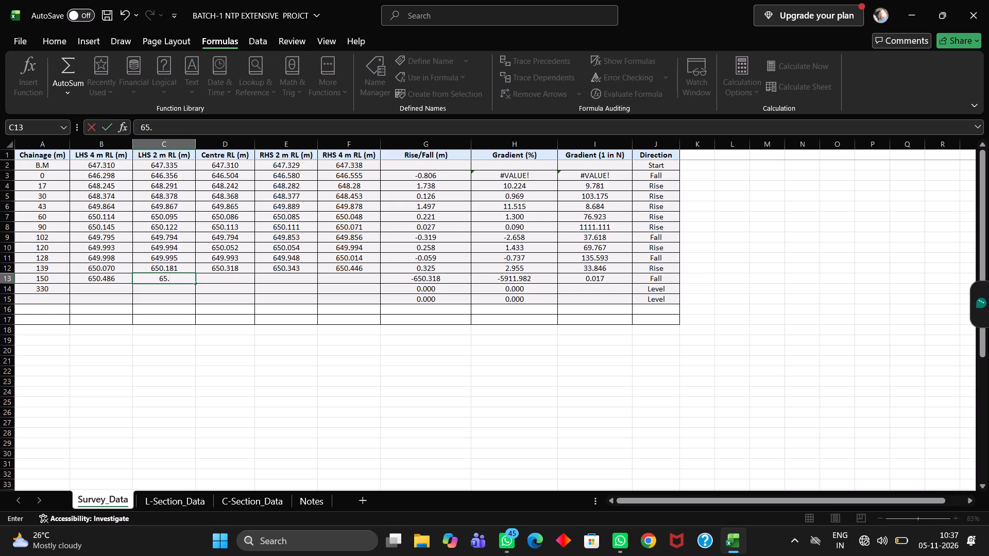
{"action": "type", "text": "557"}
{"action": "key", "text": "Right"}
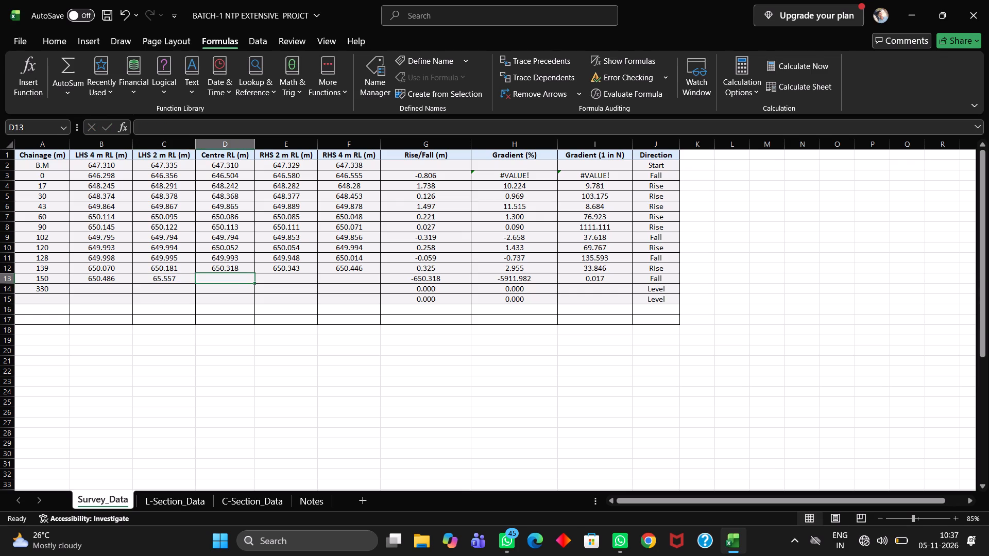
{"action": "type", "text": "650."}
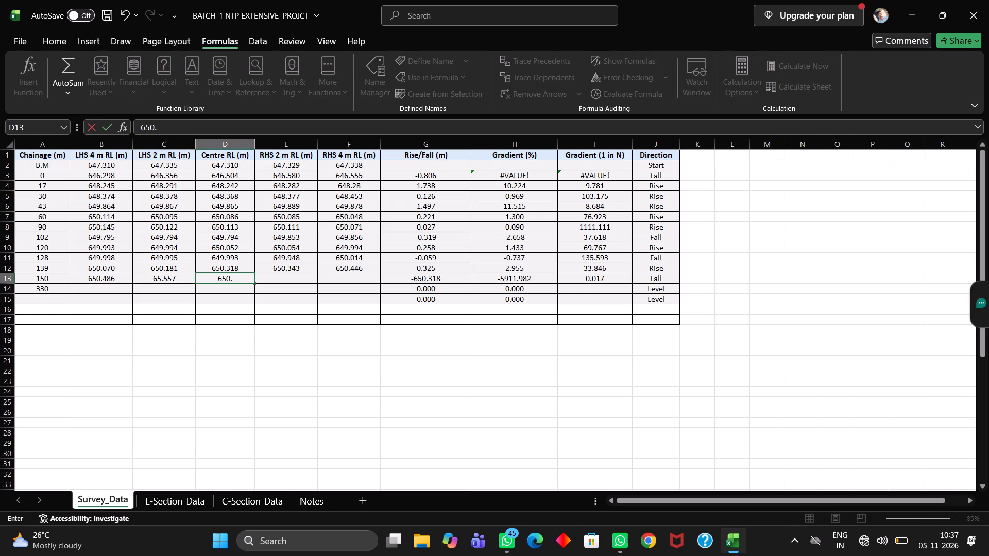
{"action": "type", "text": "560"}
{"action": "key", "text": "Right"}
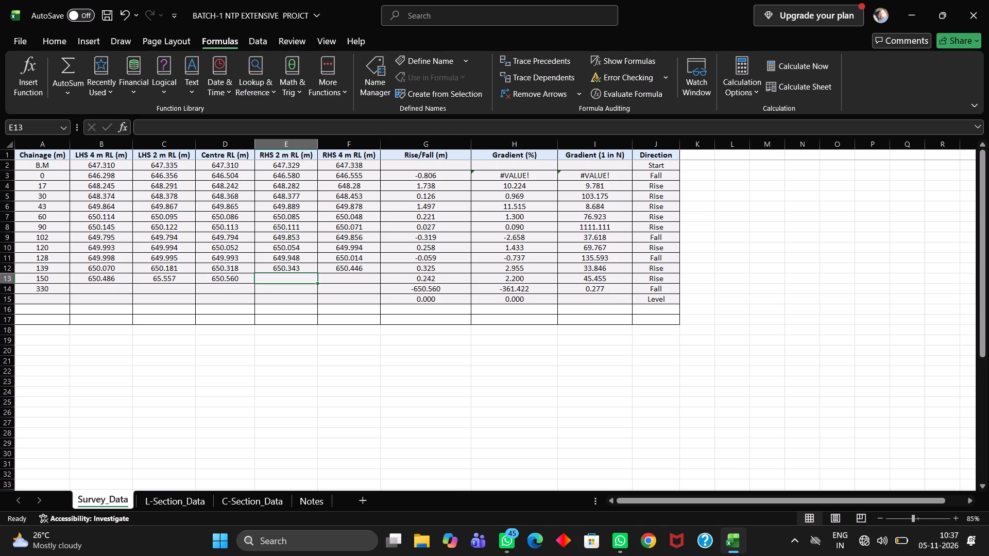
Enter 650.726 as the RHS 2 m RL and 650.703 as the RHS 4 m RL in the chainage 150 row.
{"action": "type", "text": "650."}
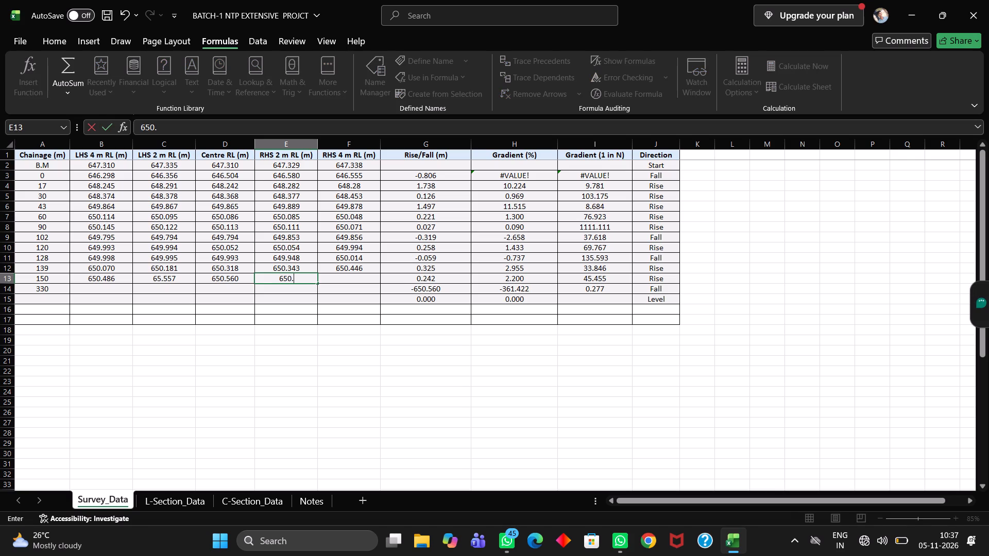
{"action": "type", "text": "726"}
{"action": "key", "text": "Right"}
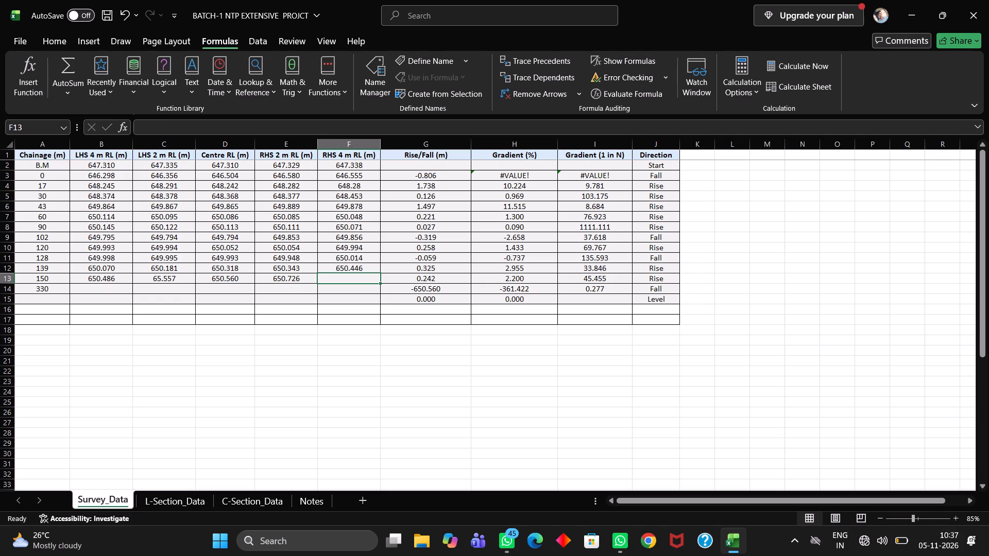
{"action": "type", "text": "65.703"}
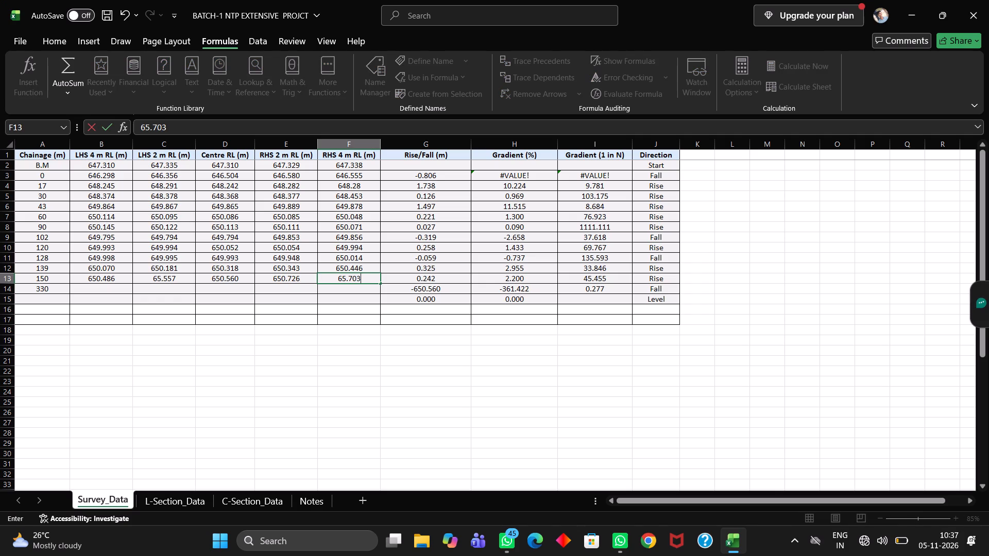
{"action": "key", "text": "Left"}
{"action": "key", "text": "Left"}
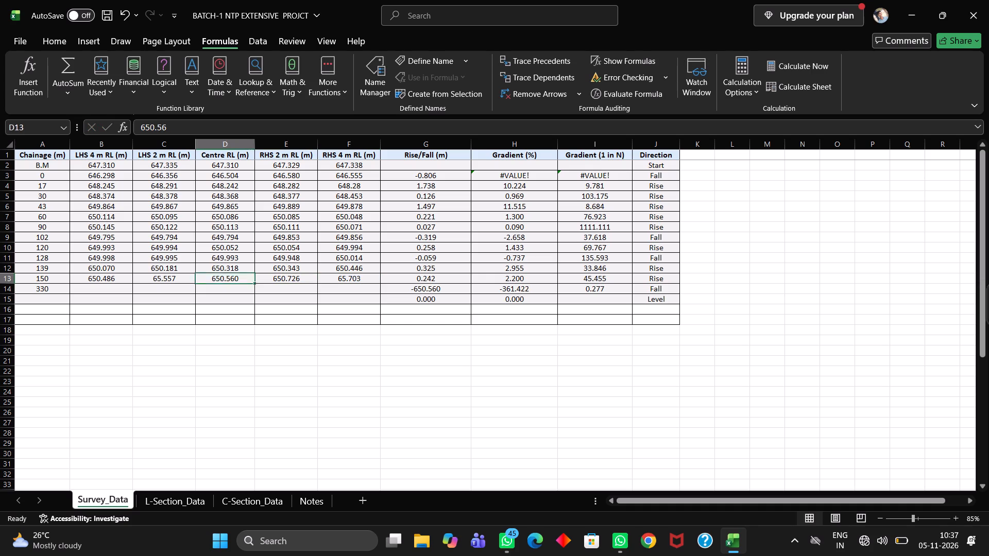
{"action": "key", "text": "Left"}
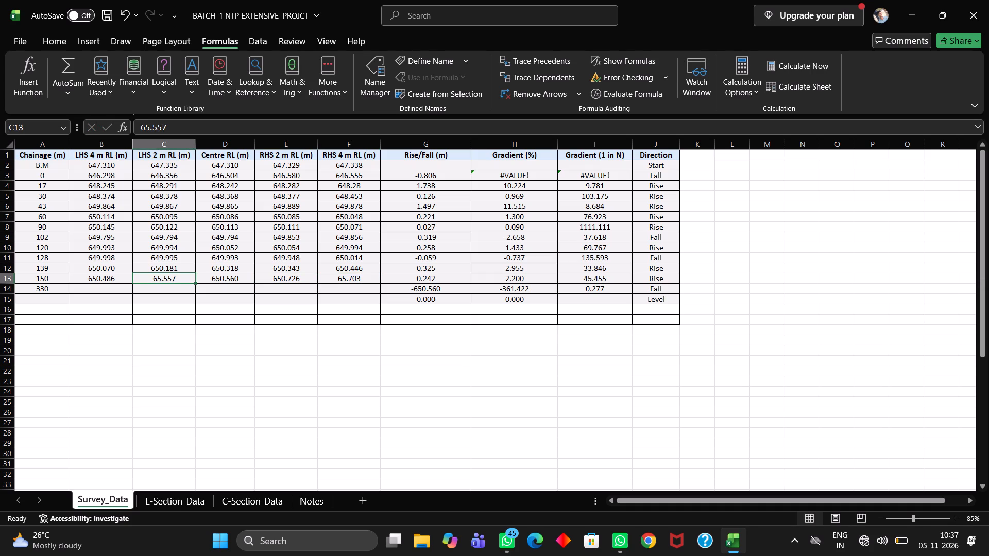
{"action": "triple_click", "coordinate": [357, 277]}
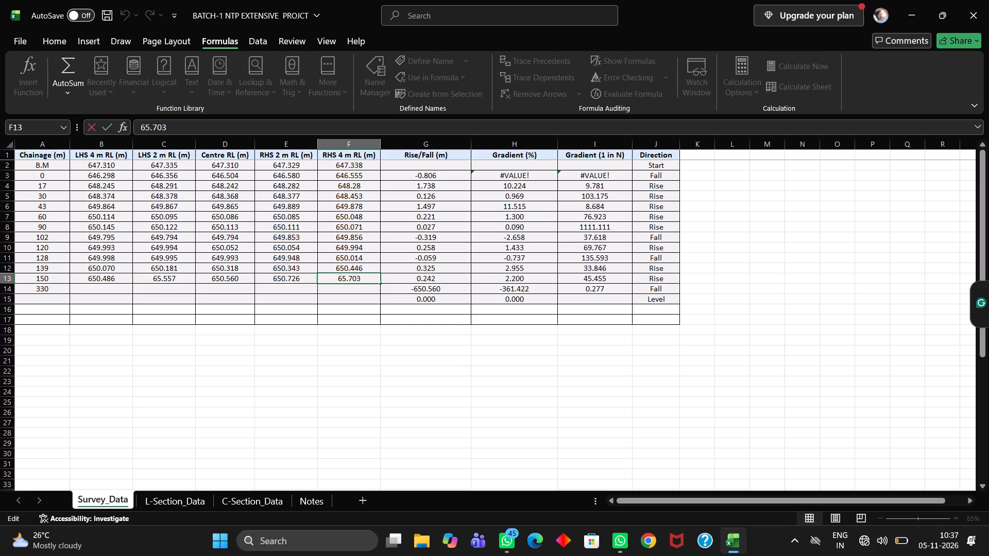
{"action": "left_click", "coordinate": [345, 279]}
{"action": "key", "text": "0"}
Change the chainage in the row directly below chainage 150 to 180.
{"action": "left_click", "coordinate": [65, 295]}
{"action": "left_click", "coordinate": [61, 296]}
{"action": "double_click", "coordinate": [63, 291]}
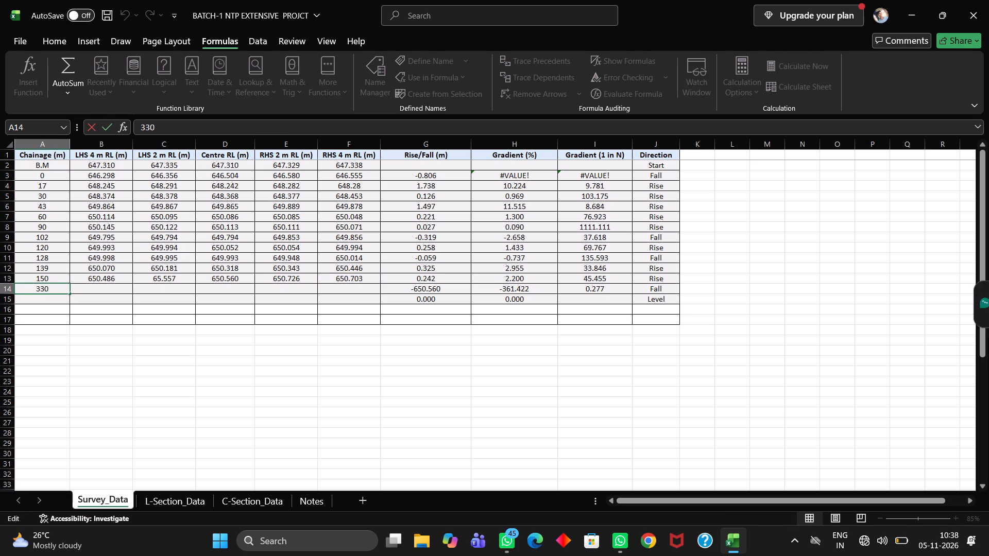
{"action": "key", "text": "BackSpace"}
{"action": "key", "text": "BackSpace"}
{"action": "key", "text": "BackSpace"}
{"action": "type", "text": "180"}
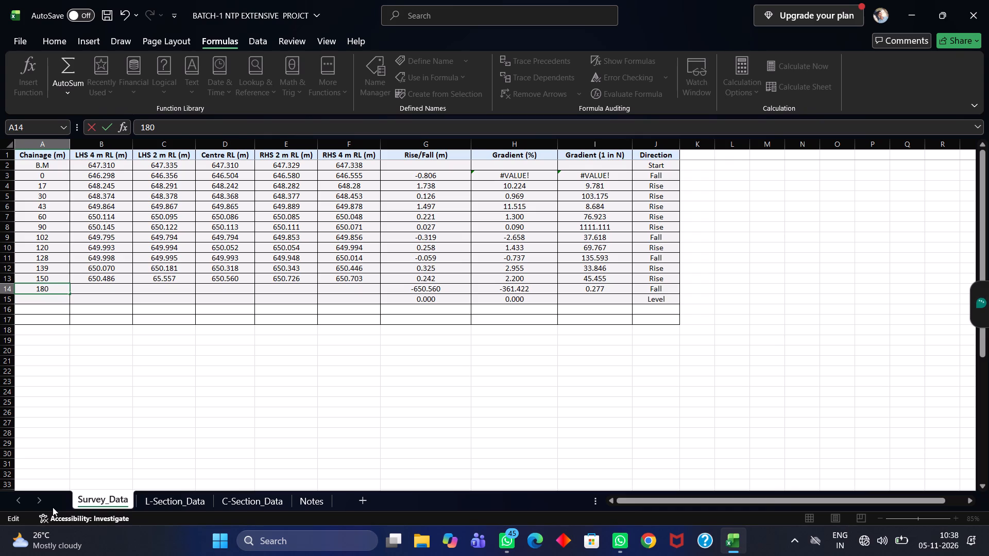
{"action": "key", "text": "Right"}
Enter 650.405 as the LHS 4 m RL in the chainage 180 row.
{"action": "left_click", "coordinate": [87, 290]}
{"action": "type", "text": "65.405"}
{"action": "key", "text": "Right"}
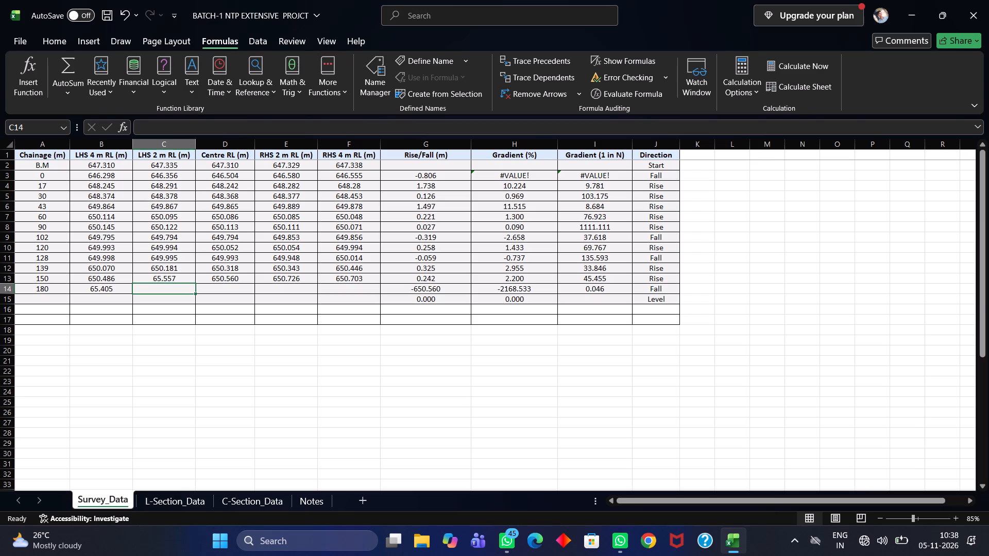
{"action": "triple_click", "coordinate": [101, 290]}
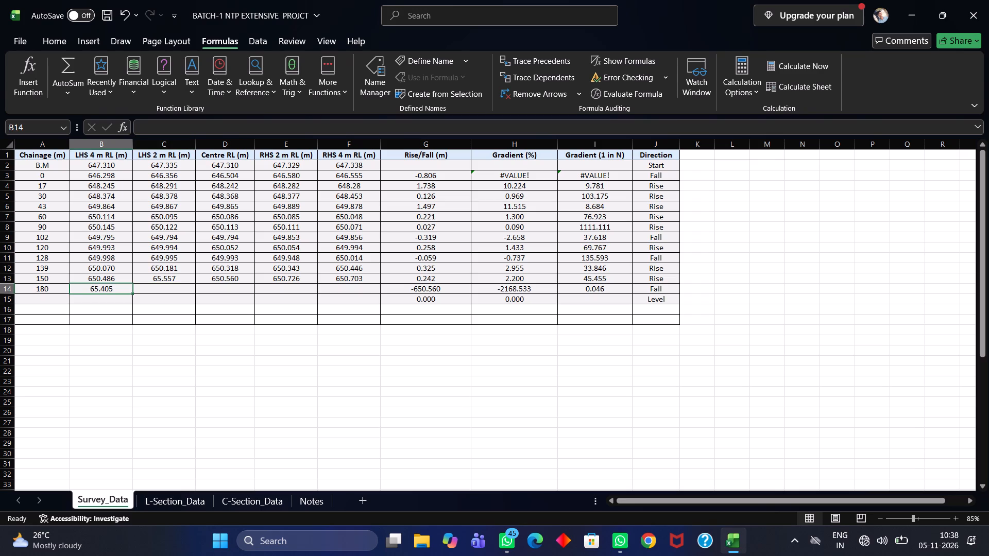
{"action": "left_click", "coordinate": [99, 288]}
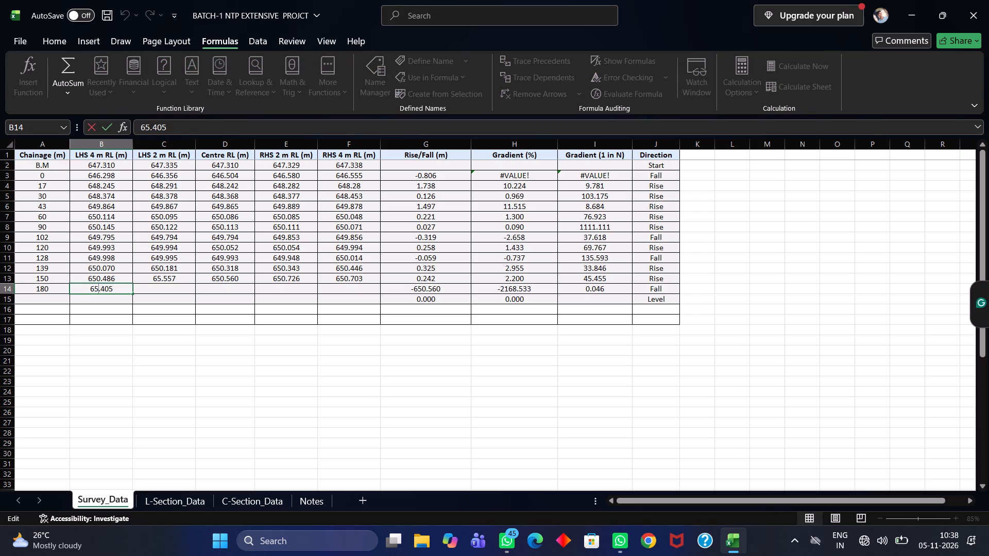
{"action": "key", "text": "0"}
{"action": "key", "text": "Right"}
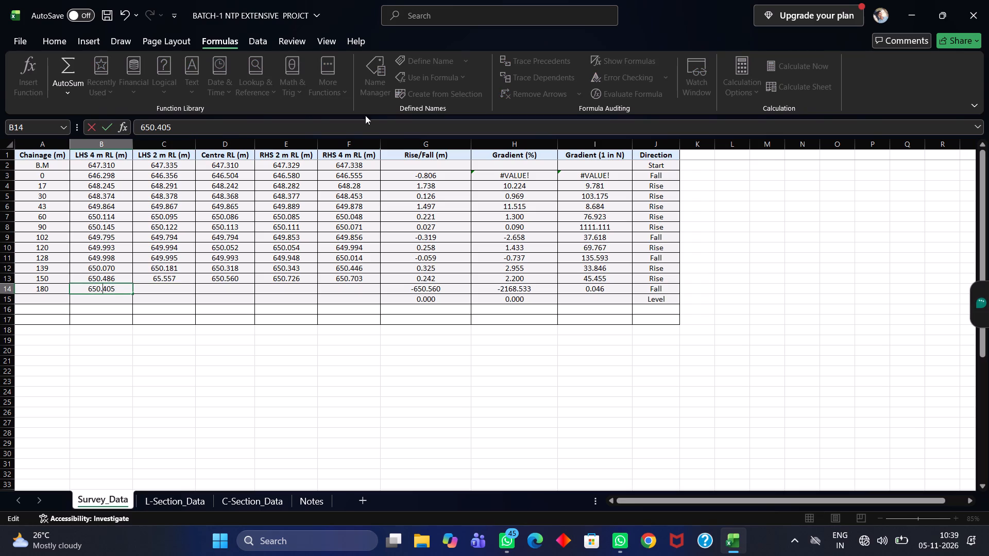
{"action": "left_click", "coordinate": [178, 292]}
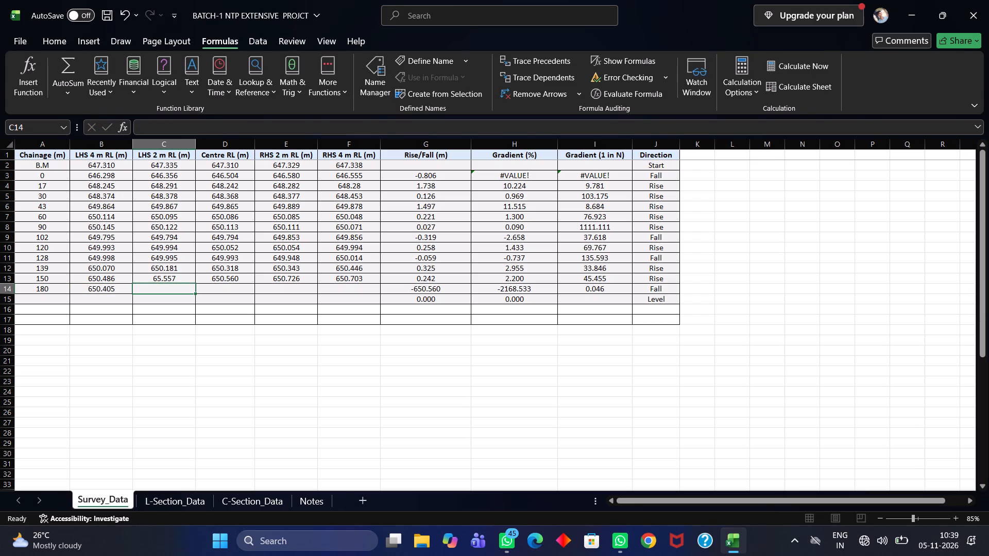
Correct the LHS 2 m RL in the chainage 150 row to 650.557.
{"action": "double_click", "coordinate": [162, 277]}
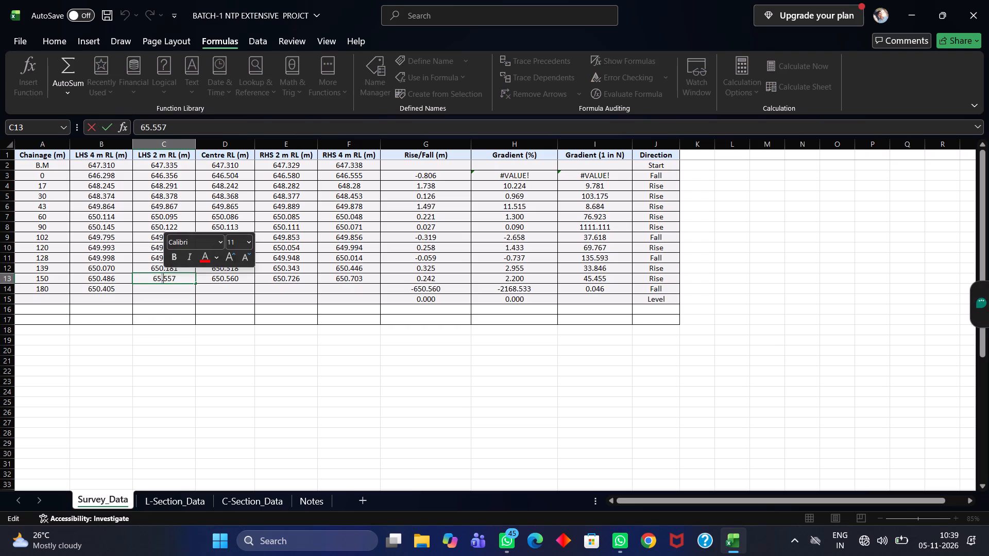
{"action": "left_click", "coordinate": [159, 278]}
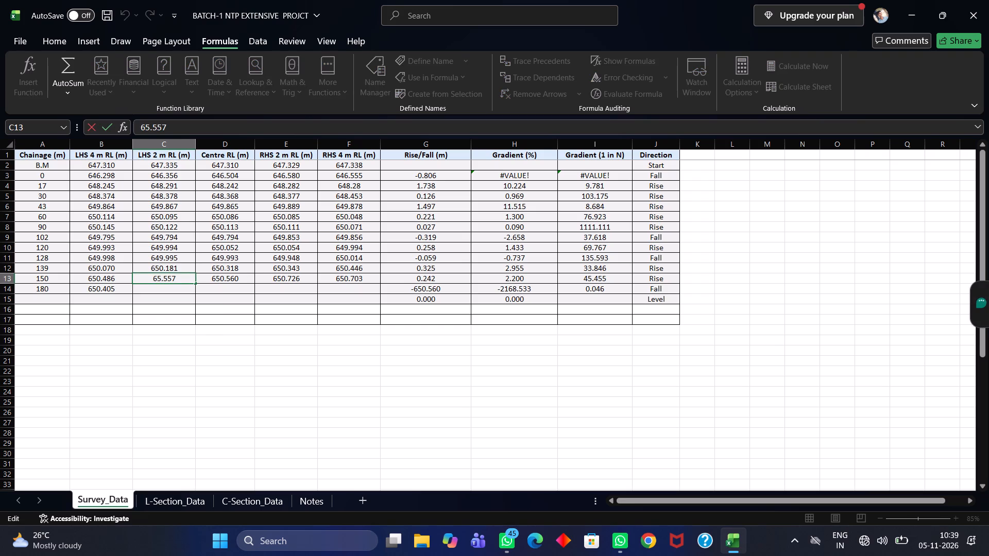
{"action": "key", "text": "Right"}
{"action": "key", "text": "0"}
{"action": "left_click", "coordinate": [235, 288]}
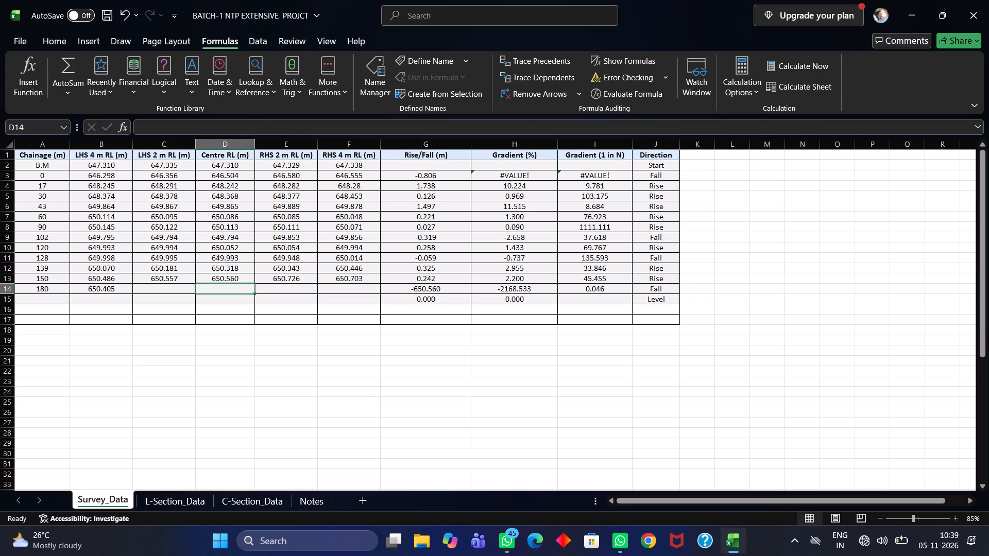
Enter 650.367 as the LHS 2 m RL and 650.335 as the Centre RL in the chainage 180 row.
{"action": "left_click", "coordinate": [163, 288]}
{"action": "double_click", "coordinate": [165, 288]}
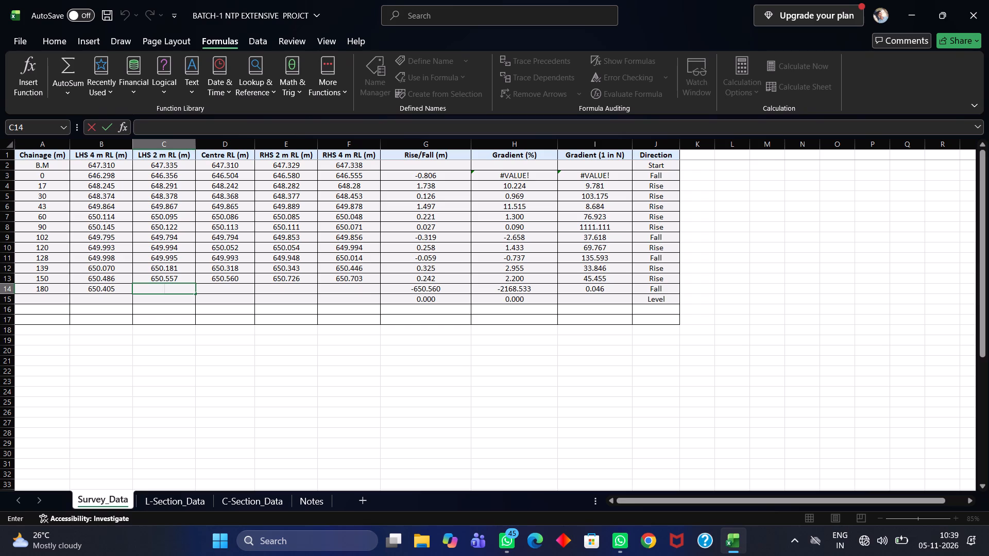
{"action": "type", "text": "650."}
{"action": "type", "text": "376"}
{"action": "key", "text": "BackSpace"}
{"action": "key", "text": "BackSpace"}
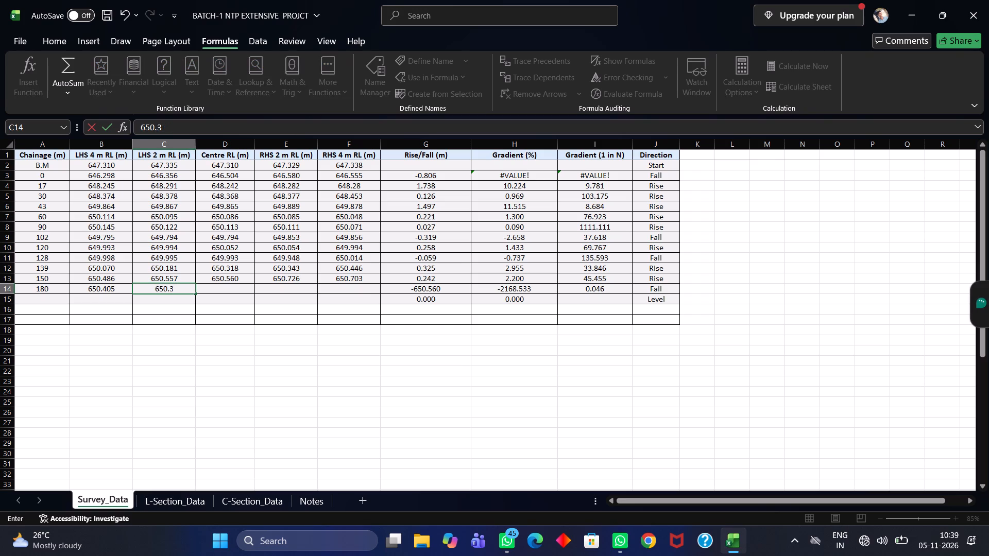
{"action": "type", "text": "67"}
{"action": "key", "text": "Right"}
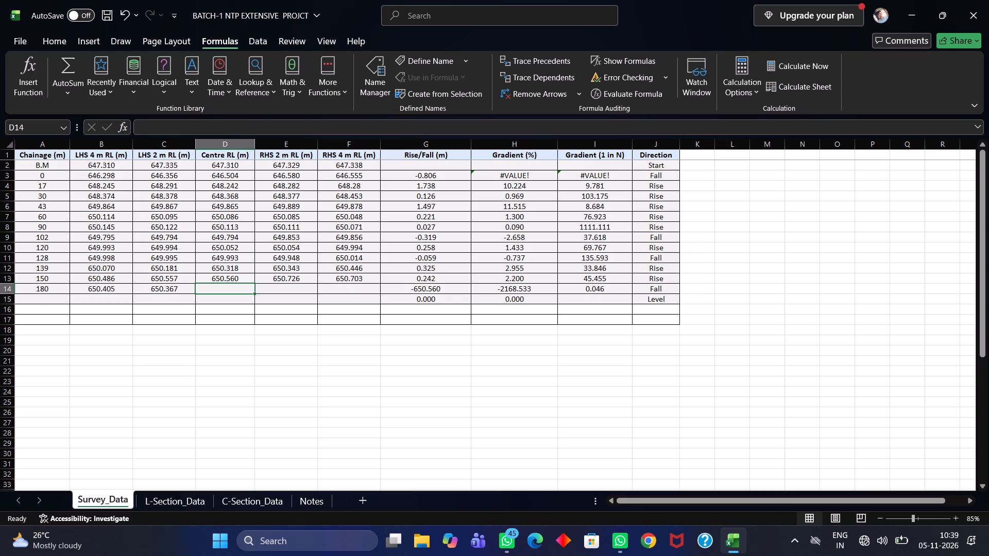
{"action": "type", "text": "650."}
{"action": "type", "text": "335"}
{"action": "key", "text": "Right"}
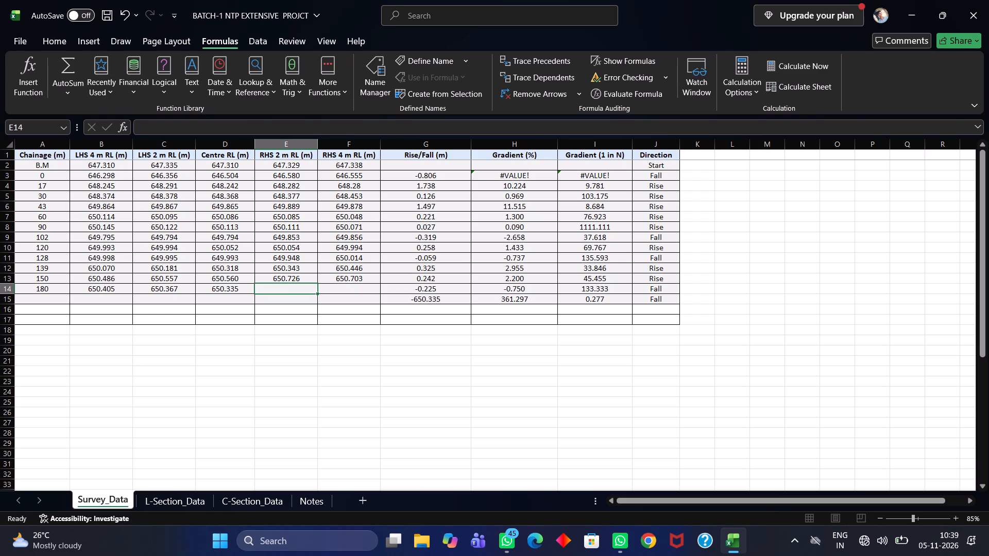
Enter 650.334 as the RHS 2 m RL and 650.265 as the RHS 4 m RL in the chainage 180 row.
{"action": "key", "text": "6"}
{"action": "key", "text": "5"}
{"action": "key", "text": "0"}
{"action": "key", "text": "period"}
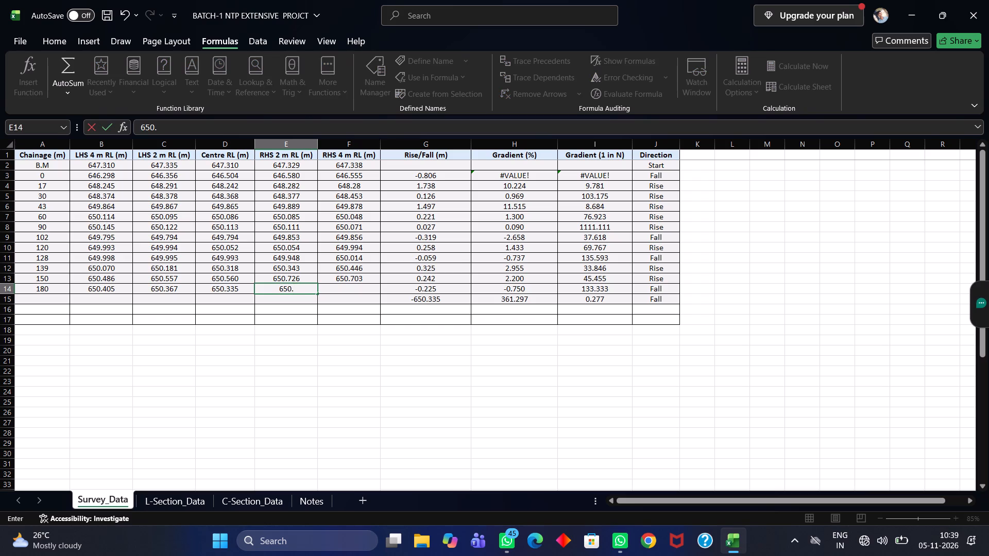
{"action": "key", "text": "3"}
{"action": "key", "text": "3"}
{"action": "key", "text": "4"}
{"action": "key", "text": "Right"}
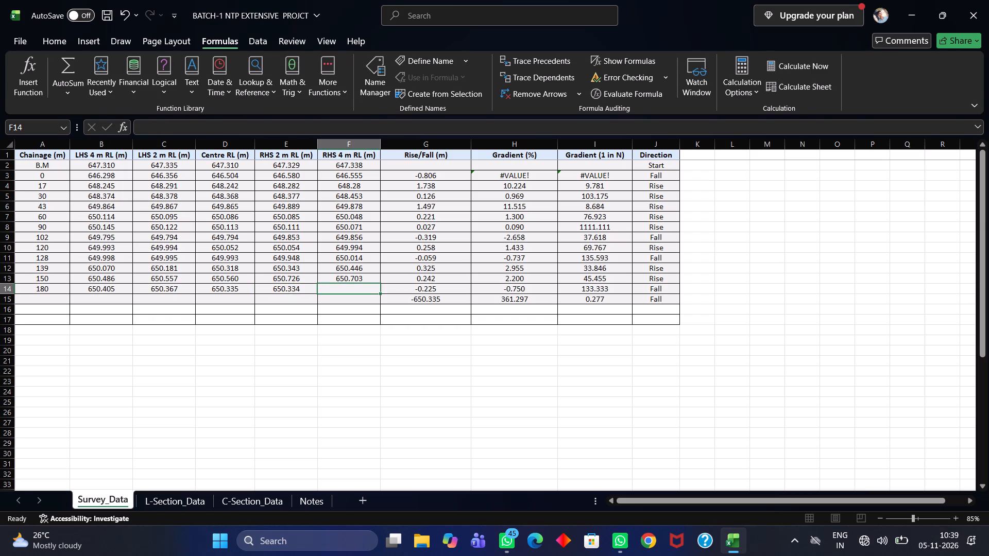
{"action": "key", "text": "6"}
{"action": "key", "text": "5"}
{"action": "key", "text": "0"}
{"action": "key", "text": "period"}
{"action": "key", "text": "2"}
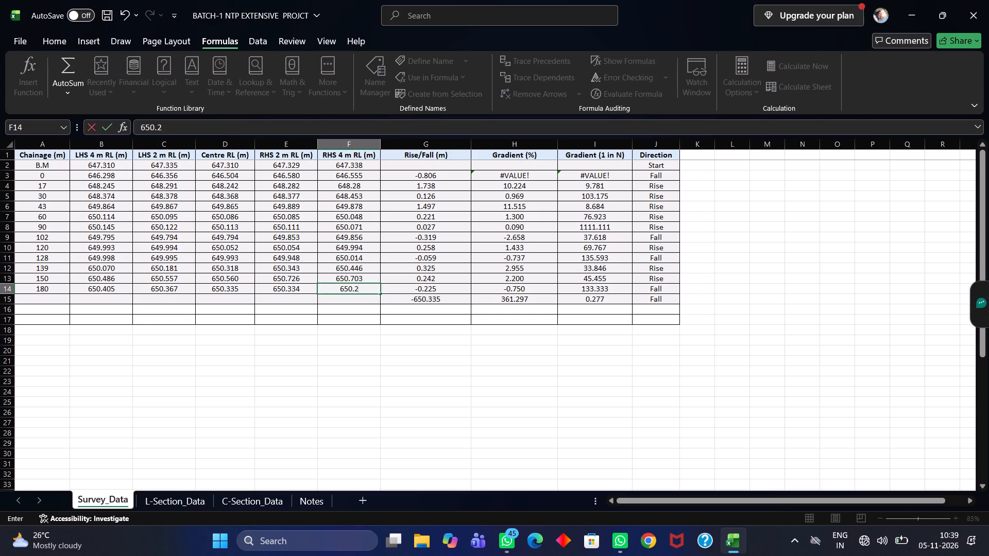
{"action": "key", "text": "6"}
{"action": "key", "text": "5"}
Enter chainage 210 in the empty row directly below chainage 180.
{"action": "double_click", "coordinate": [58, 303]}
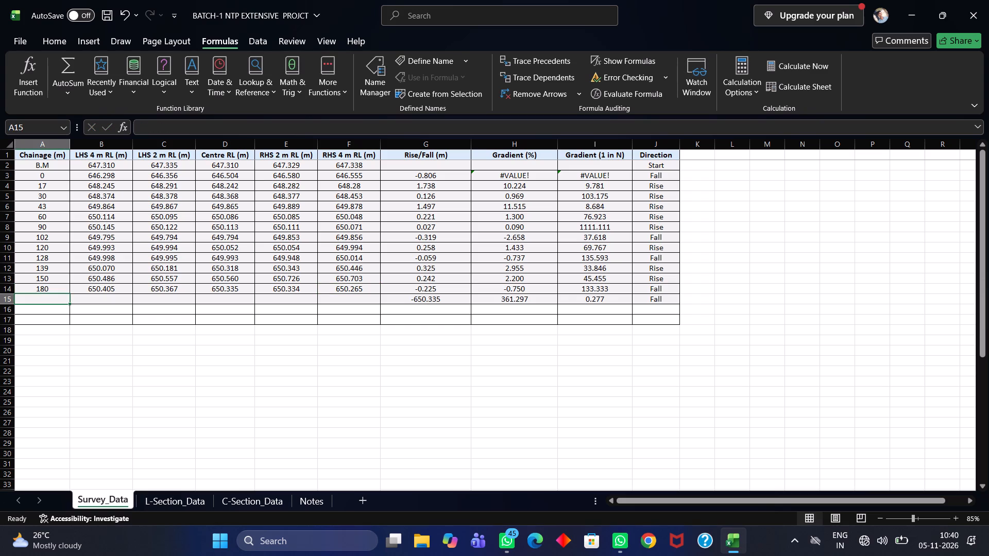
{"action": "double_click", "coordinate": [49, 297]}
{"action": "type", "text": "210"}
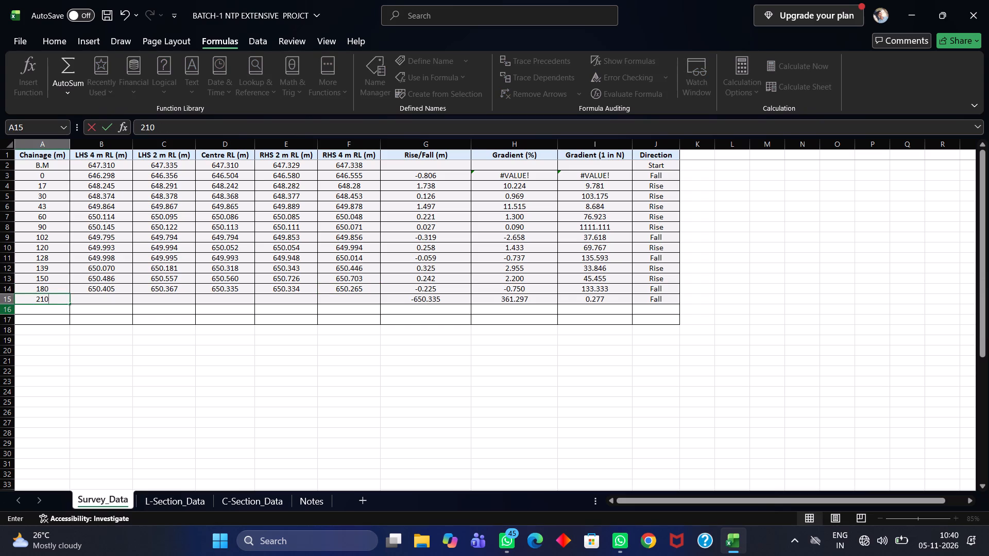
{"action": "key", "text": "Right"}
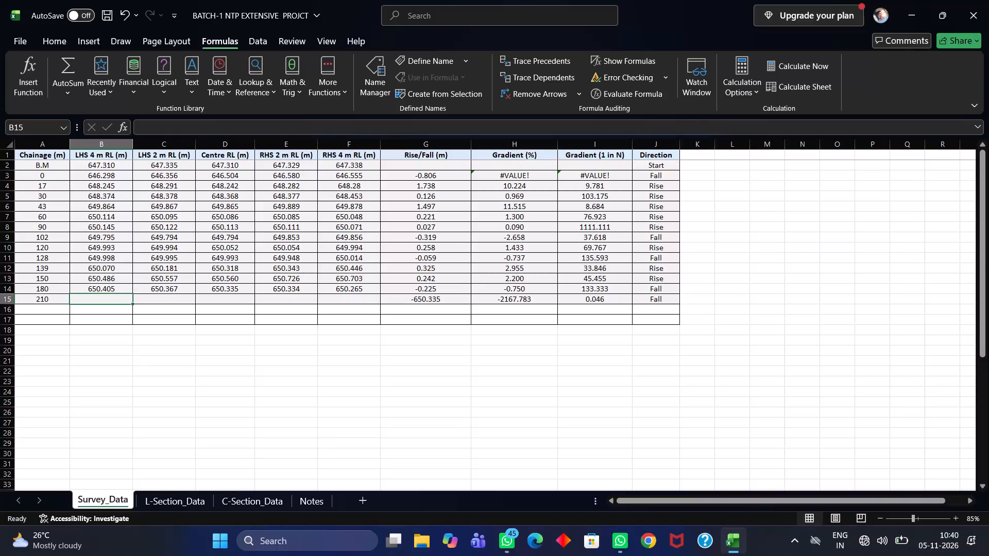
Enter 650.364 as the LHS 4 m RL and 650.361 as the LHS 2 m RL in the chainage 210 row.
{"action": "type", "text": "650."}
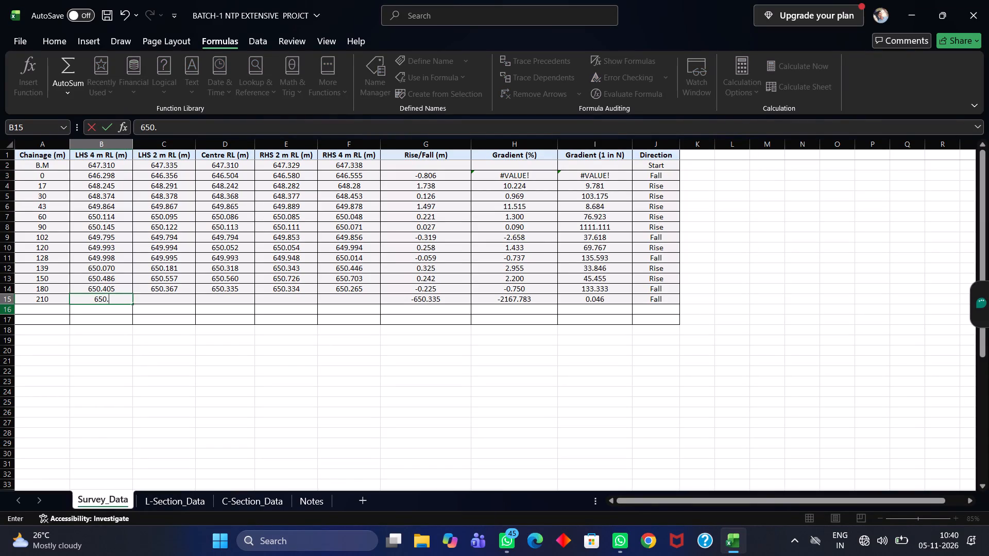
{"action": "type", "text": "96"}
{"action": "key", "text": "BackSpace"}
{"action": "key", "text": "BackSpace"}
{"action": "type", "text": "364"}
{"action": "key", "text": "Right"}
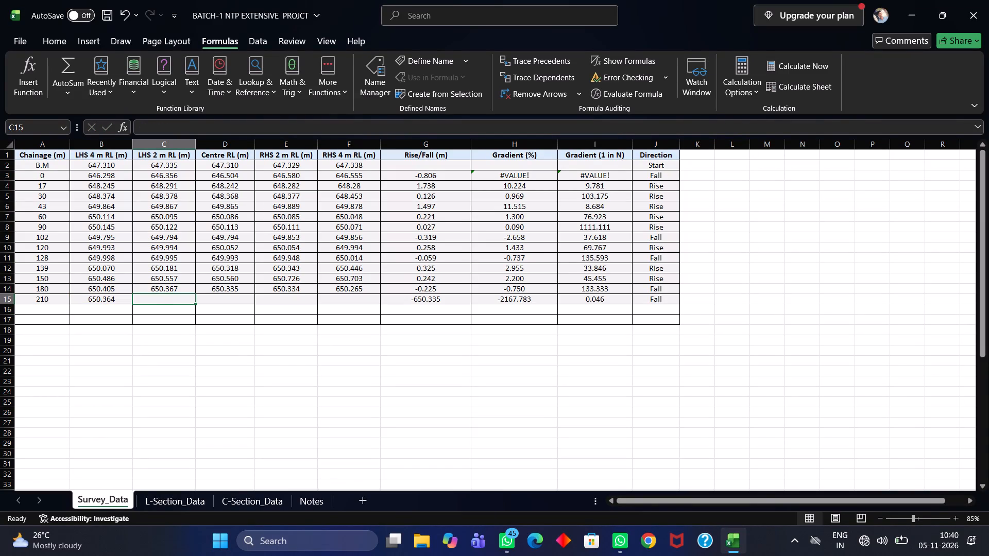
{"action": "type", "text": "650."}
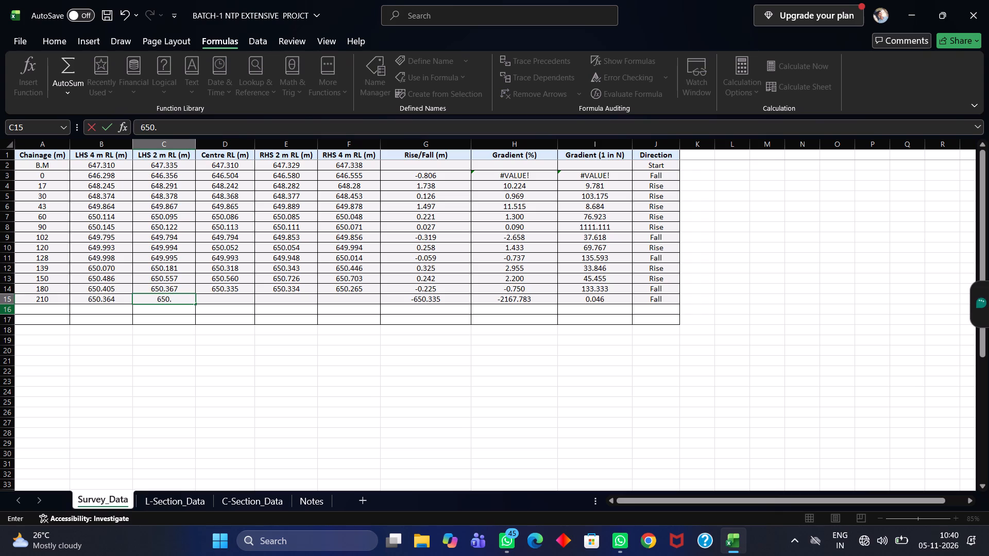
{"action": "type", "text": "361"}
{"action": "key", "text": "Right"}
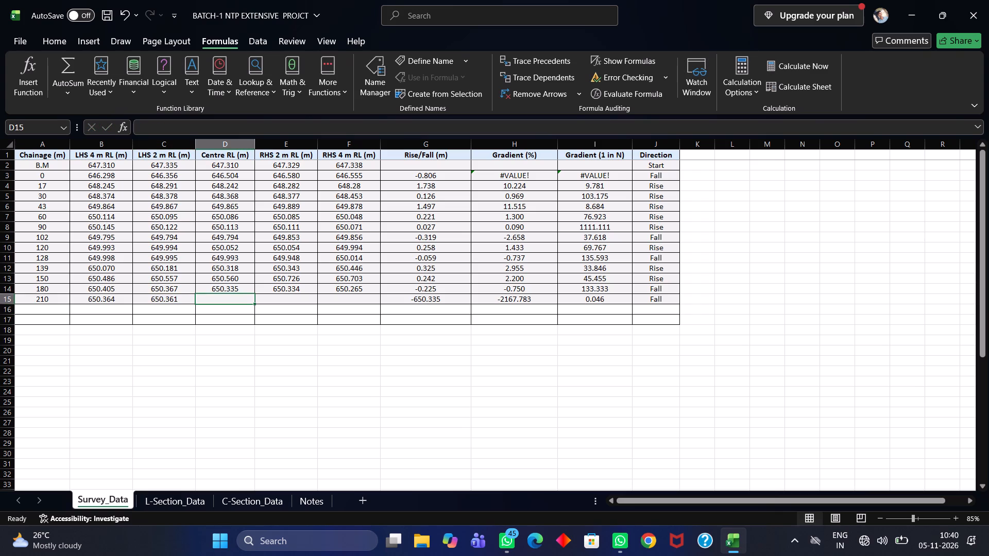
Complete the chainage 210 row with Centre RL 650.422, RHS 2 m RL 650.504 and RHS 4 m RL 650.549.
{"action": "type", "text": "650.422"}
{"action": "key", "text": "Right"}
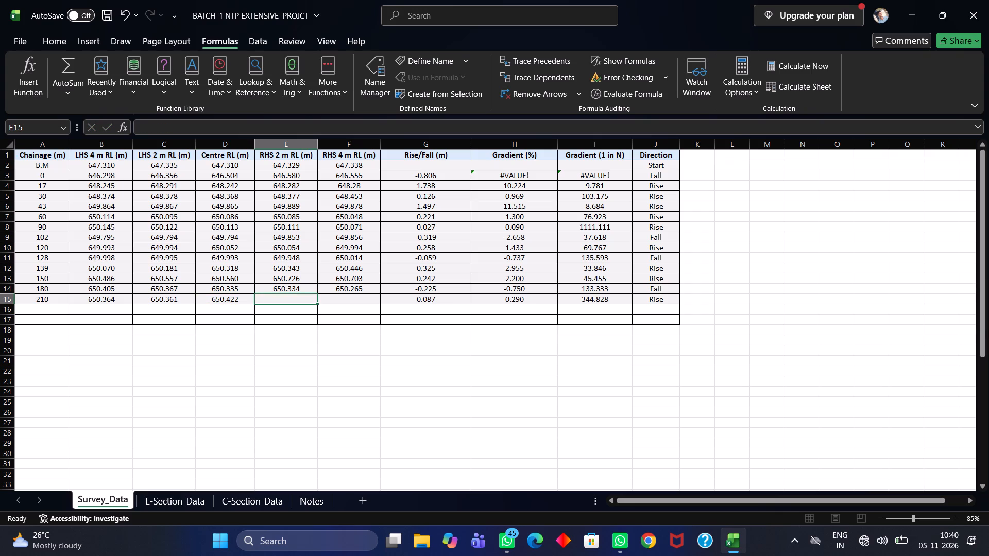
{"action": "type", "text": "650."}
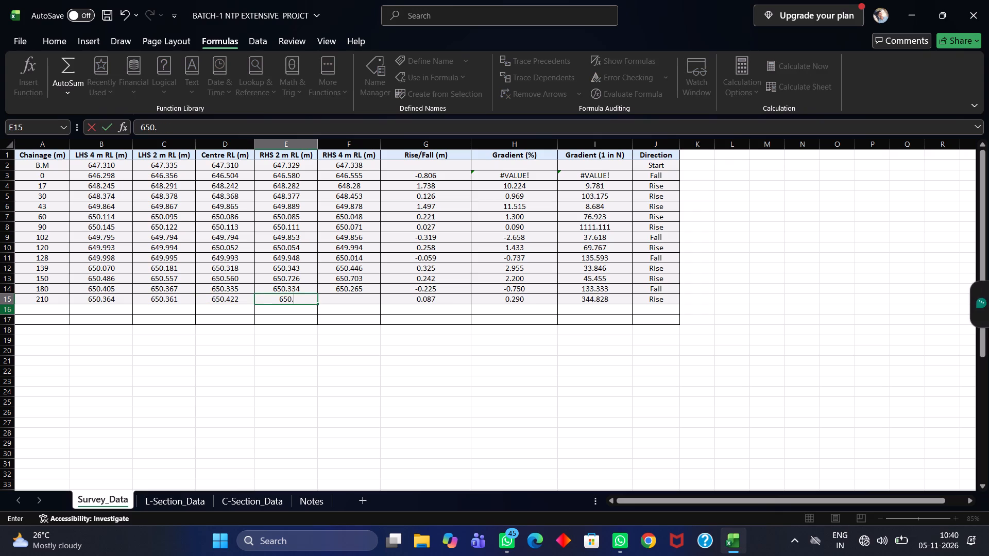
{"action": "type", "text": "504"}
{"action": "key", "text": "Right"}
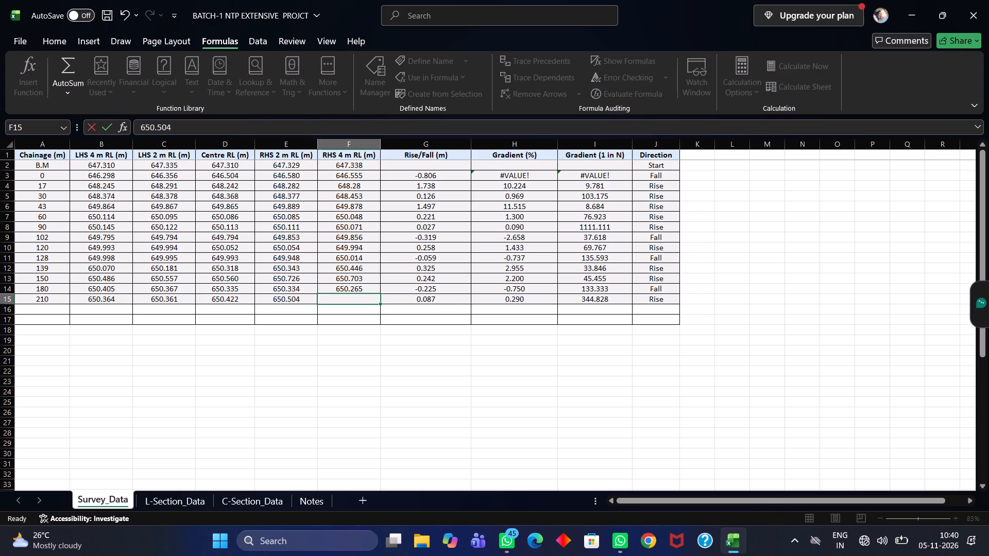
{"action": "type", "text": "650.594"}
{"action": "key", "text": "BackSpace"}
{"action": "key", "text": "BackSpace"}
{"action": "type", "text": "49"}
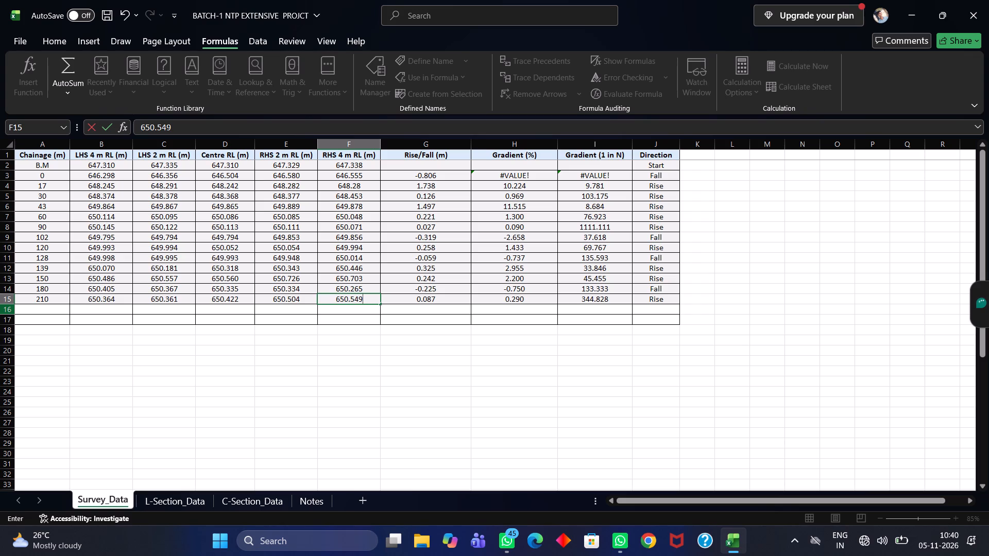
Start the row below 210 with chainage 240, LHS 4 m RL 650.437 and LHS 2 m RL 650.494.
{"action": "triple_click", "coordinate": [49, 310]}
{"action": "type", "text": "240"}
{"action": "key", "text": "Right"}
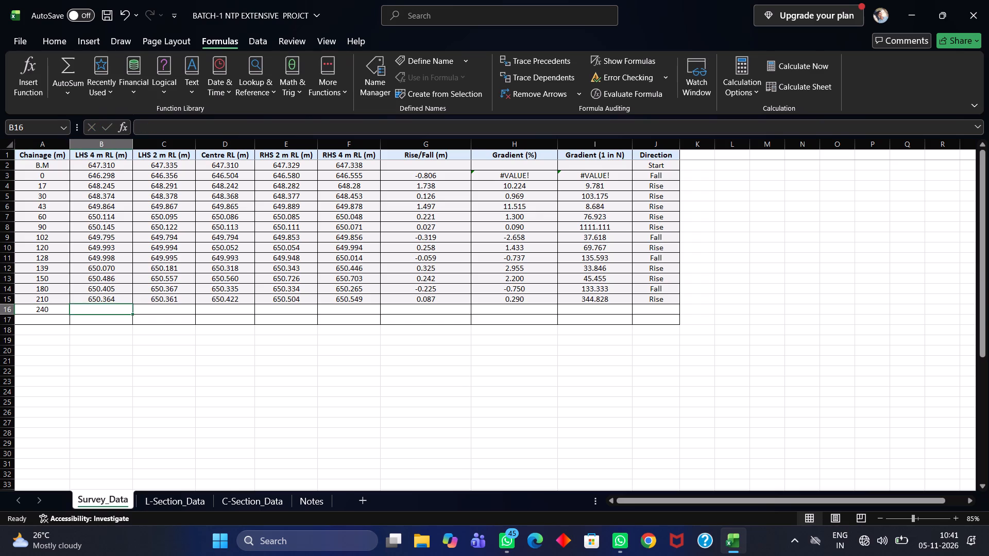
{"action": "type", "text": "650."}
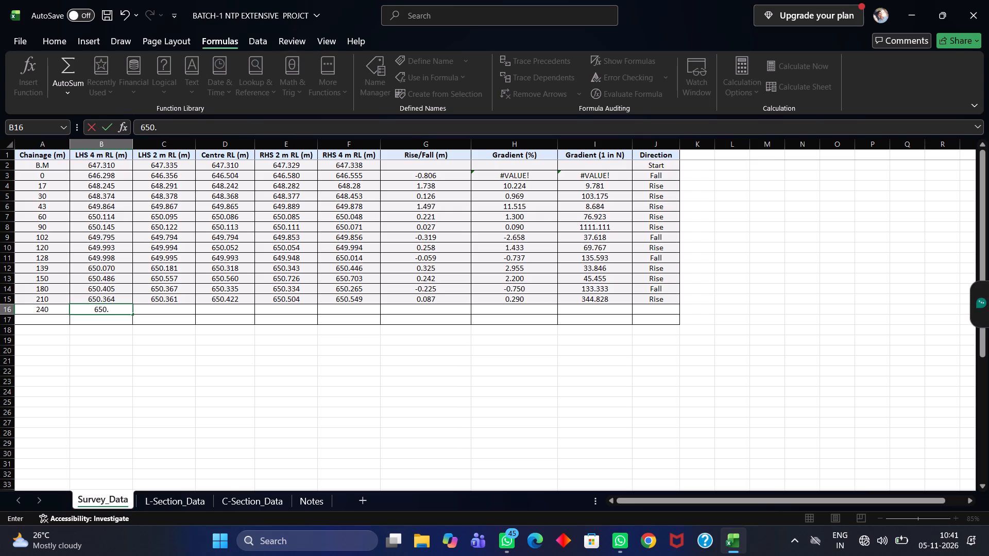
{"action": "type", "text": "437"}
{"action": "key", "text": "Right"}
{"action": "key", "text": "5"}
{"action": "key", "text": "BackSpace"}
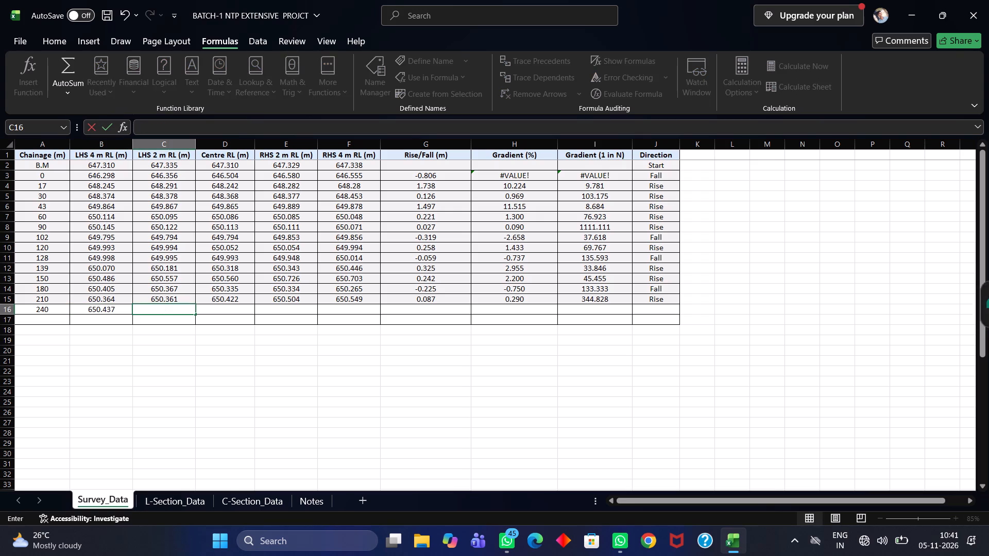
{"action": "type", "text": "650."}
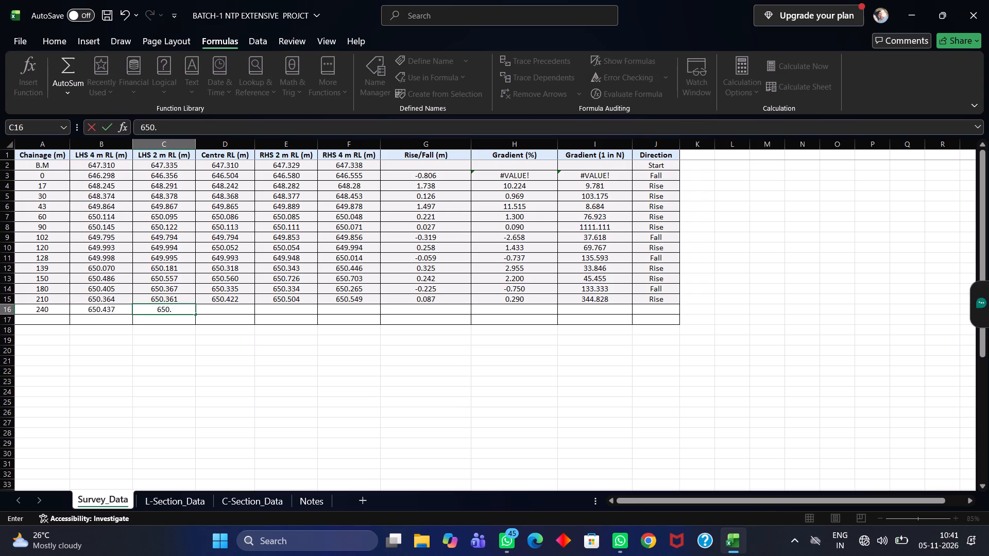
{"action": "type", "text": "494"}
{"action": "key", "text": "Right"}
Complete the chainage 240 row with Centre RL 650.536, RHS 2 m RL 650.625 and RHS 4 m RL 650.686.
{"action": "type", "text": "65"}
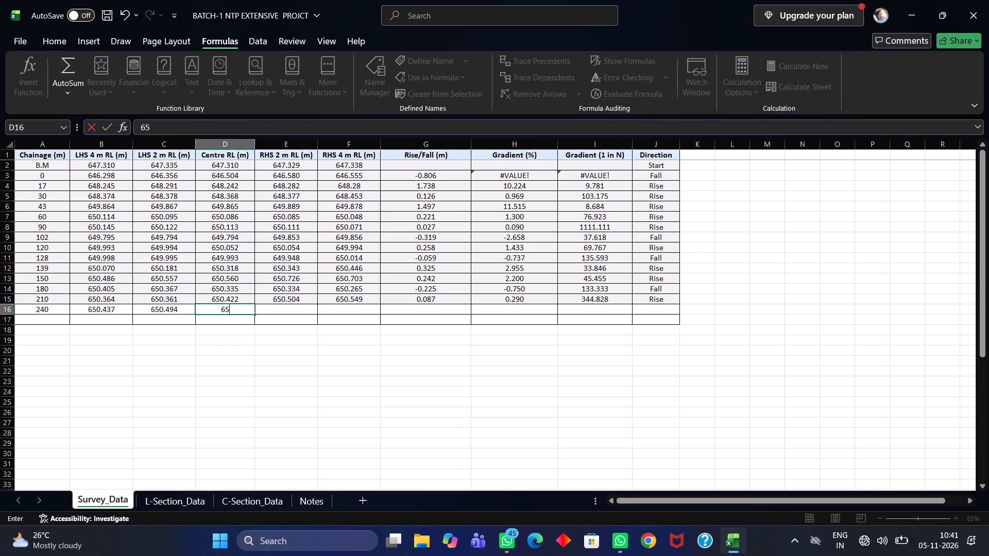
{"action": "type", "text": "0."}
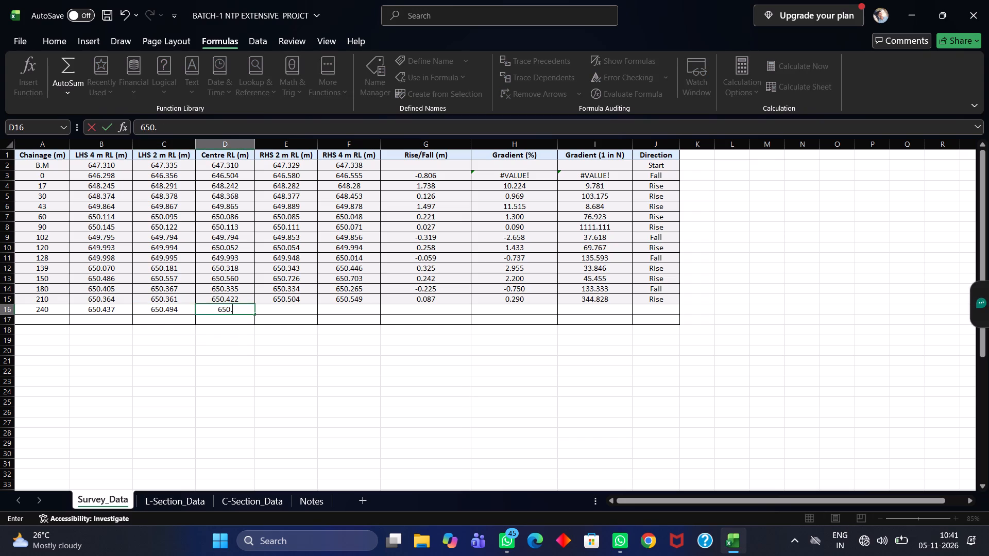
{"action": "type", "text": "536"}
{"action": "key", "text": "Right"}
{"action": "type", "text": "650."}
{"action": "type", "text": "625"}
{"action": "key", "text": "Right"}
{"action": "type", "text": "650."}
{"action": "type", "text": "686"}
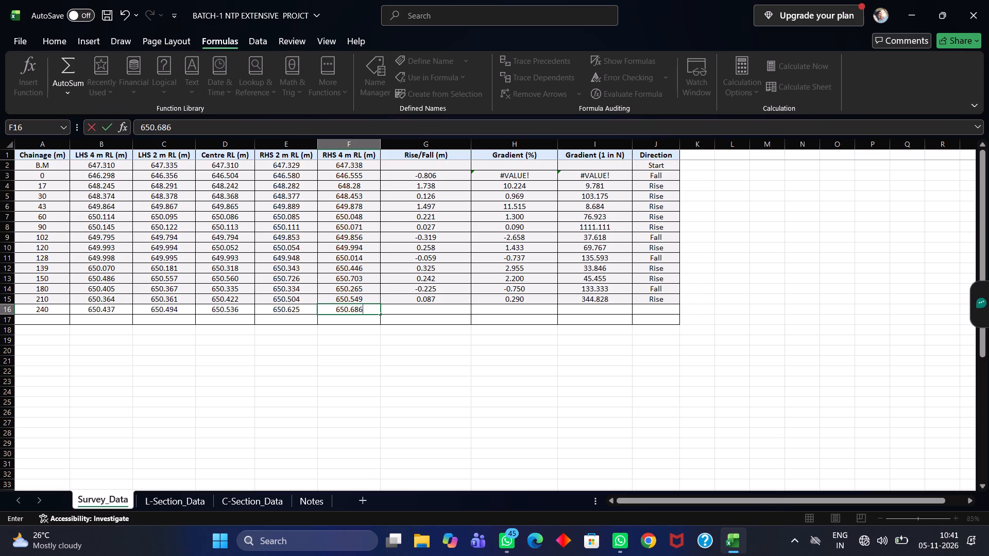
{"action": "left_click", "coordinate": [43, 321]}
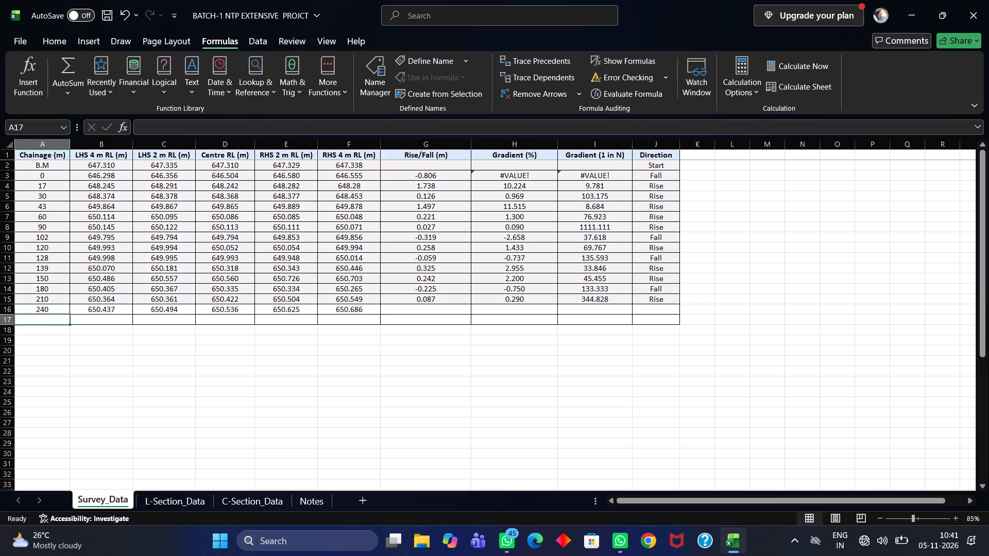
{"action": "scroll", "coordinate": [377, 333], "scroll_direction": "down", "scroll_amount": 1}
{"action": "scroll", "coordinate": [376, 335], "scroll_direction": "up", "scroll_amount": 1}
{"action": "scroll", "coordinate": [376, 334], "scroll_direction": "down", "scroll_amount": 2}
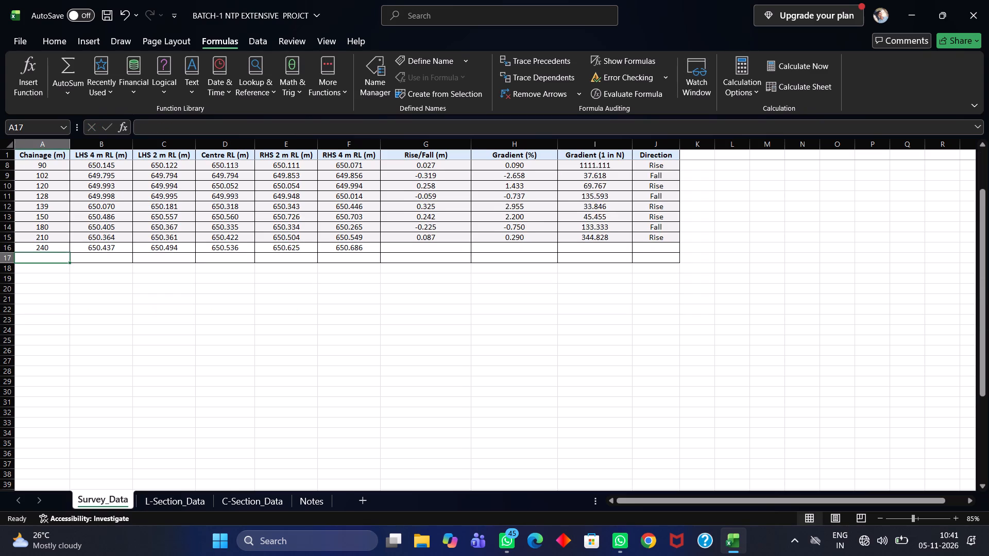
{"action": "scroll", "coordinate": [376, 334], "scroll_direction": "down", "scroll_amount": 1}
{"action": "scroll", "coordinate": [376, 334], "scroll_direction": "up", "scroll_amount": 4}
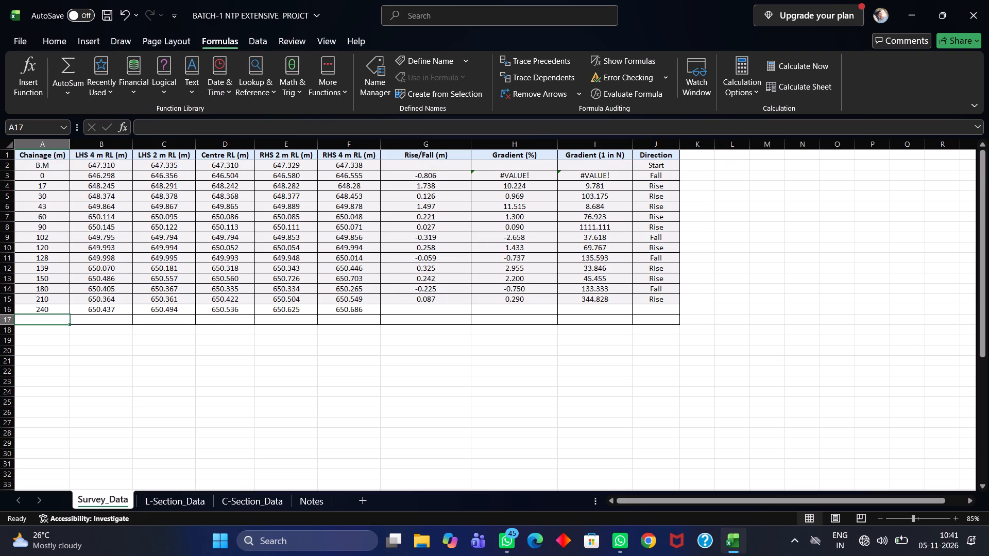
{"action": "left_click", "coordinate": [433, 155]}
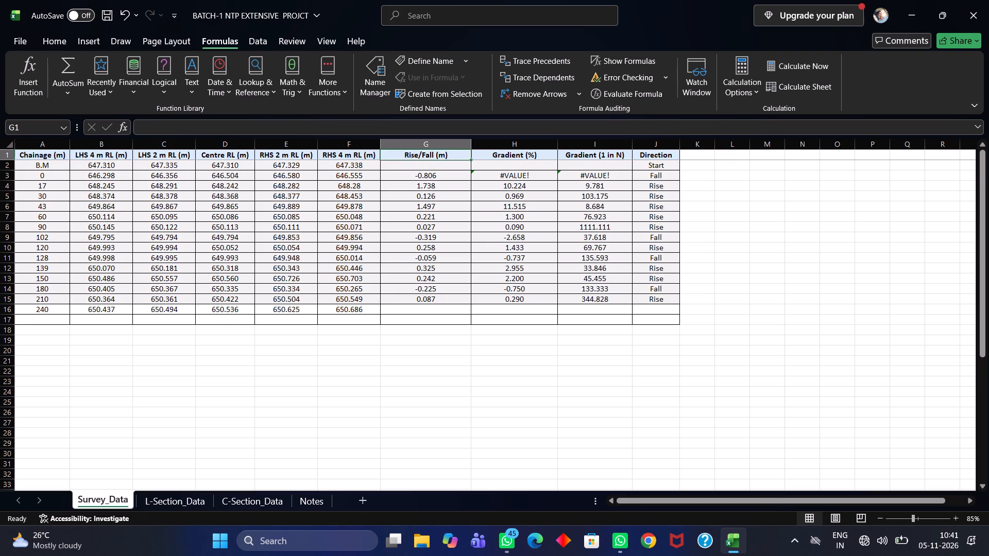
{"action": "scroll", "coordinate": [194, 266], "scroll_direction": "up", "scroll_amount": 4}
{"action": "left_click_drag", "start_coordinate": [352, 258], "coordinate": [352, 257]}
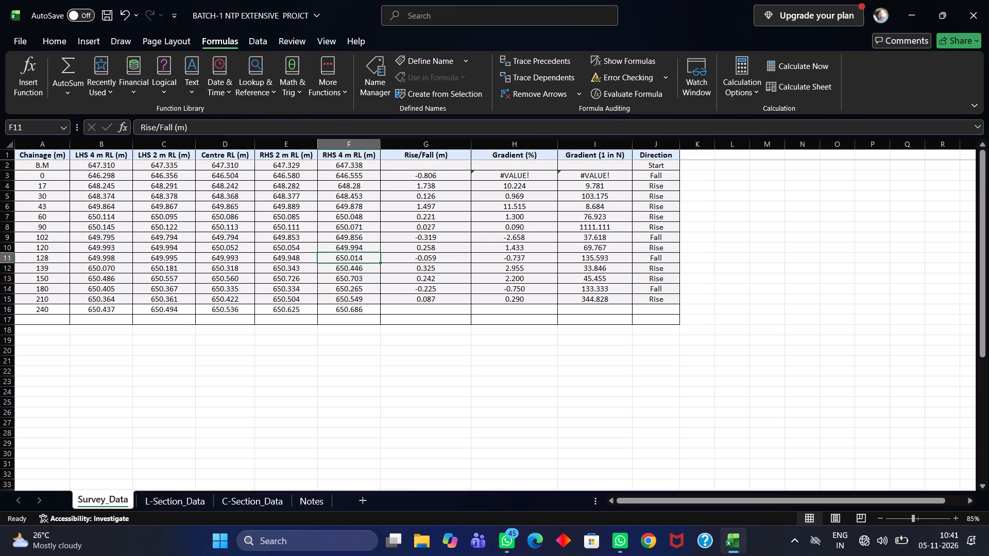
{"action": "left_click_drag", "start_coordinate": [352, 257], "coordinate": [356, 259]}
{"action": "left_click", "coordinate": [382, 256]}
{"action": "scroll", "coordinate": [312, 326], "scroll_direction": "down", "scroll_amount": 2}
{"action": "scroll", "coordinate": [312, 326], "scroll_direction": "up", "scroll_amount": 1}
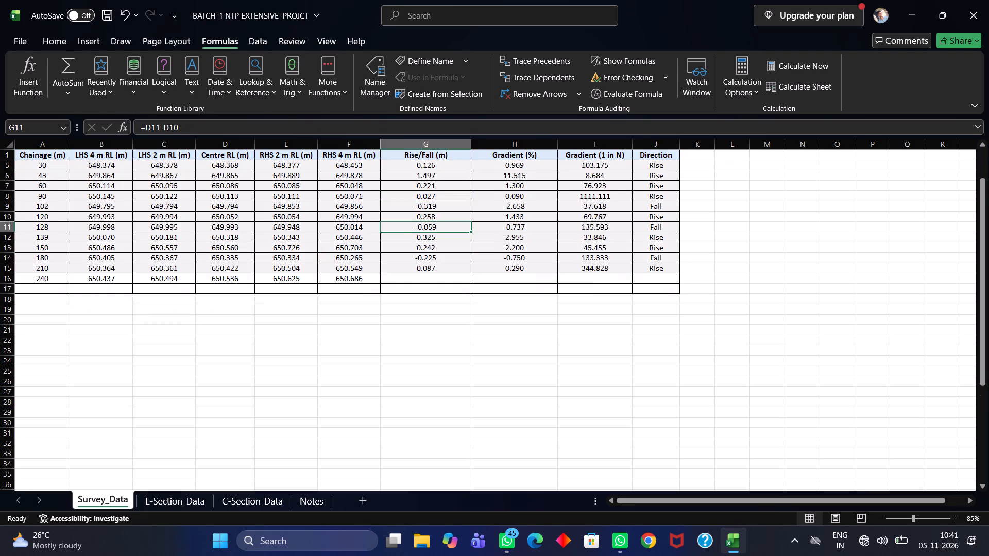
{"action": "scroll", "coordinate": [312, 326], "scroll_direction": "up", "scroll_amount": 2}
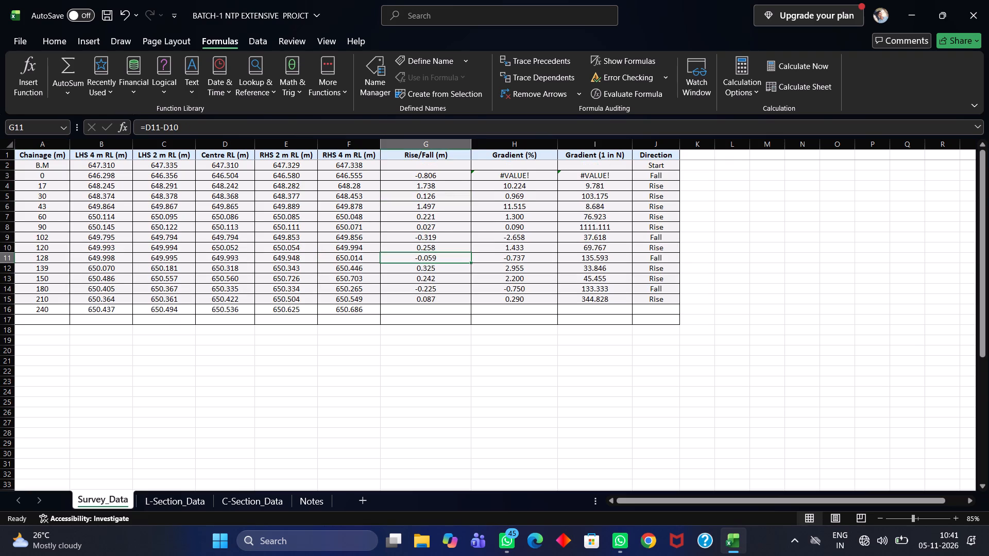
Fill the Rise/Fall, Gradient (%), Gradient (1 in N) and Direction formulas of rows 3 to 15 down through row 23.
{"action": "left_click_drag", "start_coordinate": [404, 178], "coordinate": [675, 294]}
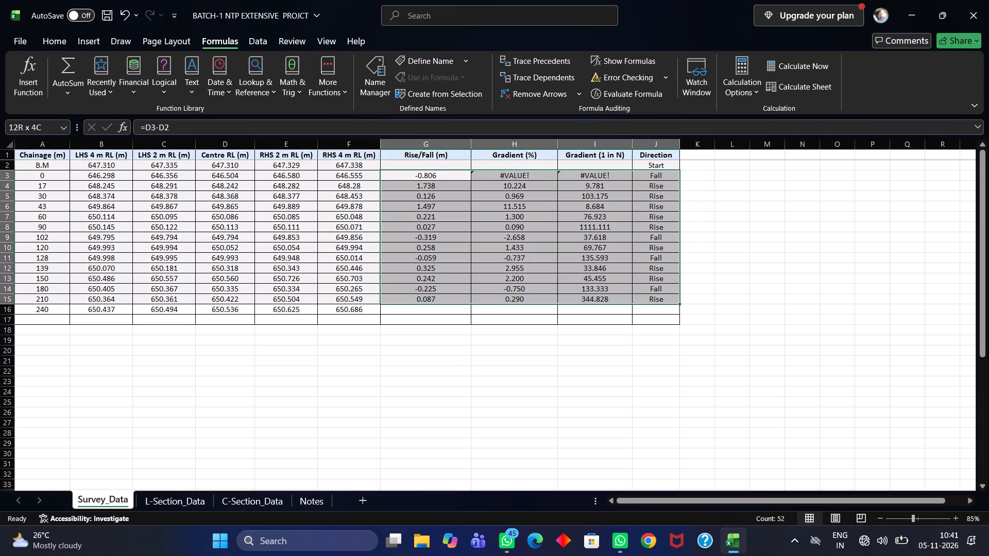
{"action": "left_click_drag", "start_coordinate": [675, 294], "coordinate": [675, 297]}
{"action": "left_click_drag", "start_coordinate": [679, 304], "coordinate": [681, 346]}
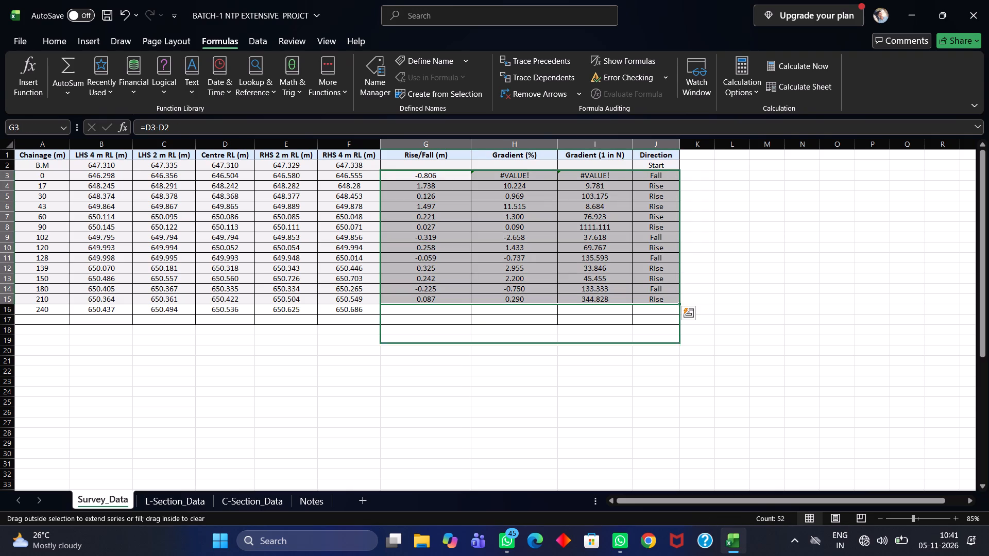
{"action": "left_click_drag", "start_coordinate": [681, 346], "coordinate": [687, 388]}
{"action": "left_click", "coordinate": [757, 345]}
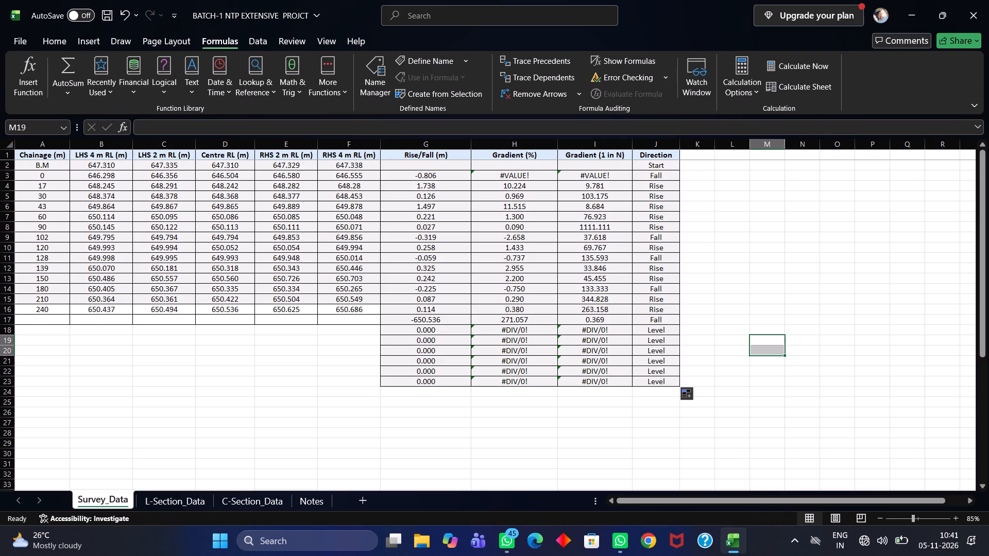
Enter chainage 270 in the empty row directly below chainage 240.
{"action": "scroll", "coordinate": [591, 364], "scroll_direction": "down", "scroll_amount": 2}
{"action": "left_click", "coordinate": [351, 301]}
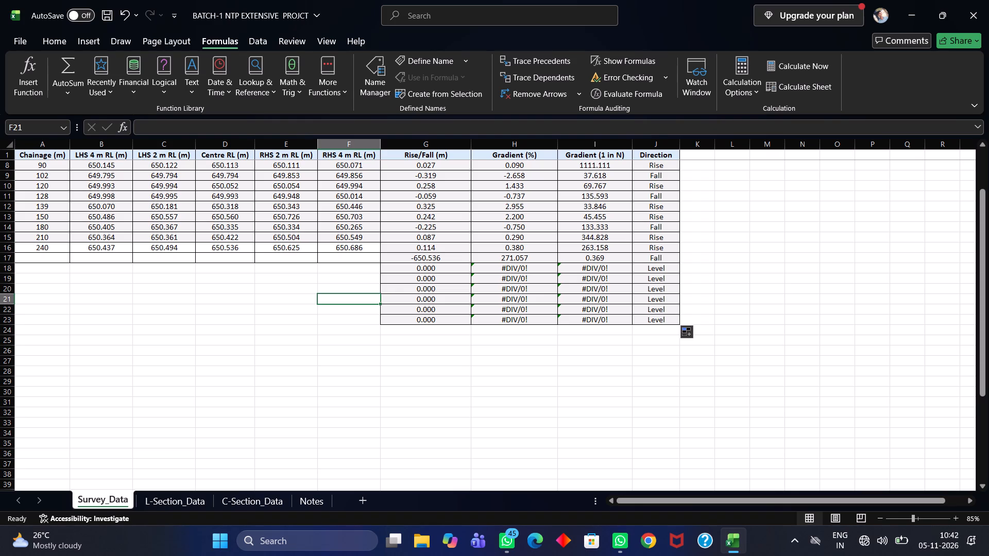
{"action": "double_click", "coordinate": [56, 260]}
{"action": "left_click", "coordinate": [55, 259]}
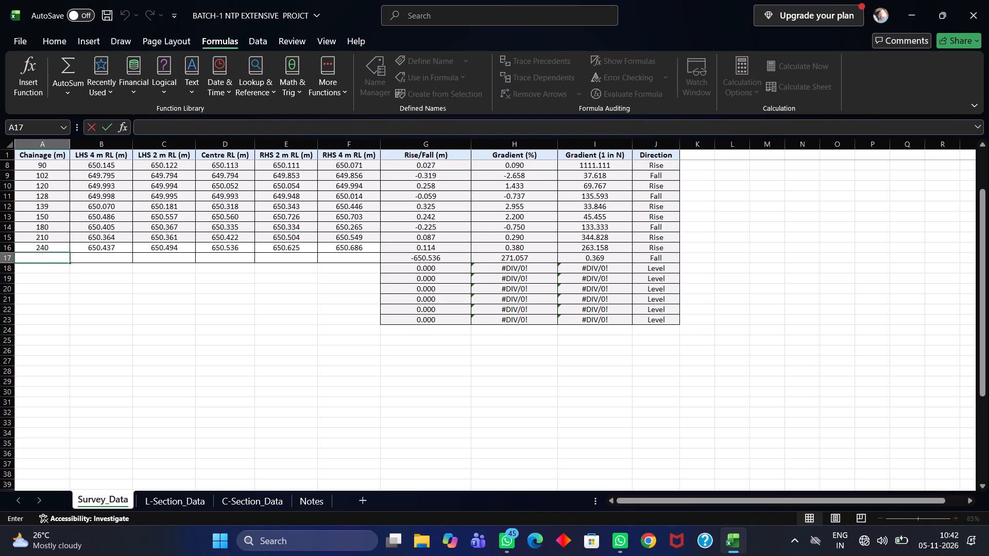
{"action": "type", "text": "27"}
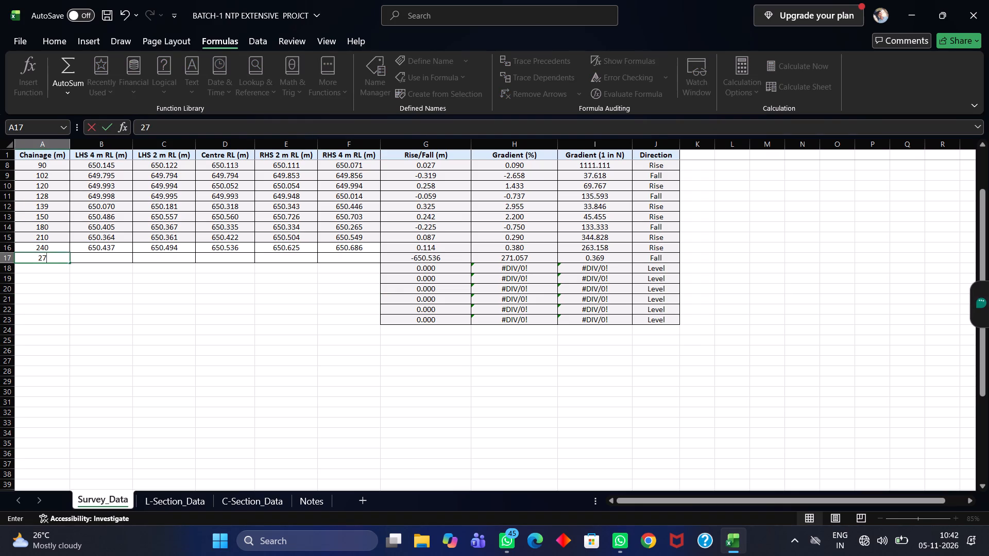
{"action": "key", "text": "0"}
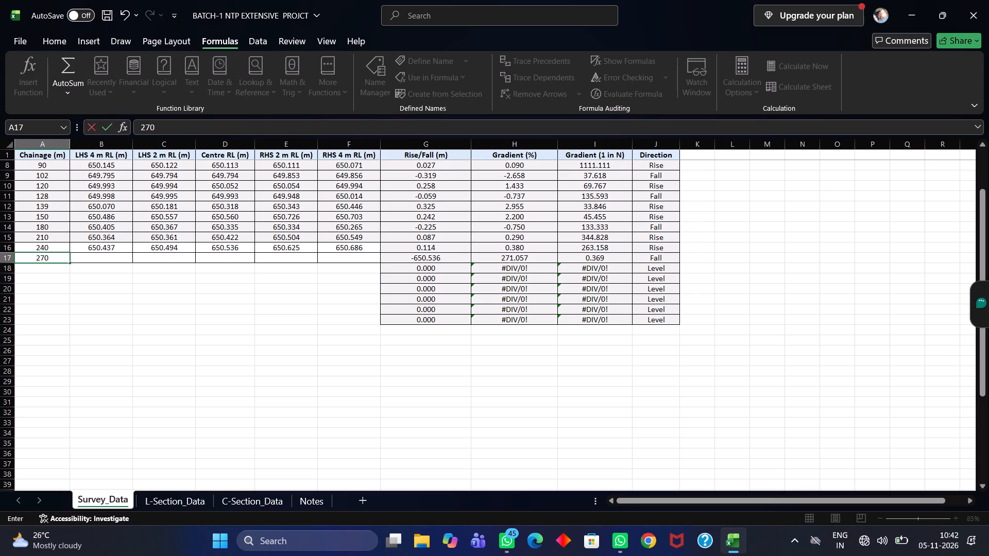
{"action": "scroll", "coordinate": [152, 199], "scroll_direction": "up", "scroll_amount": 1}
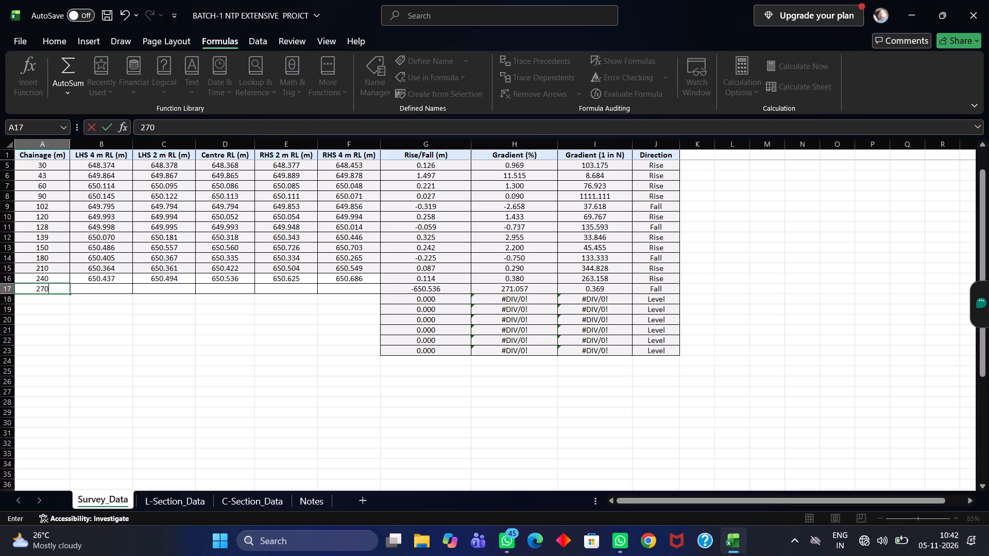
Fill the chainage 270 row with LHS 4 m RL 651.431, LHS 2 m RL 651.432 and Centre RL 651.434.
{"action": "left_click", "coordinate": [111, 291]}
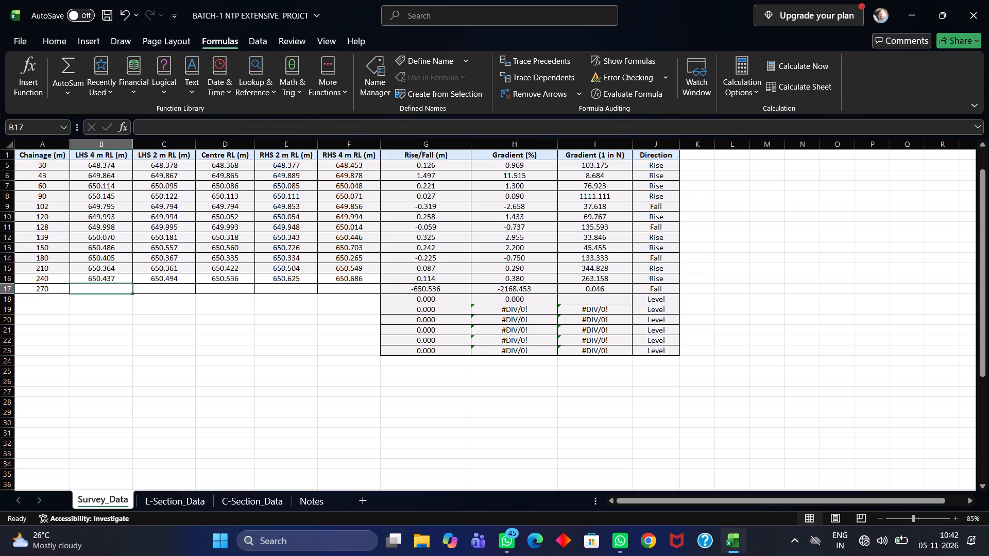
{"action": "type", "text": "651."}
{"action": "type", "text": "431"}
{"action": "key", "text": "Right"}
{"action": "type", "text": "651."}
{"action": "type", "text": "432"}
{"action": "key", "text": "Right"}
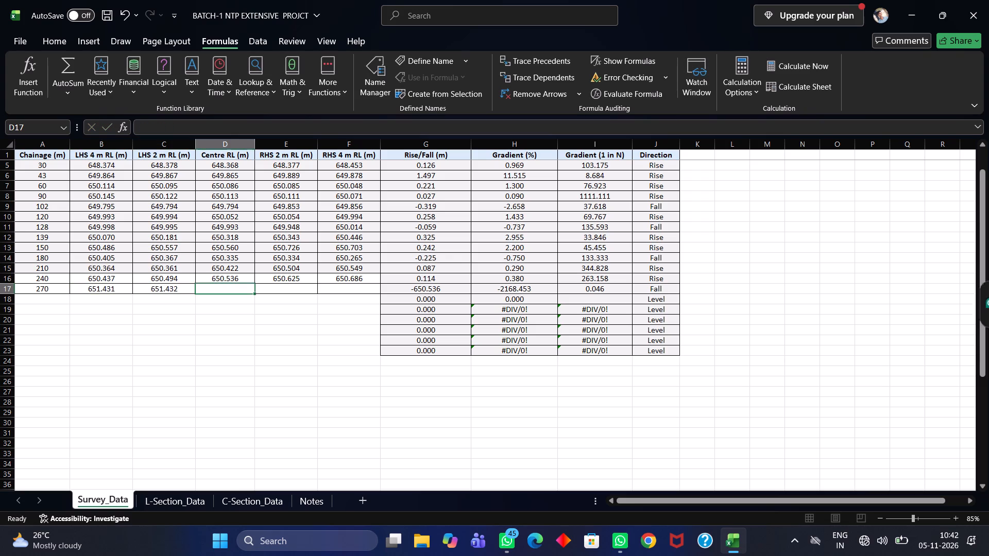
{"action": "type", "text": "651"}
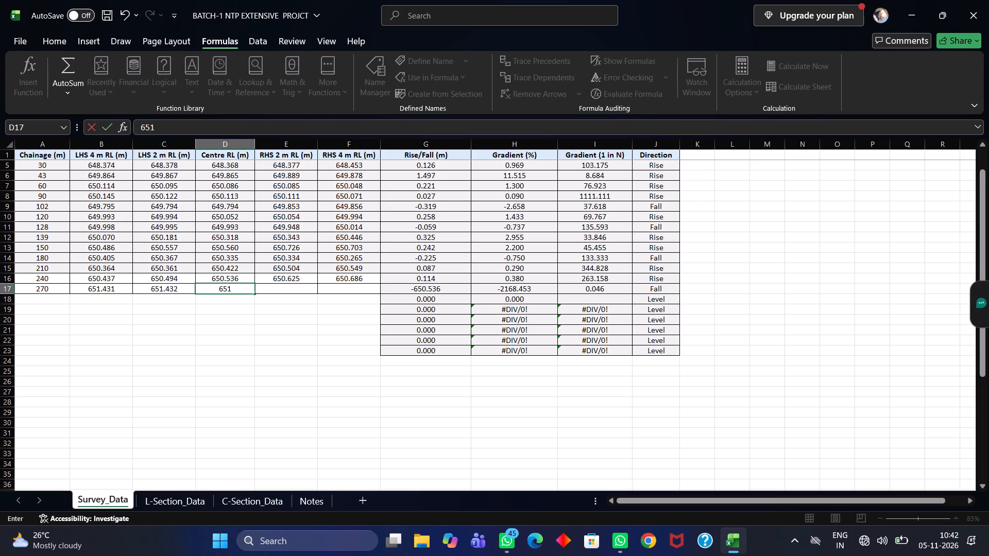
{"action": "type", "text": ".46"}
{"action": "key", "text": "BackSpace"}
{"action": "type", "text": "34"}
{"action": "key", "text": "Right"}
Complete the chainage 270 row with RHS 2 m RL 651.437 and RHS 4 m RL 651.483.
{"action": "type", "text": "650"}
{"action": "key", "text": "BackSpace"}
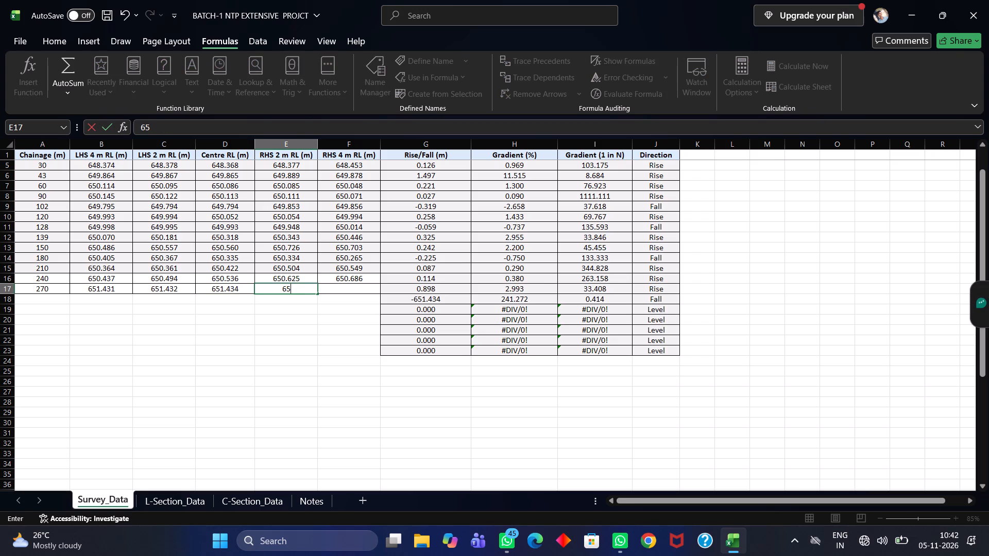
{"action": "type", "text": "1.437"}
{"action": "key", "text": "Right"}
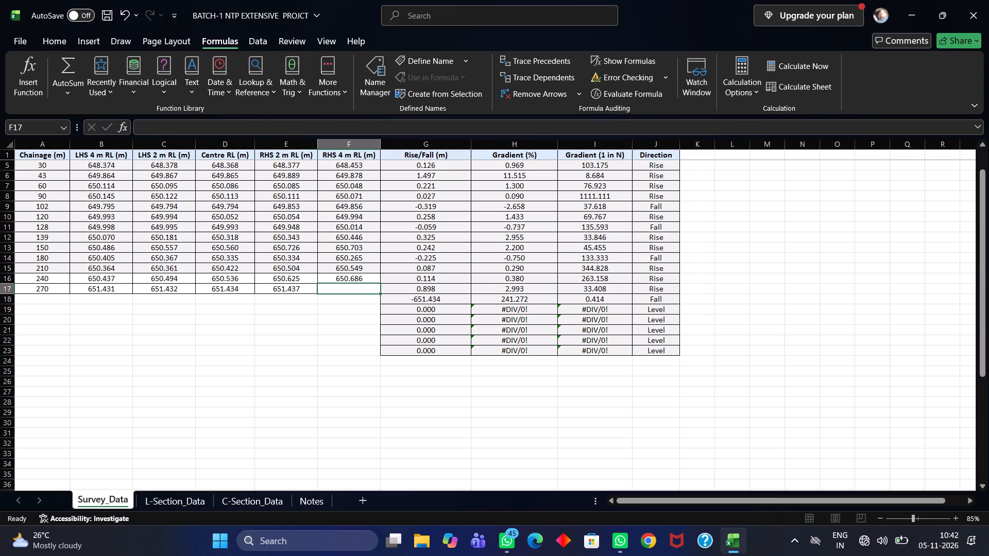
{"action": "type", "text": "651.483"}
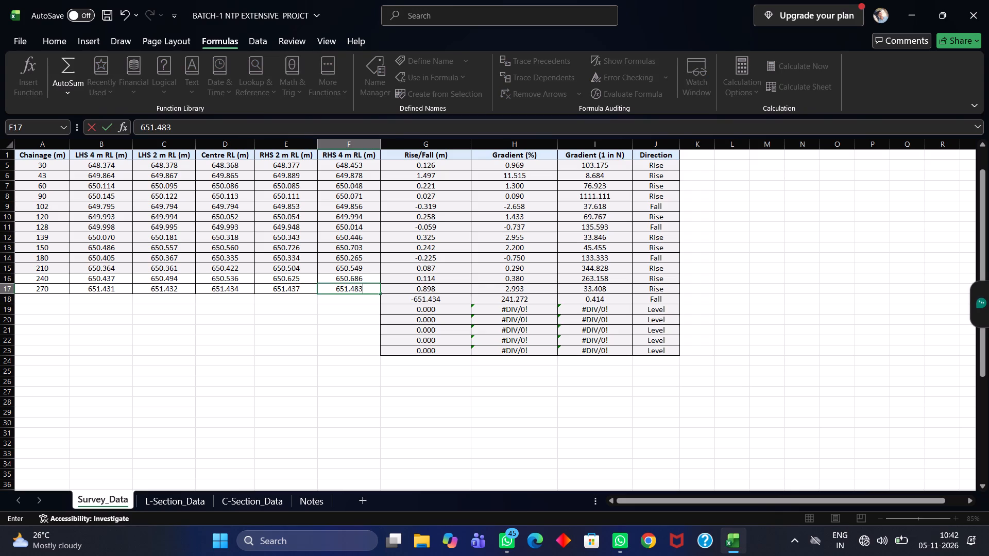
{"action": "left_click", "coordinate": [229, 415]}
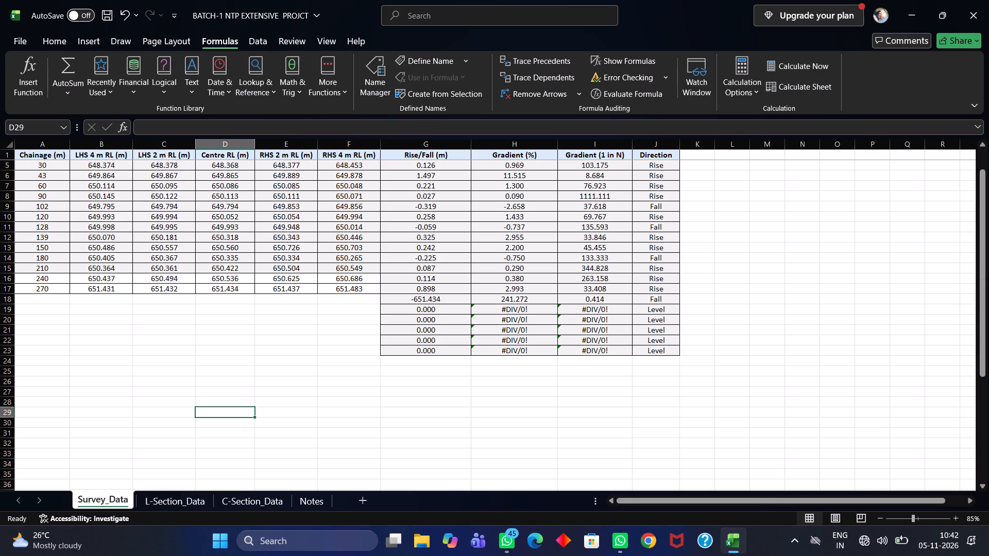
Start the row below 270 with chainage 300, LHS 4 m RL 651.366 and LHS 2 m RL 651.340.
{"action": "double_click", "coordinate": [41, 297]}
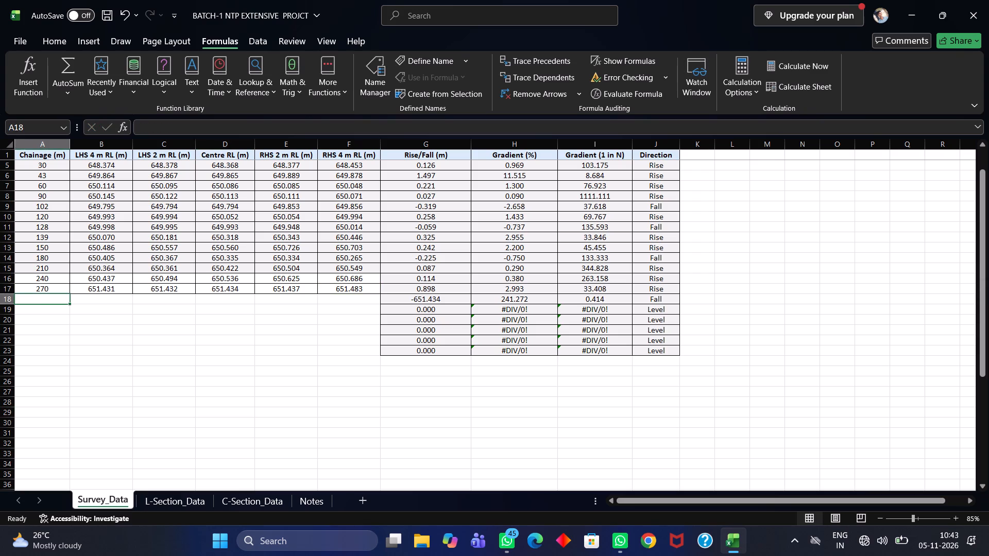
{"action": "double_click", "coordinate": [43, 297]}
{"action": "double_click", "coordinate": [48, 298]}
{"action": "type", "text": "300"}
{"action": "key", "text": "Right"}
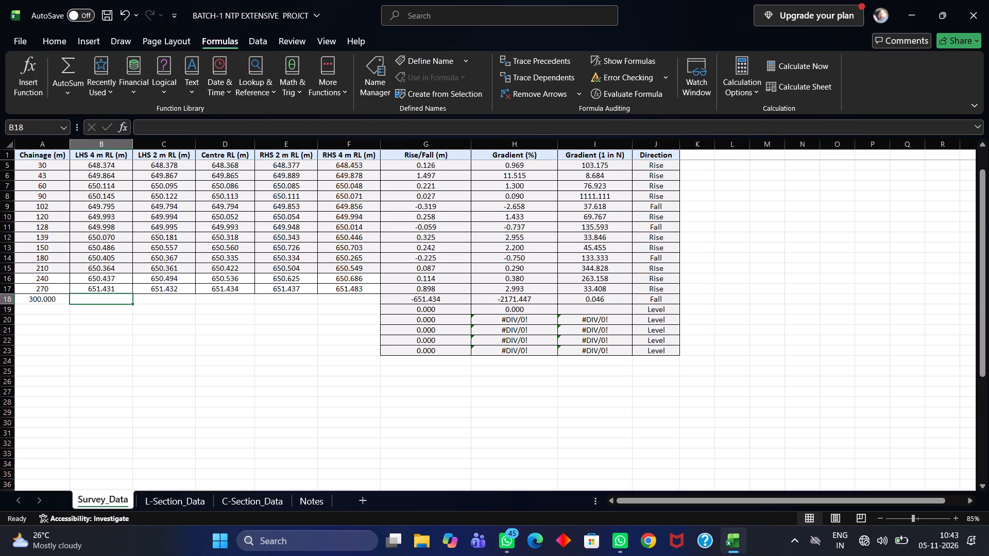
{"action": "type", "text": "651"}
{"action": "key", "text": "period"}
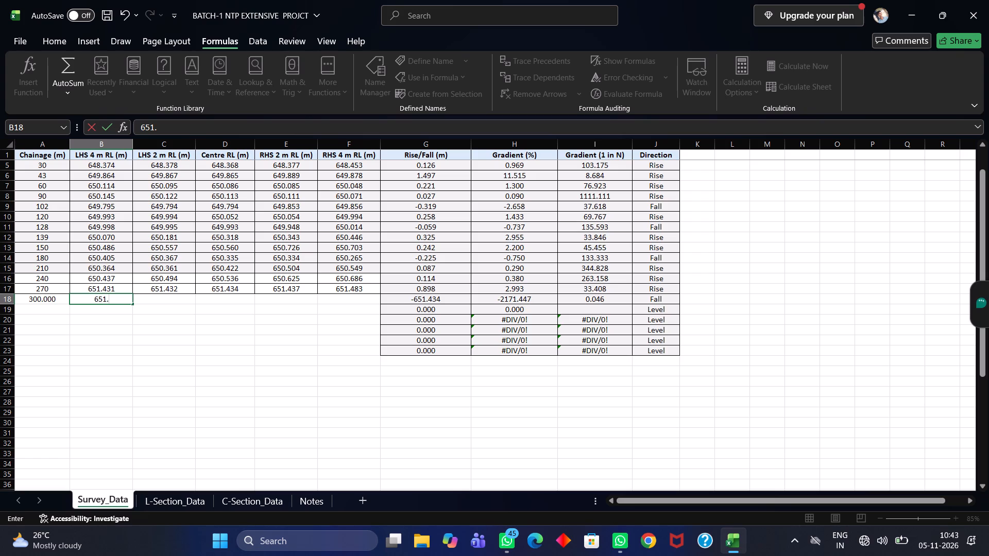
{"action": "type", "text": "366"}
{"action": "key", "text": "Right"}
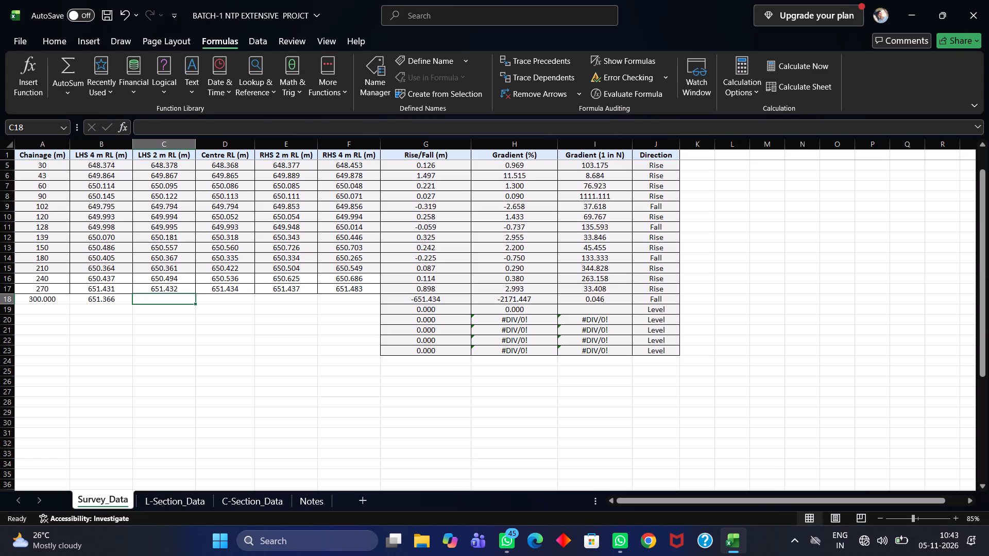
{"action": "type", "text": "651."}
{"action": "type", "text": "340"}
{"action": "key", "text": "Right"}
Complete the chainage 300 row with Centre RL 651.345, RHS 2 m RL 651.354 and RHS 4 m RL 651.418.
{"action": "type", "text": "651"}
{"action": "type", "text": ".345"}
{"action": "key", "text": "Right"}
{"action": "type", "text": "6513."}
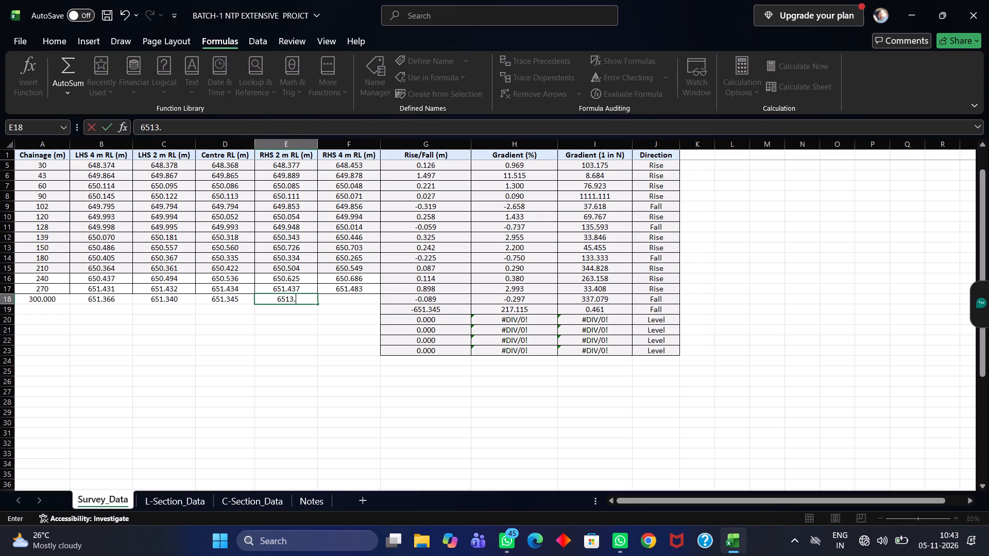
{"action": "key", "text": "BackSpace"}
{"action": "key", "text": "BackSpace"}
{"action": "key", "text": "period"}
{"action": "type", "text": "354"}
{"action": "key", "text": "Right"}
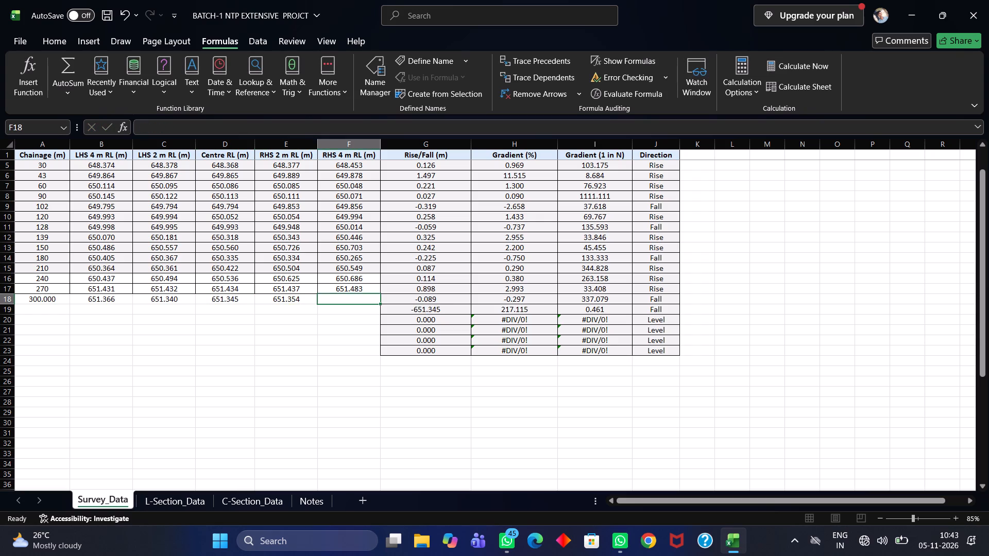
{"action": "type", "text": "651."}
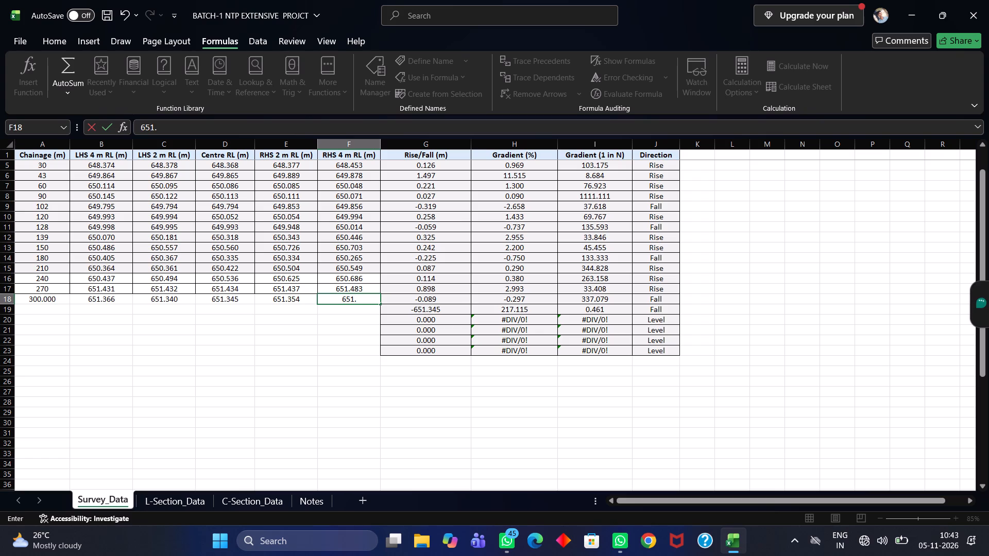
{"action": "type", "text": "418"}
{"action": "left_click", "coordinate": [197, 368]}
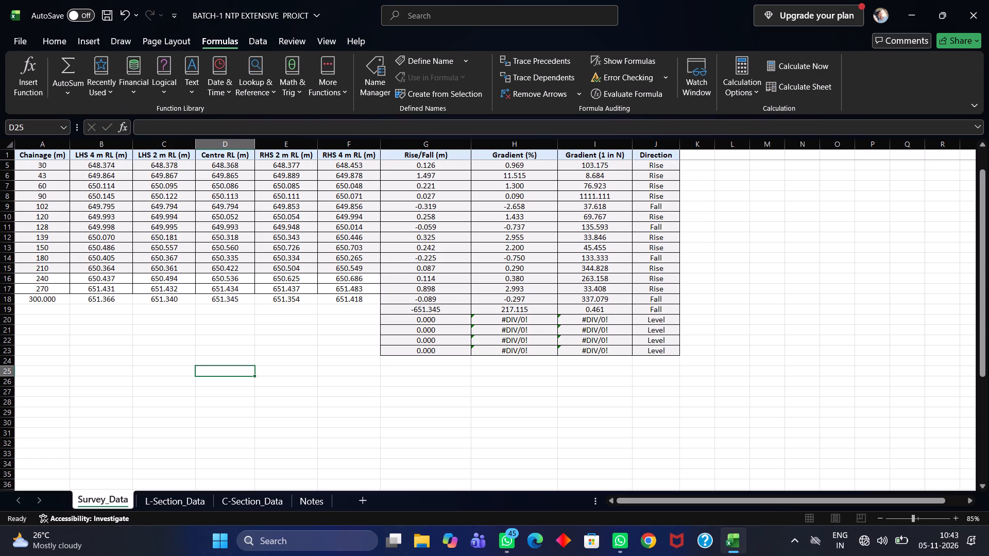
Clear the surplus Rise/Fall, Gradient and Direction formulas in rows 19 to 23, below the chainage 300 row.
{"action": "left_click", "coordinate": [54, 39]}
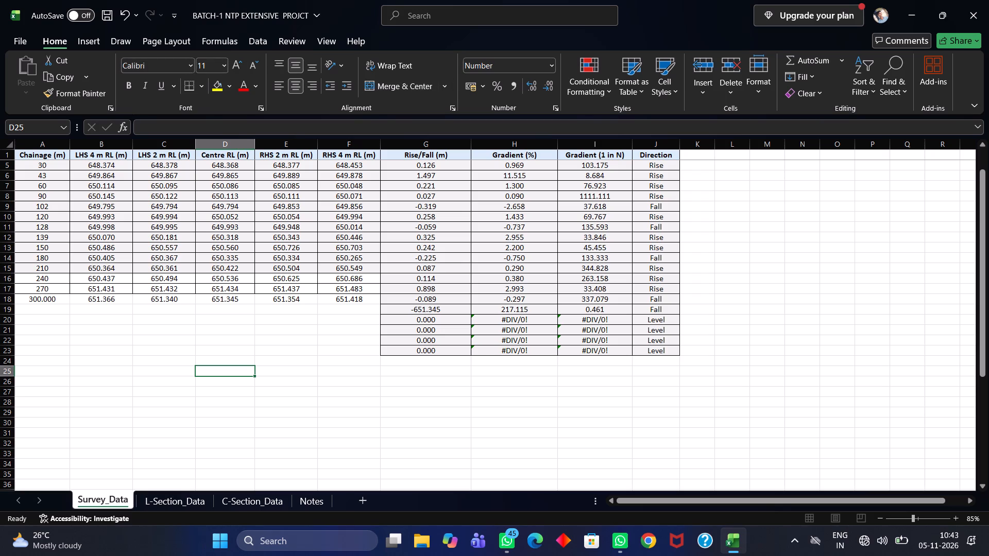
{"action": "left_click_drag", "start_coordinate": [388, 309], "coordinate": [653, 348]}
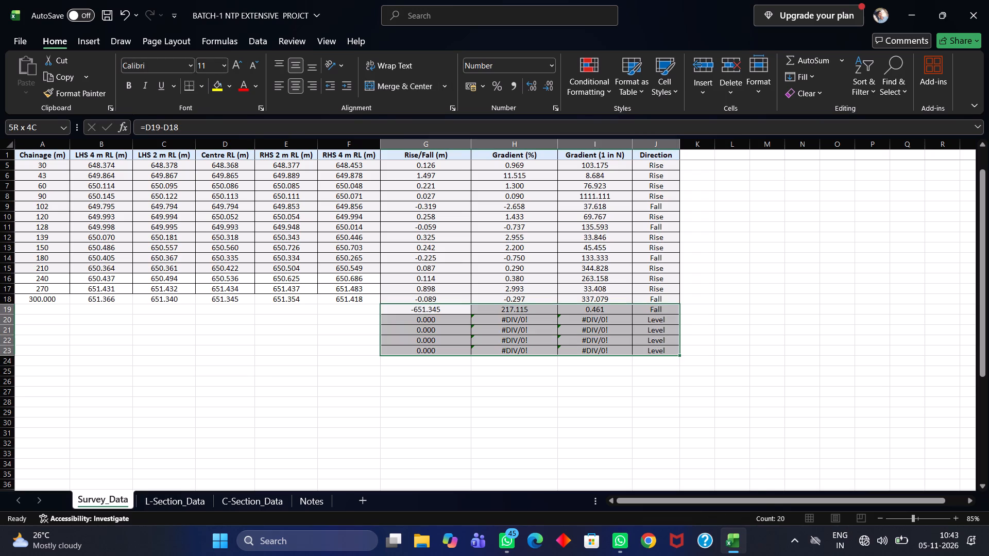
{"action": "left_click_drag", "start_coordinate": [653, 348], "coordinate": [663, 350]}
{"action": "key", "text": "Delete"}
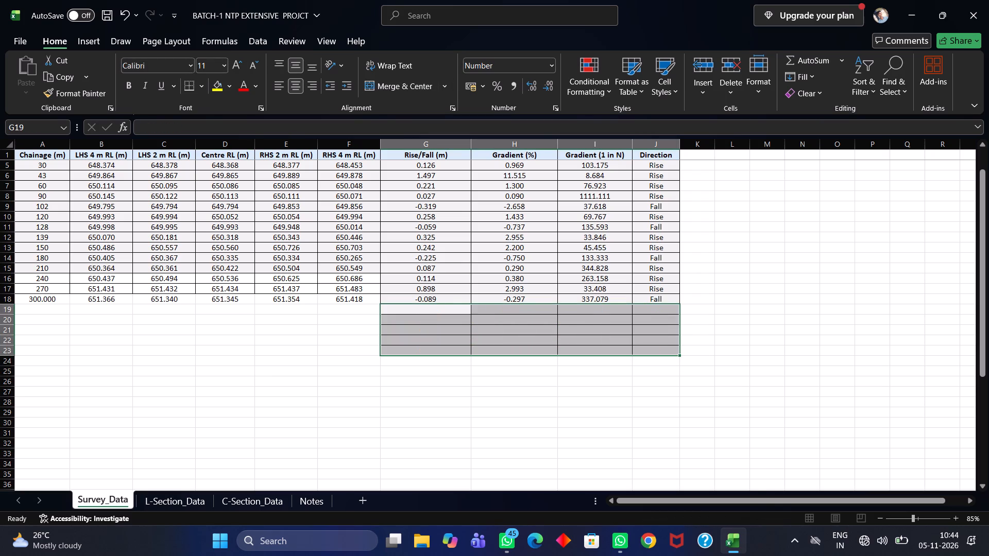
{"action": "left_click", "coordinate": [673, 387]}
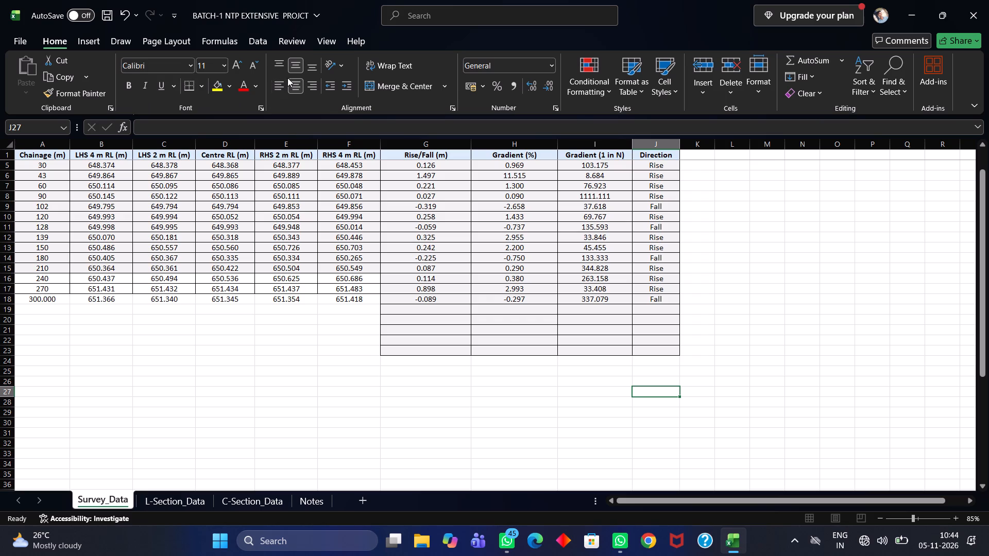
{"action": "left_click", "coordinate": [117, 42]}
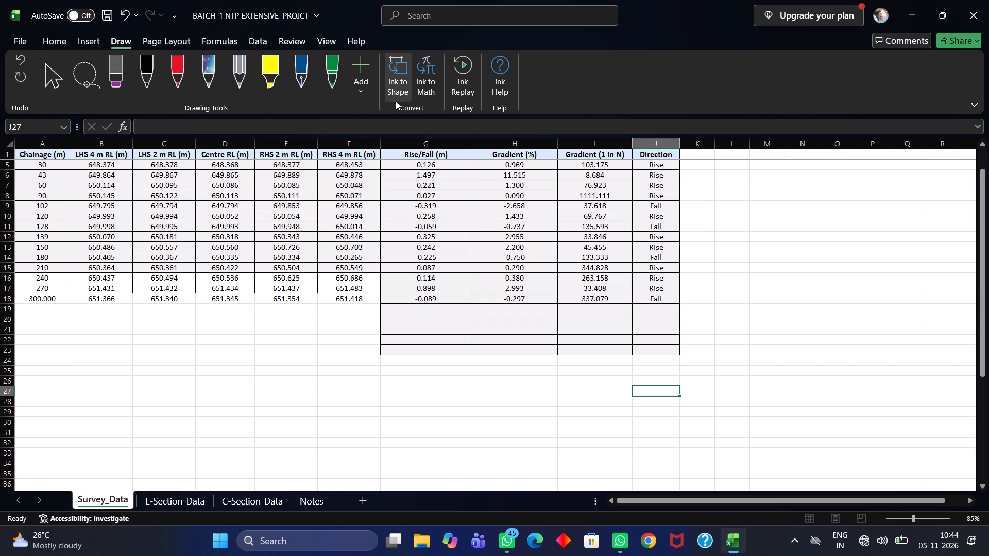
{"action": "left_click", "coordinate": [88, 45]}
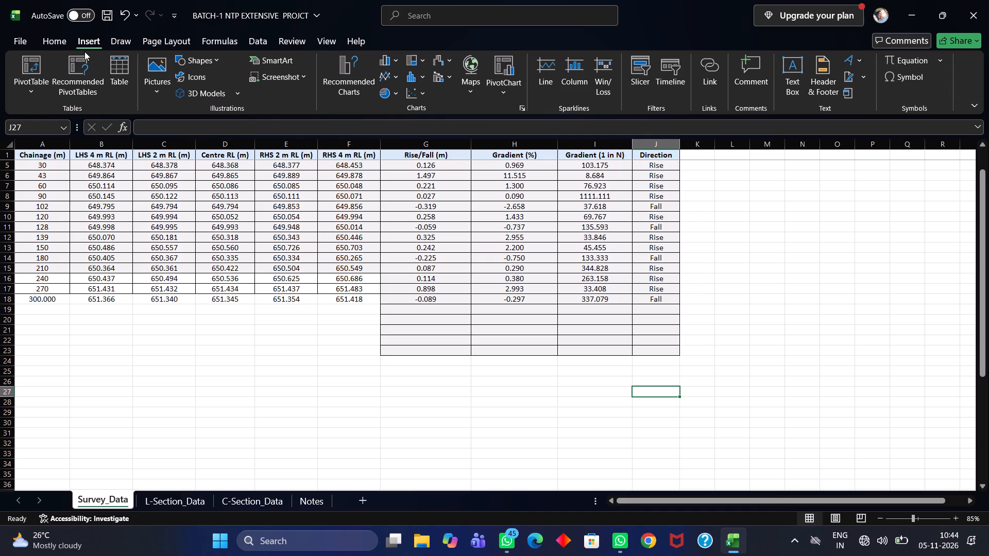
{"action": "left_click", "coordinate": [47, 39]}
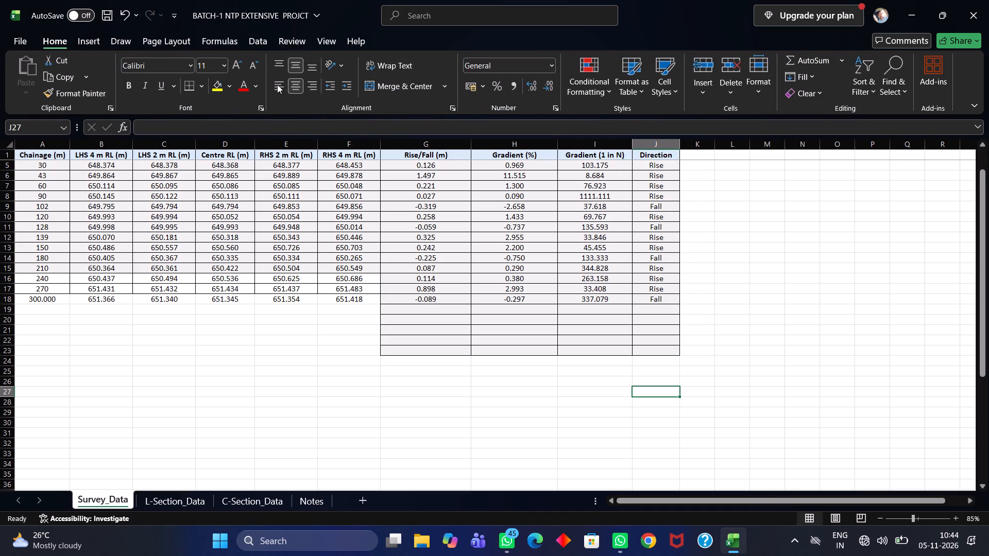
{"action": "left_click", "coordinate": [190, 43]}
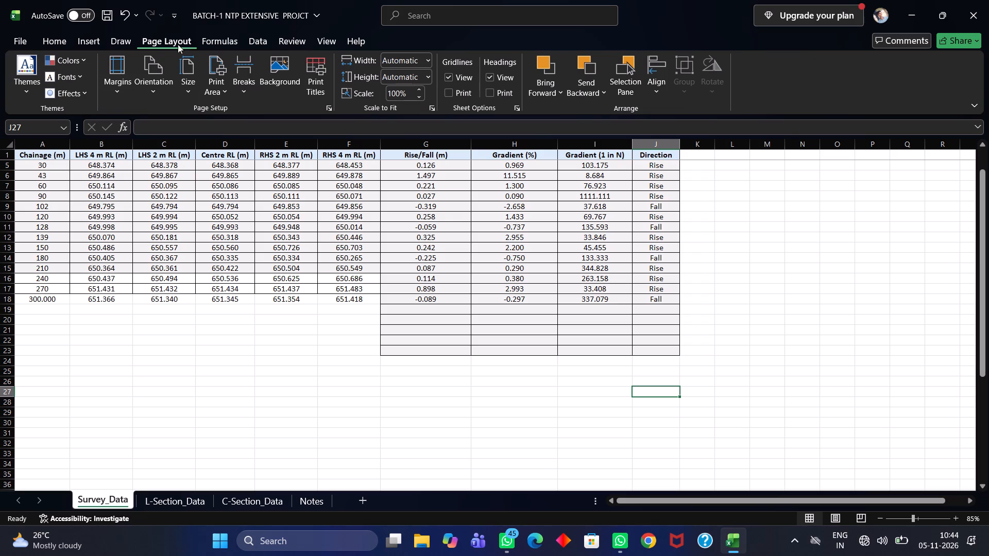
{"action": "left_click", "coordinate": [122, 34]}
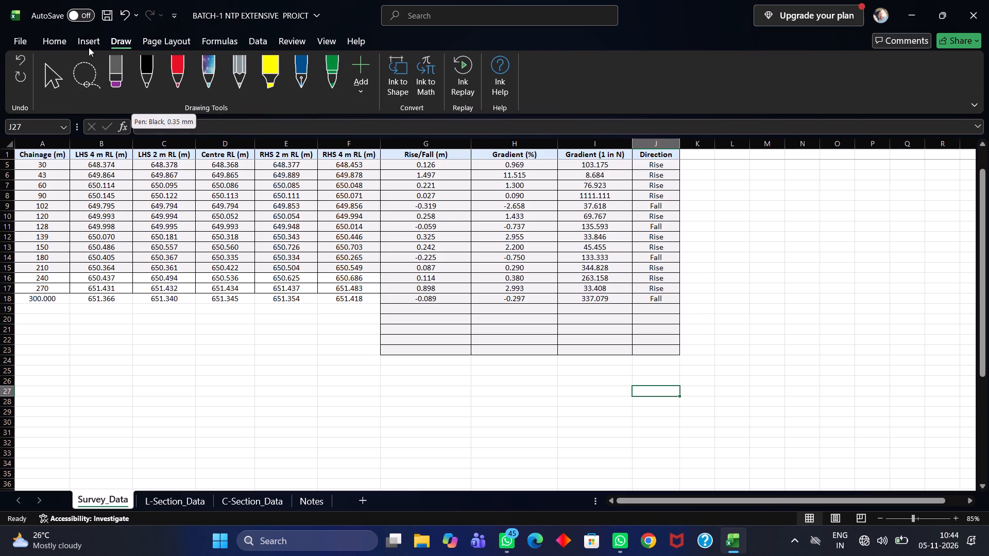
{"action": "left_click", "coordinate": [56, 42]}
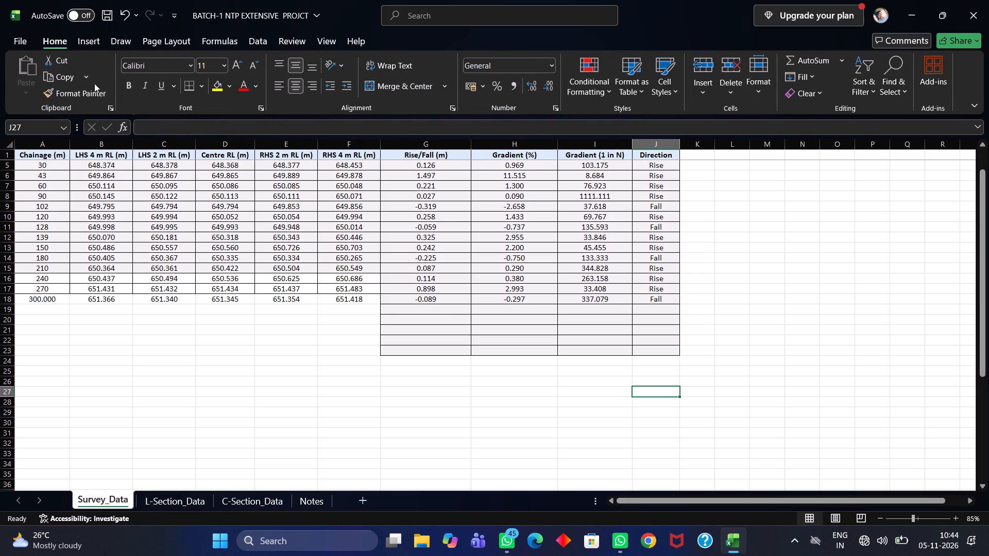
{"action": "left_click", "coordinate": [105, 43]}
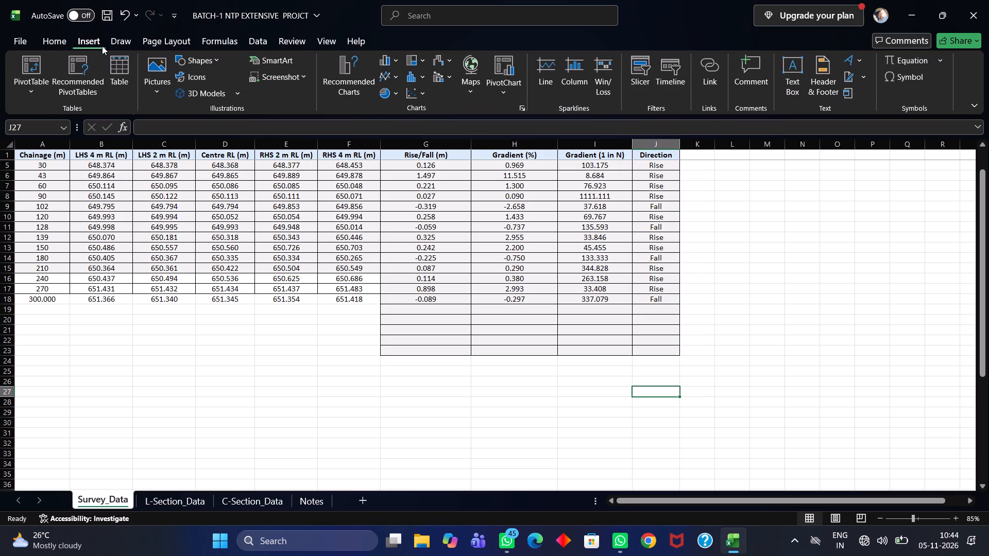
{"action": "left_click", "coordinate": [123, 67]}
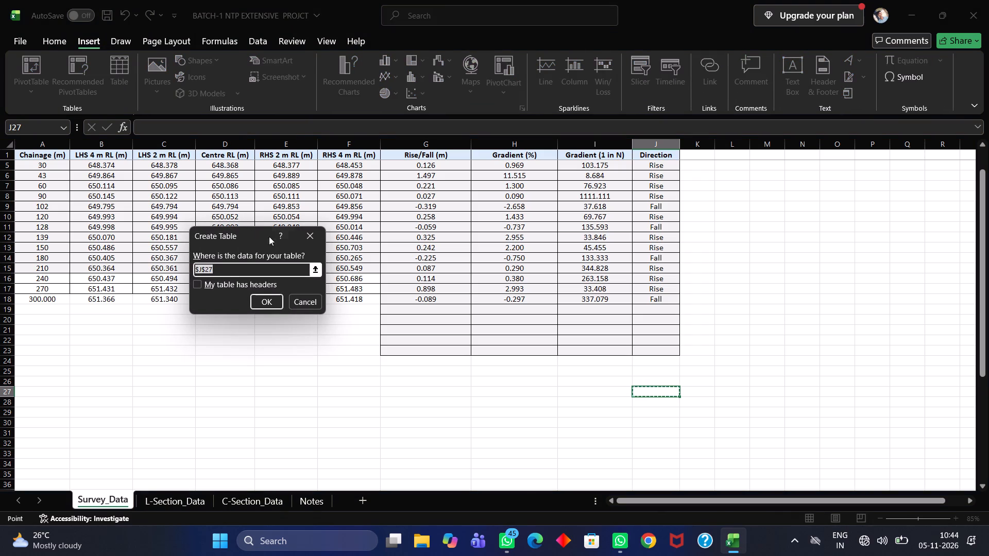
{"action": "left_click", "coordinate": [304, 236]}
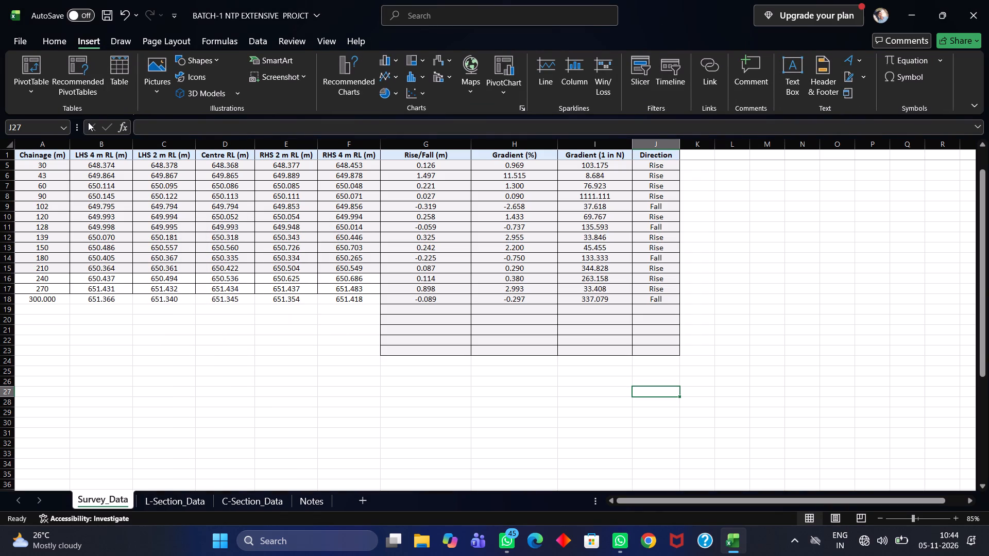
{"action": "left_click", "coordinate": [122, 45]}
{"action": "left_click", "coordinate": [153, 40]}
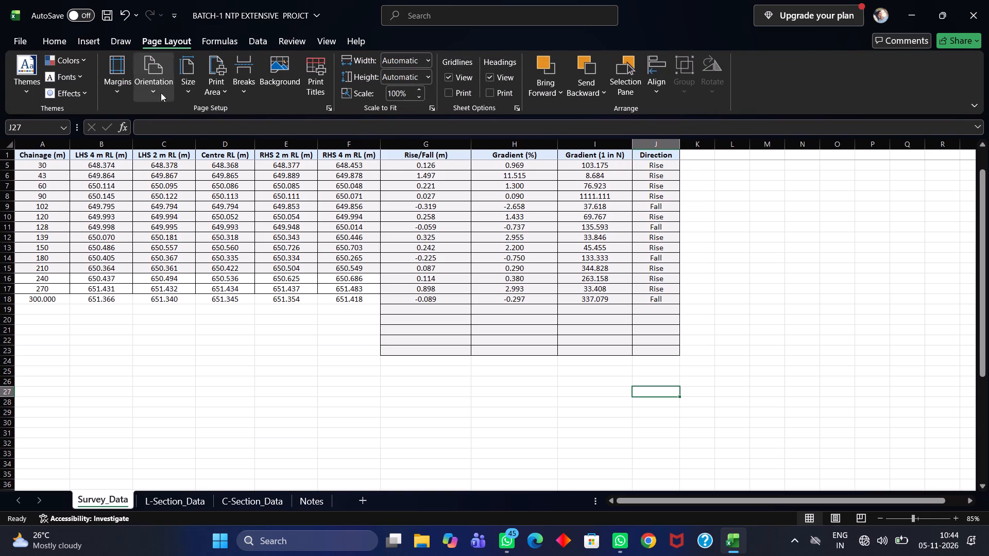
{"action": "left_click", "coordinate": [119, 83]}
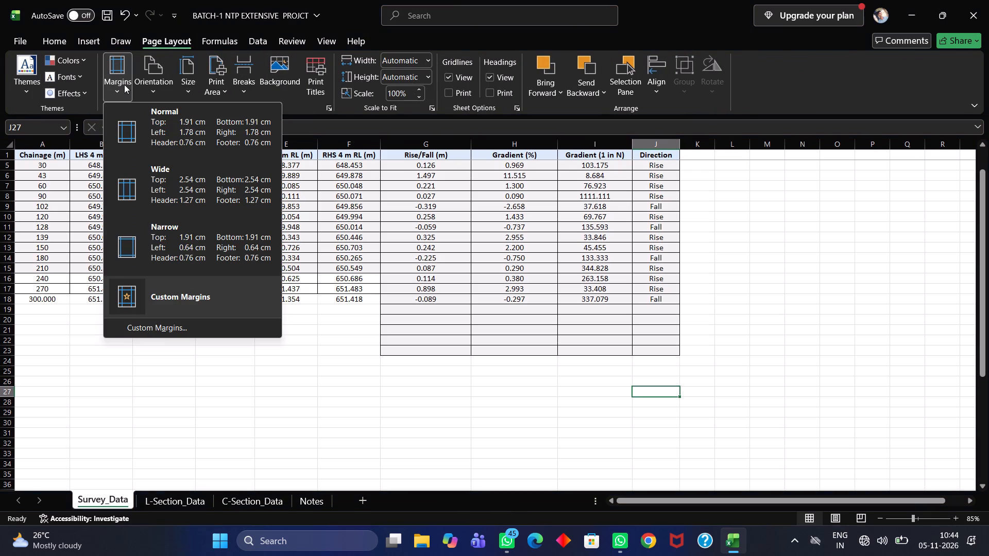
Erase the cell borders from the emptied Rise/Fall to Direction cells in rows 19 to 23.
{"action": "left_click", "coordinate": [142, 112]}
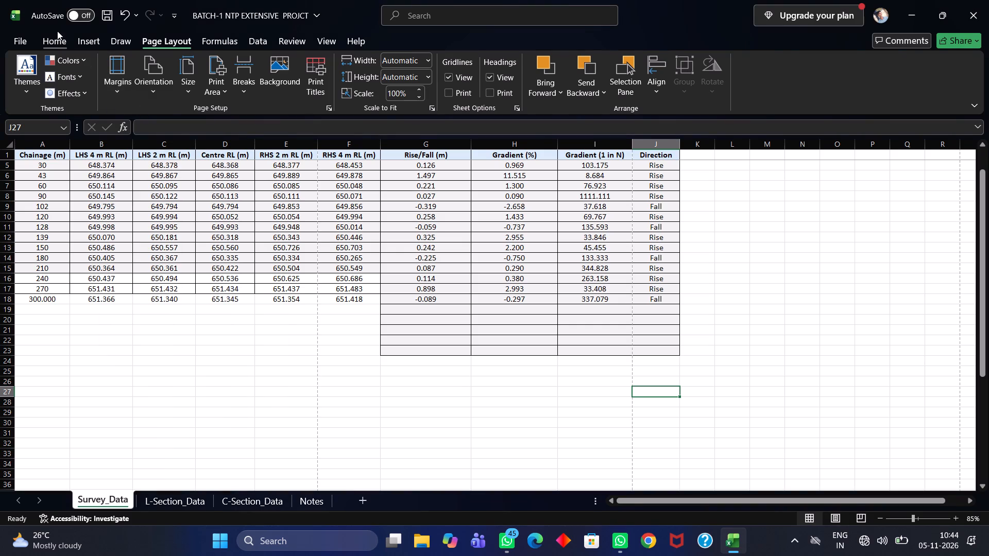
{"action": "left_click", "coordinate": [58, 37]}
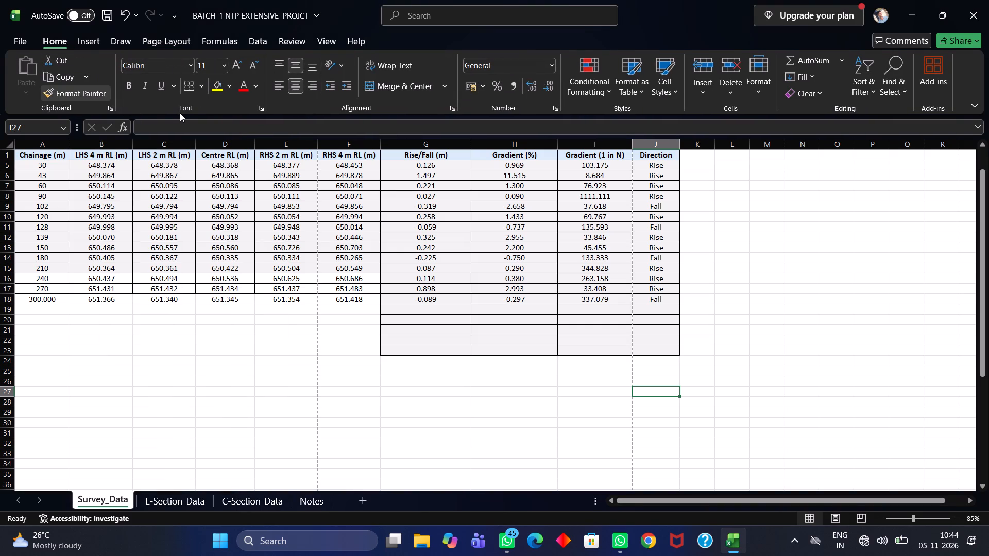
{"action": "left_click", "coordinate": [189, 91]}
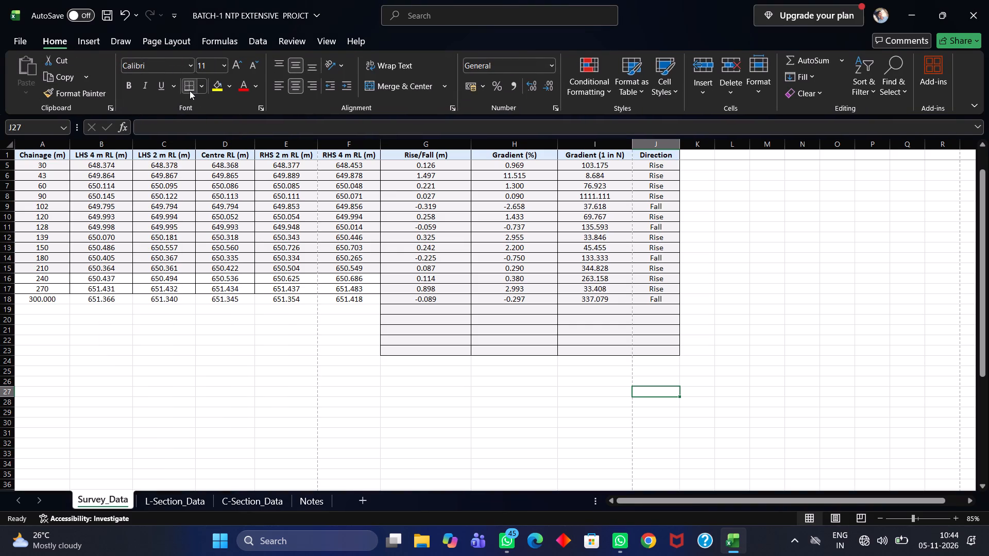
{"action": "left_click", "coordinate": [200, 87]}
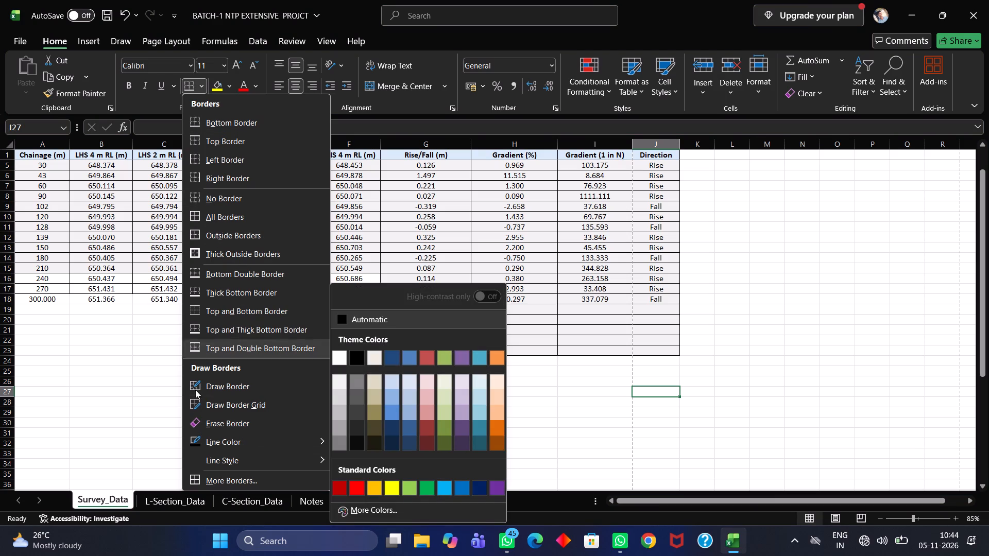
{"action": "left_click", "coordinate": [271, 429]}
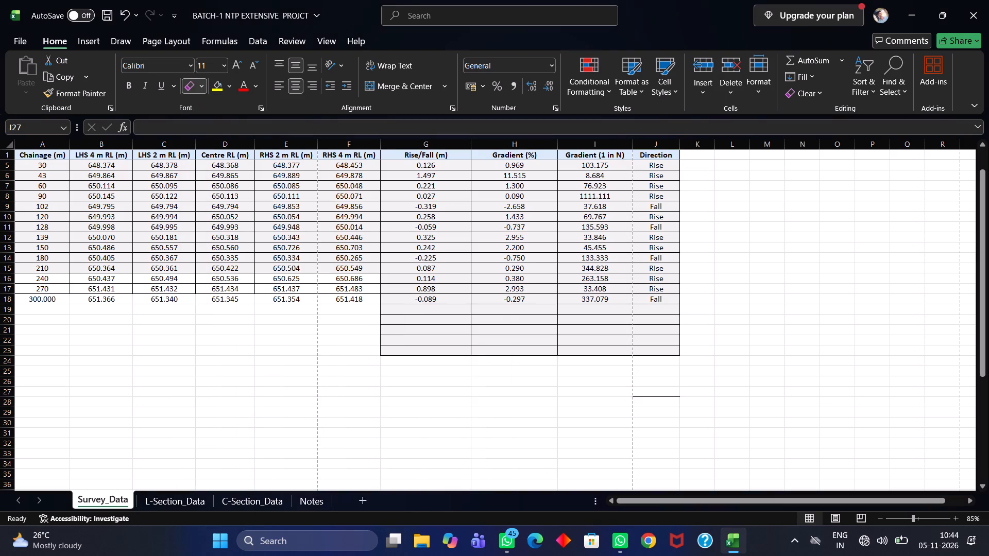
{"action": "left_click_drag", "start_coordinate": [390, 309], "coordinate": [652, 328]}
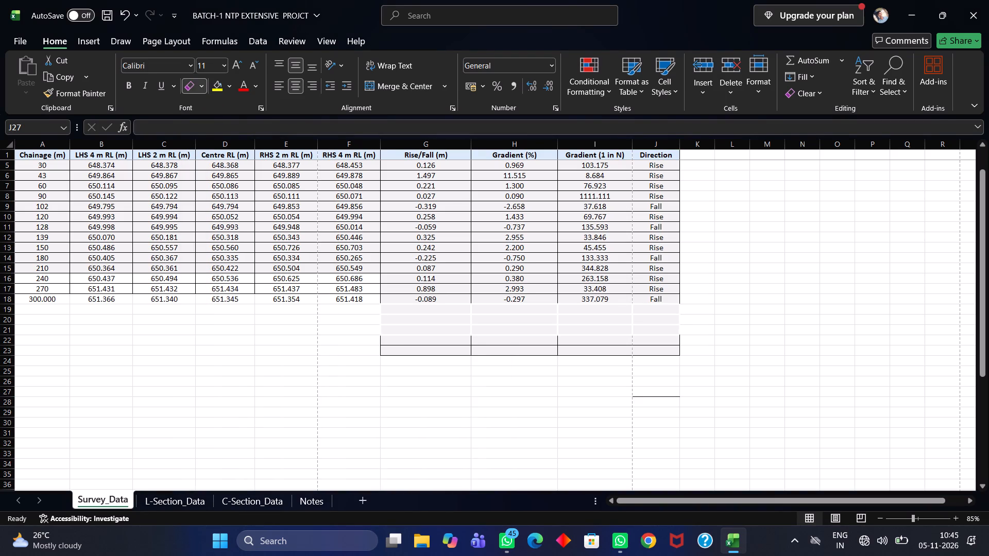
{"action": "left_click_drag", "start_coordinate": [652, 328], "coordinate": [664, 353]}
{"action": "left_click", "coordinate": [608, 389]}
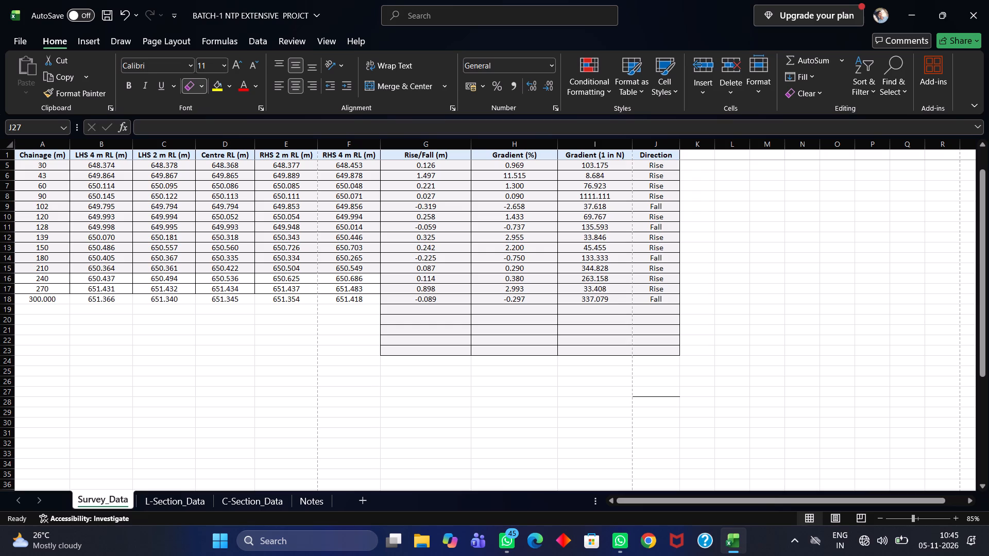
{"action": "key", "text": "Escape"}
{"action": "left_click", "coordinate": [481, 412]}
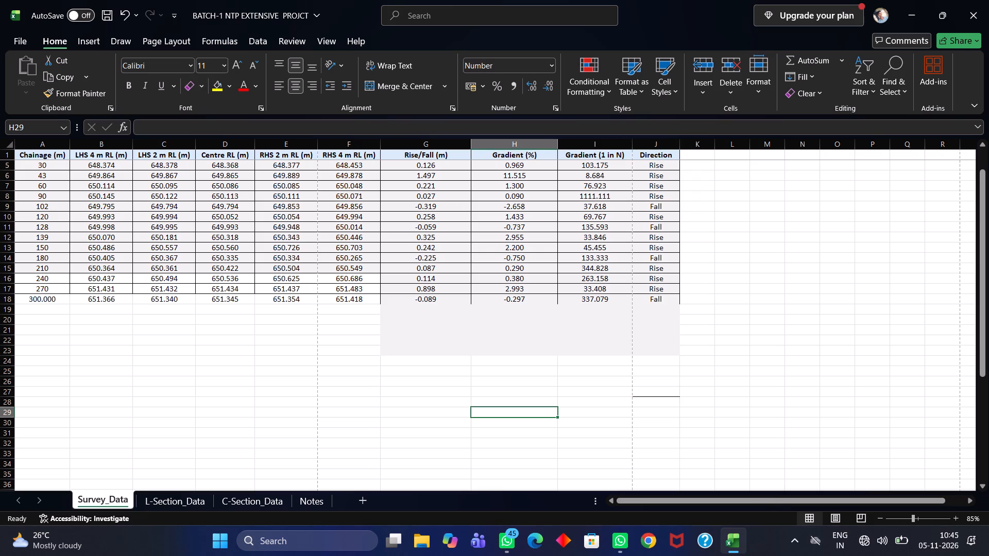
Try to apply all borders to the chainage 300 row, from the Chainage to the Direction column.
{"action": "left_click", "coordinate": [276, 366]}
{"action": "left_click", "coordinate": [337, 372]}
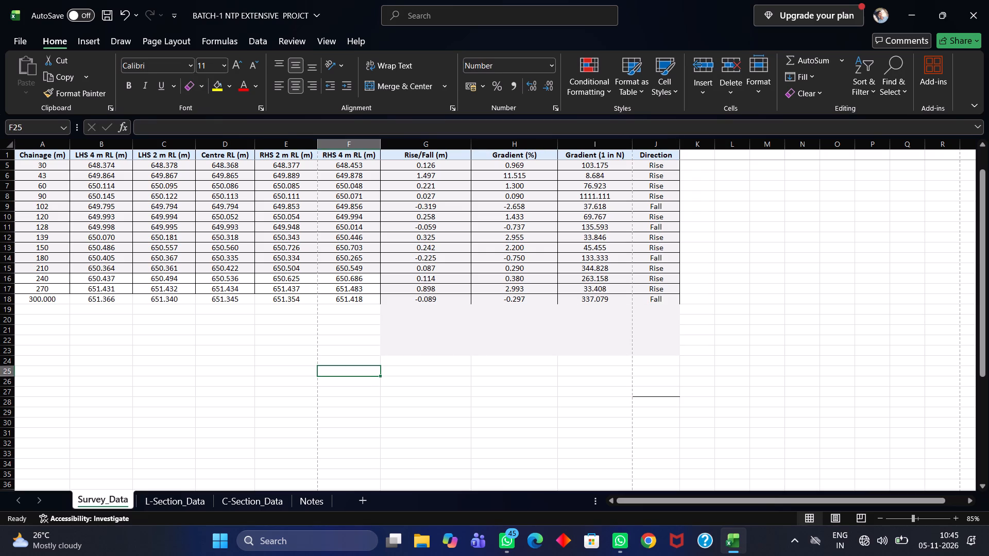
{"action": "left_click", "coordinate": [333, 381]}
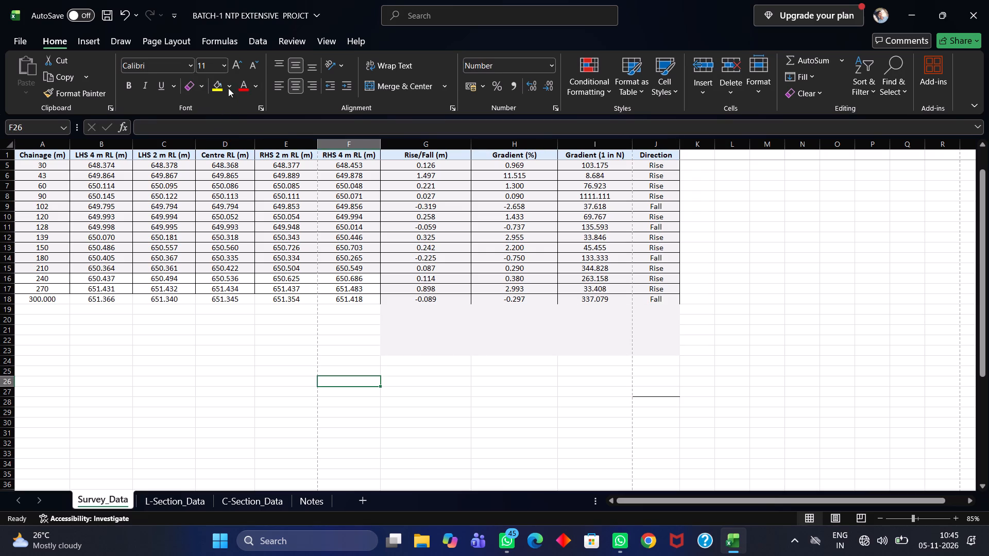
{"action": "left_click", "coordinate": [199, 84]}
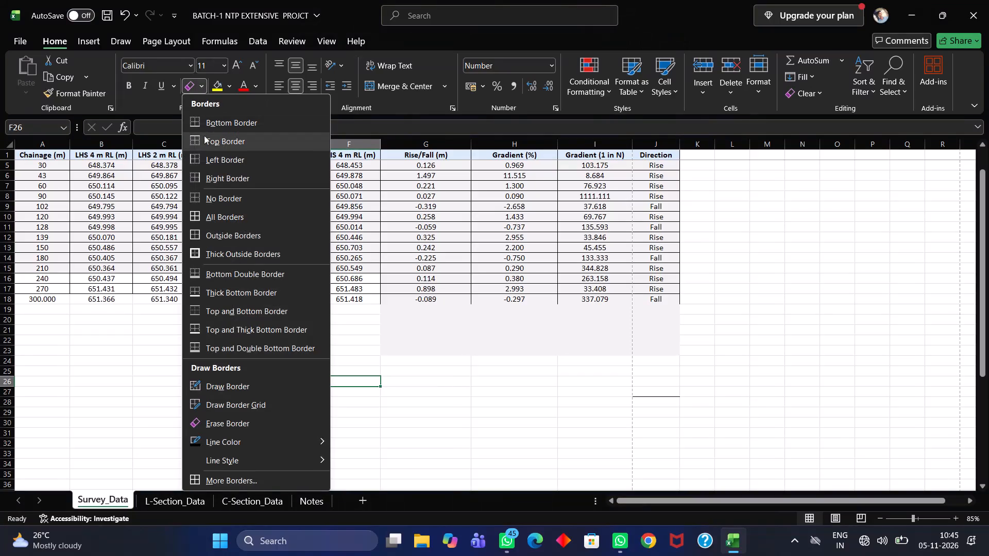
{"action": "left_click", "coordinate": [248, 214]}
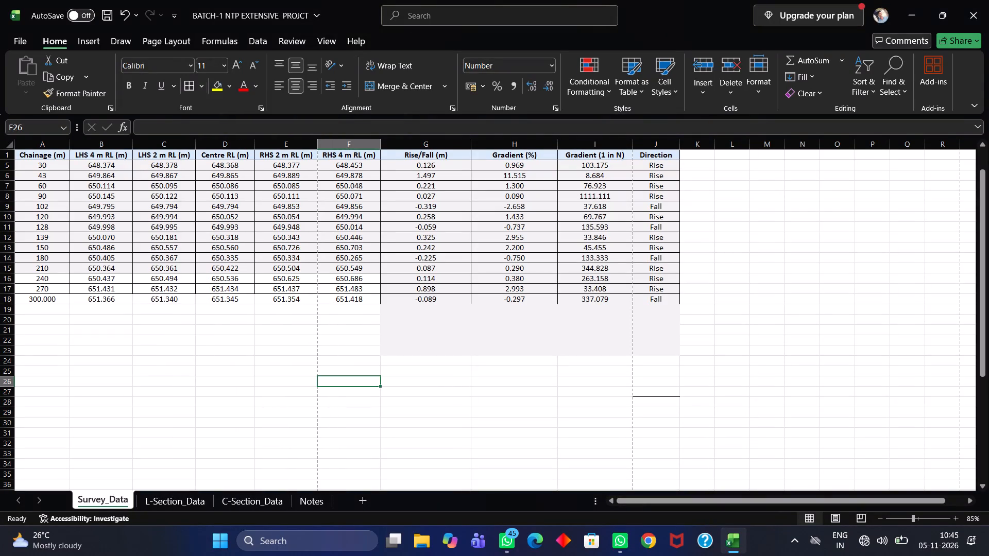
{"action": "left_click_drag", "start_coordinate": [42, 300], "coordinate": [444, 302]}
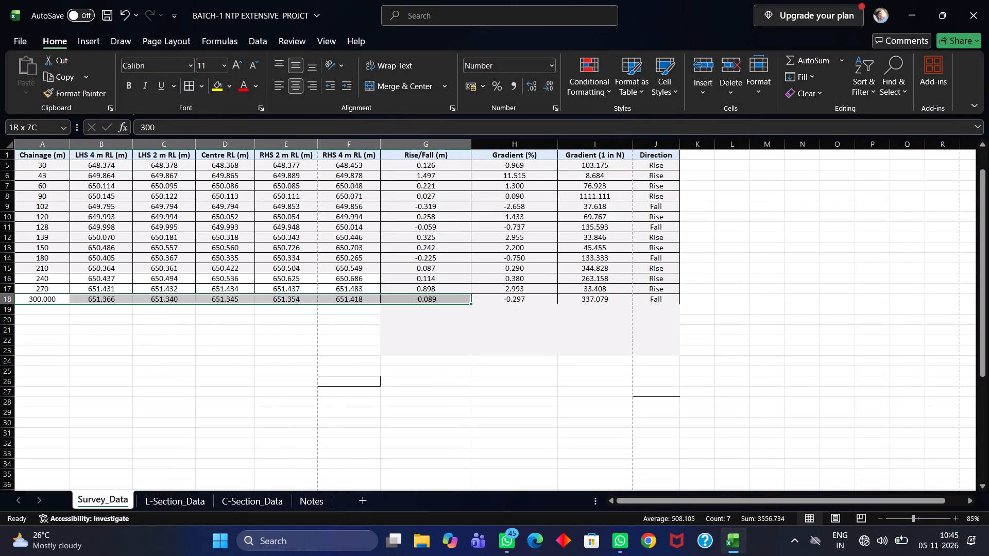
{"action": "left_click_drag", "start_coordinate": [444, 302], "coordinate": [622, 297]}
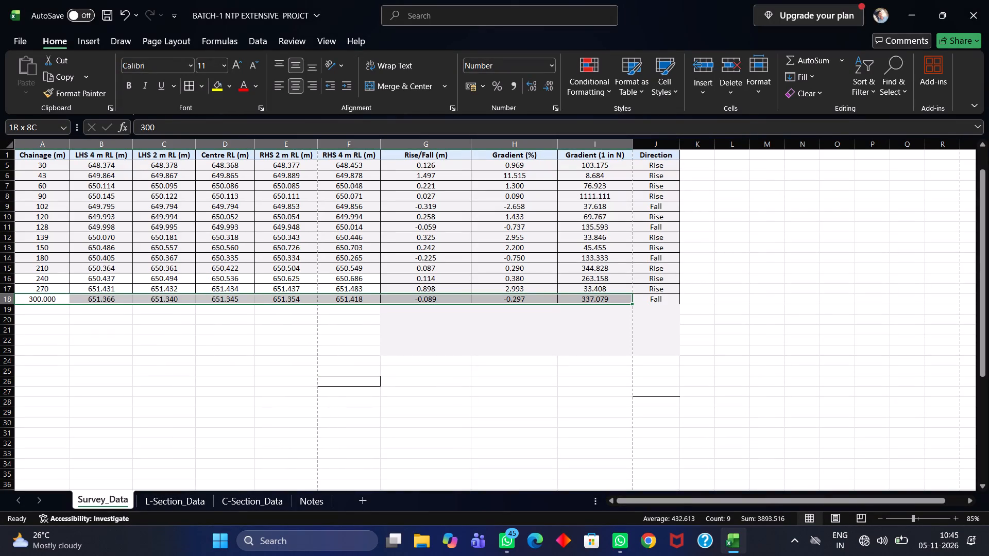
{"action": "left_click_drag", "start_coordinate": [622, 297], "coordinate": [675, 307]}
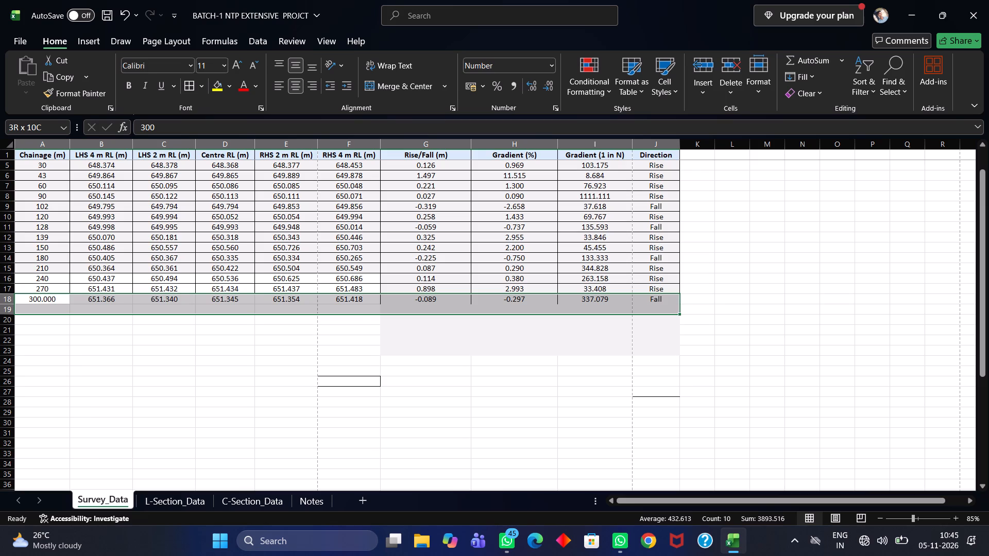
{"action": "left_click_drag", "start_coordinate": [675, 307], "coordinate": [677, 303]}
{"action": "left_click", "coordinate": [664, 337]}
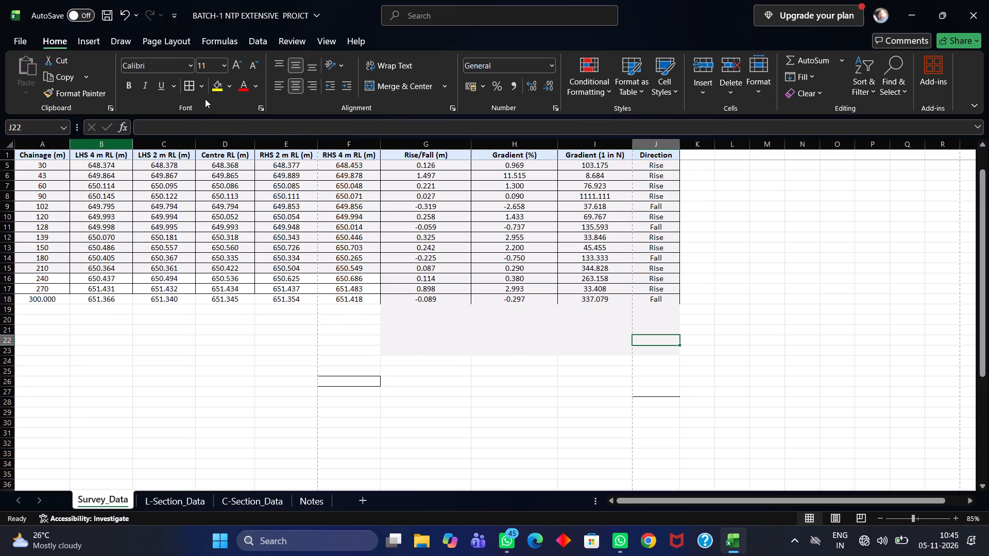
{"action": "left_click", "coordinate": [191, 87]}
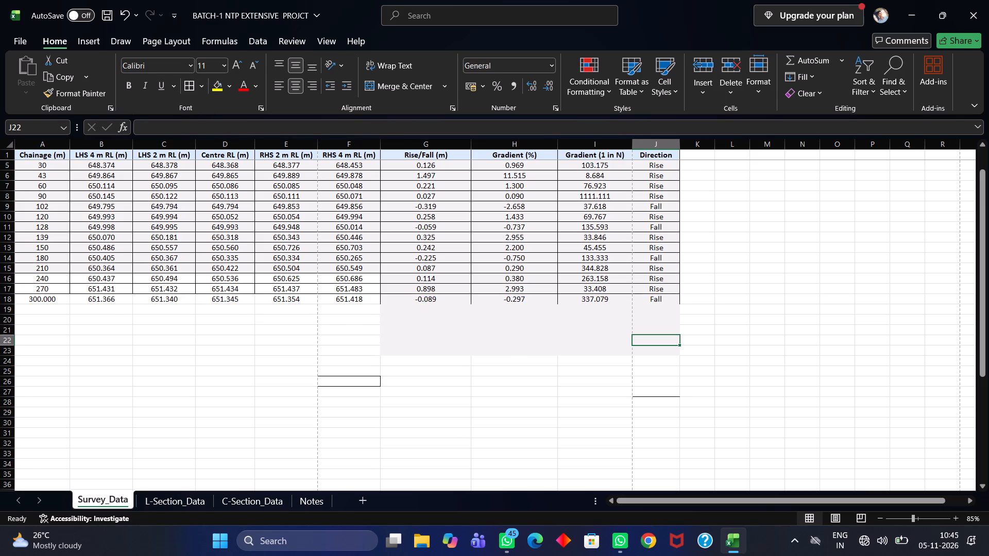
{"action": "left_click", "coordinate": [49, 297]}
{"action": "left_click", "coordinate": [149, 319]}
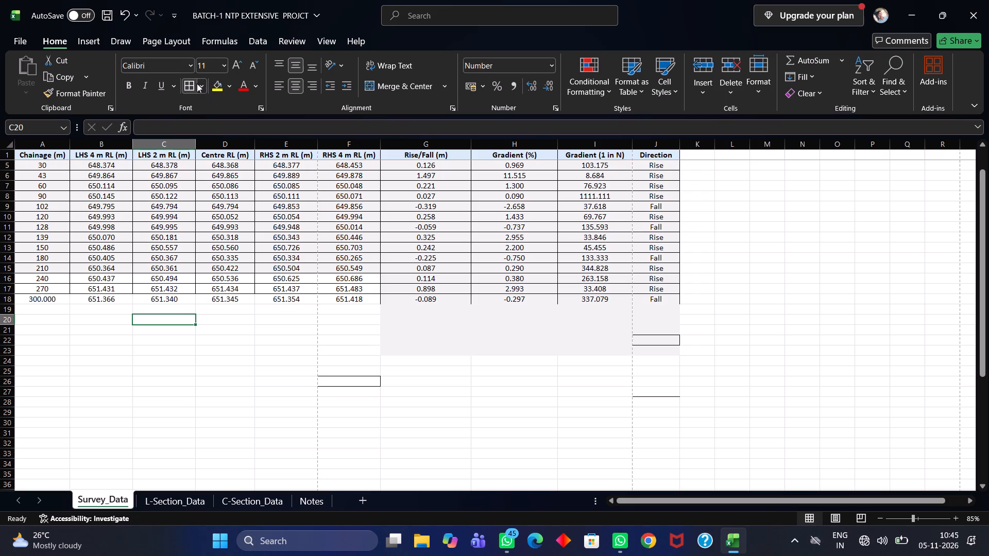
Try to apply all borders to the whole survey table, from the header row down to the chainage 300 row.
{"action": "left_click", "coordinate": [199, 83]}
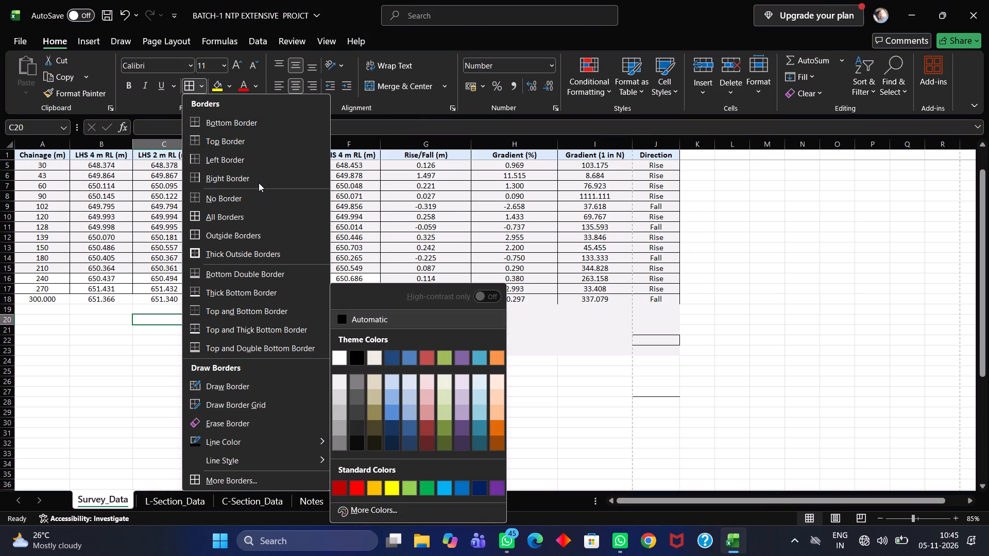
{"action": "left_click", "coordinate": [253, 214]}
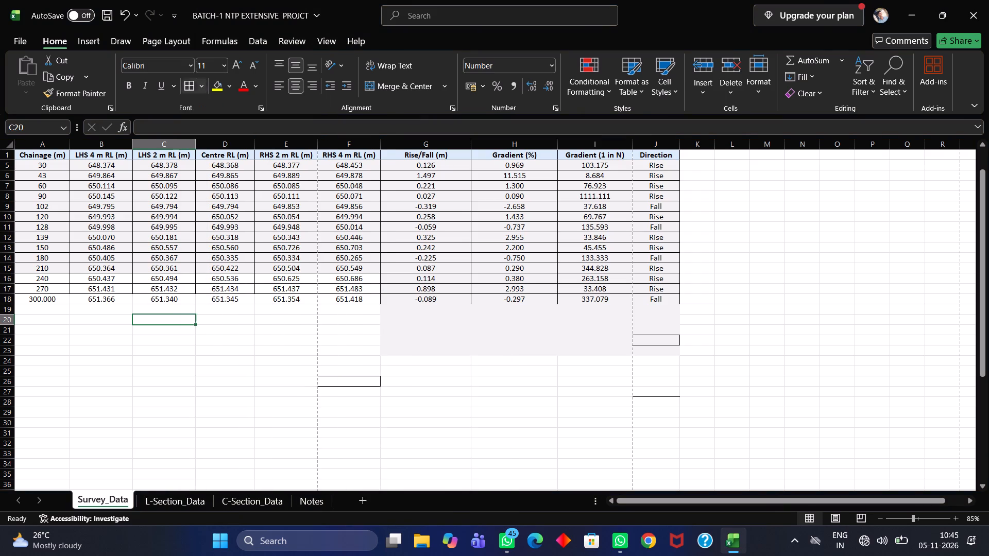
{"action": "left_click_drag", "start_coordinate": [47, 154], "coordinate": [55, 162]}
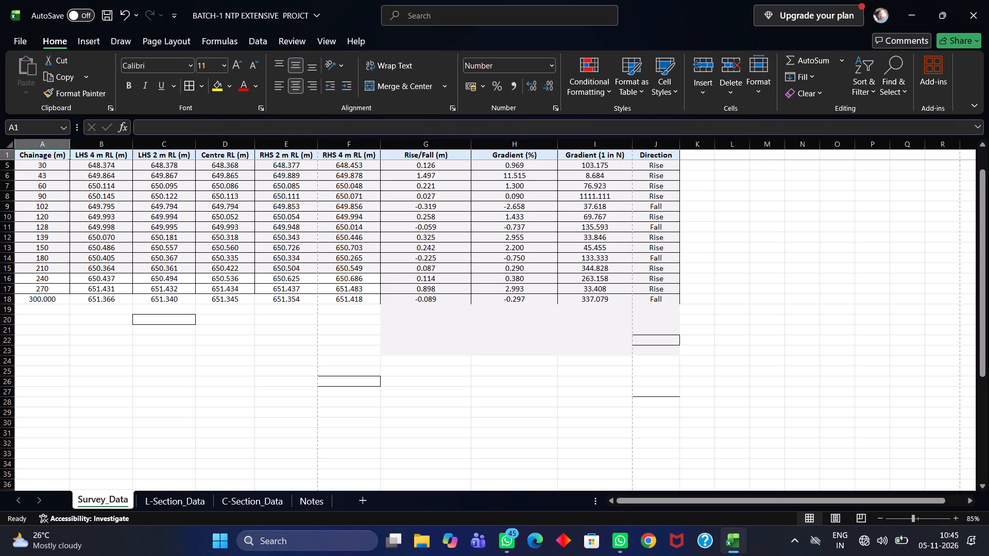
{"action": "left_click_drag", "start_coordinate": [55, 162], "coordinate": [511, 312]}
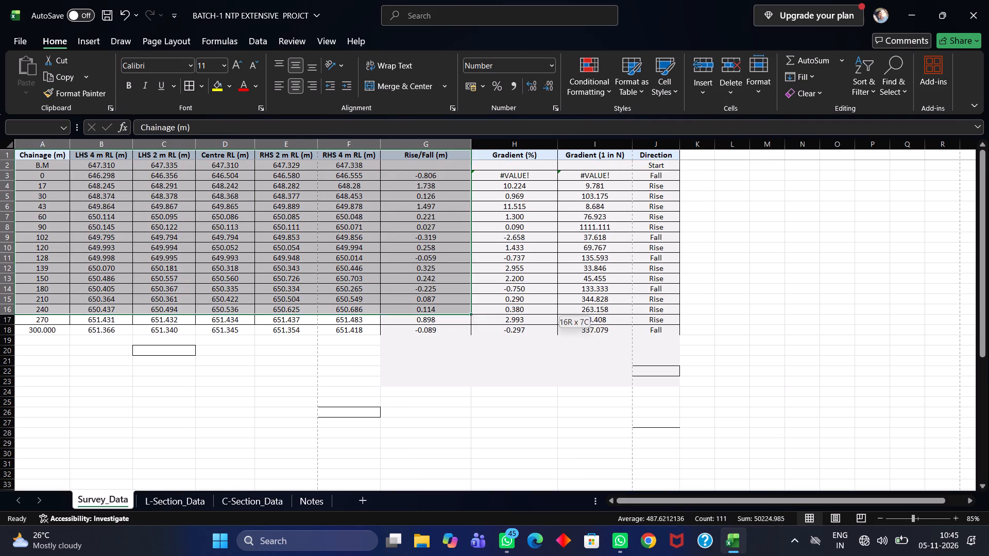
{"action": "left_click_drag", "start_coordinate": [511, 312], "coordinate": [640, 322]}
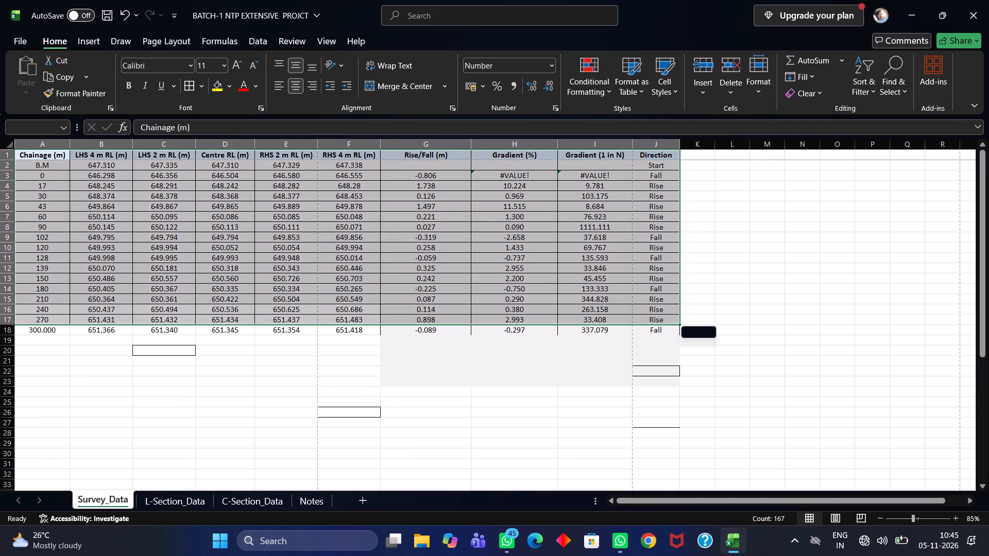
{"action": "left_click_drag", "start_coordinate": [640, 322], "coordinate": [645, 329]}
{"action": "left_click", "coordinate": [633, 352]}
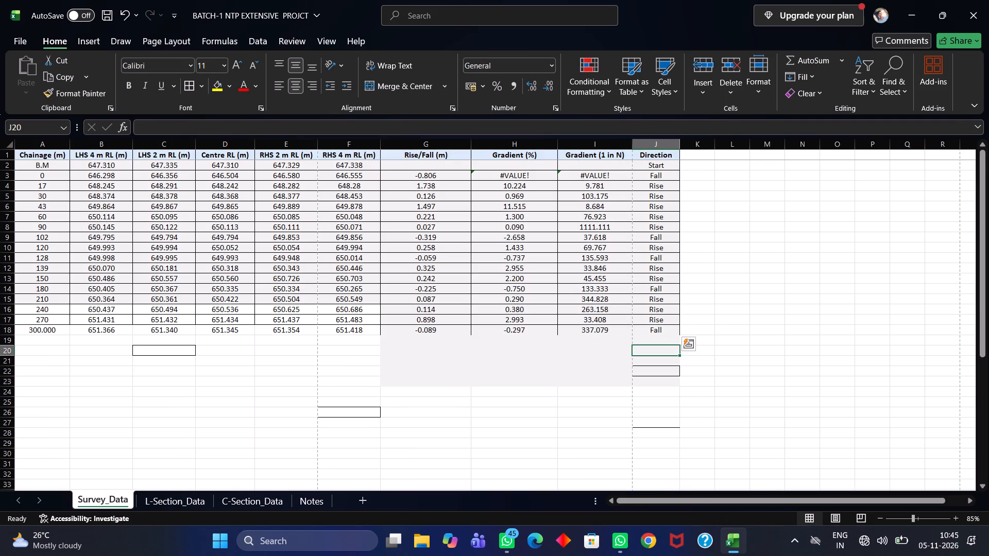
Erase the stray borders around cells C20, J22, F26 and J27 below the survey table.
{"action": "left_click", "coordinate": [370, 407]}
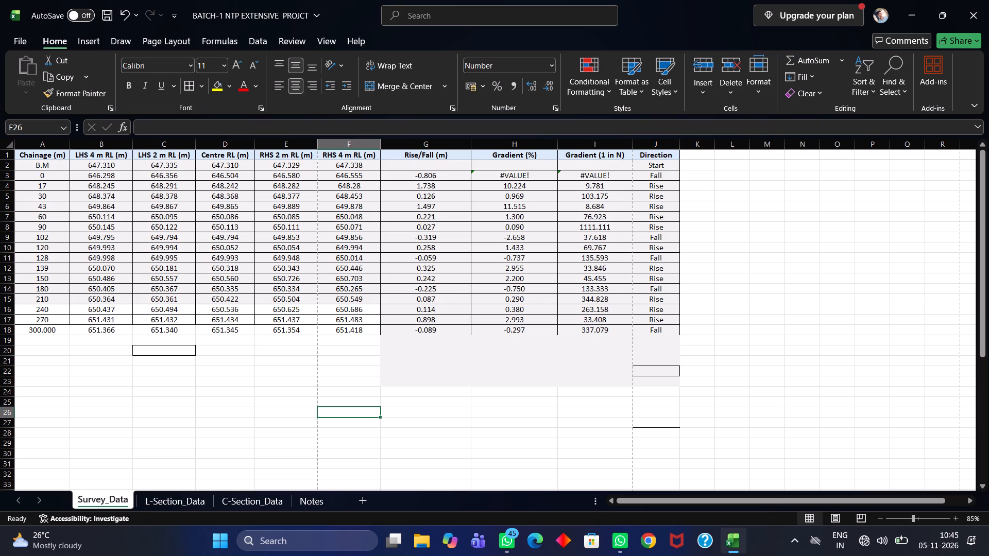
{"action": "left_click", "coordinate": [206, 91]}
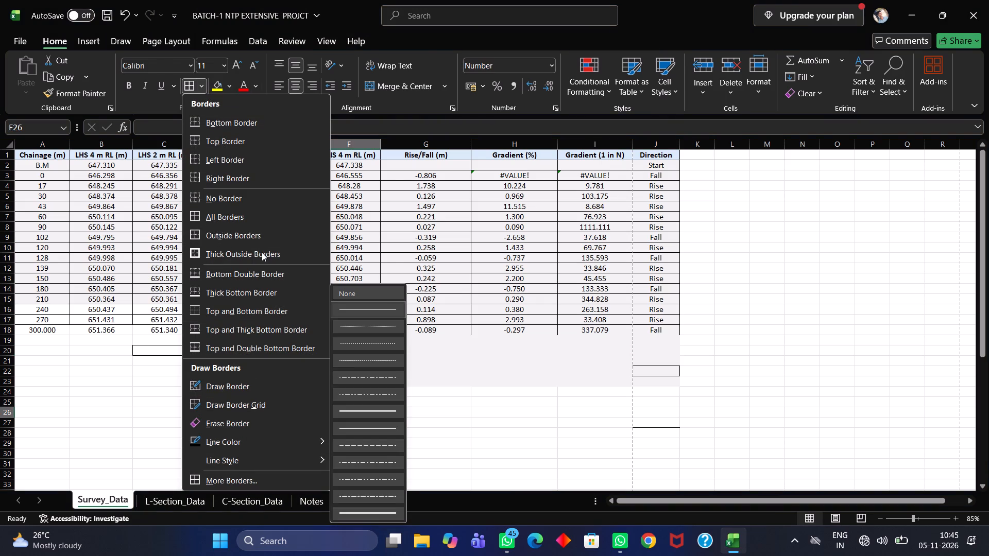
{"action": "left_click", "coordinate": [254, 423]}
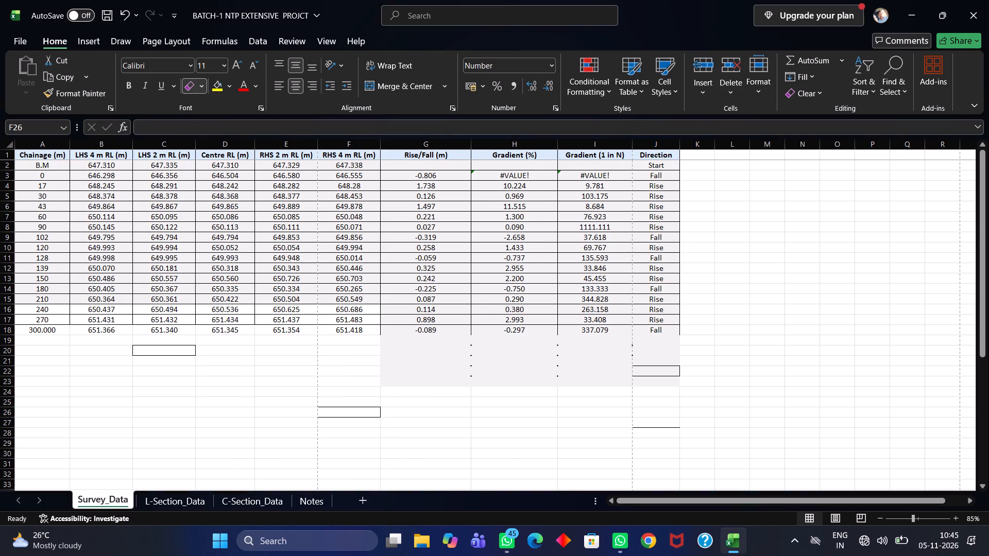
{"action": "left_click", "coordinate": [144, 346]}
{"action": "left_click_drag", "start_coordinate": [130, 344], "coordinate": [413, 409]}
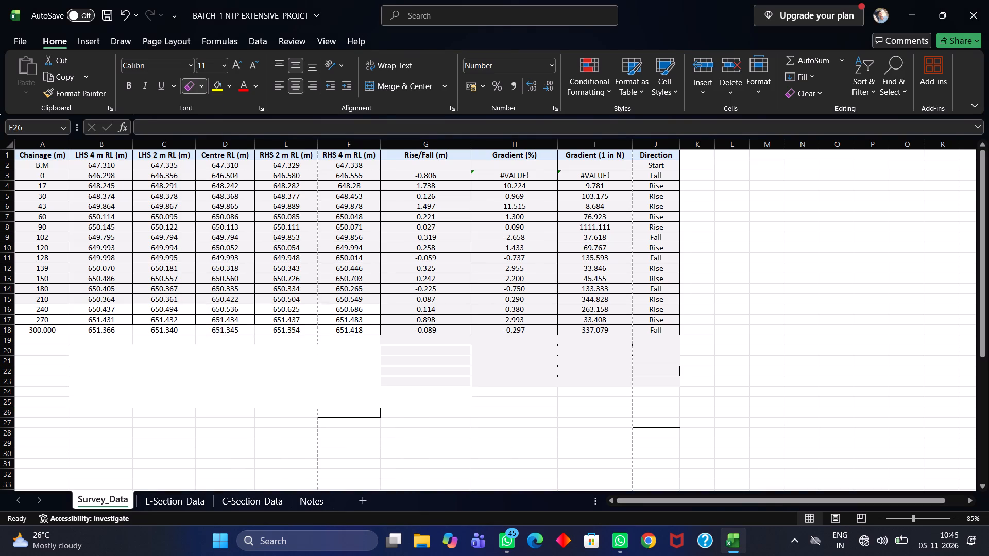
{"action": "left_click_drag", "start_coordinate": [413, 409], "coordinate": [673, 430]}
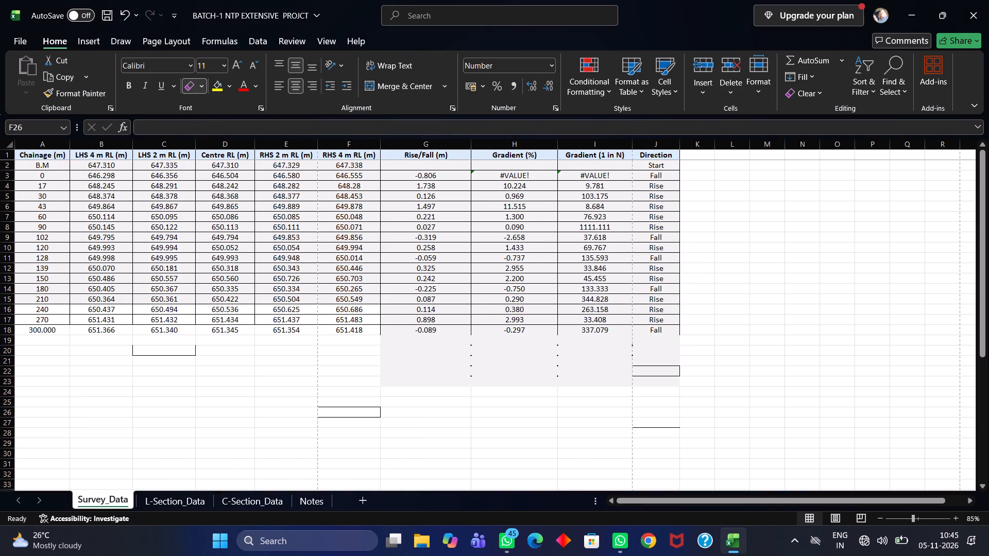
{"action": "left_click", "coordinate": [562, 432]}
{"action": "key", "text": "Escape"}
Stop erasing borders and apply all borders to the empty cell D23 below the survey table.
{"action": "left_click", "coordinate": [296, 334]}
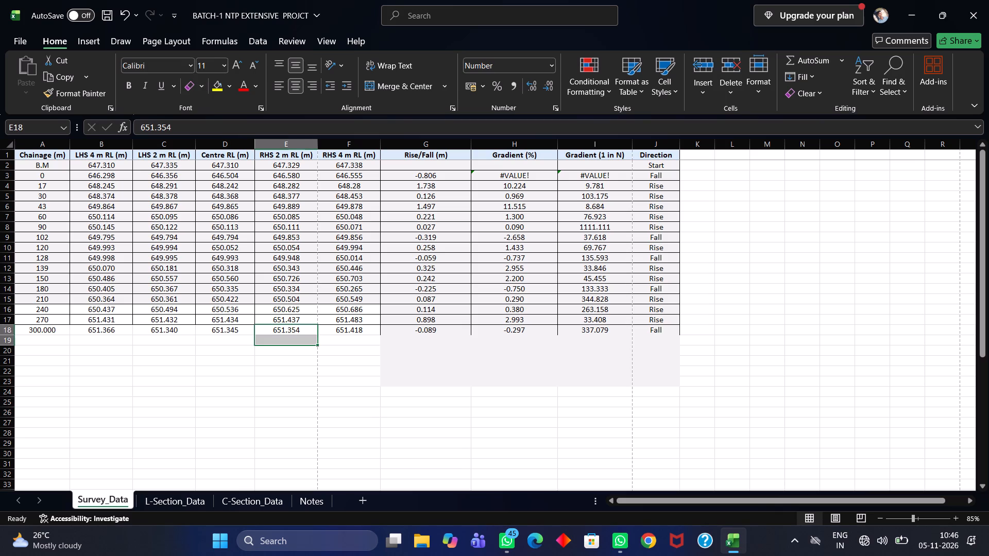
{"action": "left_click", "coordinate": [240, 383]}
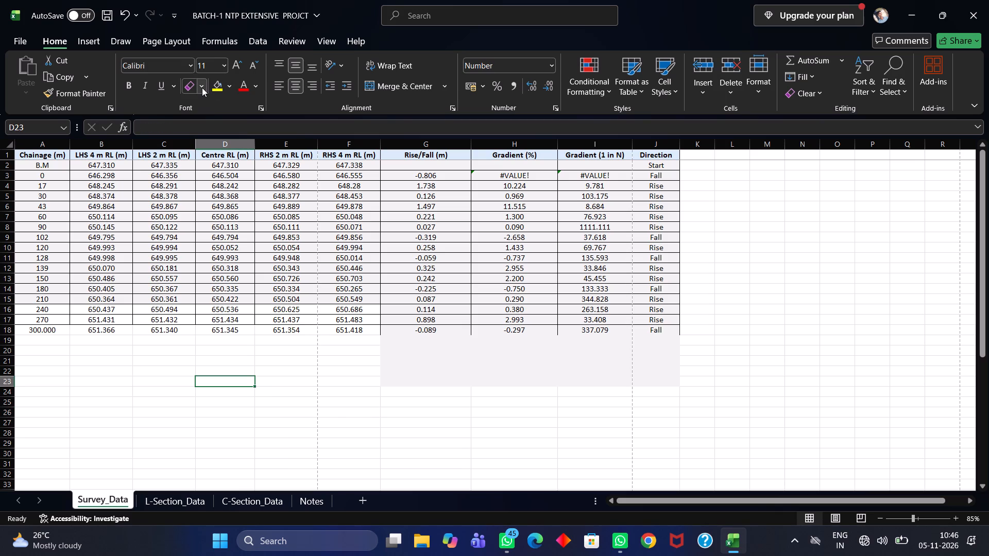
{"action": "left_click", "coordinate": [202, 88]}
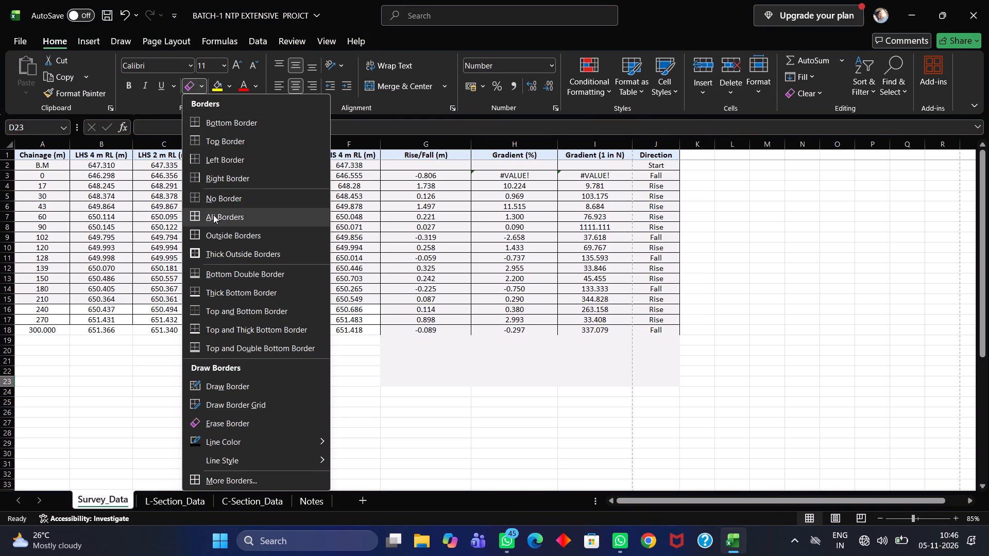
{"action": "left_click", "coordinate": [213, 215]}
Apply a bottom border to the empty cell J21 below the survey table.
{"action": "left_click_drag", "start_coordinate": [52, 327], "coordinate": [235, 355]}
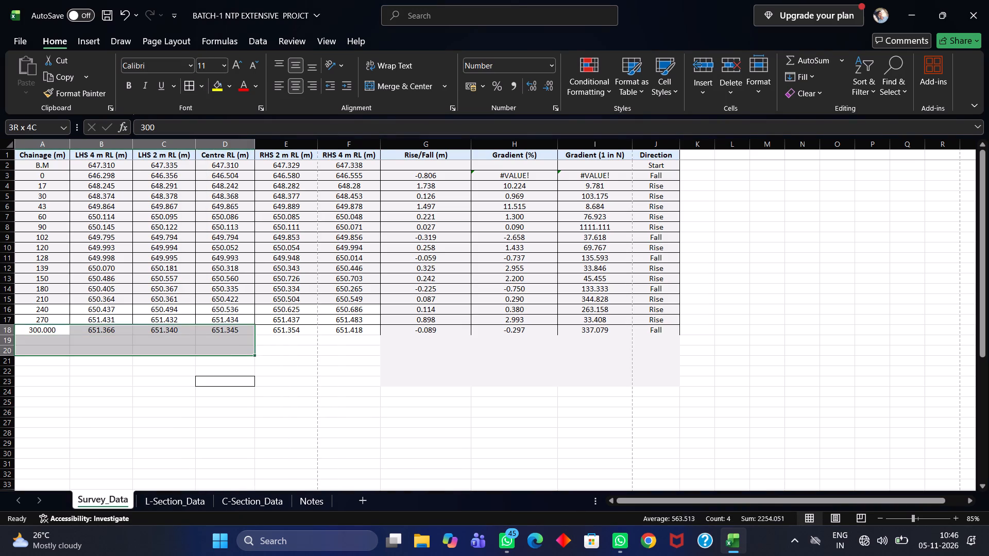
{"action": "left_click_drag", "start_coordinate": [235, 355], "coordinate": [679, 352]}
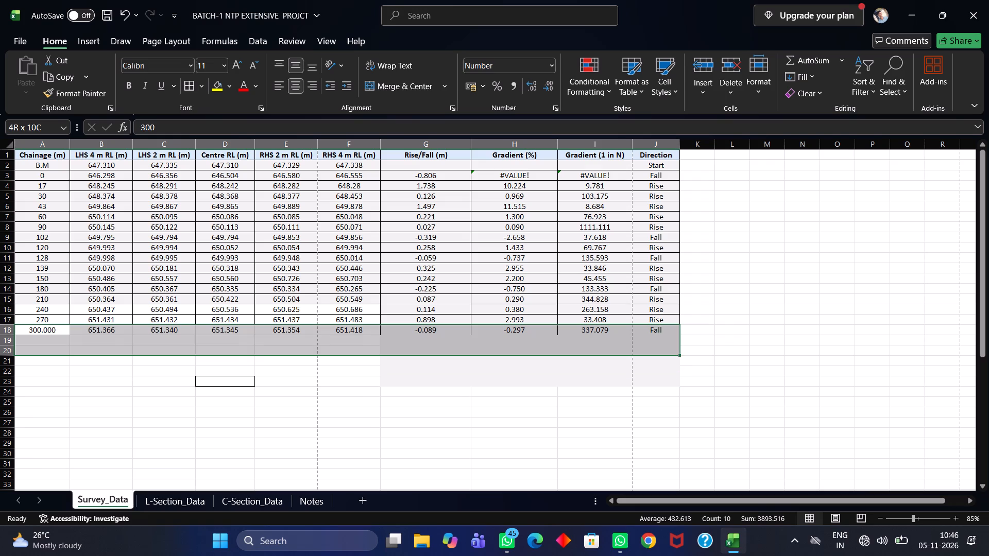
{"action": "left_click_drag", "start_coordinate": [679, 352], "coordinate": [679, 334]}
{"action": "left_click", "coordinate": [659, 357]}
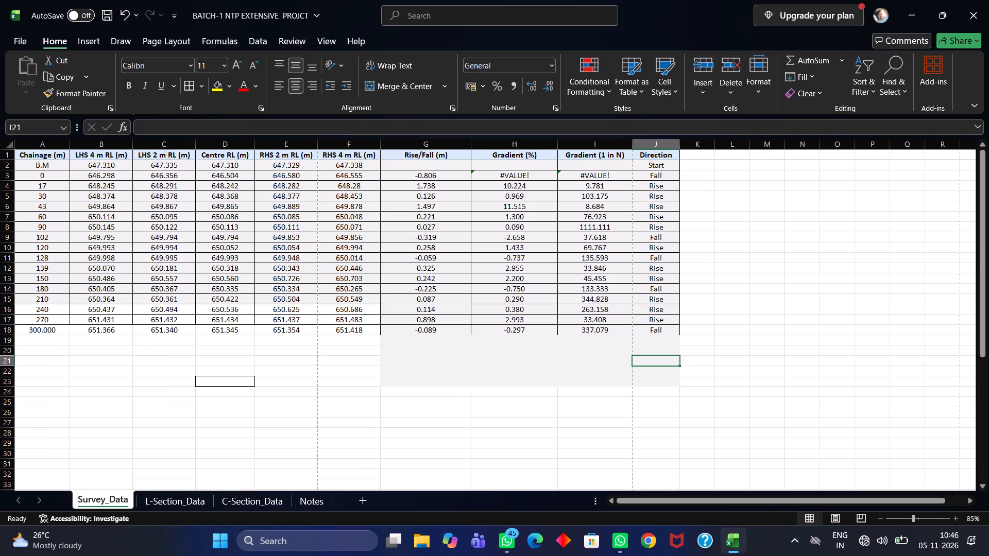
{"action": "left_click", "coordinate": [201, 91]}
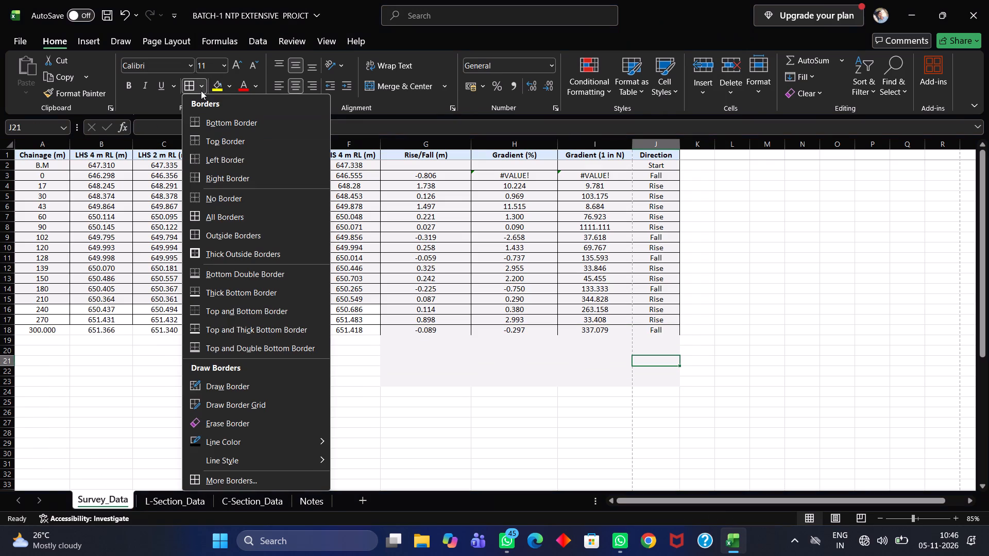
{"action": "left_click", "coordinate": [221, 127]}
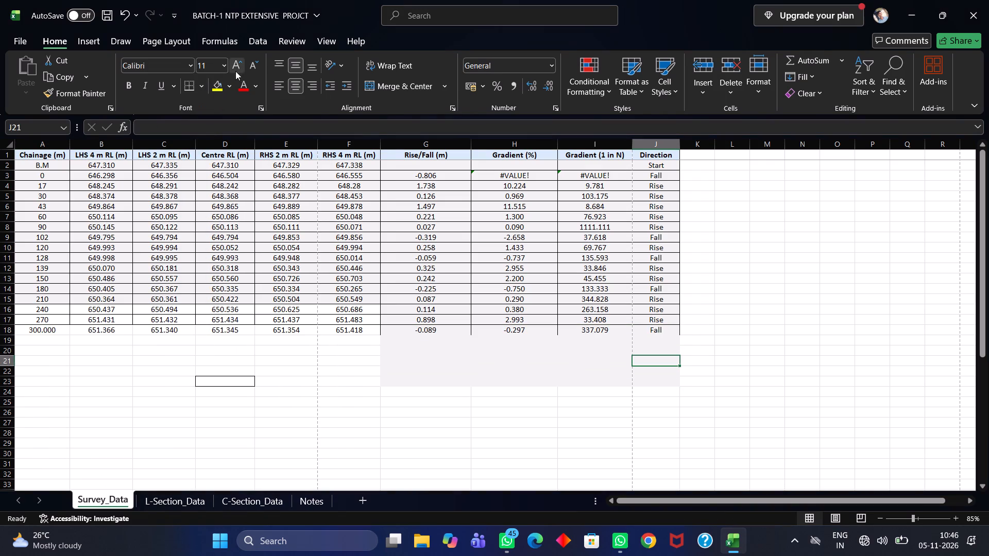
Draw an outline border around the chainage 300 row, from the Chainage to the Direction column, with the Draw Border tool.
{"action": "left_click", "coordinate": [204, 88]}
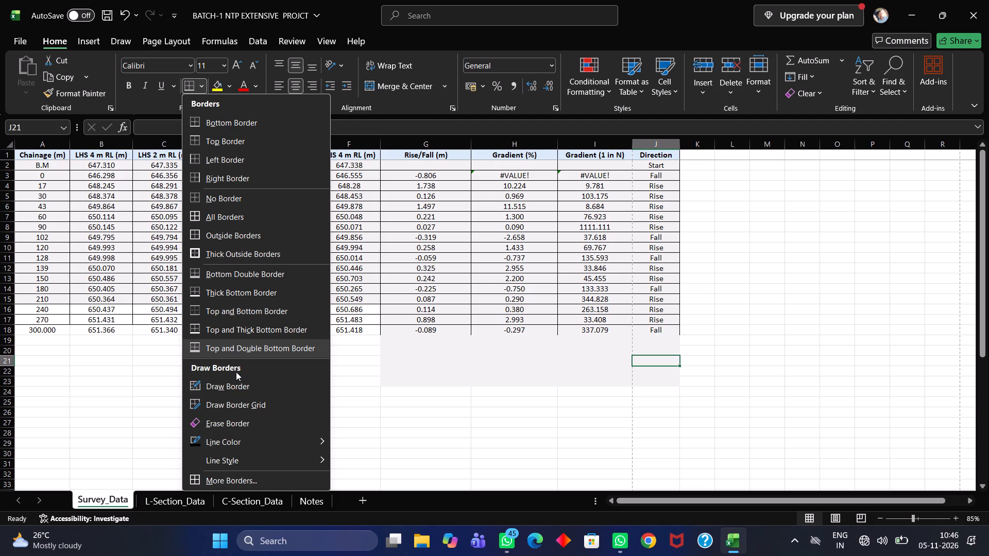
{"action": "left_click", "coordinate": [245, 384]}
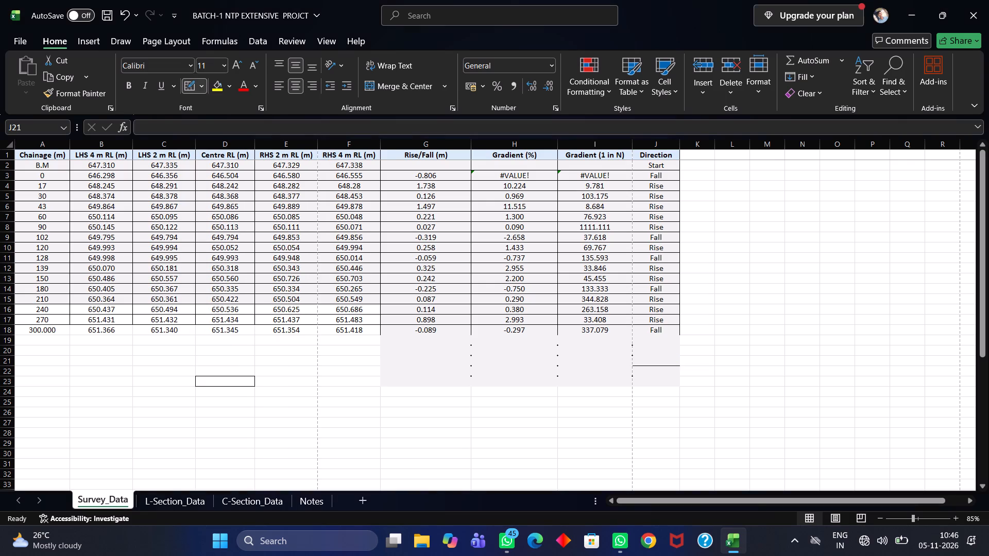
{"action": "left_click_drag", "start_coordinate": [54, 333], "coordinate": [453, 353]}
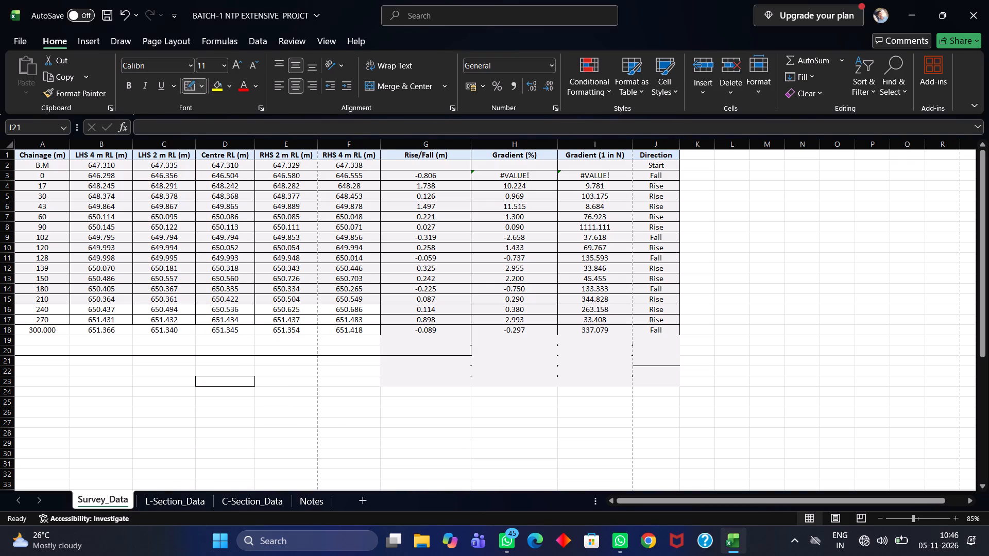
{"action": "left_click_drag", "start_coordinate": [453, 353], "coordinate": [653, 331]}
{"action": "left_click", "coordinate": [450, 361]}
{"action": "scroll", "coordinate": [144, 329], "scroll_direction": "up", "scroll_amount": 3}
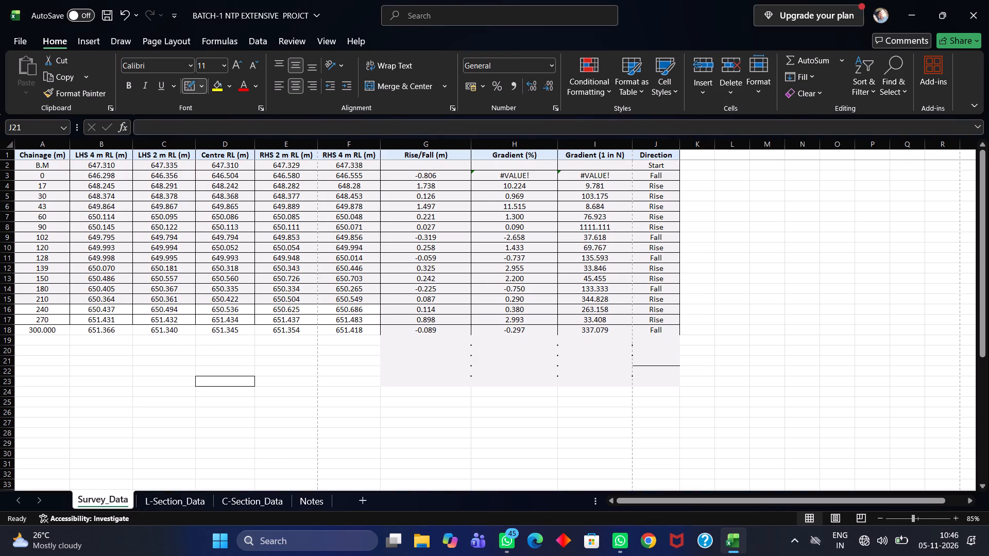
Draw the vertical borders between the Chainage to RHS 4 m RL cells of the chainage 300 row.
{"action": "left_click", "coordinate": [134, 330]}
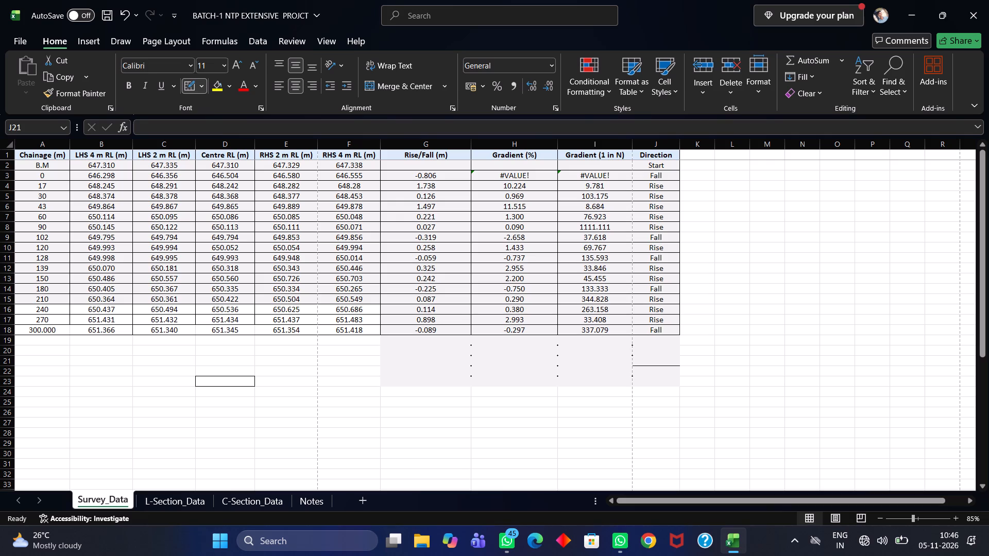
{"action": "left_click", "coordinate": [197, 329]}
{"action": "left_click", "coordinate": [252, 330]}
{"action": "left_click_drag", "start_coordinate": [317, 332], "coordinate": [322, 178]}
{"action": "left_click_drag", "start_coordinate": [322, 178], "coordinate": [319, 152]}
{"action": "left_click", "coordinate": [325, 251]}
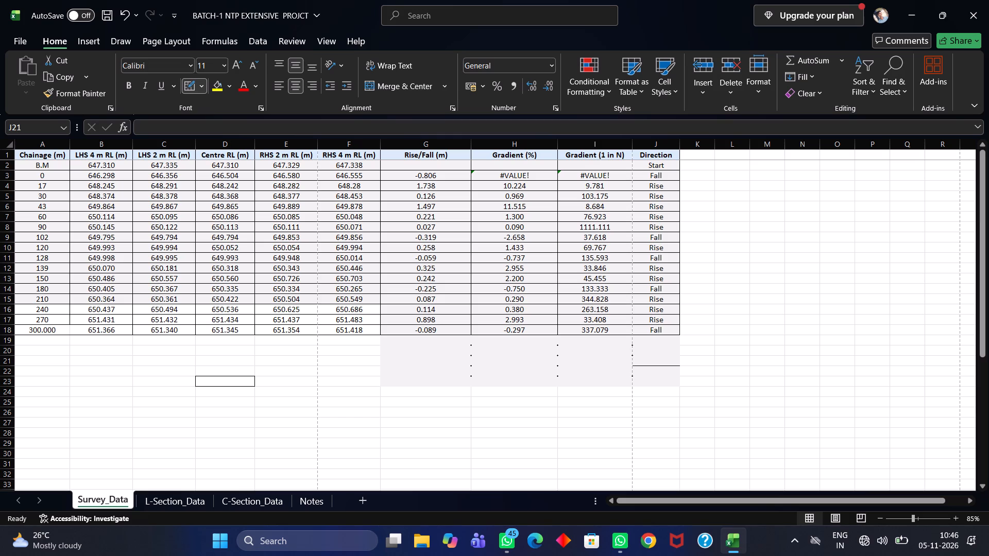
{"action": "left_click", "coordinate": [72, 329]}
{"action": "key", "text": "Escape"}
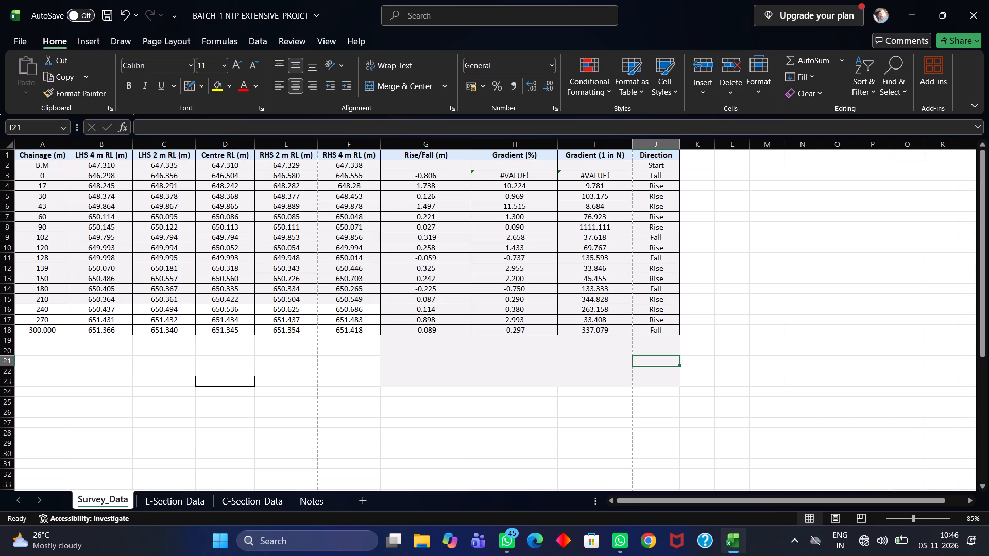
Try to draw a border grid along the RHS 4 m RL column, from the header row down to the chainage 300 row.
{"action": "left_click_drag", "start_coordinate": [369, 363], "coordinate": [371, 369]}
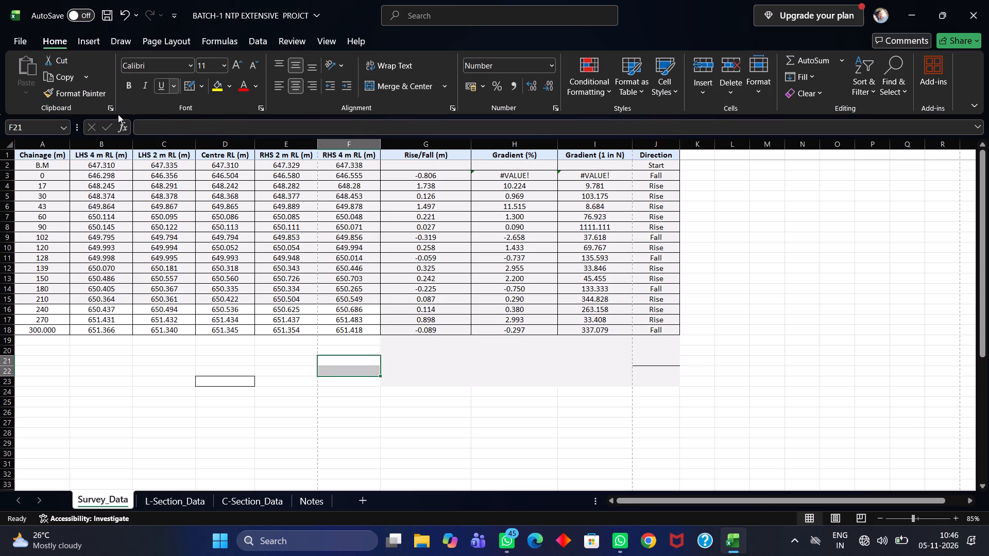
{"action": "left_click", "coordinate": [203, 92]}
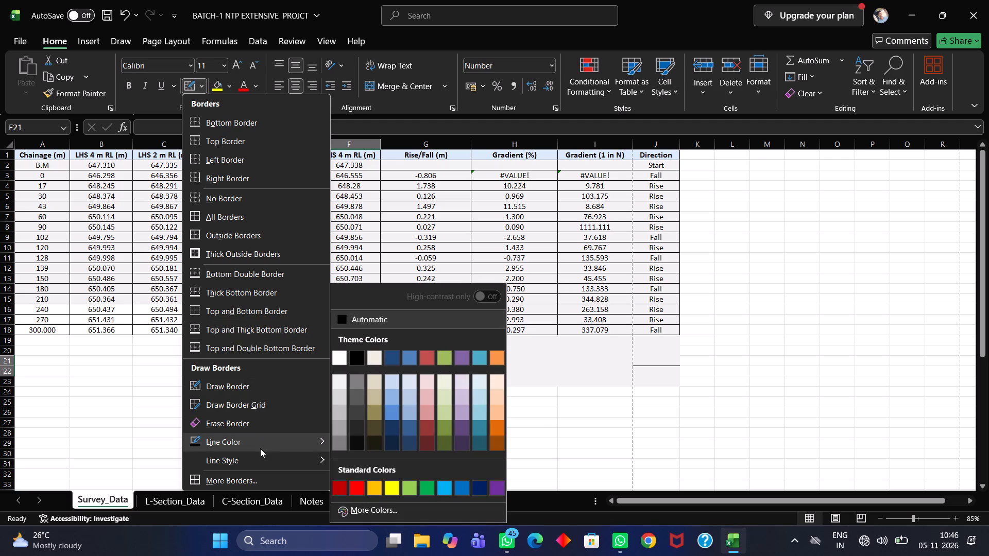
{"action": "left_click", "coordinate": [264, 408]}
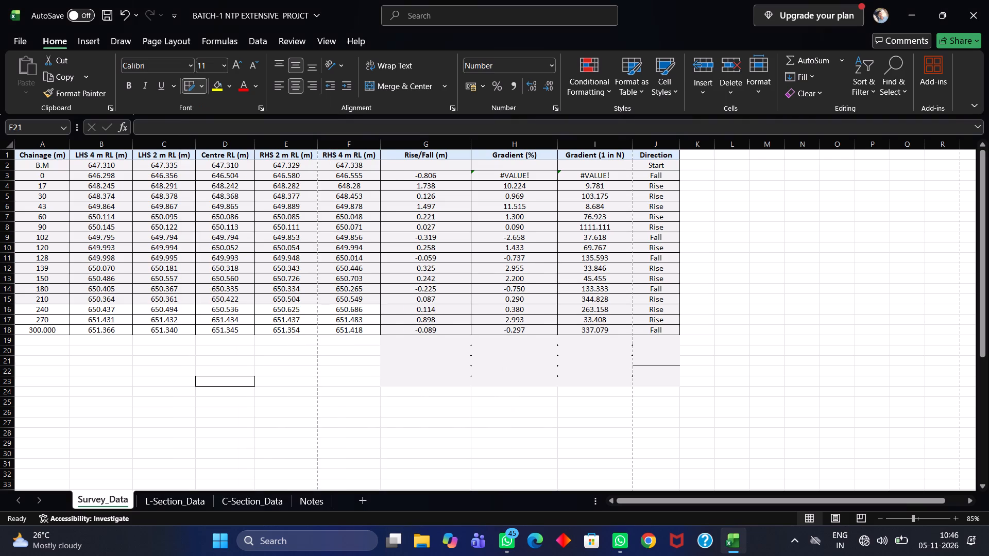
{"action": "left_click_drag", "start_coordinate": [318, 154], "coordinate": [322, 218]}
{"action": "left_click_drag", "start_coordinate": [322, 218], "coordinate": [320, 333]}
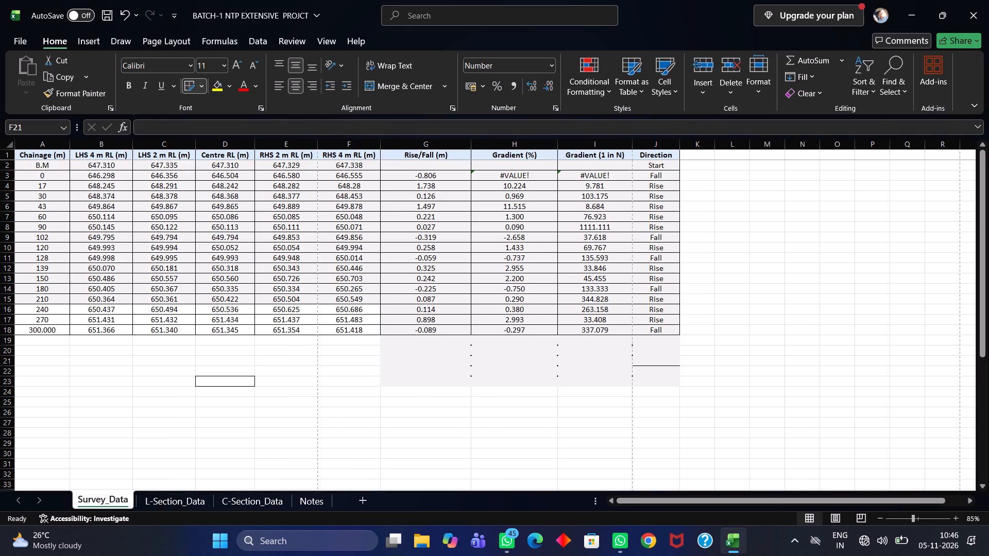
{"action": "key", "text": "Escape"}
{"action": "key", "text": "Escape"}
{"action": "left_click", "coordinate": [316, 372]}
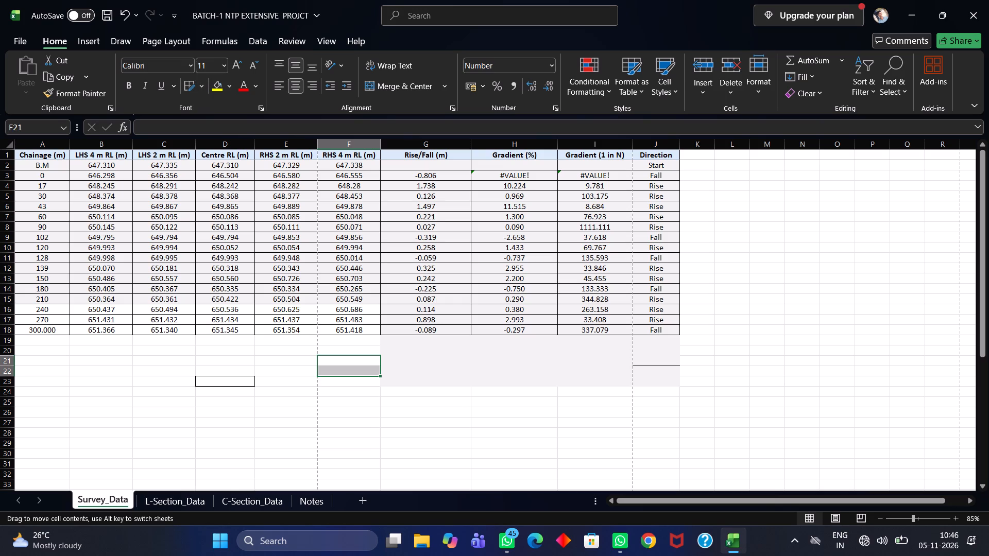
Copy the Survey_Data chainages from B.M to 300 into the Chainage column of L-Section_Data, starting at cell A5.
{"action": "left_click", "coordinate": [164, 503]}
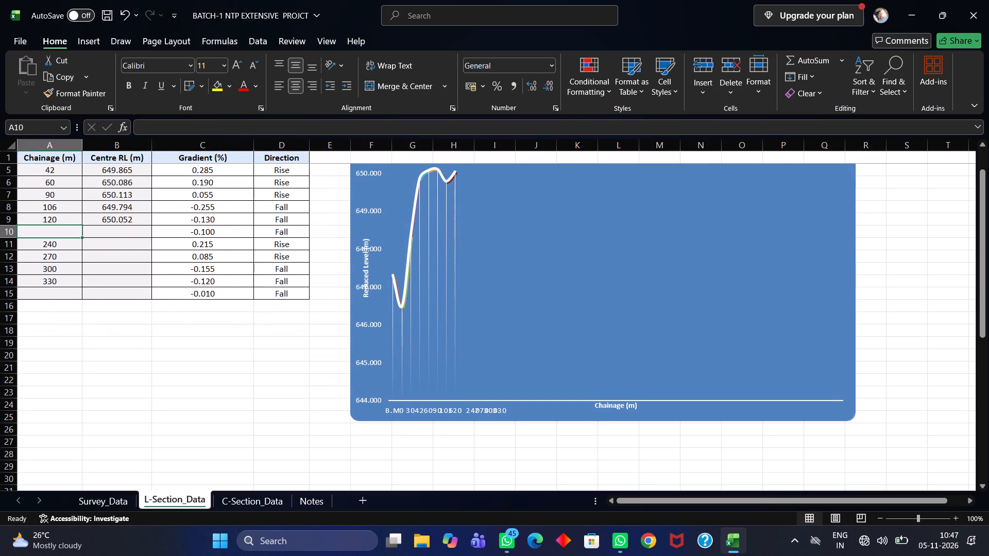
{"action": "left_click", "coordinate": [117, 499]}
{"action": "left_click", "coordinate": [60, 177]}
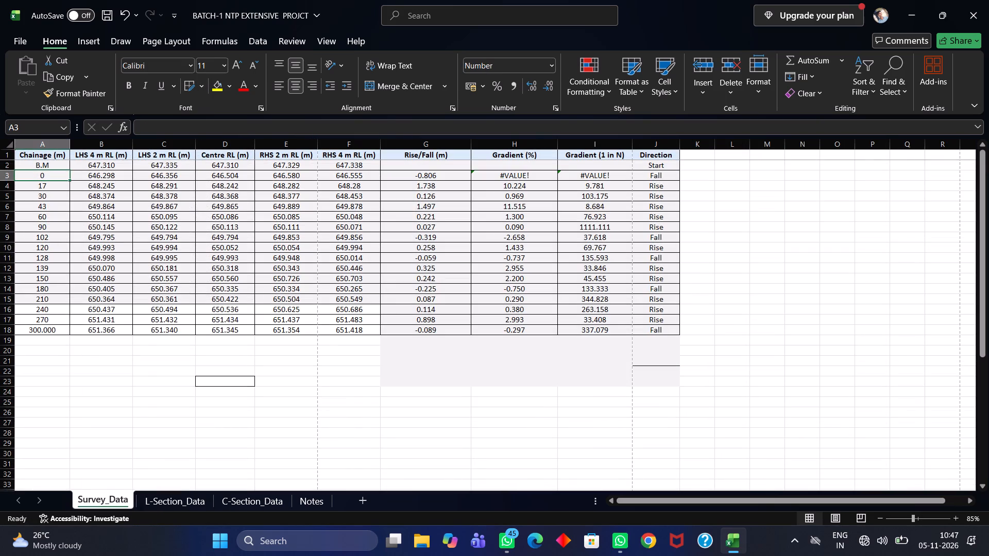
{"action": "left_click", "coordinate": [57, 167]}
{"action": "left_click_drag", "start_coordinate": [57, 167], "coordinate": [73, 225]}
{"action": "left_click", "coordinate": [70, 224]}
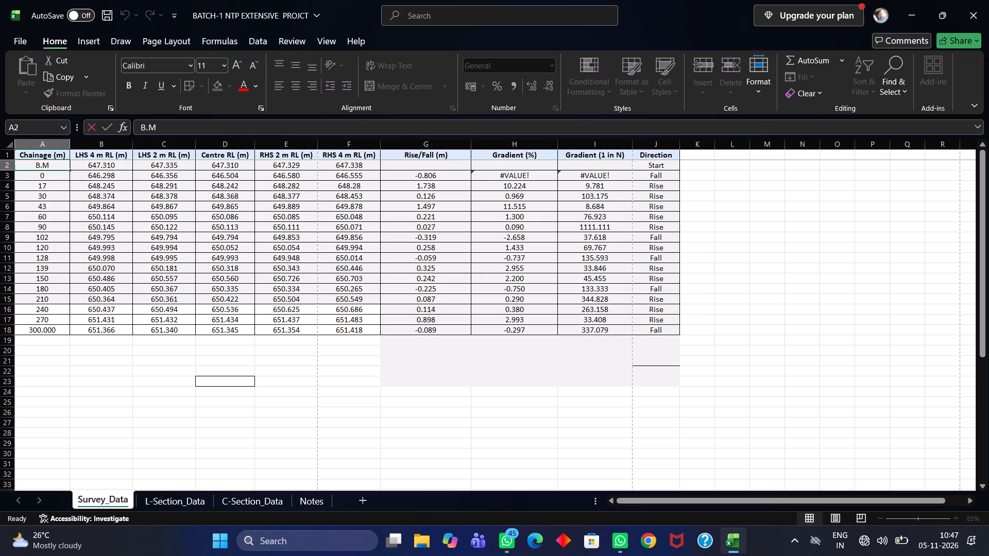
{"action": "left_click_drag", "start_coordinate": [61, 167], "coordinate": [53, 338]}
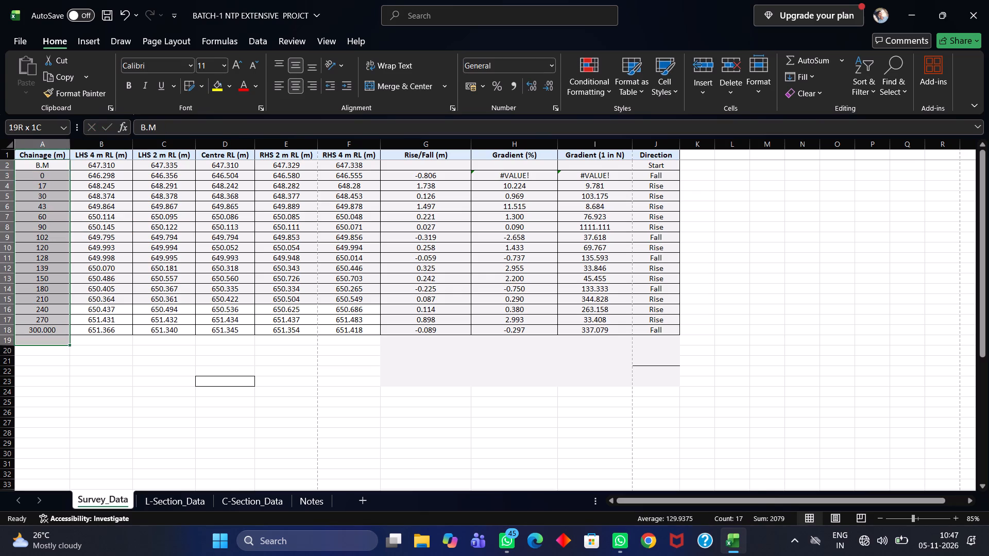
{"action": "left_click_drag", "start_coordinate": [53, 338], "coordinate": [53, 332]}
{"action": "key", "text": "ctrl+c"}
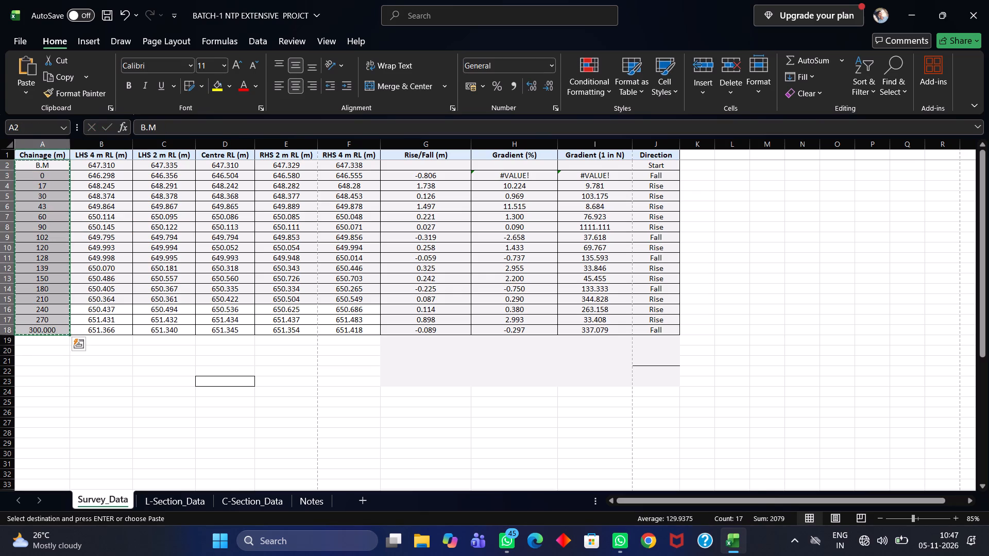
{"action": "left_click", "coordinate": [177, 496]}
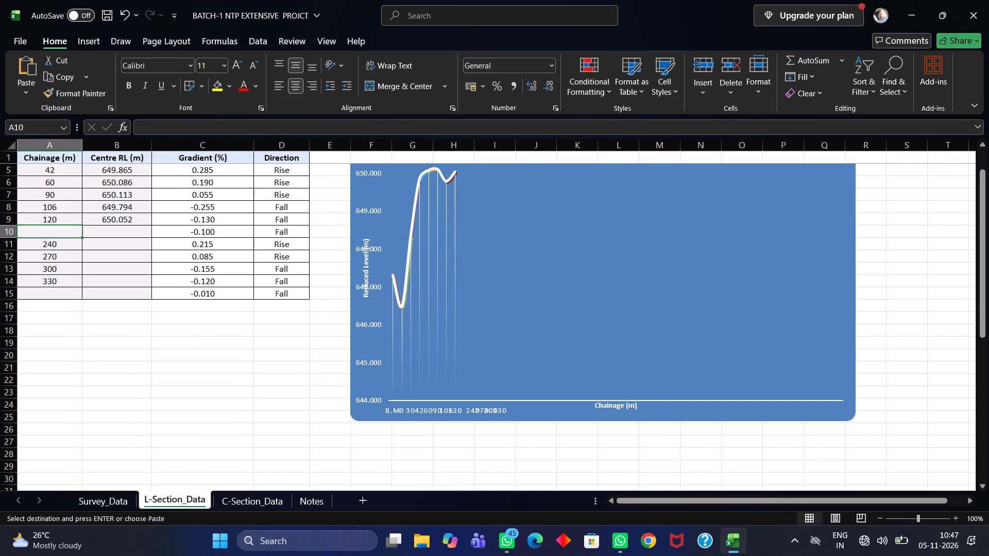
{"action": "left_click", "coordinate": [71, 169]}
{"action": "key", "text": "ctrl+v"}
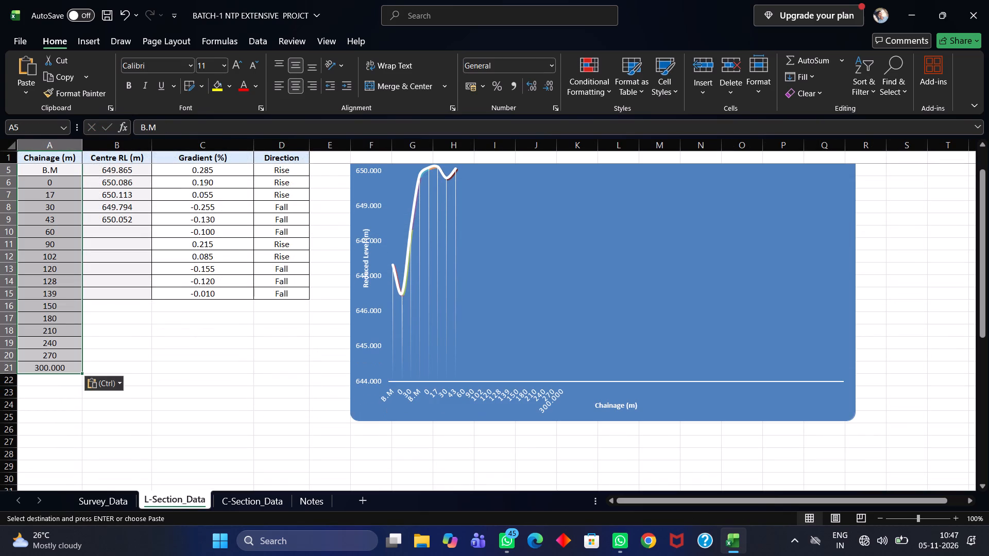
{"action": "left_click", "coordinate": [194, 362]}
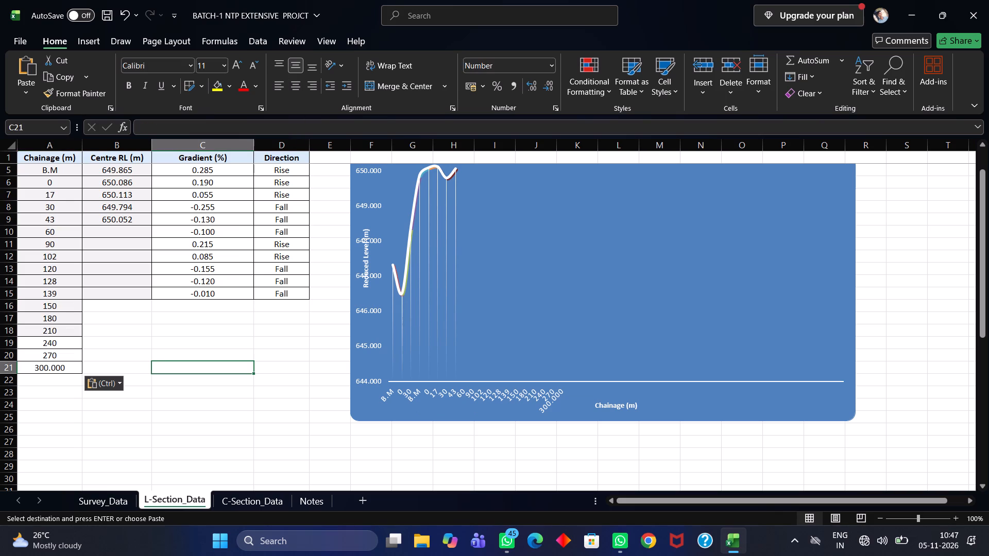
Look over the chainage, offset and RL rows of C-Section_Data and check the Survey_Data table.
{"action": "left_click", "coordinate": [244, 503]}
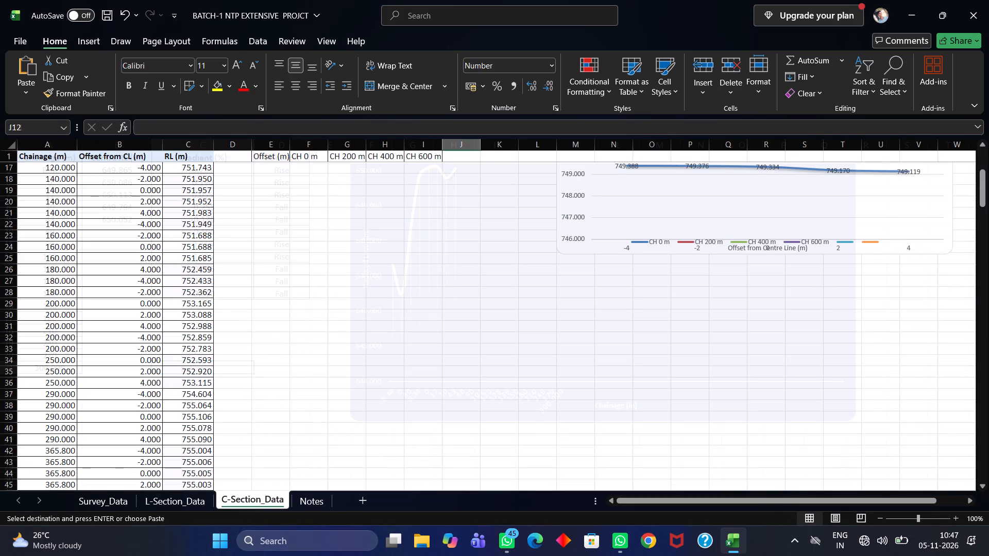
{"action": "scroll", "coordinate": [67, 175], "scroll_direction": "up", "scroll_amount": 2}
{"action": "scroll", "coordinate": [73, 177], "scroll_direction": "down", "scroll_amount": 12}
{"action": "scroll", "coordinate": [74, 179], "scroll_direction": "up", "scroll_amount": 6}
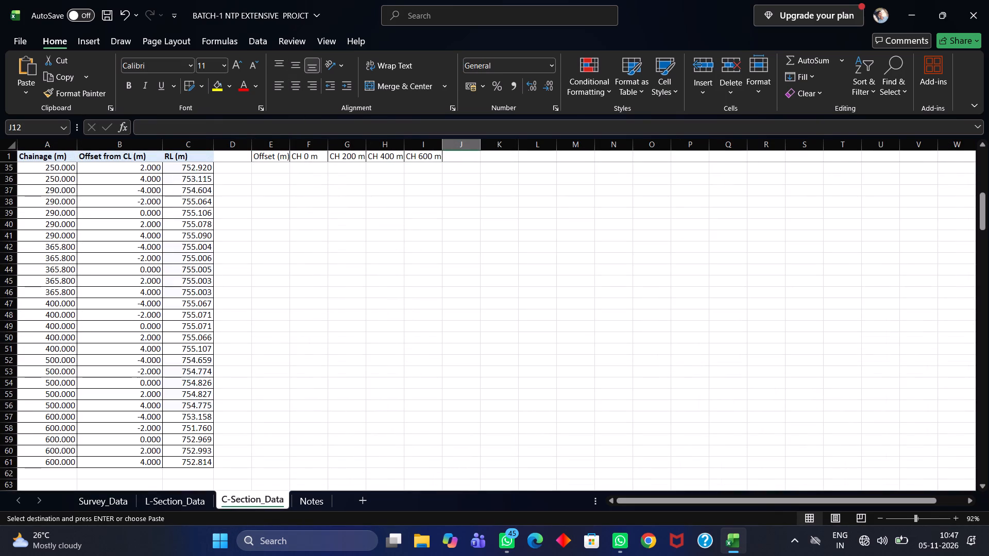
{"action": "scroll", "coordinate": [74, 179], "scroll_direction": "up", "scroll_amount": 11}
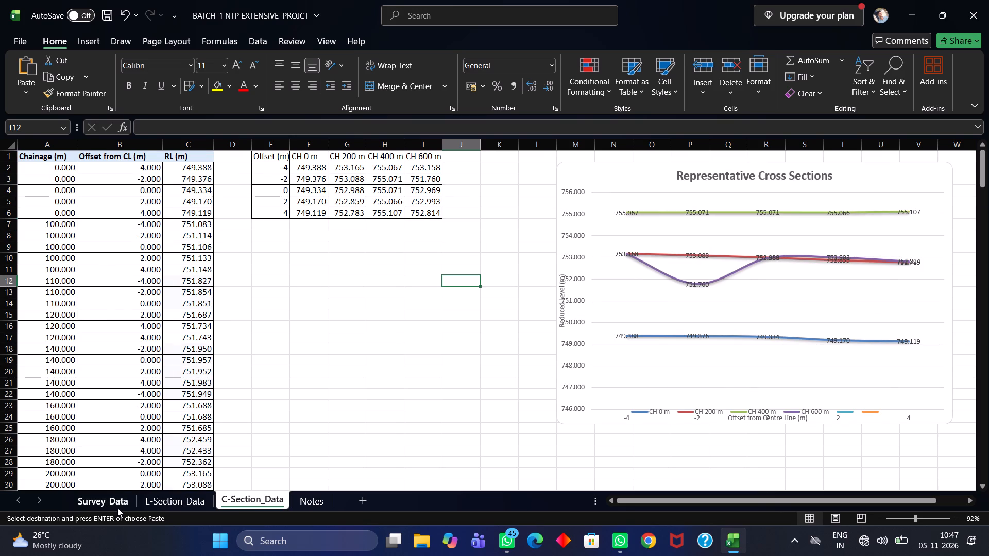
{"action": "left_click", "coordinate": [118, 507]}
{"action": "left_click", "coordinate": [104, 408]}
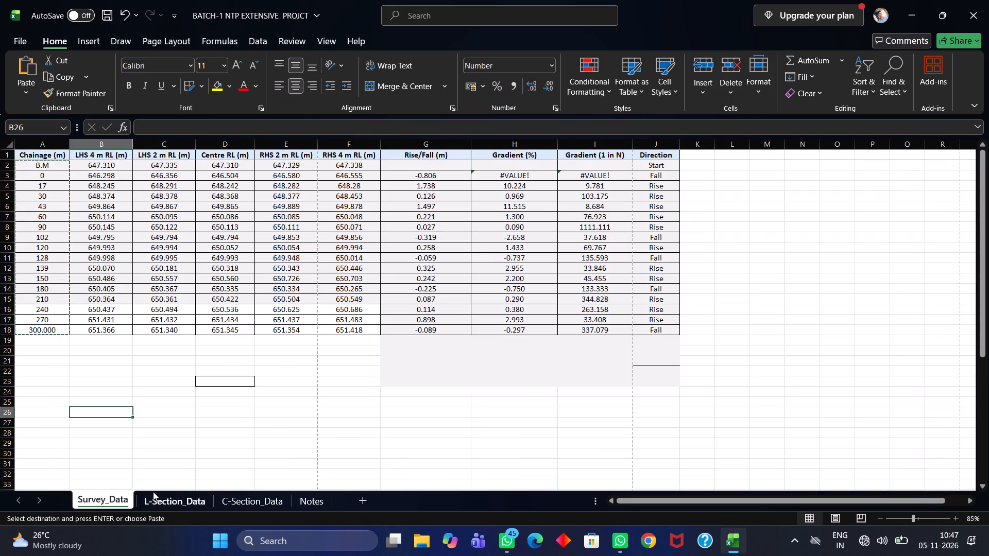
Clear the Centre RL (m) values in L-Section_Data from the B.M row down to the chainage 300 row, cells B5 to B21.
{"action": "left_click", "coordinate": [175, 502]}
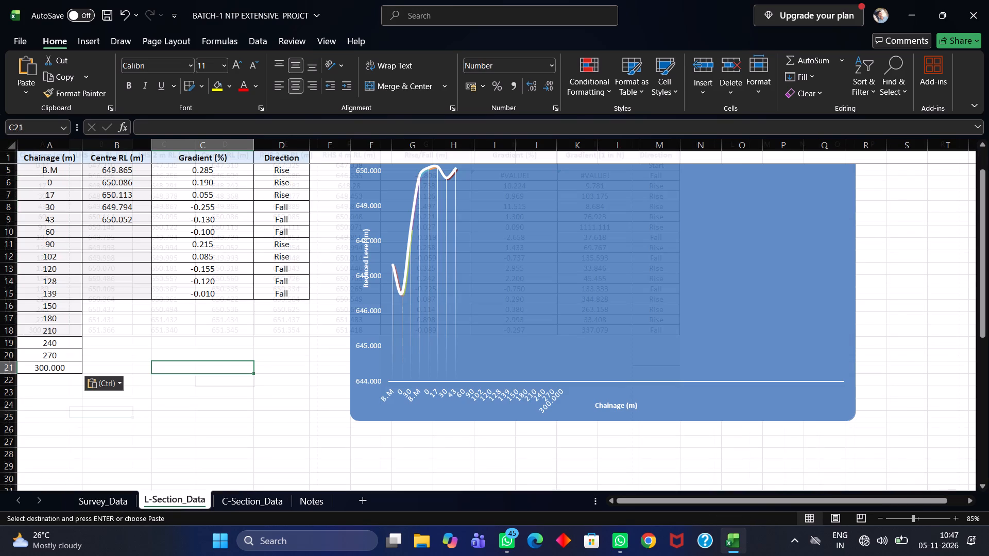
{"action": "double_click", "coordinate": [123, 175]}
{"action": "double_click", "coordinate": [130, 173]}
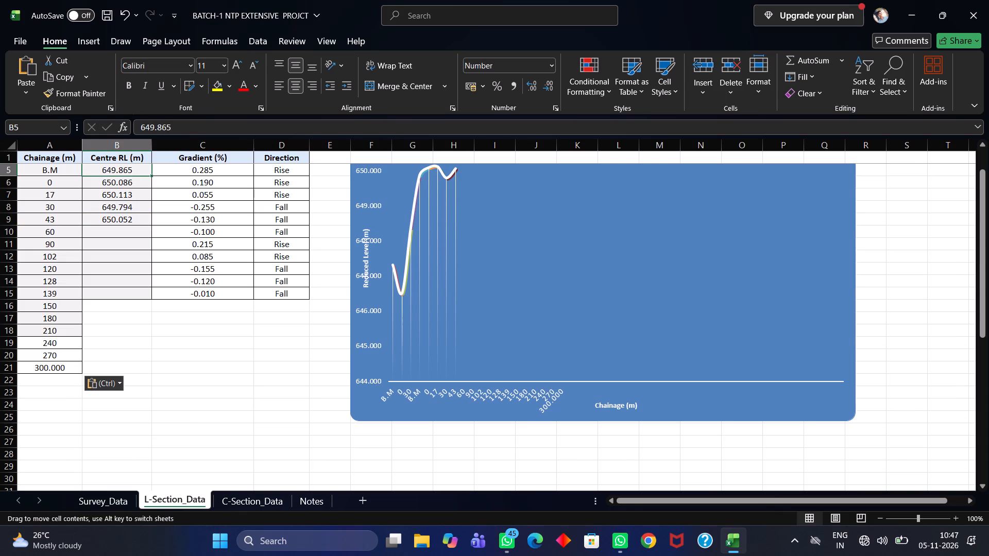
{"action": "triple_click", "coordinate": [137, 174]}
{"action": "left_click", "coordinate": [140, 174]}
{"action": "double_click", "coordinate": [139, 169]}
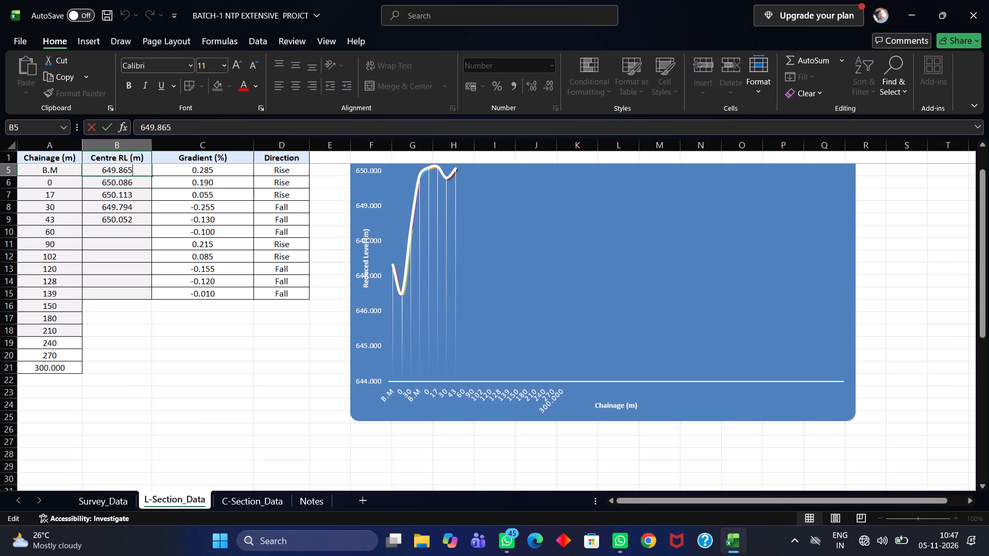
{"action": "key", "text": "BackSpace"}
{"action": "key", "text": "BackSpace"}
{"action": "key", "text": "BackSpace"}
{"action": "key", "text": "BackSpace"}
{"action": "key", "text": "BackSpace"}
{"action": "key", "text": "BackSpace"}
{"action": "key", "text": "BackSpace"}
{"action": "key", "text": "BackSpace"}
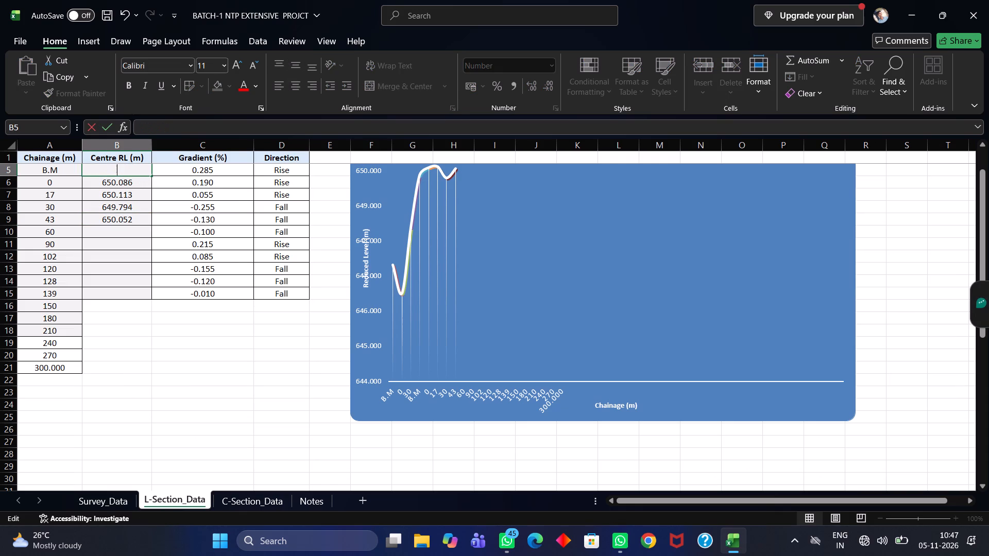
{"action": "left_click", "coordinate": [132, 376]}
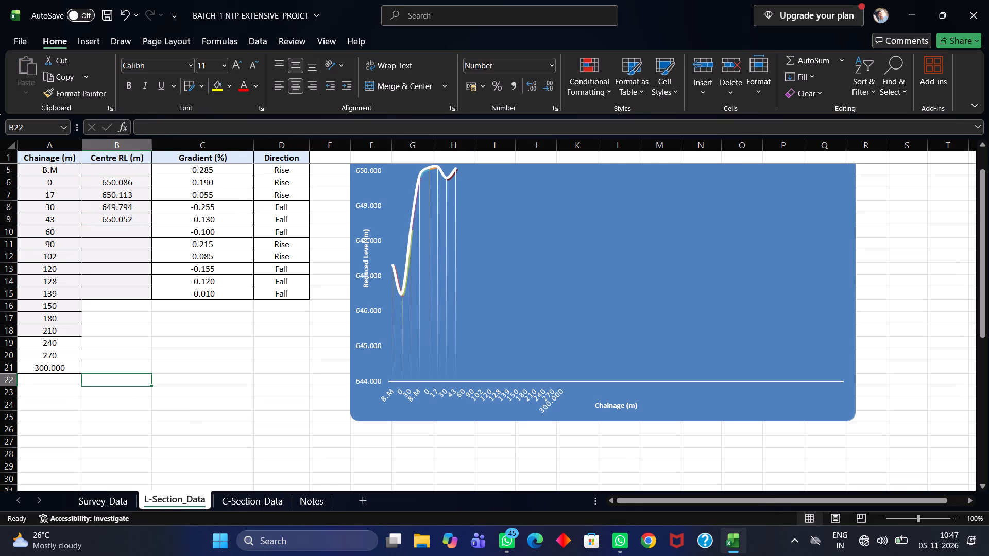
{"action": "left_click_drag", "start_coordinate": [123, 169], "coordinate": [123, 349]}
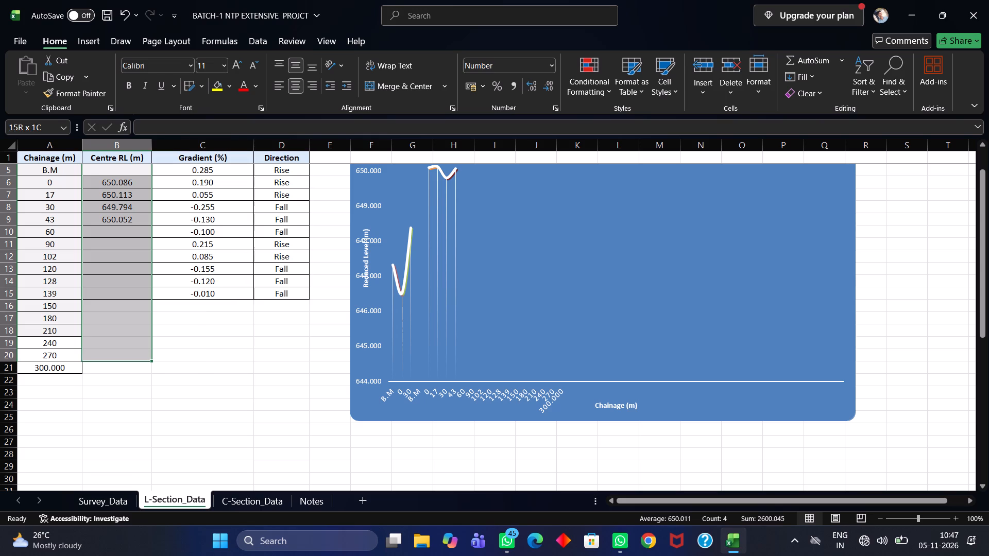
{"action": "left_click_drag", "start_coordinate": [123, 349], "coordinate": [142, 370]}
{"action": "key", "text": "Delete"}
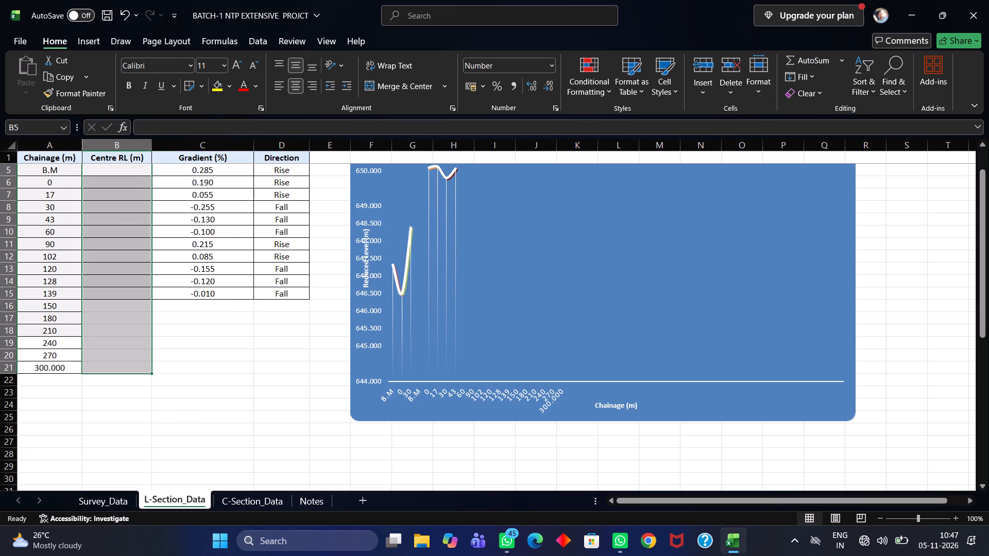
Copy the Survey_Data Centre RL values from B.M to chainage 300 into the Centre RL column of L-Section_Data, starting at cell B5.
{"action": "double_click", "coordinate": [125, 173]}
{"action": "triple_click", "coordinate": [127, 172]}
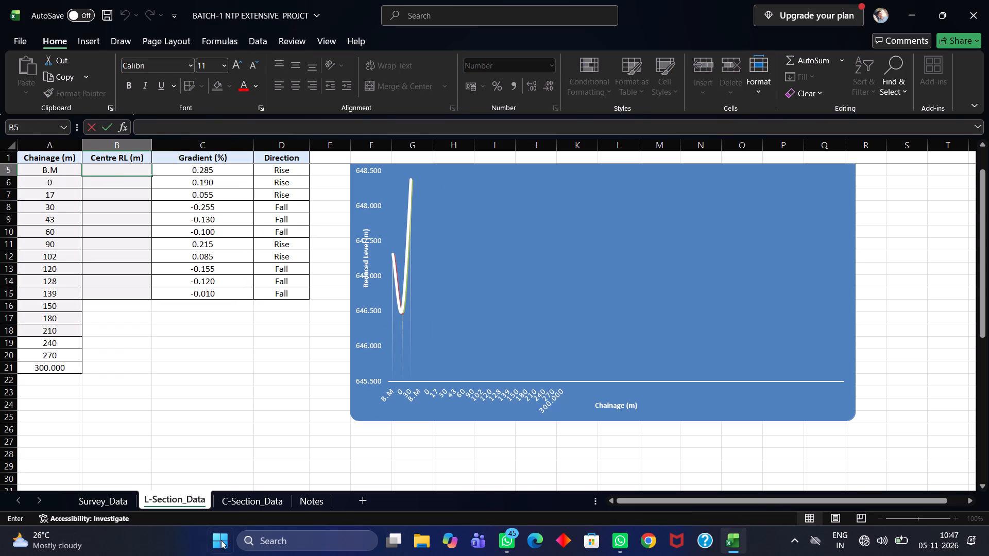
{"action": "left_click", "coordinate": [120, 507]}
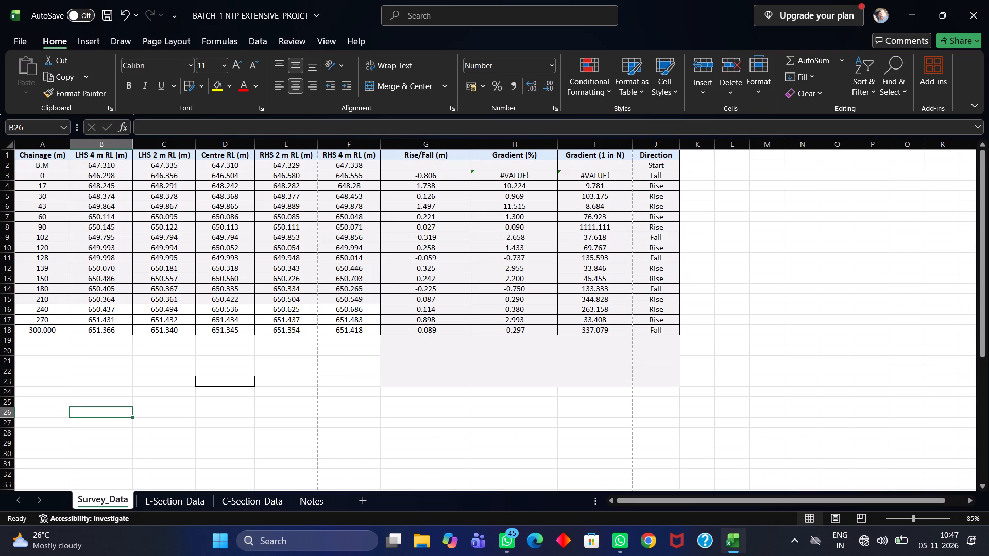
{"action": "left_click_drag", "start_coordinate": [229, 166], "coordinate": [229, 329]}
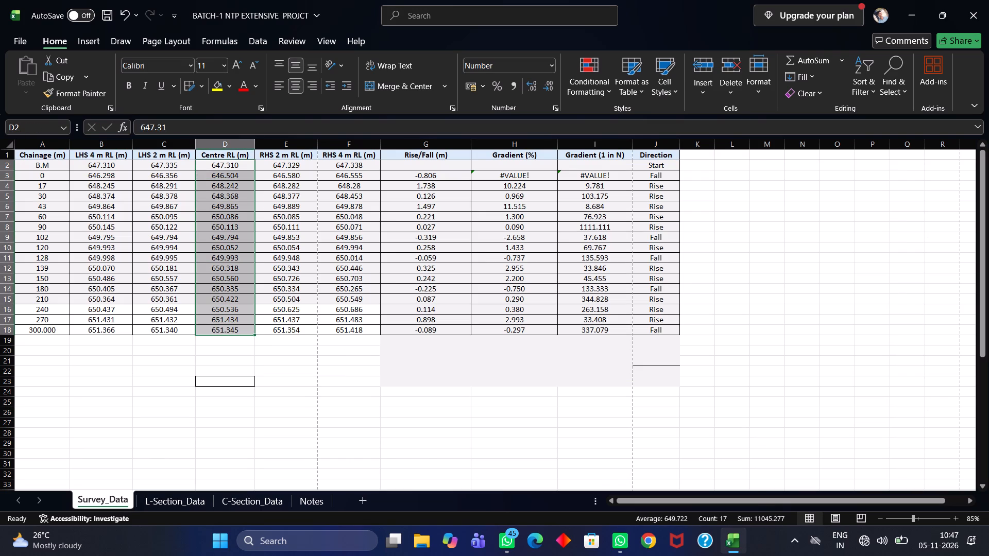
{"action": "key", "text": "ctrl+c"}
{"action": "left_click", "coordinate": [178, 498]}
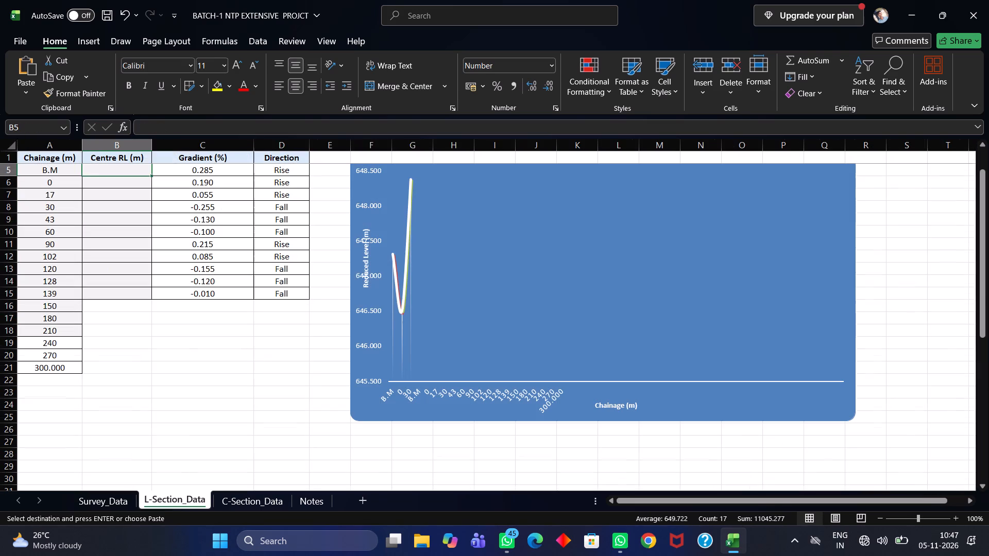
{"action": "left_click", "coordinate": [132, 175]}
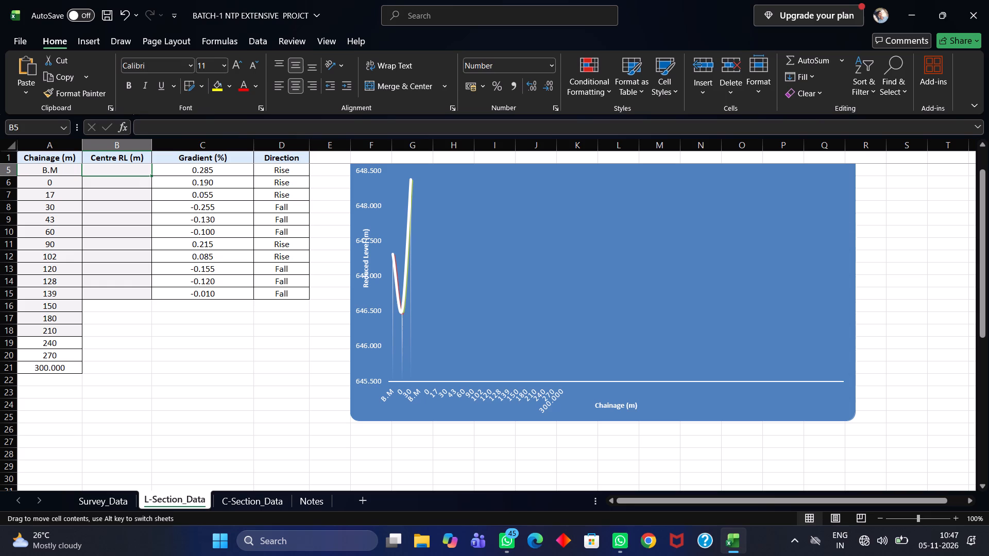
{"action": "left_click", "coordinate": [133, 171]}
{"action": "key", "text": "ctrl+v"}
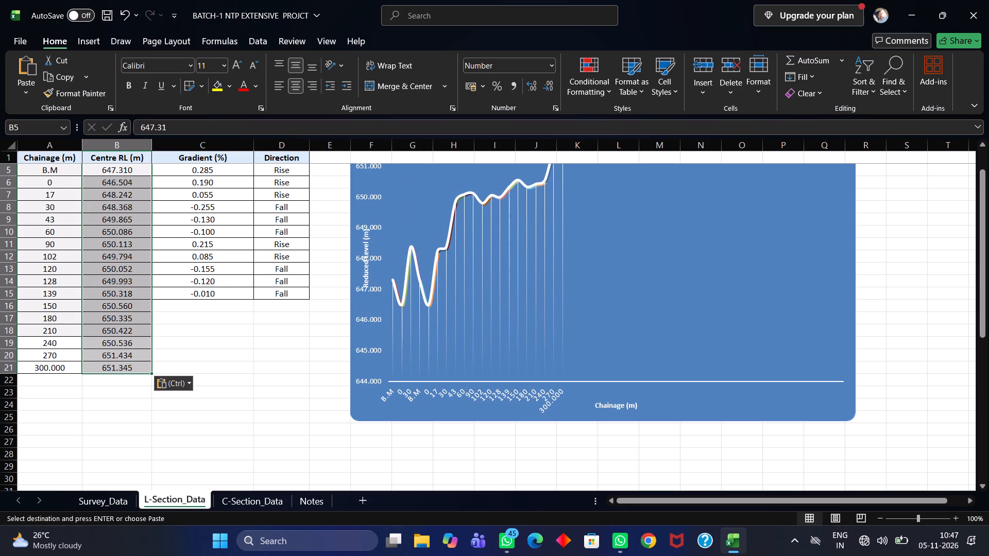
{"action": "left_click", "coordinate": [216, 367]}
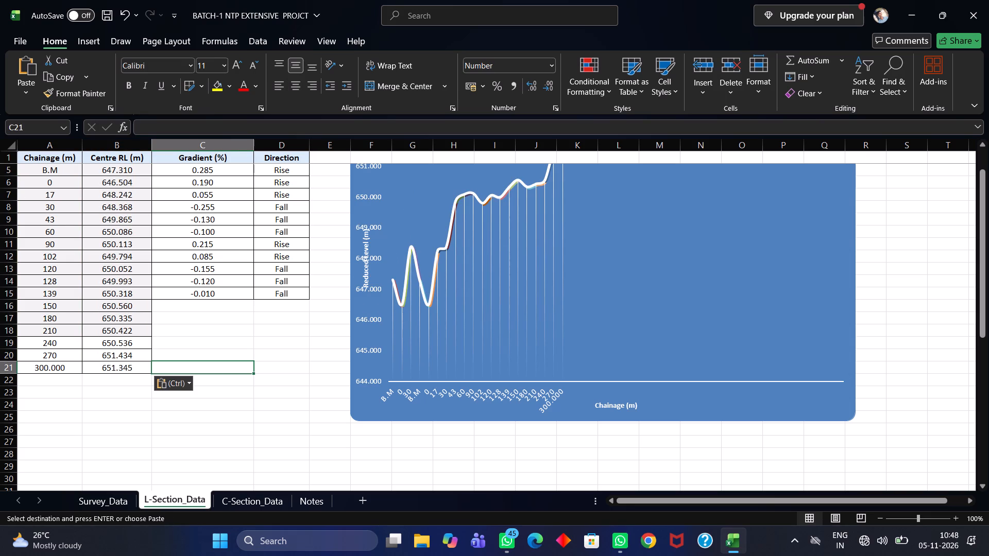
Fill the Gradient (%) and Direction columns of L-Section_Data from rows 5 to 15 down to the chainage 300 row.
{"action": "left_click_drag", "start_coordinate": [174, 169], "coordinate": [268, 356]}
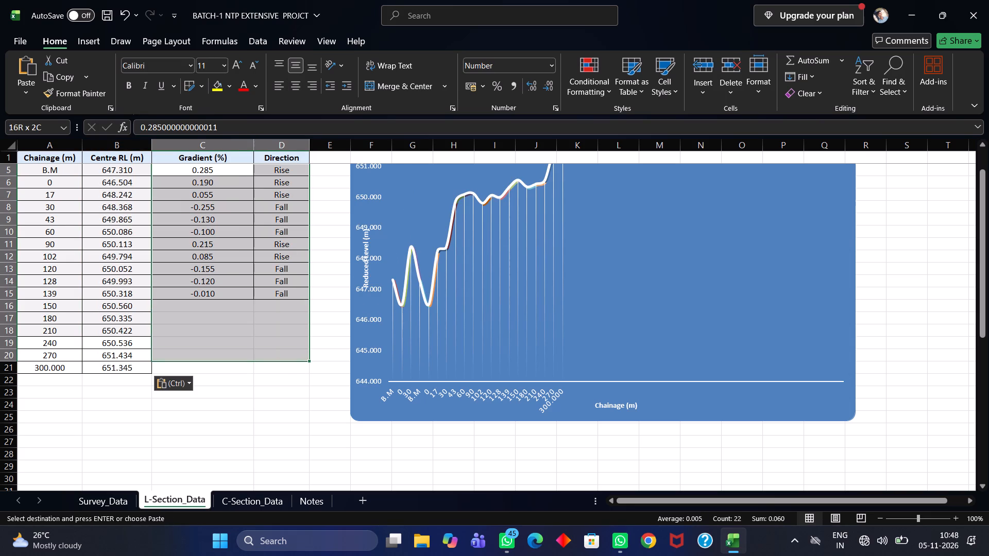
{"action": "left_click_drag", "start_coordinate": [268, 356], "coordinate": [270, 294]}
{"action": "left_click_drag", "start_coordinate": [308, 298], "coordinate": [308, 358]}
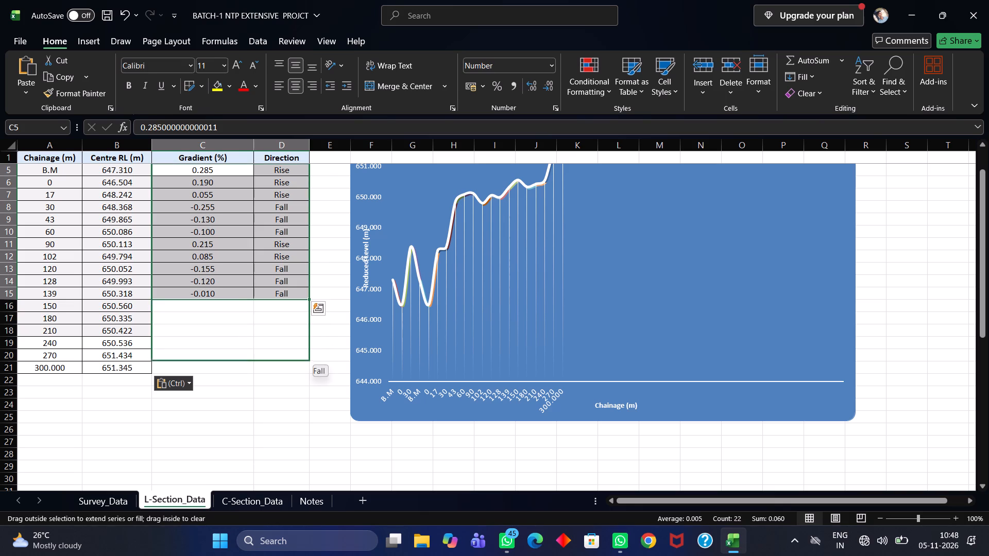
{"action": "left_click_drag", "start_coordinate": [308, 358], "coordinate": [306, 372]}
{"action": "left_click", "coordinate": [282, 402]}
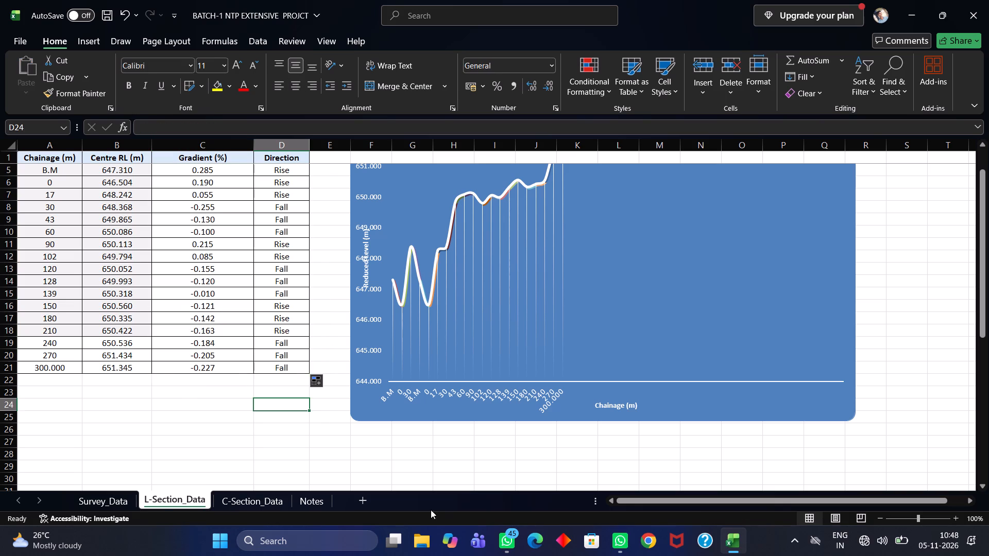
{"action": "left_click", "coordinate": [154, 441]}
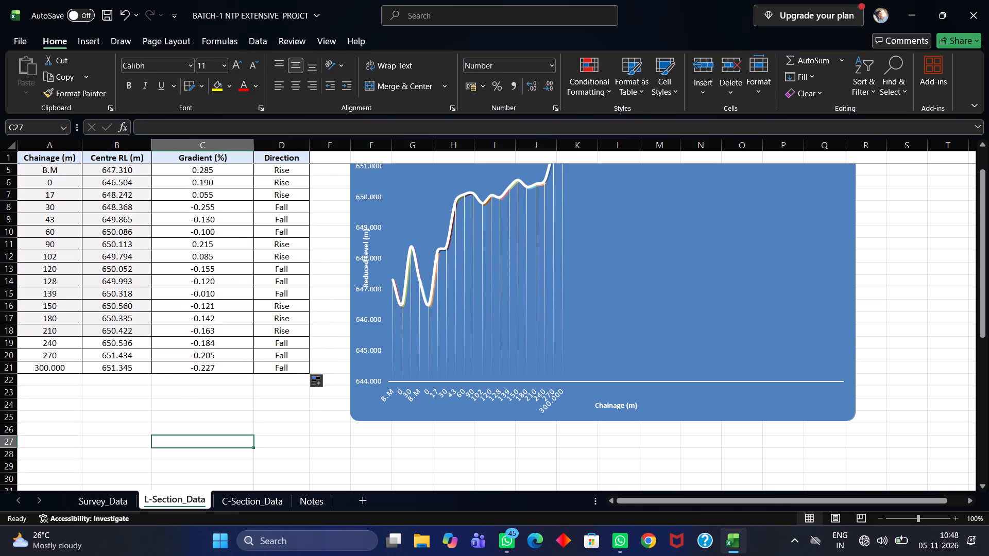
{"action": "key", "text": "Escape"}
{"action": "left_click", "coordinate": [187, 413]}
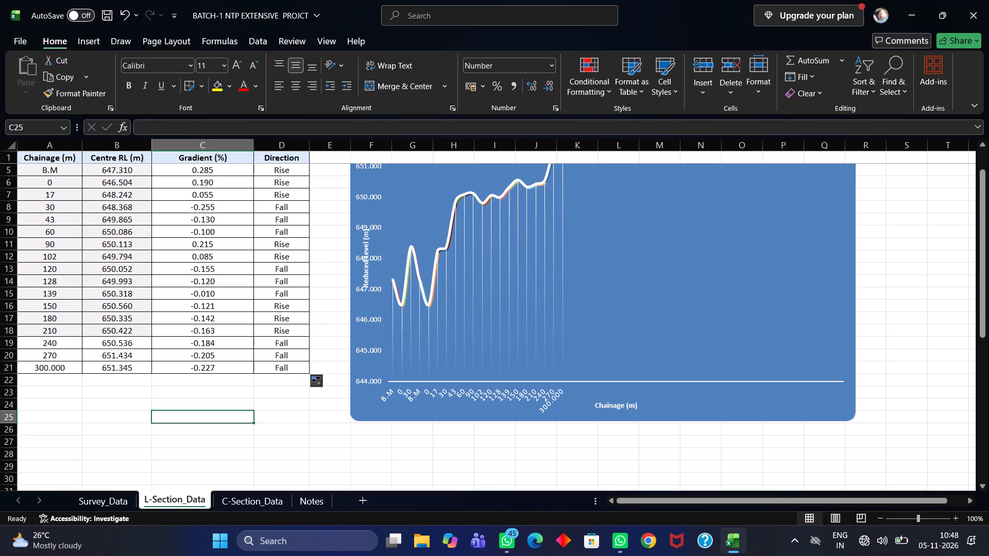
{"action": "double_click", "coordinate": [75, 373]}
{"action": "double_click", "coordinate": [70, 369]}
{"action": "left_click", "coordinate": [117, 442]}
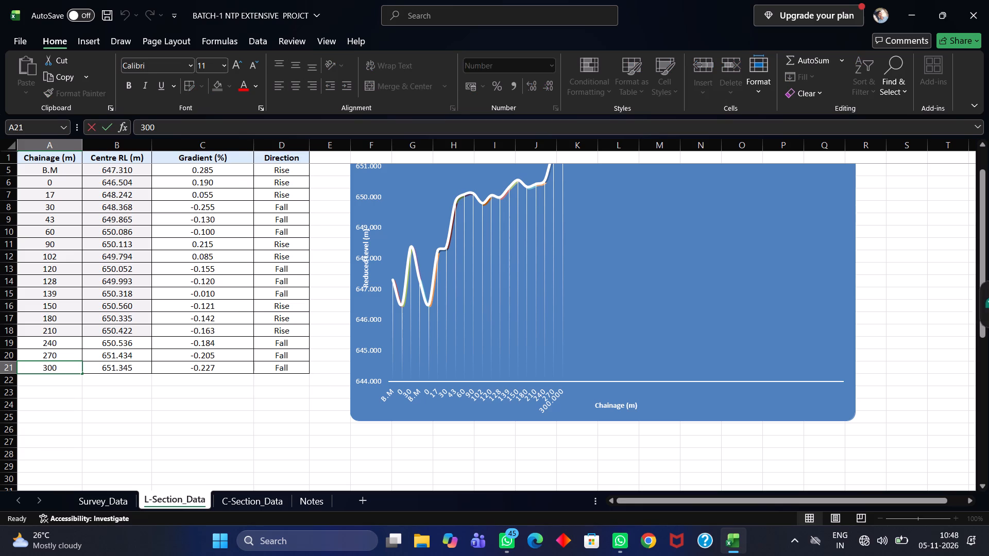
Clear all the existing chainage values in the Chainage (m) column of C-Section_Data, cells A2 to A61.
{"action": "left_click", "coordinate": [263, 501]}
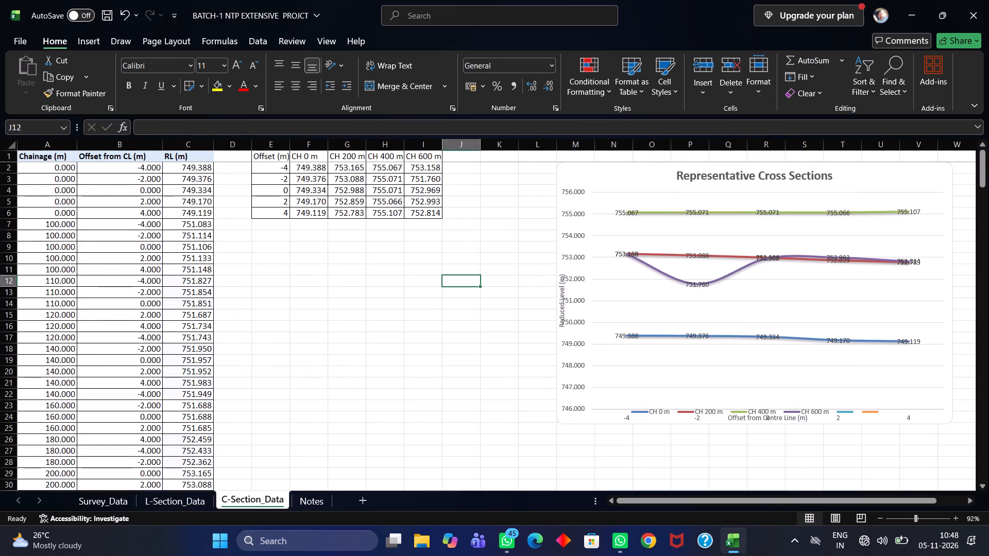
{"action": "scroll", "coordinate": [238, 481], "scroll_direction": "up", "scroll_amount": 4}
{"action": "scroll", "coordinate": [237, 478], "scroll_direction": "down", "scroll_amount": 4}
{"action": "scroll", "coordinate": [237, 478], "scroll_direction": "up", "scroll_amount": 9}
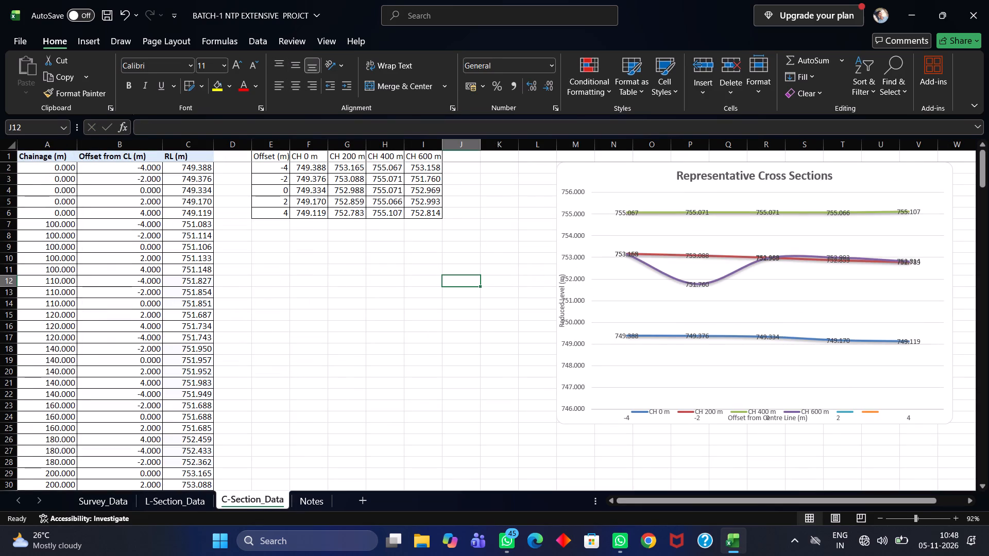
{"action": "left_click_drag", "start_coordinate": [50, 168], "coordinate": [61, 459]}
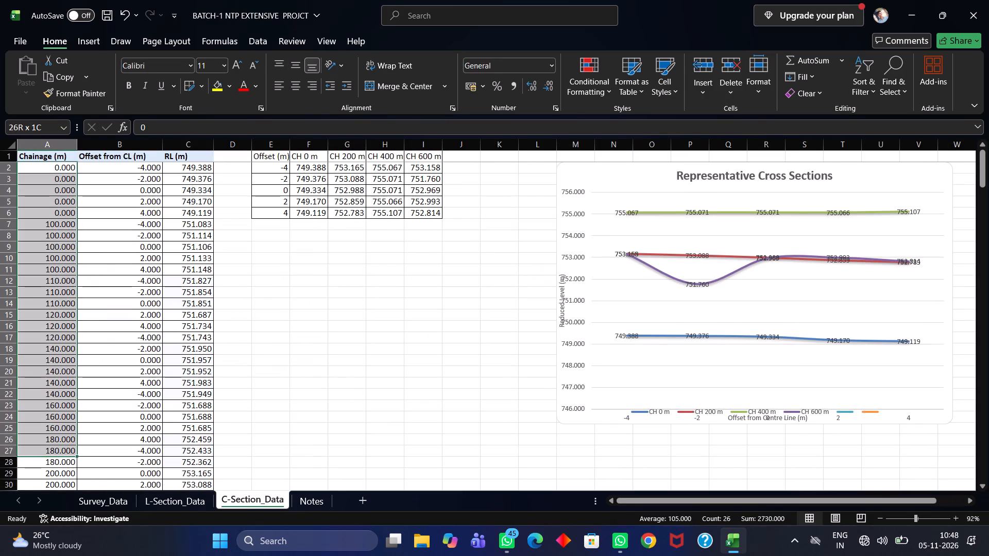
{"action": "left_click_drag", "start_coordinate": [61, 459], "coordinate": [58, 501]}
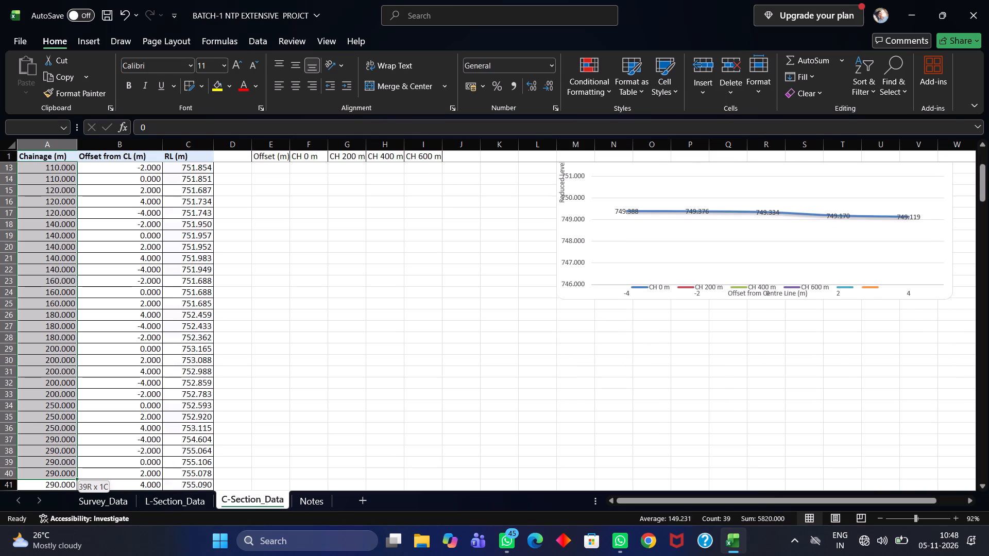
{"action": "left_click_drag", "start_coordinate": [58, 501], "coordinate": [60, 511]}
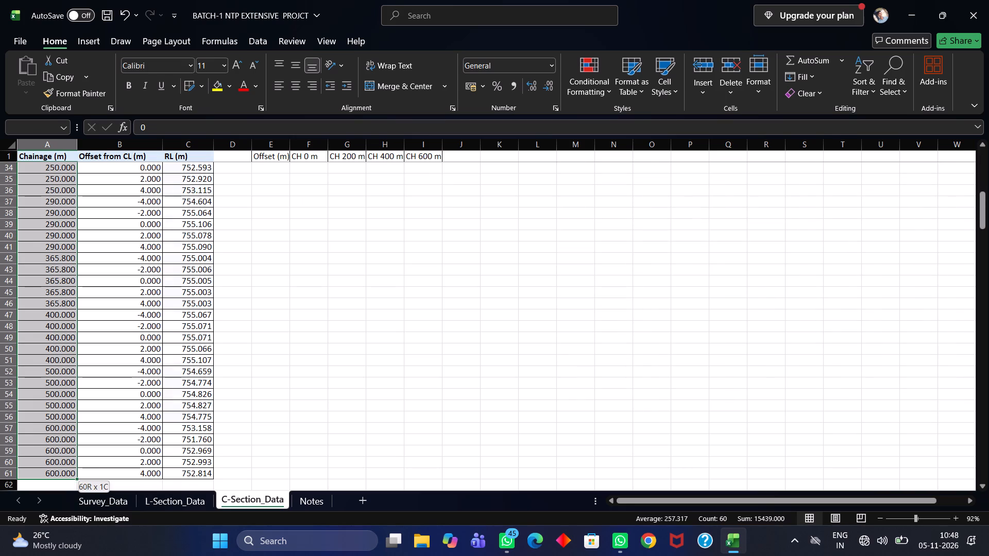
{"action": "left_click_drag", "start_coordinate": [60, 511], "coordinate": [63, 453]}
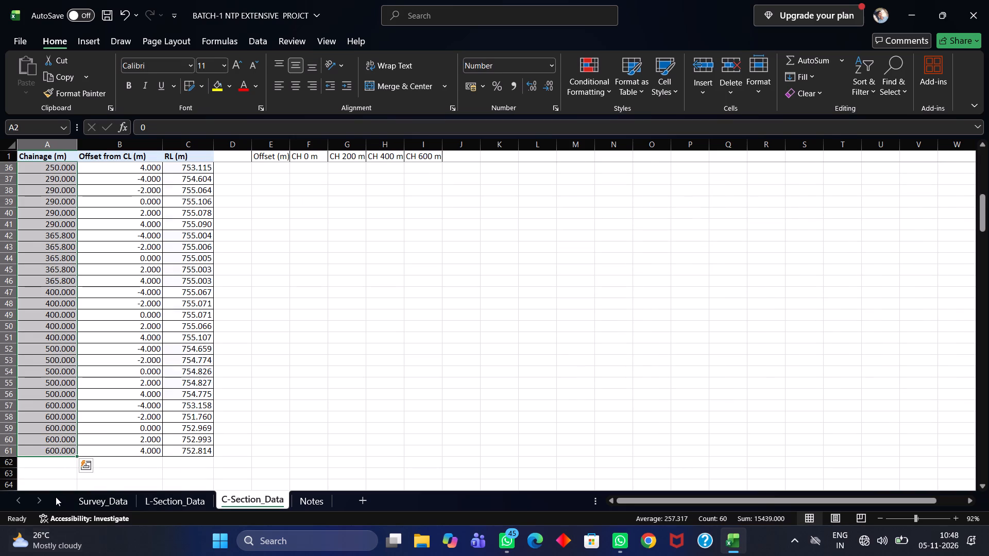
{"action": "key", "text": "Delete"}
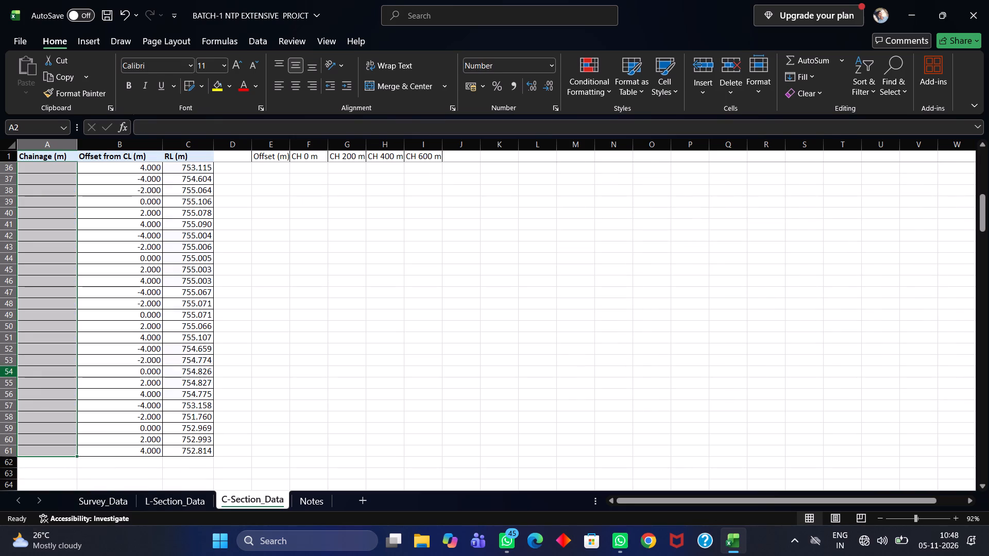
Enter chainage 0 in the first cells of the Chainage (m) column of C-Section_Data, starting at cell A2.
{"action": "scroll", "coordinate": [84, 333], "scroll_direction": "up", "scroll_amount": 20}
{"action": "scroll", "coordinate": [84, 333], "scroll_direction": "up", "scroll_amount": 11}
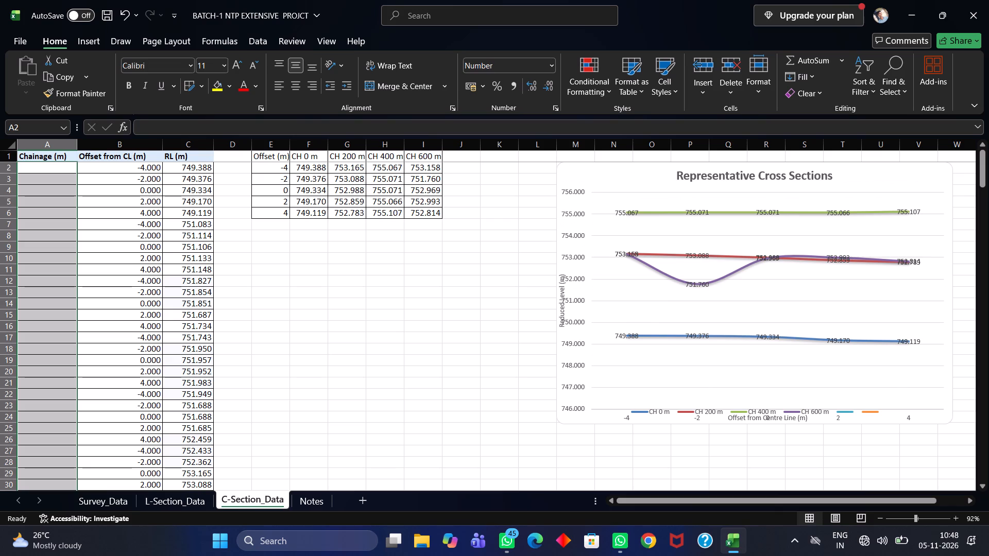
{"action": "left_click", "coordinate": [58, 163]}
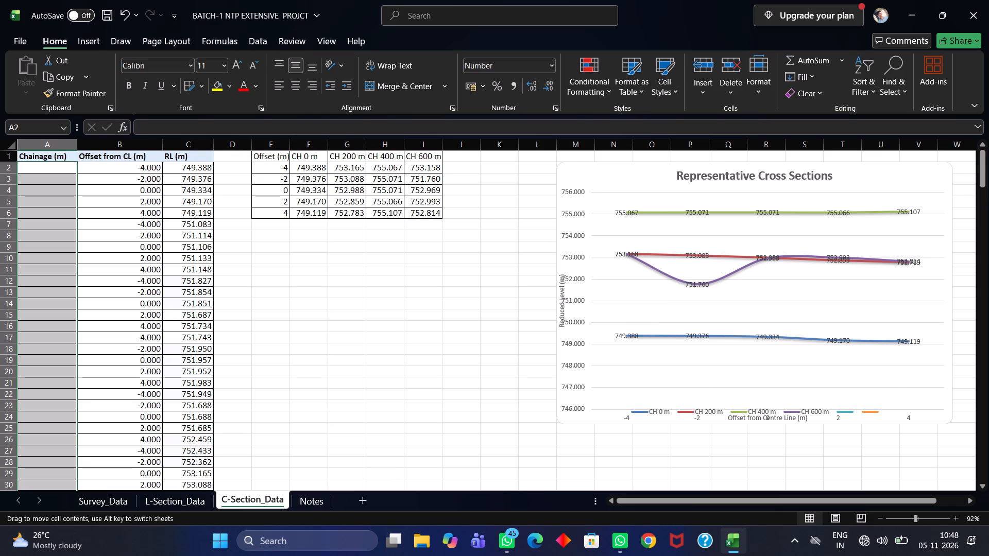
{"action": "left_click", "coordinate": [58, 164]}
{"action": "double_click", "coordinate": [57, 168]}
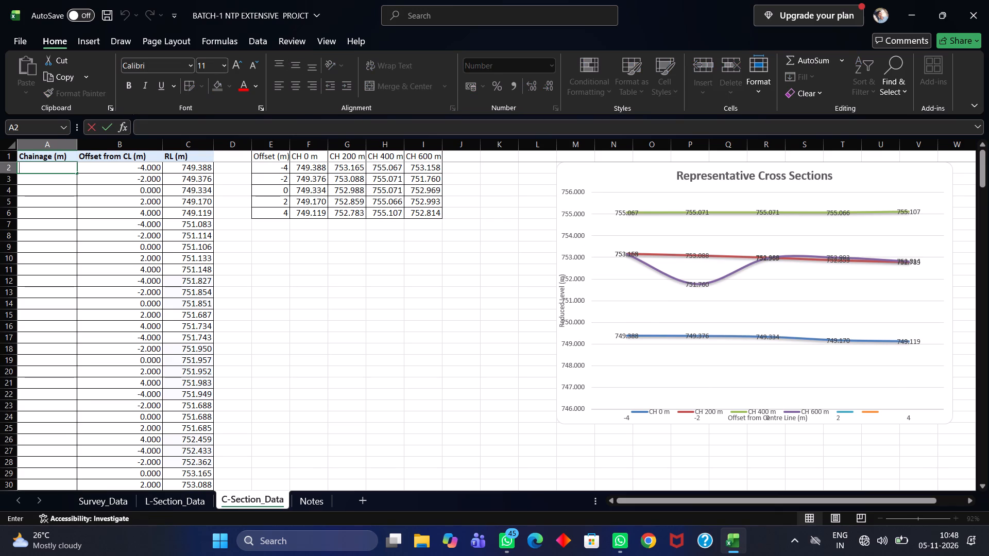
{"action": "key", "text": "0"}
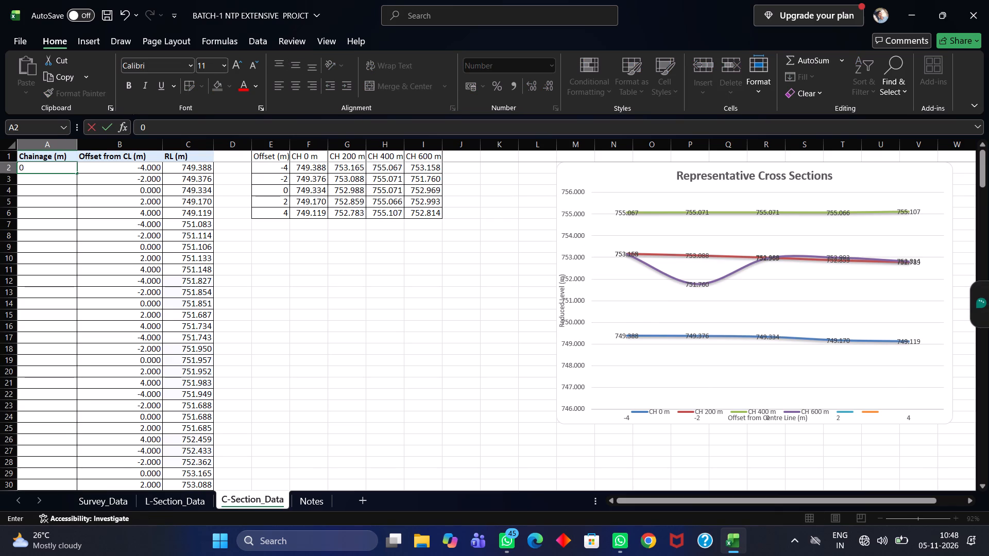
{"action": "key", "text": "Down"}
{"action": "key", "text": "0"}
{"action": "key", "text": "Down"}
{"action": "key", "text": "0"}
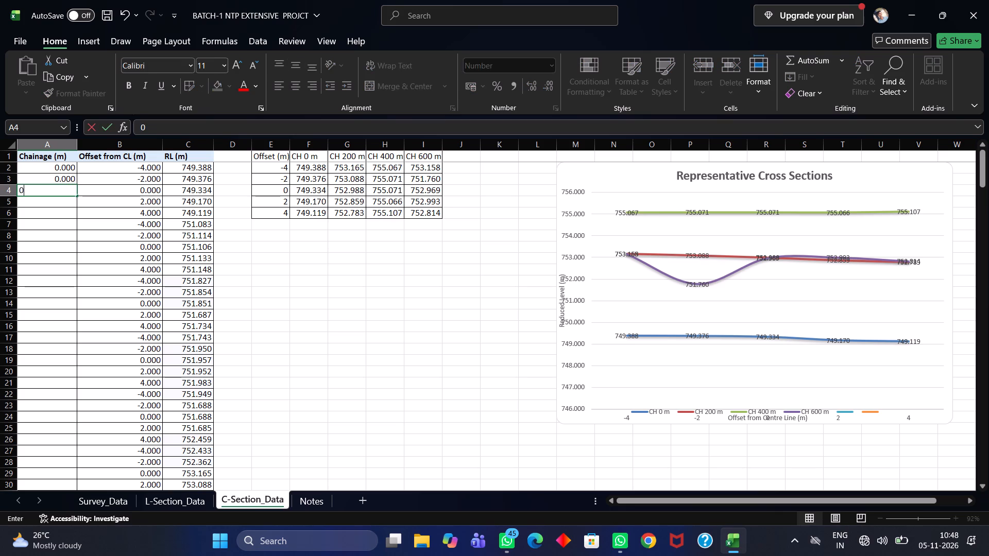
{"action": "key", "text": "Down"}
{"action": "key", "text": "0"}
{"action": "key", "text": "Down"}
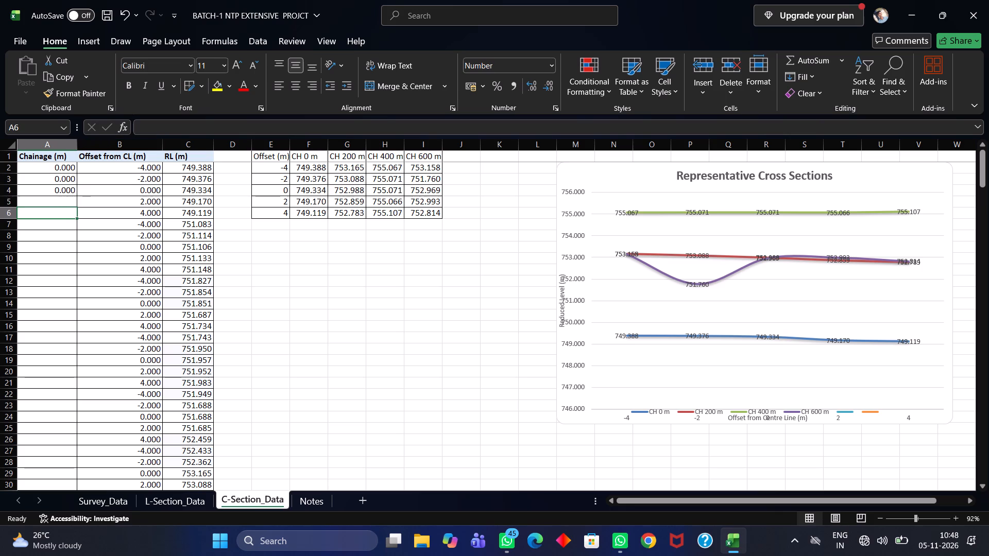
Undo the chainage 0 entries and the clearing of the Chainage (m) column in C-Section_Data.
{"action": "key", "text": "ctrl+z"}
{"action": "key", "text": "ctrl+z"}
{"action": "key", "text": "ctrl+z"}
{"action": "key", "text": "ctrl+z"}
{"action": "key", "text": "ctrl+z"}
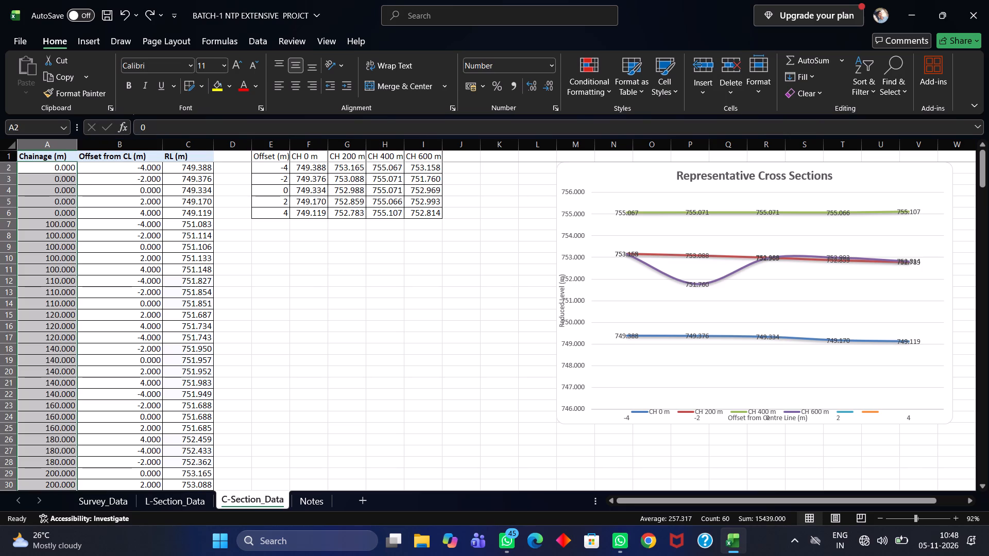
Clear the Chainage (m) values in C-Section_Data again, cells A2 to A61.
{"action": "left_click", "coordinate": [62, 251]}
{"action": "left_click_drag", "start_coordinate": [67, 167], "coordinate": [73, 220]}
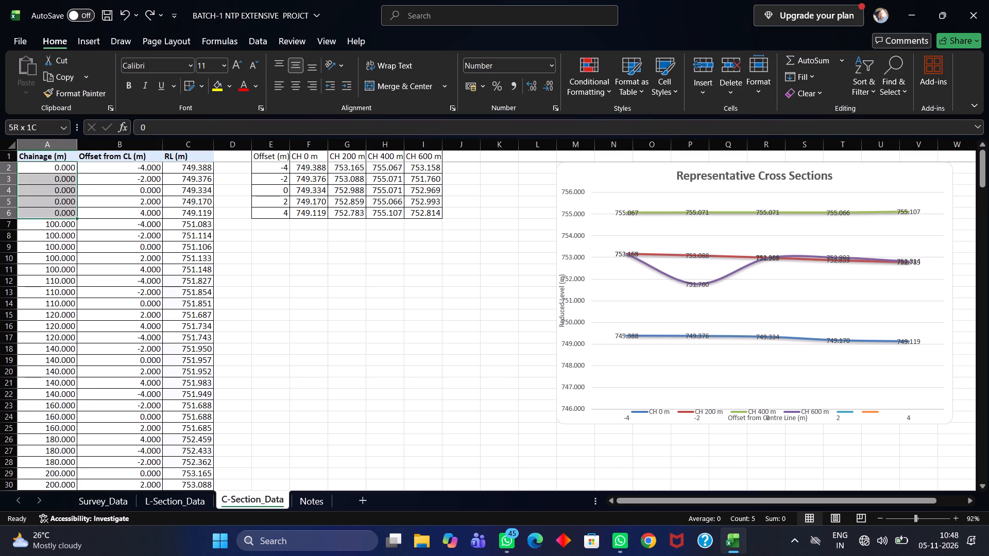
{"action": "left_click_drag", "start_coordinate": [73, 220], "coordinate": [64, 539]}
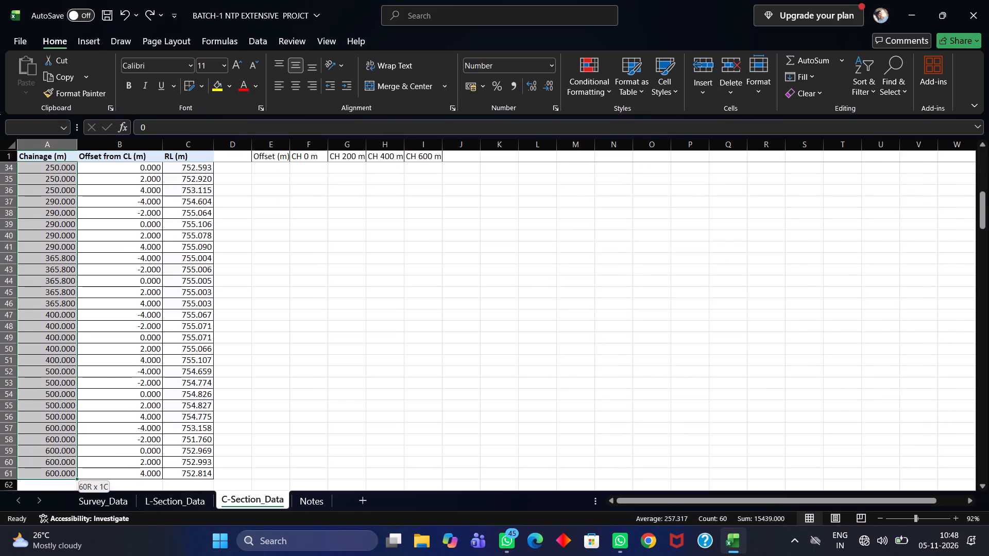
{"action": "left_click_drag", "start_coordinate": [64, 539], "coordinate": [62, 527]}
{"action": "left_click", "coordinate": [144, 15]}
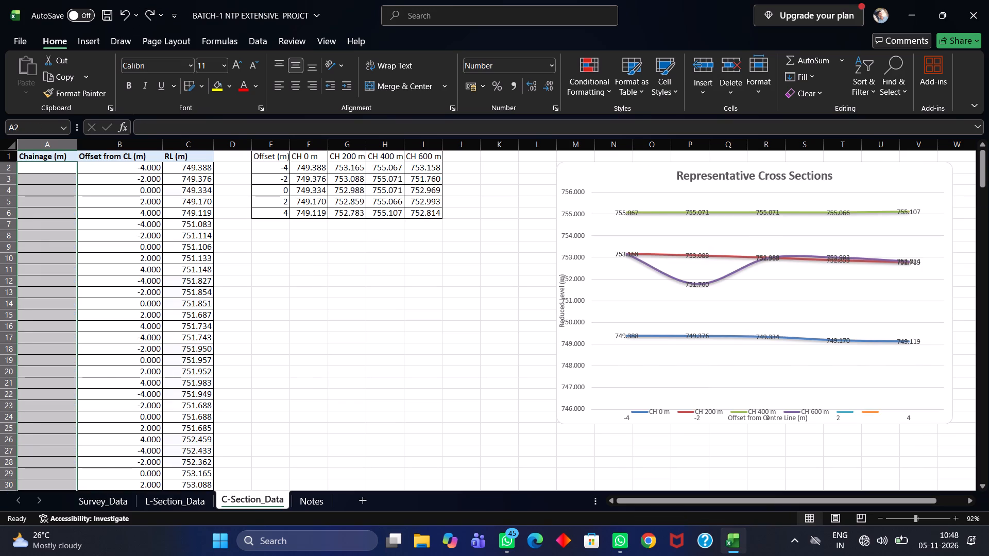
Enter chainage 0 for the first five offsets in C-Section_Data, cells A2 to A6.
{"action": "double_click", "coordinate": [53, 167]}
{"action": "type", "text": "00"}
{"action": "key", "text": "Down"}
{"action": "key", "text": "0"}
{"action": "key", "text": "Down"}
{"action": "key", "text": "0"}
{"action": "key", "text": "Down"}
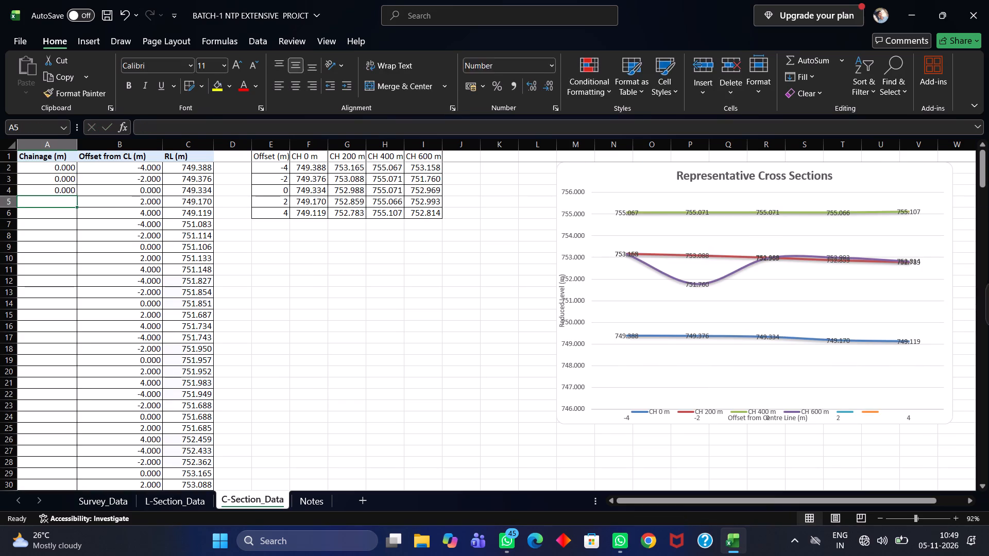
{"action": "key", "text": "0"}
{"action": "key", "text": "Down"}
{"action": "key", "text": "0"}
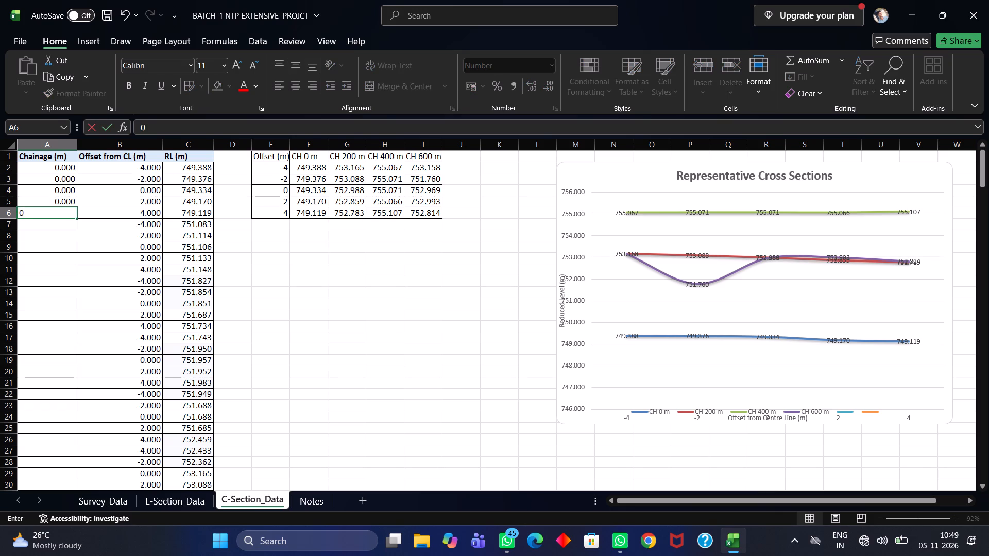
{"action": "scroll", "coordinate": [110, 255], "scroll_direction": "down", "scroll_amount": 1}
{"action": "scroll", "coordinate": [124, 242], "scroll_direction": "up", "scroll_amount": 2}
{"action": "left_click", "coordinate": [120, 246]}
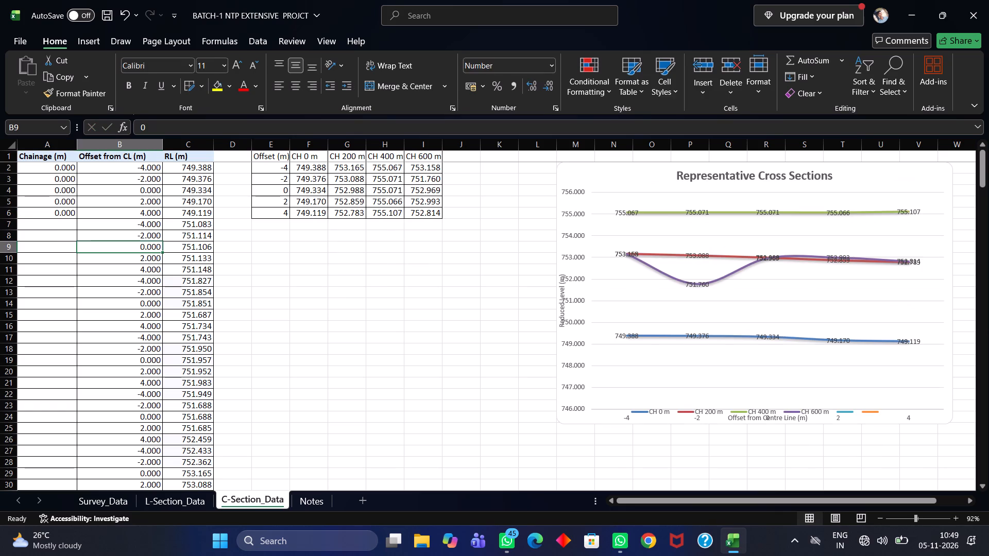
Copy the chainage 0 levels from LHS 4 m to RHS 4 m, Survey_Data cells B3 to F3, into C-Section_Data starting at cell C2.
{"action": "scroll", "coordinate": [118, 248], "scroll_direction": "up", "scroll_amount": 3}
{"action": "left_click", "coordinate": [118, 509]}
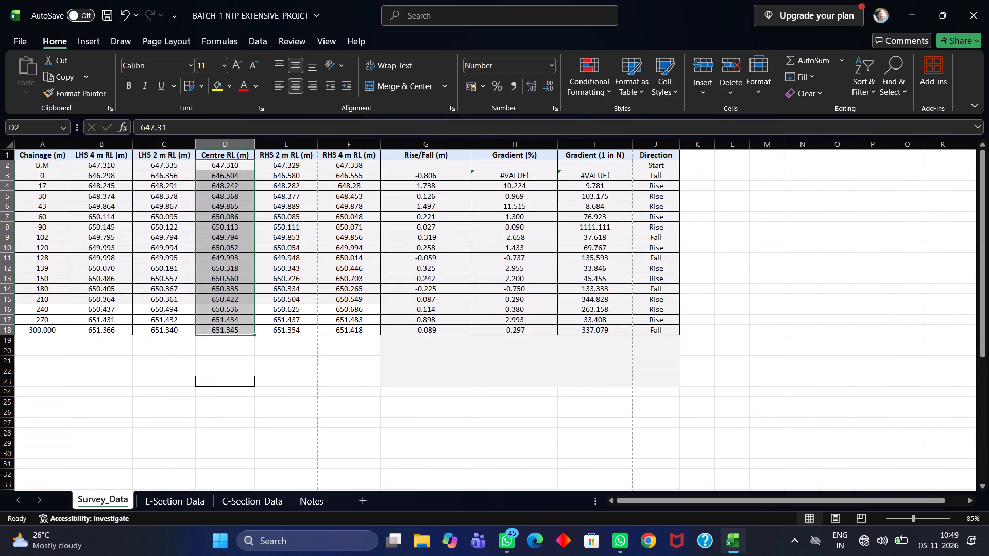
{"action": "left_click_drag", "start_coordinate": [110, 177], "coordinate": [121, 173]}
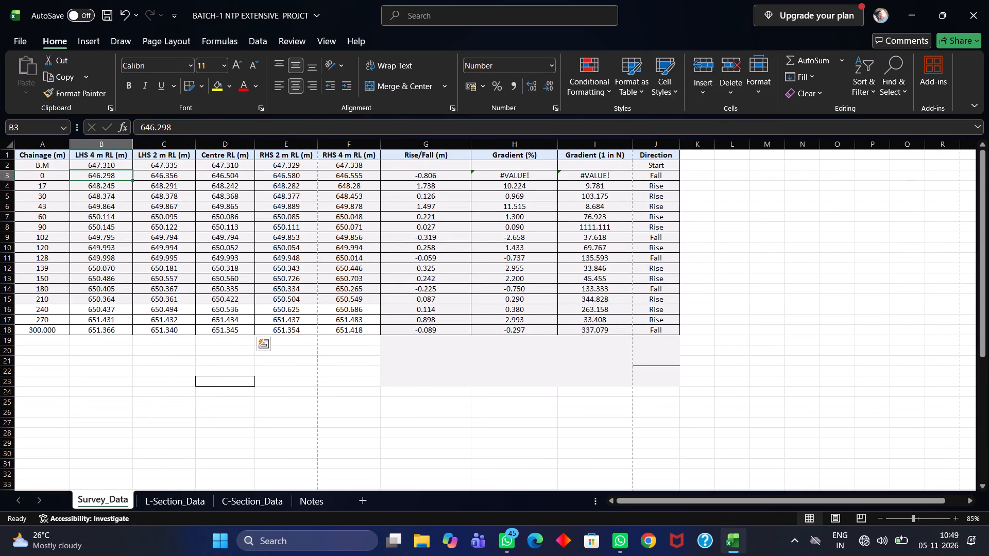
{"action": "left_click_drag", "start_coordinate": [121, 173], "coordinate": [350, 175]}
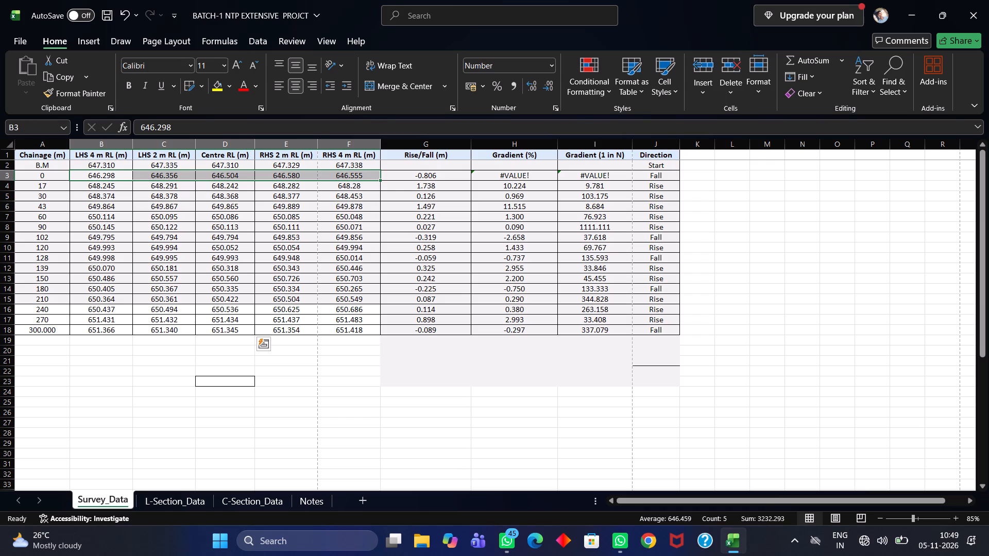
{"action": "key", "text": "ctrl+c"}
{"action": "left_click", "coordinate": [233, 502]}
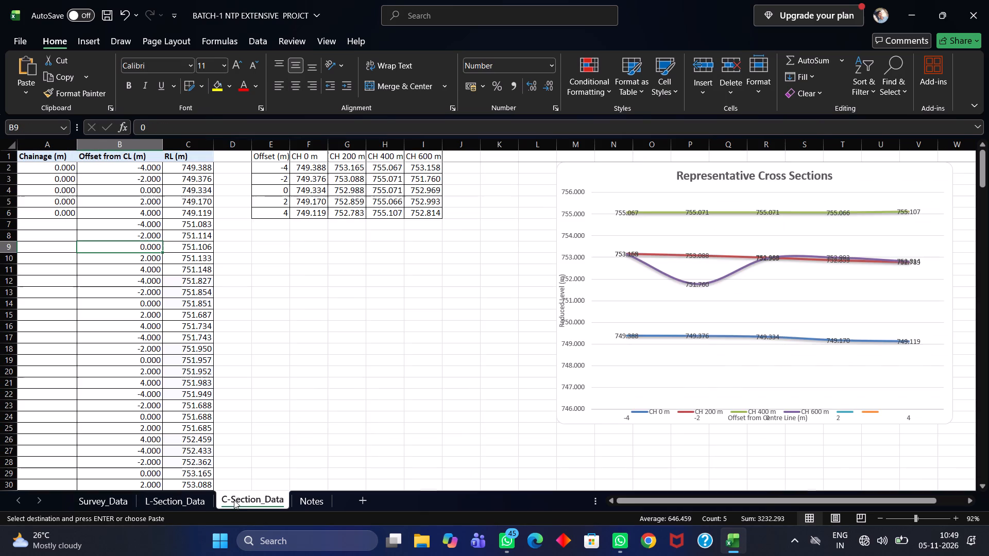
{"action": "left_click", "coordinate": [123, 174]}
{"action": "left_click", "coordinate": [126, 169]}
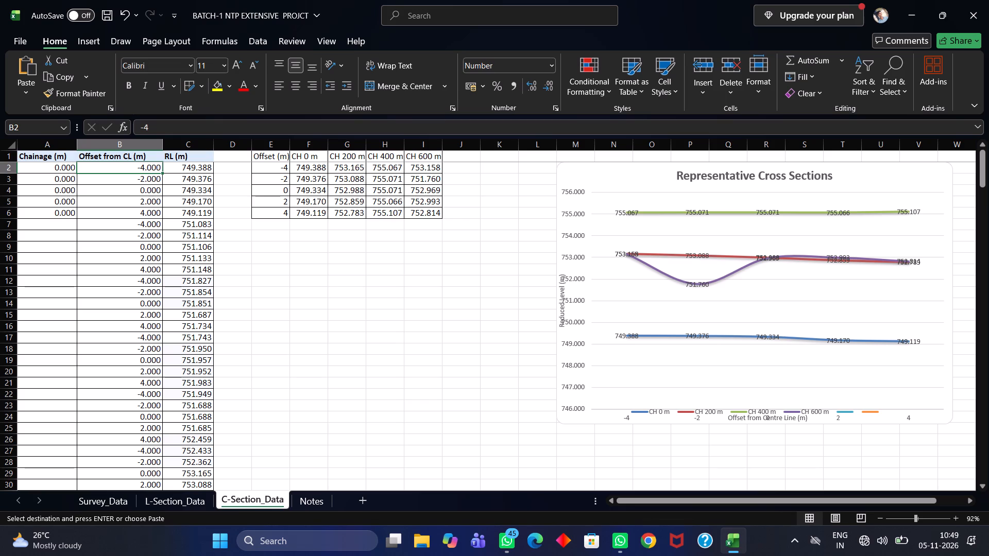
{"action": "left_click", "coordinate": [188, 167]}
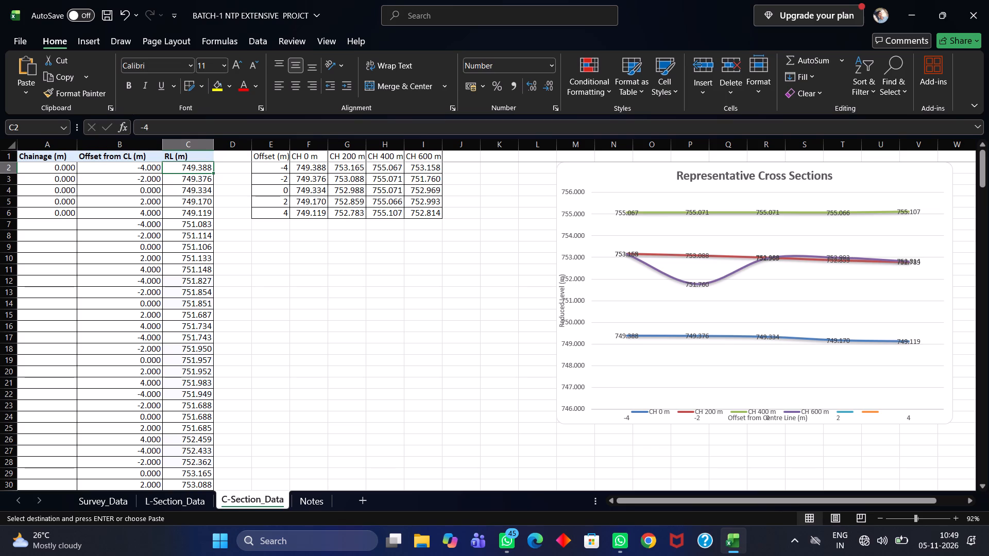
{"action": "key", "text": "ctrl+v"}
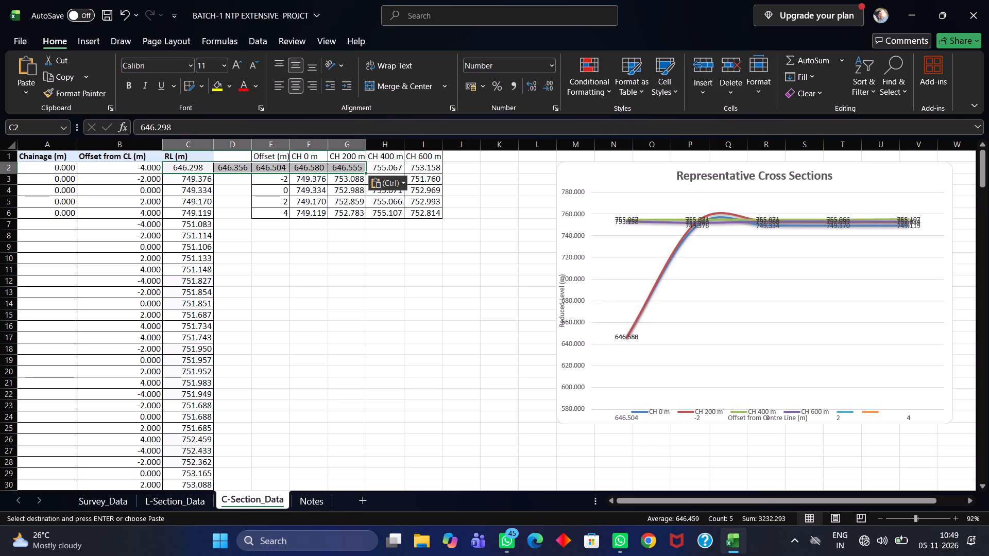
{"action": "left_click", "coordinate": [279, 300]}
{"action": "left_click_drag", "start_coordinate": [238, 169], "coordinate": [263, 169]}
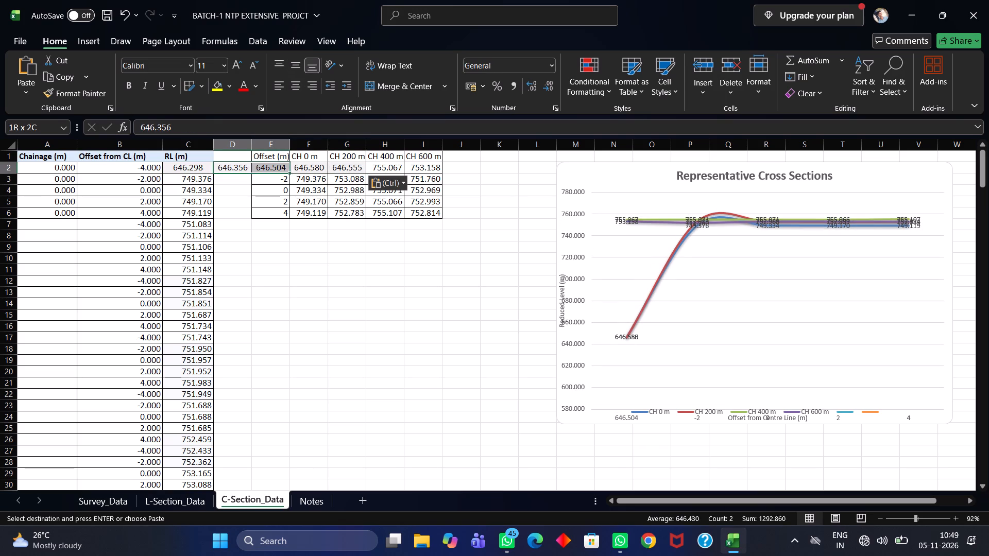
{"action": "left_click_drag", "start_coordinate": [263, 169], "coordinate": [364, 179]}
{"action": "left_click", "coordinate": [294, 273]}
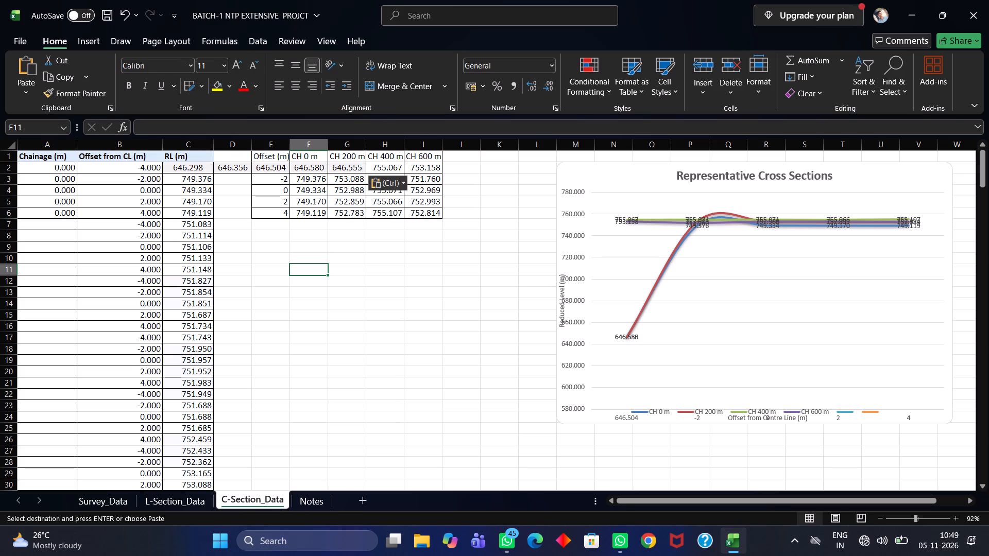
Set the RL (m) for chainage 0 at offset -2 in C-Section_Data, cell C3, to 646.356.
{"action": "double_click", "coordinate": [201, 183]}
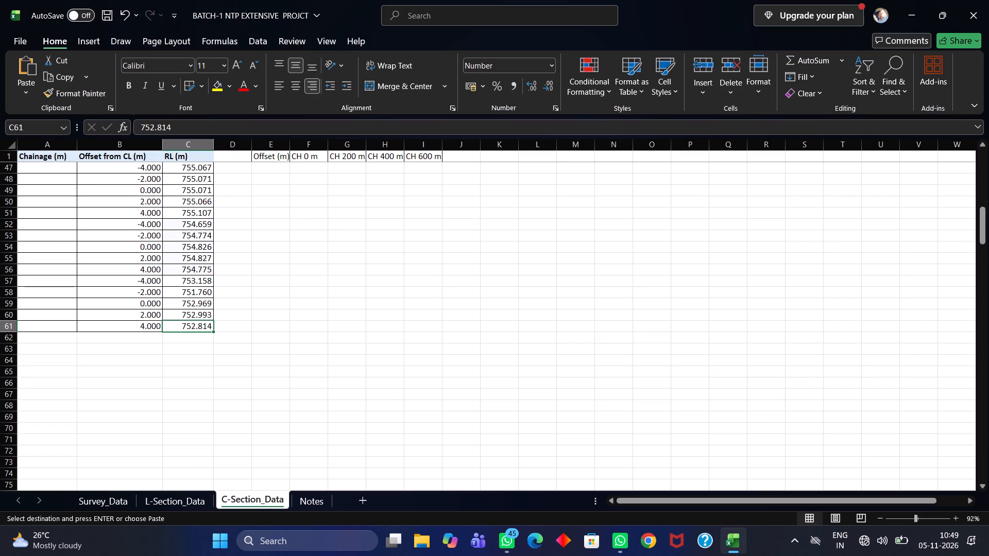
{"action": "scroll", "coordinate": [207, 190], "scroll_direction": "up", "scroll_amount": 7}
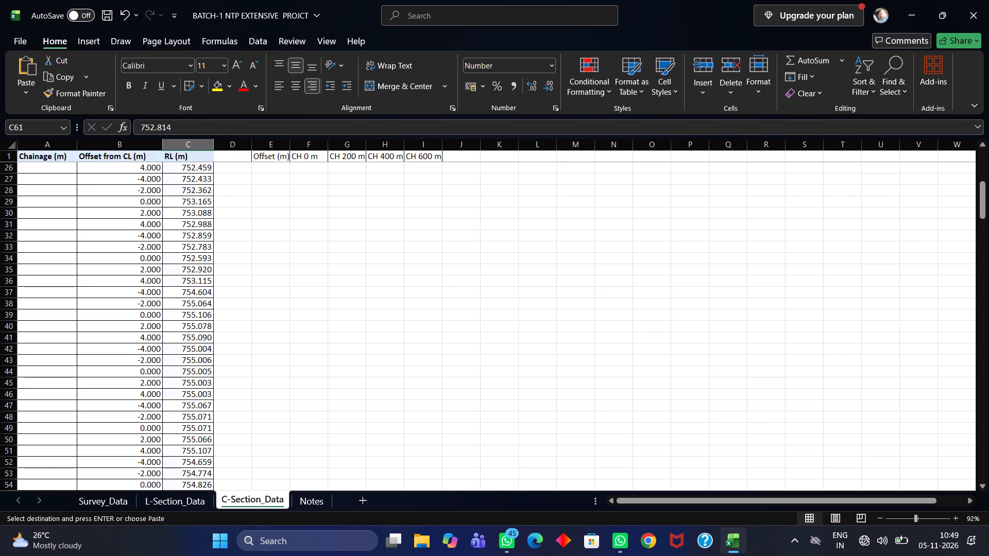
{"action": "left_click_drag", "start_coordinate": [982, 199], "coordinate": [963, 146]}
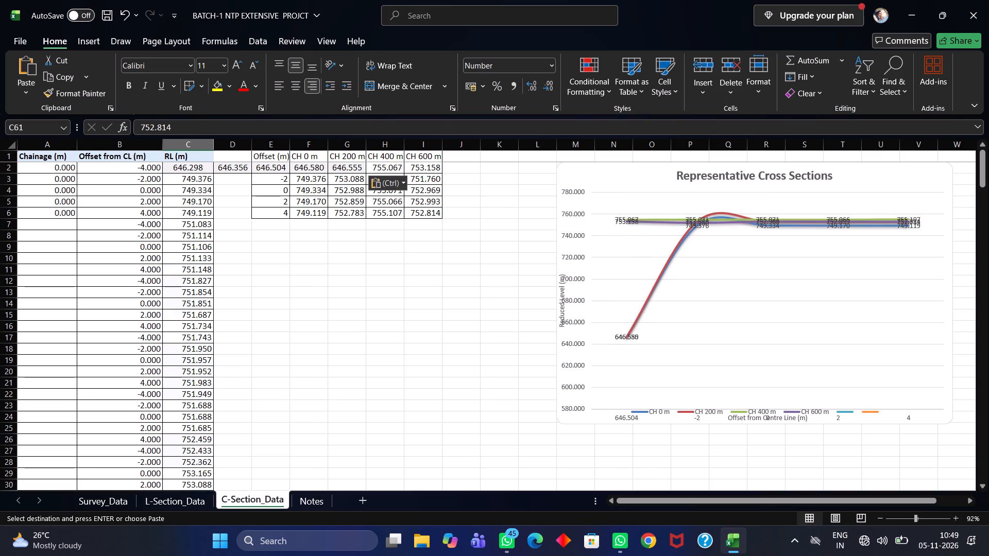
{"action": "double_click", "coordinate": [183, 181]}
{"action": "left_click", "coordinate": [210, 180]}
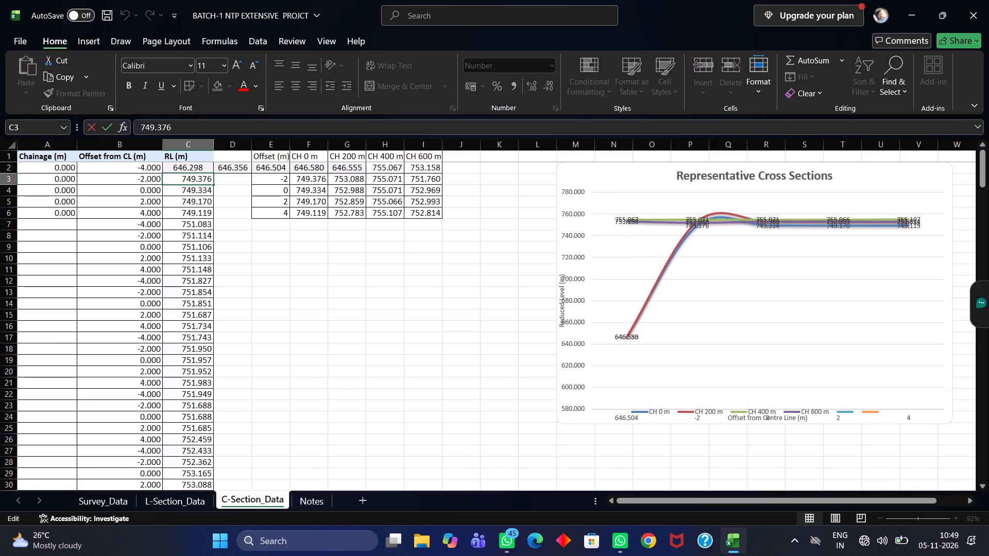
{"action": "key", "text": "BackSpace"}
{"action": "key", "text": "BackSpace"}
{"action": "key", "text": "BackSpace"}
{"action": "key", "text": "BackSpace"}
{"action": "key", "text": "BackSpace"}
{"action": "key", "text": "BackSpace"}
{"action": "key", "text": "BackSpace"}
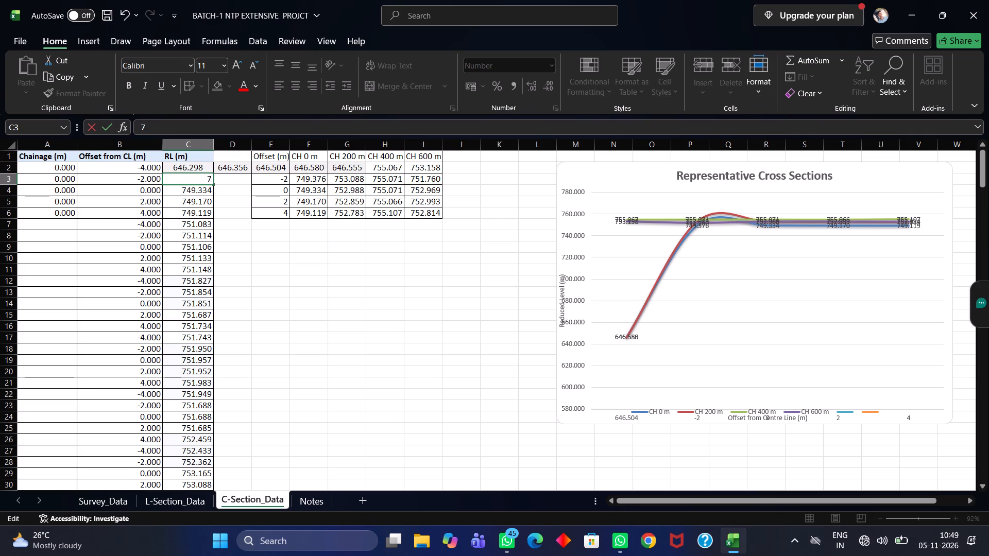
{"action": "key", "text": "BackSpace"}
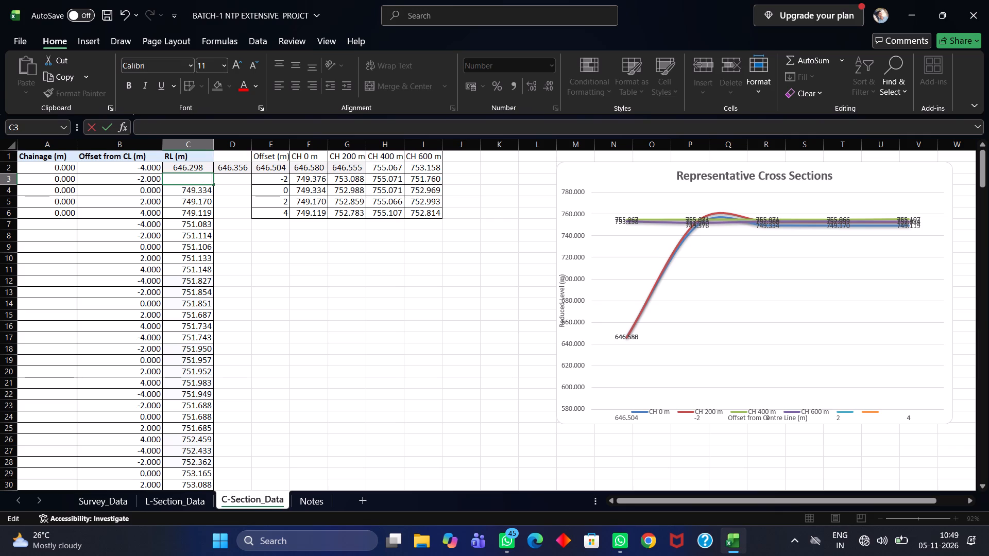
{"action": "type", "text": "646."}
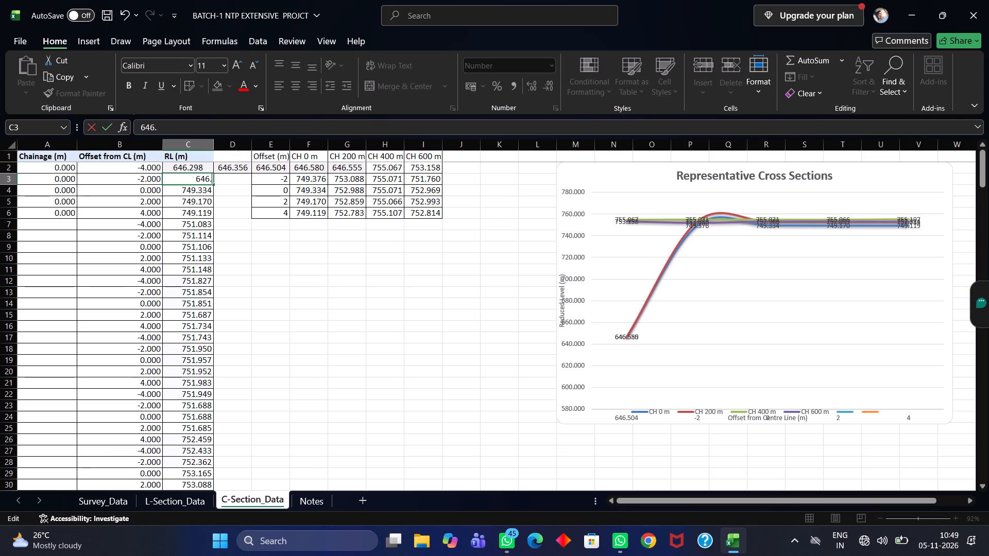
{"action": "type", "text": "356"}
{"action": "key", "text": "Right"}
{"action": "key", "text": "Down"}
{"action": "key", "text": "Down"}
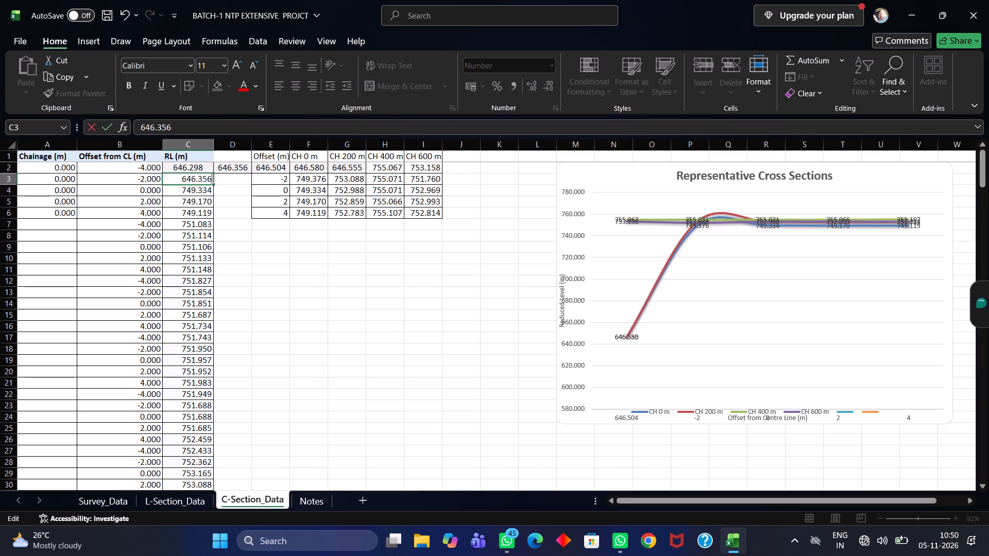
{"action": "left_click", "coordinate": [189, 195]}
Set the RL (m) for chainage 0 at offset 0 in C-Section_Data, cell C4, to 646.504.
{"action": "left_click", "coordinate": [191, 192]}
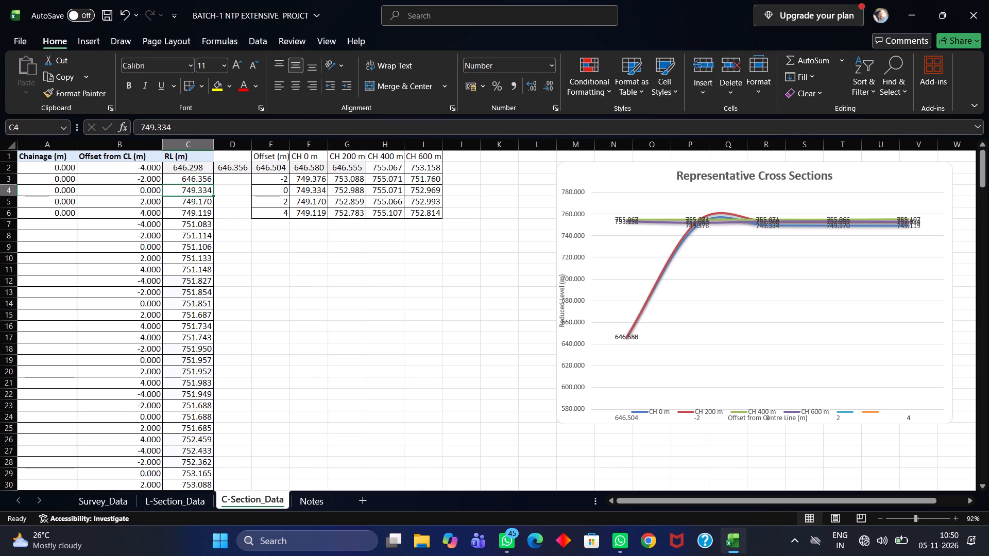
{"action": "key", "text": "BackSpace"}
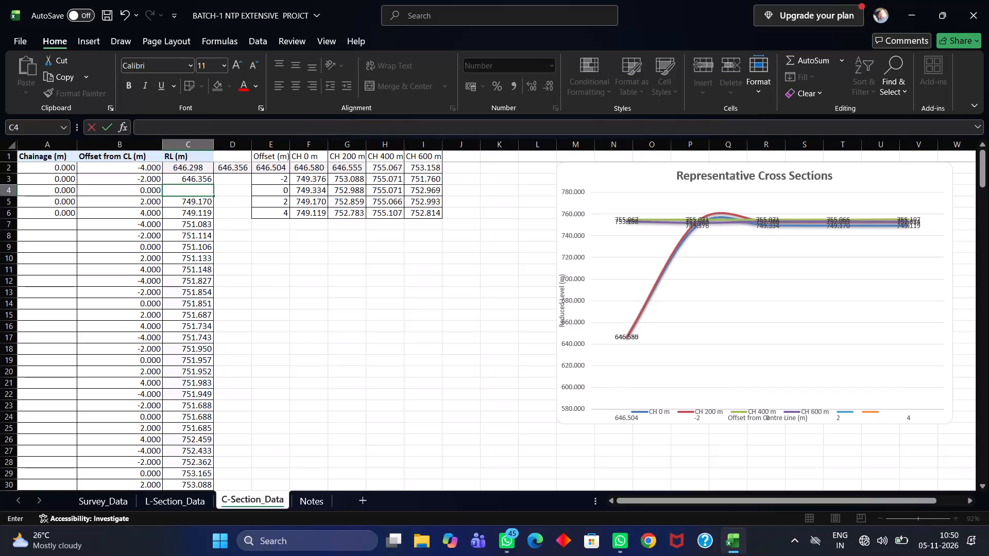
{"action": "type", "text": "646.504"}
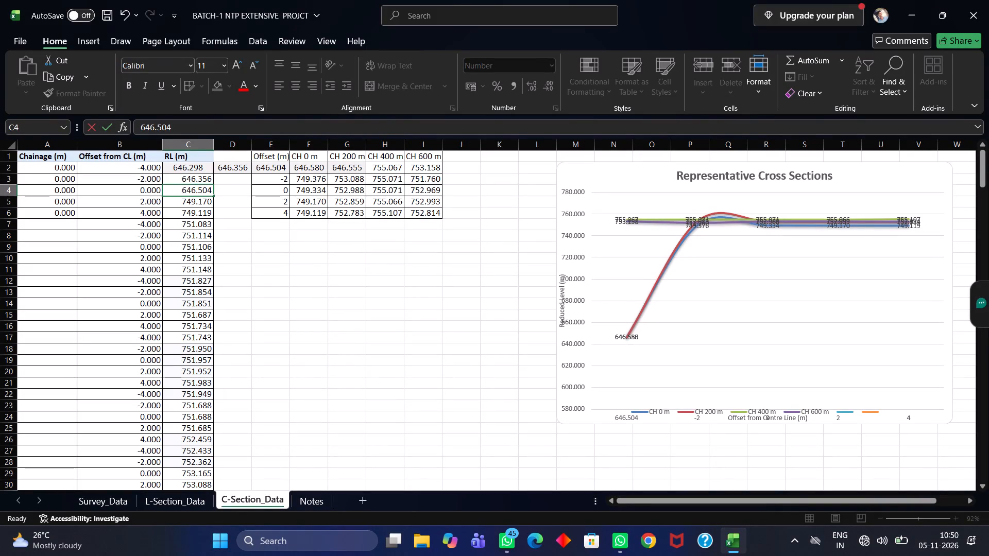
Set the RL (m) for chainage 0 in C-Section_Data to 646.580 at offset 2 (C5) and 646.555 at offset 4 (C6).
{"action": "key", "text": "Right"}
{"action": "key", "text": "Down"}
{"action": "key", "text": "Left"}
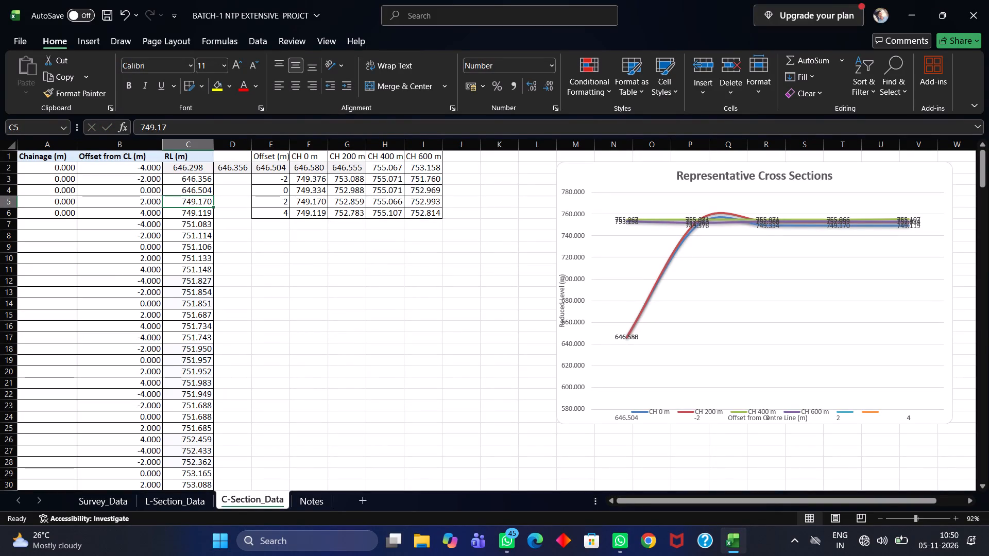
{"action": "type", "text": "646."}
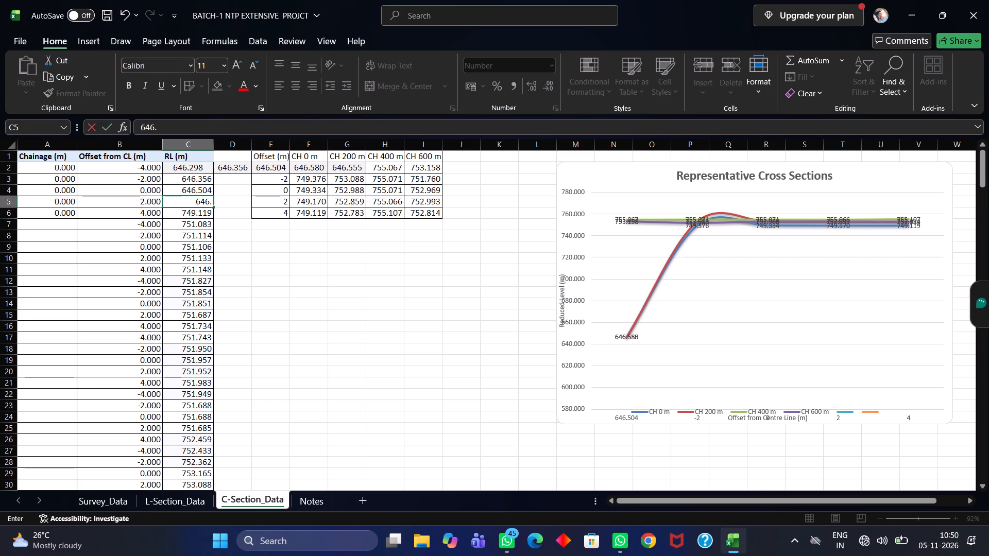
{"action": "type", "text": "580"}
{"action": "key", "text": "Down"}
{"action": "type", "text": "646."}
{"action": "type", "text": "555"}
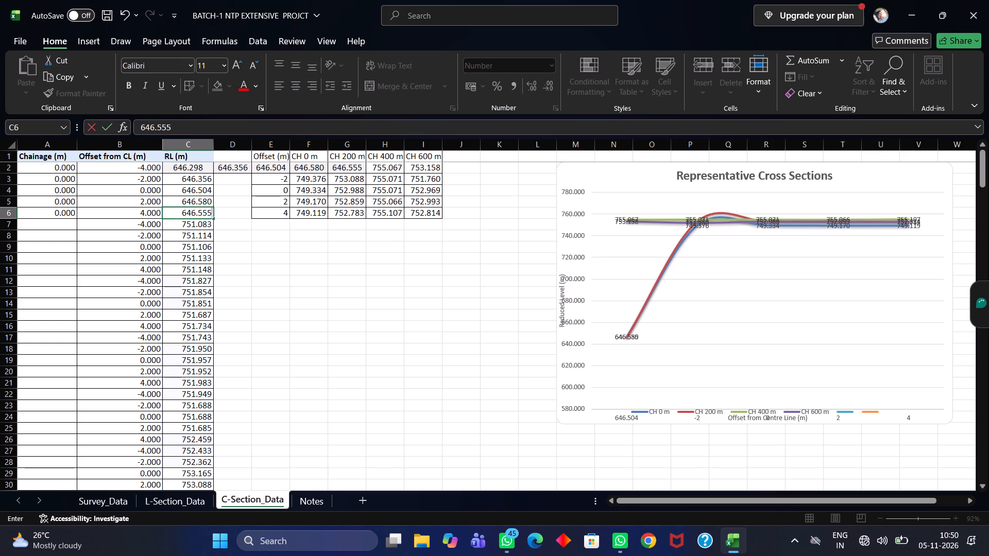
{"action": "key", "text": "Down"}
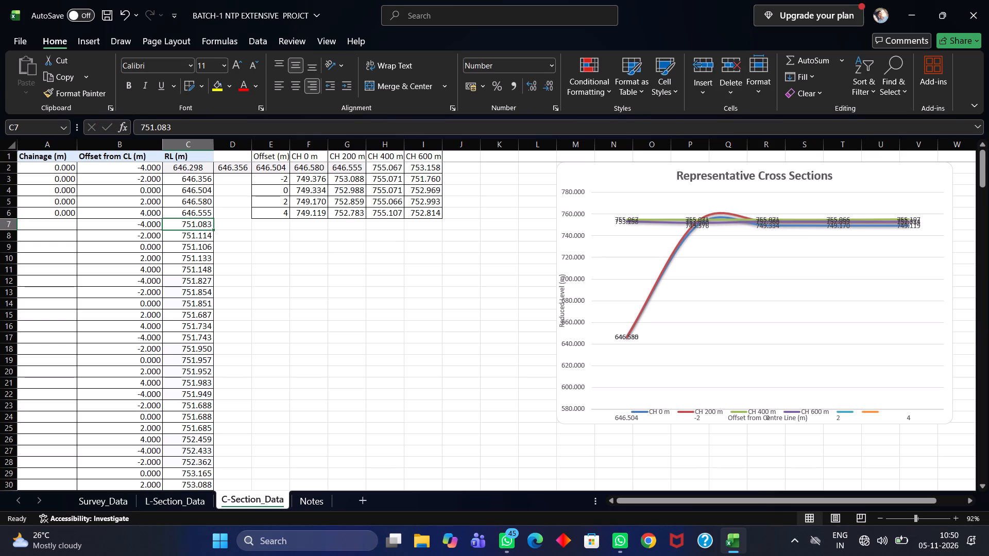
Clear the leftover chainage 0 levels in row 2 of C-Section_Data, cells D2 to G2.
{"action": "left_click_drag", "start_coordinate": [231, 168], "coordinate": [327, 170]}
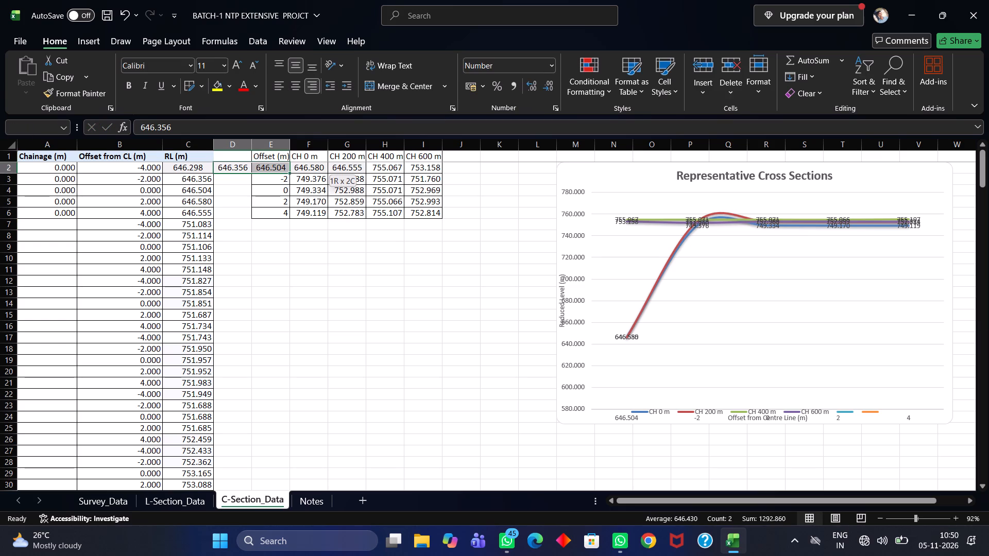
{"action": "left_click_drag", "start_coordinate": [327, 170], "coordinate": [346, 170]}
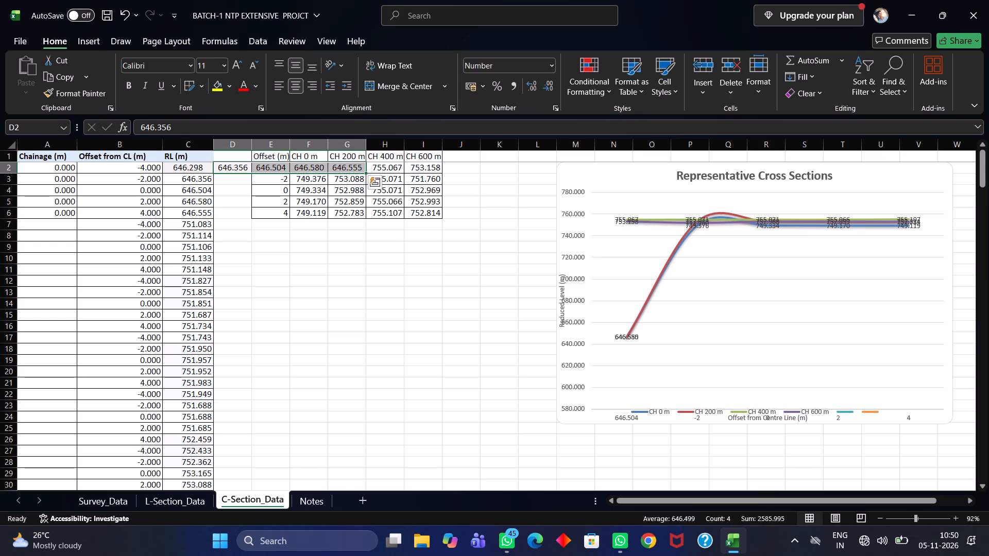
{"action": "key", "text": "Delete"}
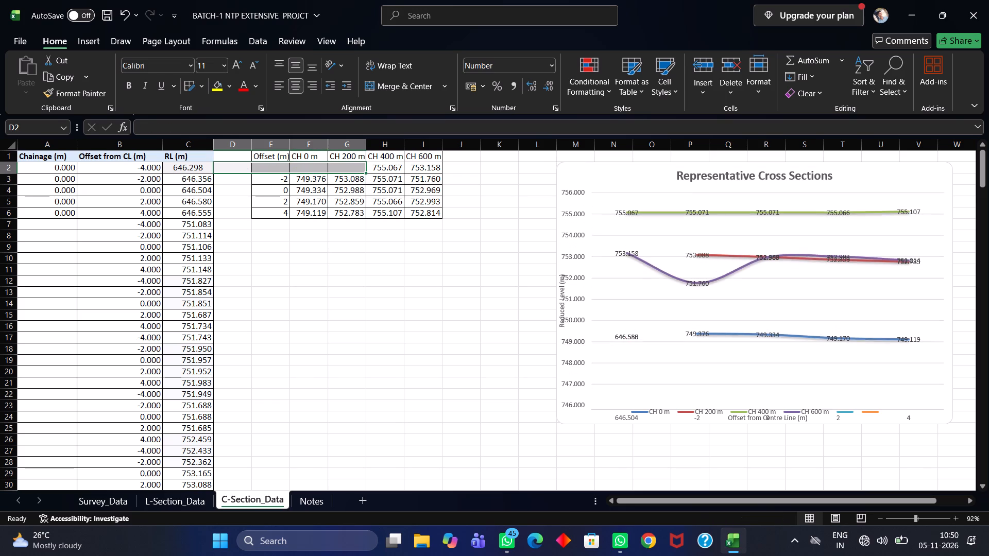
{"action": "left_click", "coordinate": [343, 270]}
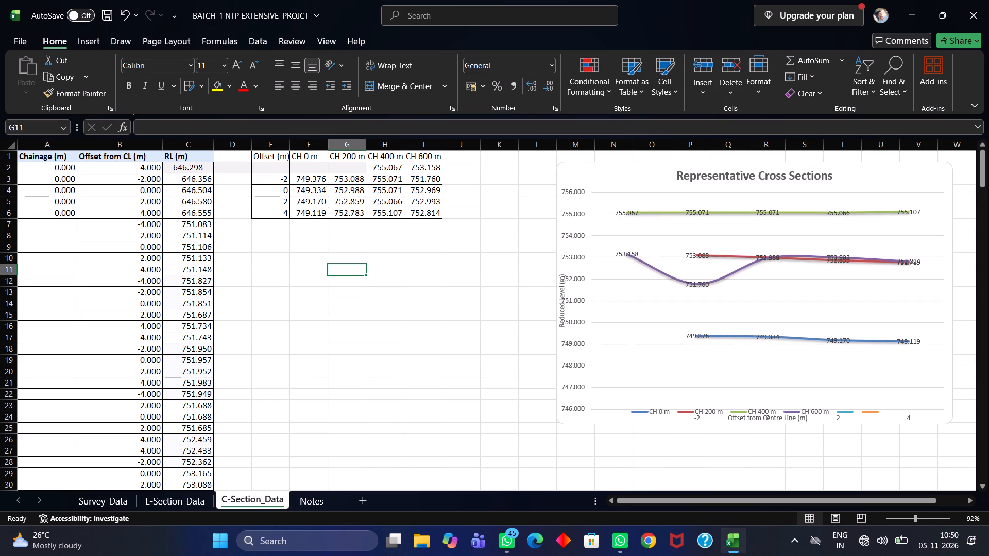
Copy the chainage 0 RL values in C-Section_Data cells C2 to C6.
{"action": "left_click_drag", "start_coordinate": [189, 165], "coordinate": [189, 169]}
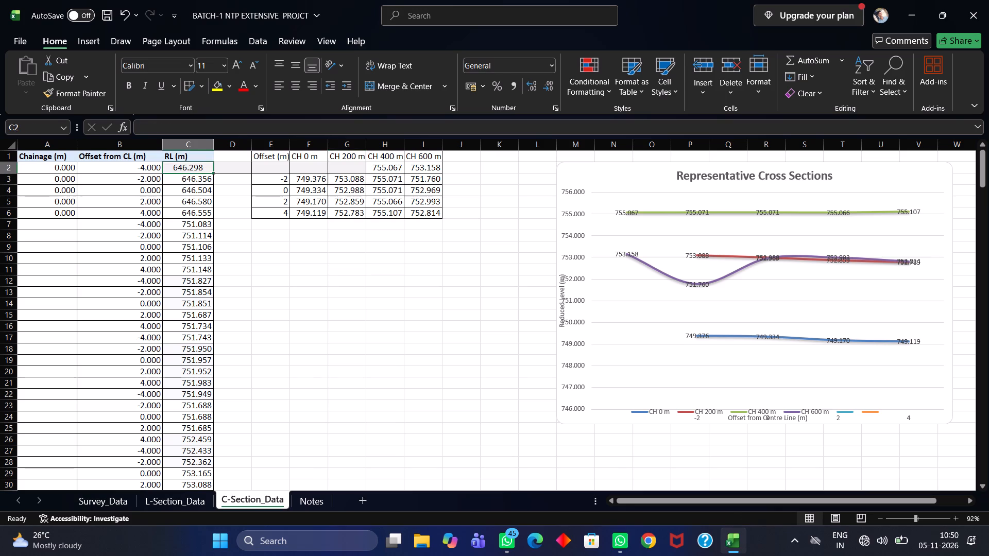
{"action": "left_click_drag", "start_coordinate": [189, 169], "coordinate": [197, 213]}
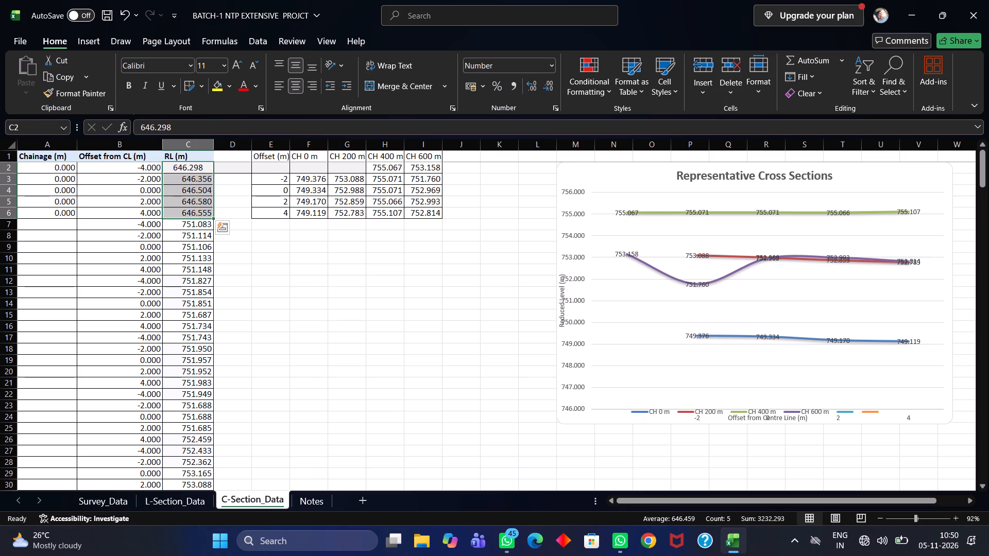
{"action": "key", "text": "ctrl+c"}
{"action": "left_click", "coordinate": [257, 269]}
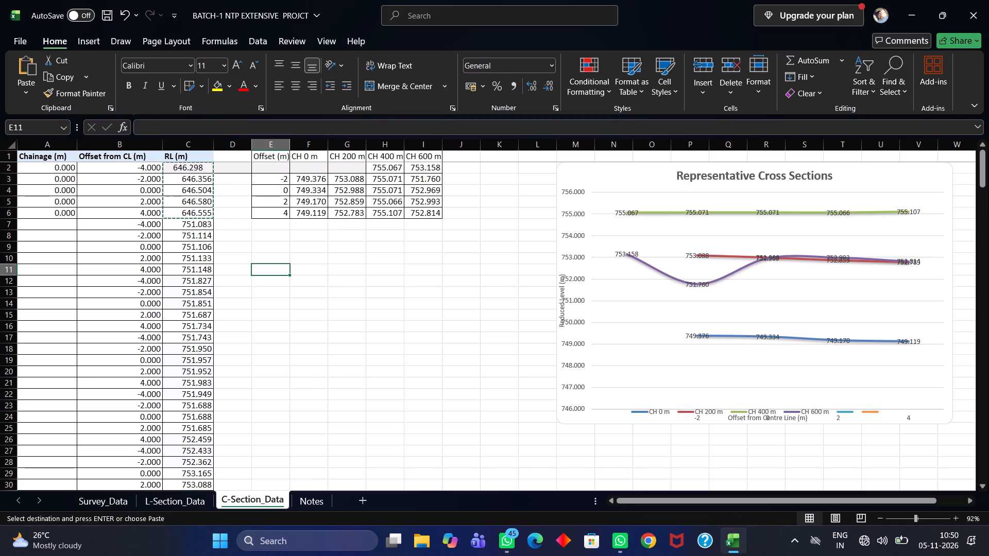
Undo the clearing of D2 to G2, the RL entries in C3 to C6 and the row of levels pasted at C2.
{"action": "left_click_drag", "start_coordinate": [174, 168], "coordinate": [178, 175]}
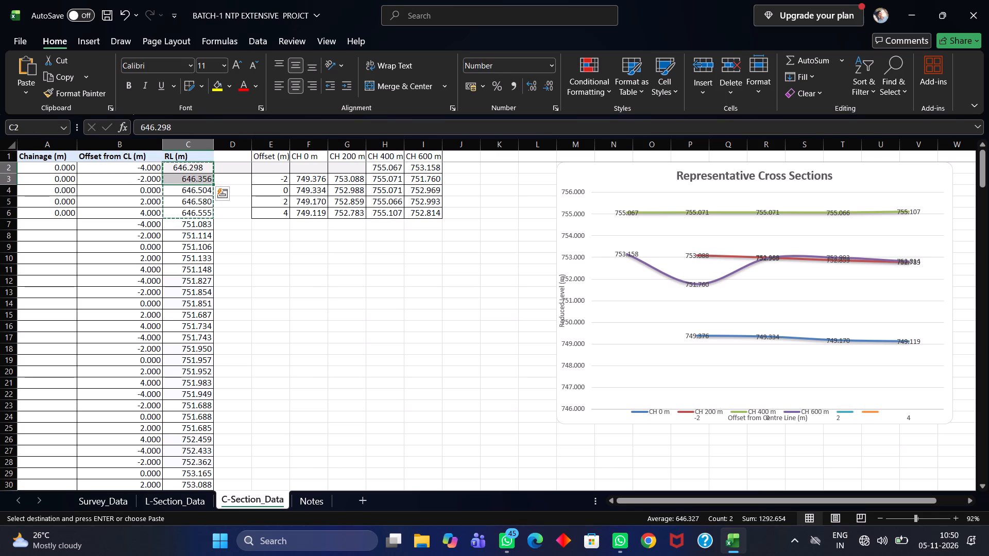
{"action": "key", "text": "ctrl+z"}
{"action": "key", "text": "ctrl+z"}
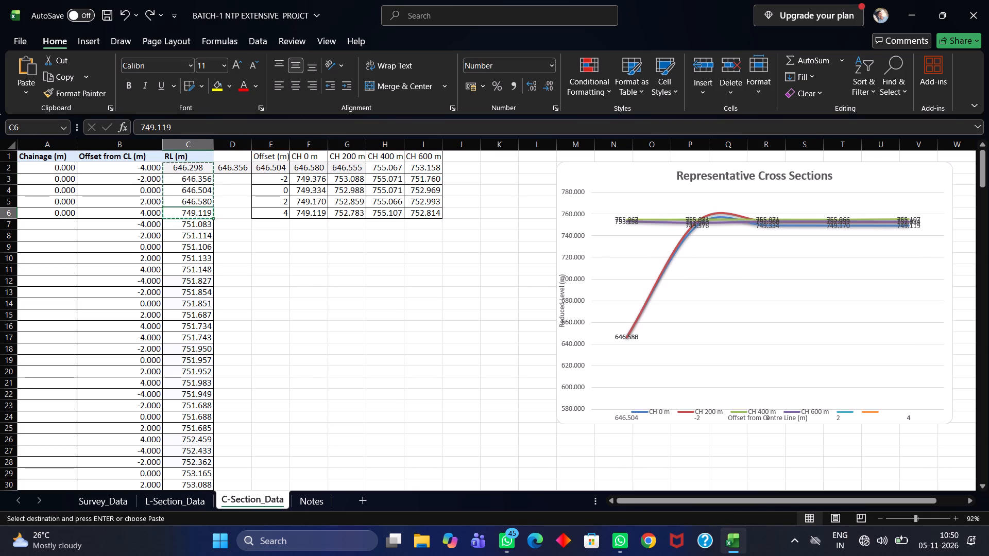
{"action": "key", "text": "ctrl+z"}
{"action": "key", "text": "ctrl+z"}
{"action": "key", "text": "ctrl+z"}
{"action": "key", "text": "ctrl+z"}
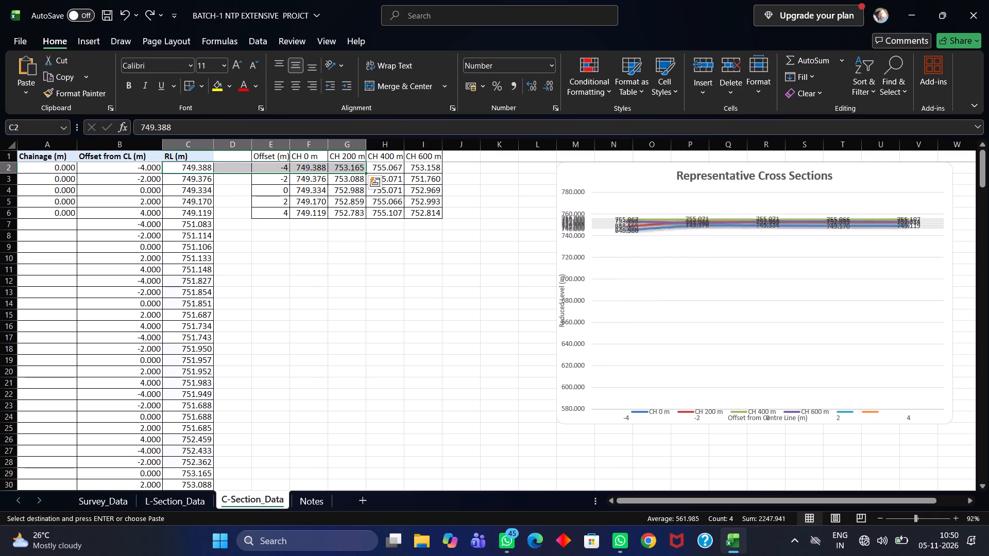
{"action": "left_click", "coordinate": [297, 273]}
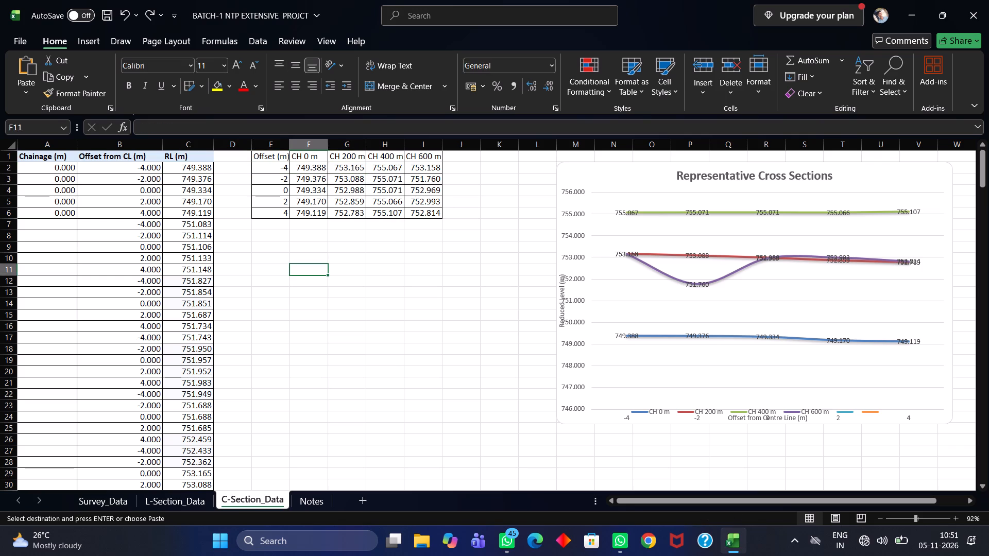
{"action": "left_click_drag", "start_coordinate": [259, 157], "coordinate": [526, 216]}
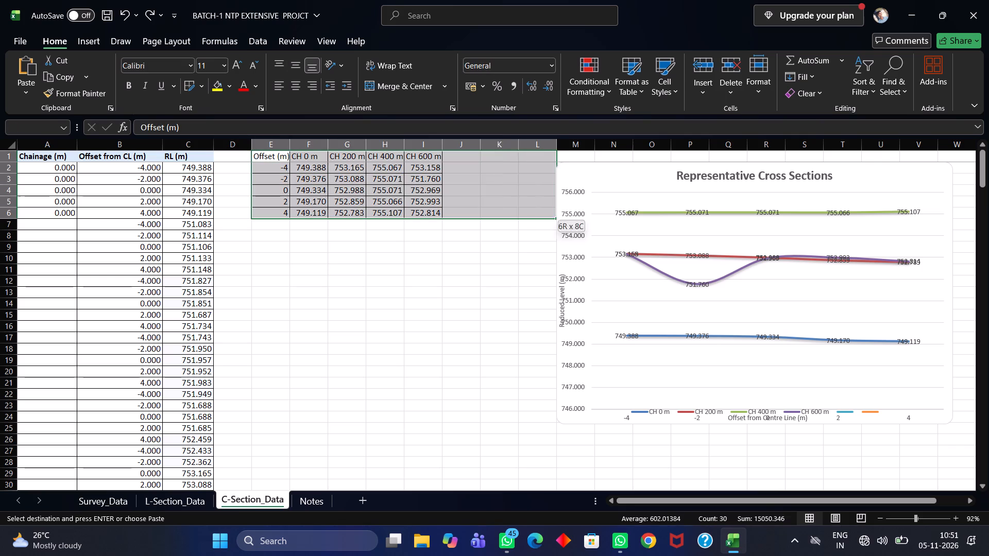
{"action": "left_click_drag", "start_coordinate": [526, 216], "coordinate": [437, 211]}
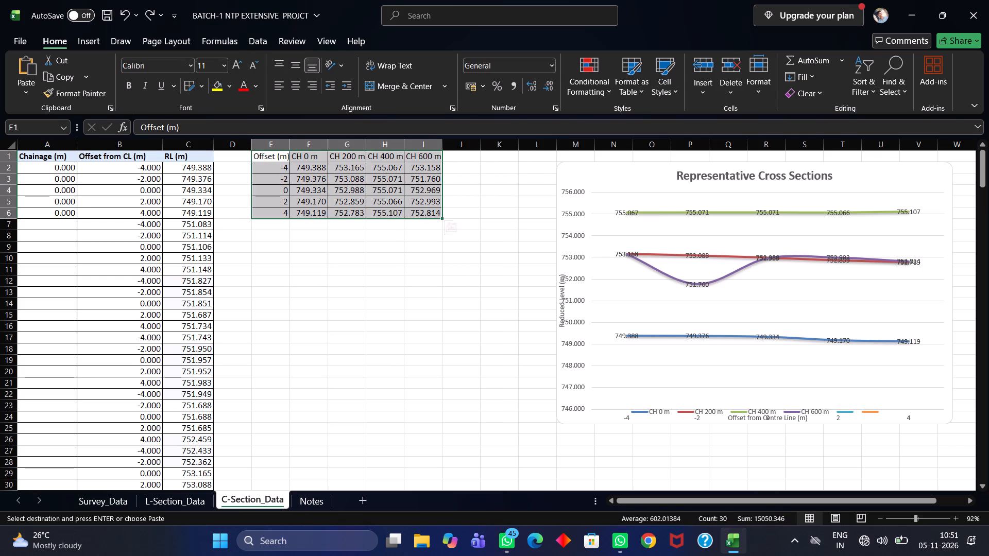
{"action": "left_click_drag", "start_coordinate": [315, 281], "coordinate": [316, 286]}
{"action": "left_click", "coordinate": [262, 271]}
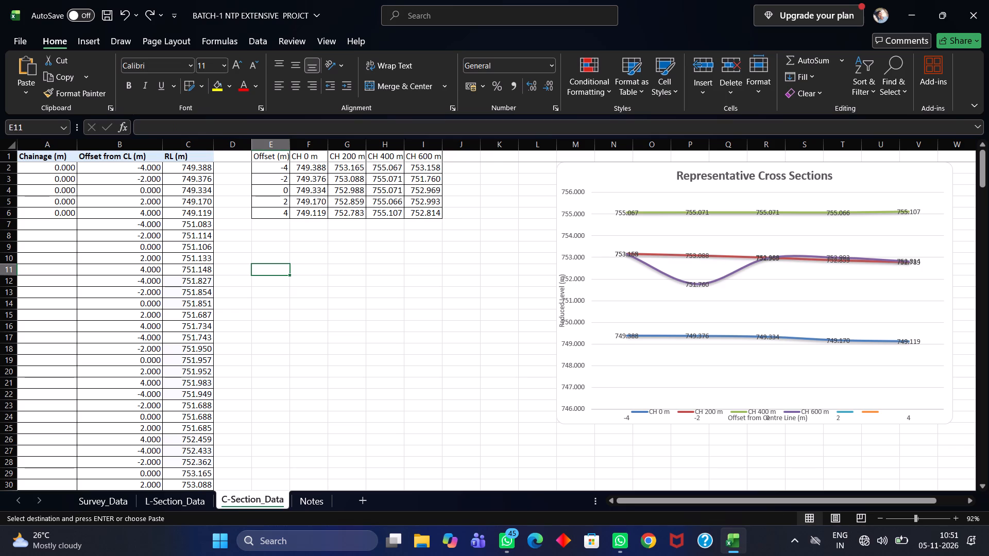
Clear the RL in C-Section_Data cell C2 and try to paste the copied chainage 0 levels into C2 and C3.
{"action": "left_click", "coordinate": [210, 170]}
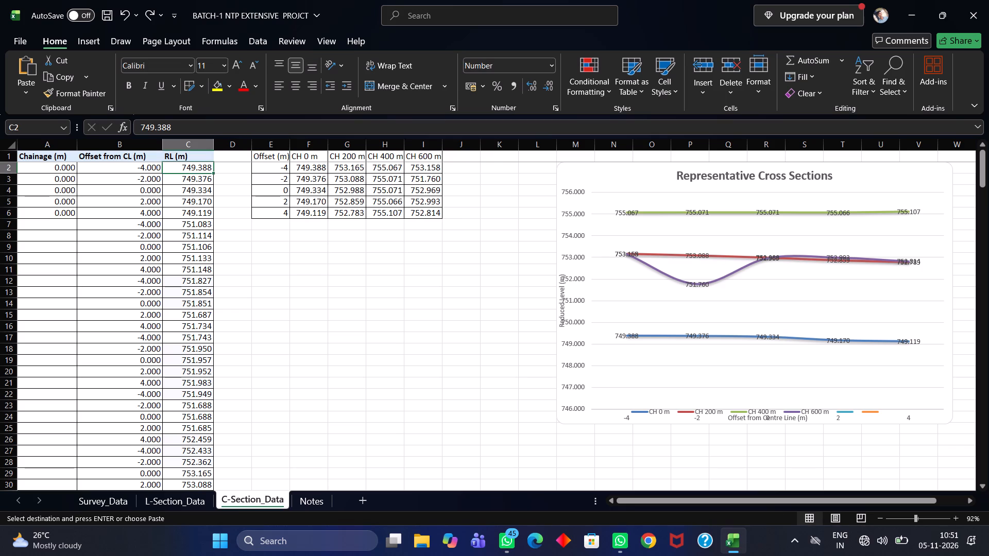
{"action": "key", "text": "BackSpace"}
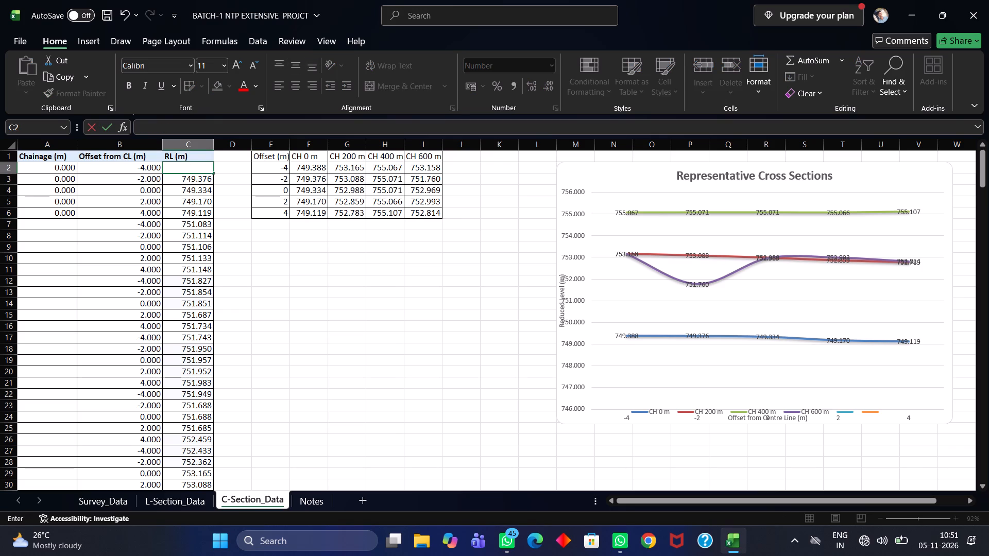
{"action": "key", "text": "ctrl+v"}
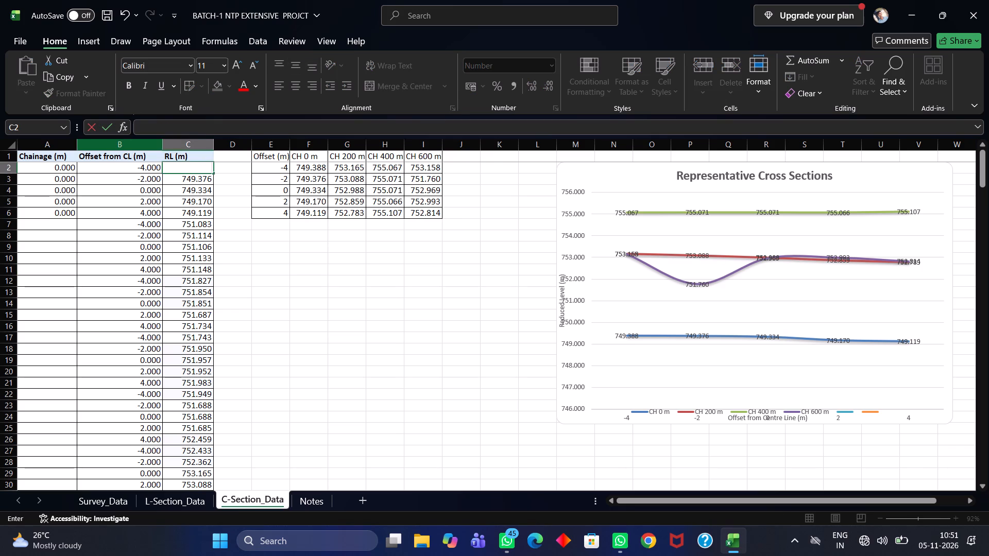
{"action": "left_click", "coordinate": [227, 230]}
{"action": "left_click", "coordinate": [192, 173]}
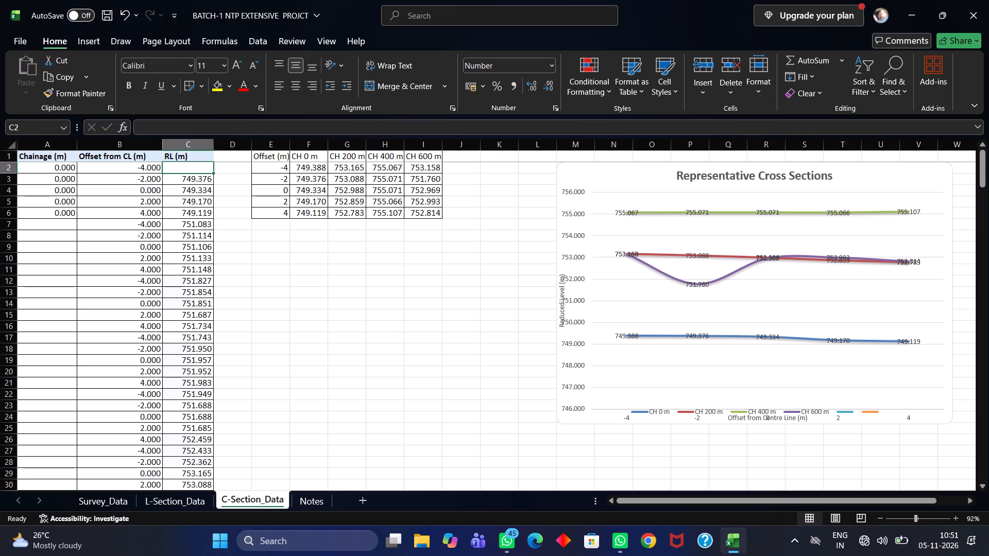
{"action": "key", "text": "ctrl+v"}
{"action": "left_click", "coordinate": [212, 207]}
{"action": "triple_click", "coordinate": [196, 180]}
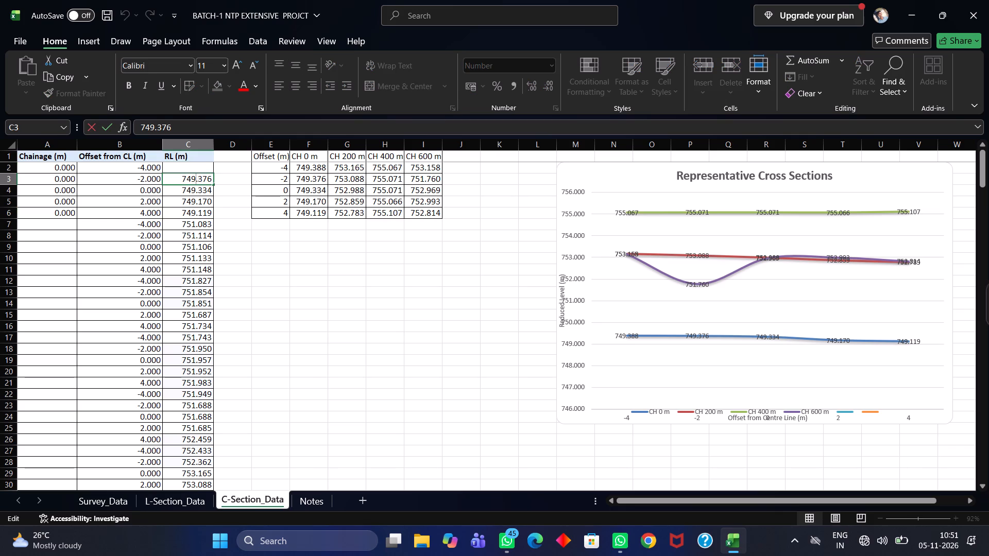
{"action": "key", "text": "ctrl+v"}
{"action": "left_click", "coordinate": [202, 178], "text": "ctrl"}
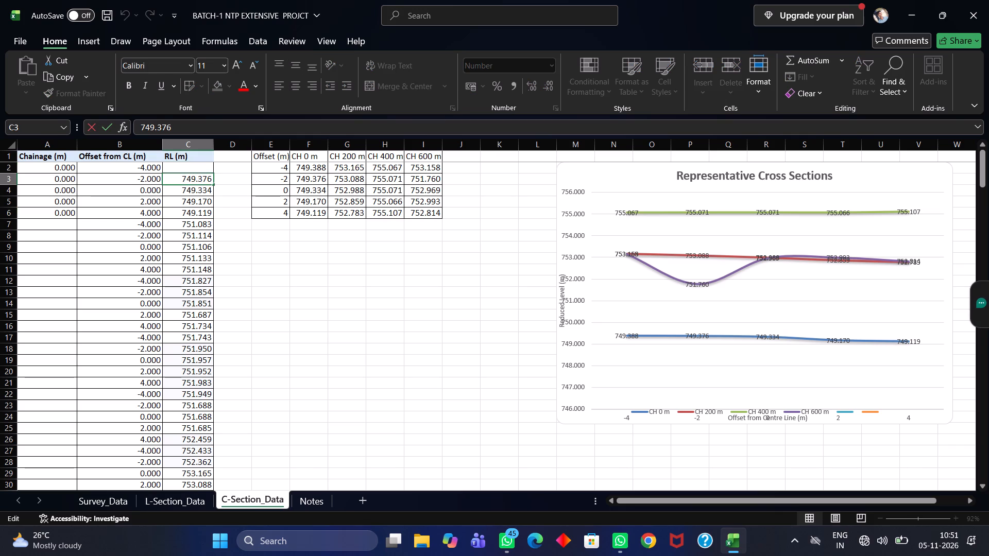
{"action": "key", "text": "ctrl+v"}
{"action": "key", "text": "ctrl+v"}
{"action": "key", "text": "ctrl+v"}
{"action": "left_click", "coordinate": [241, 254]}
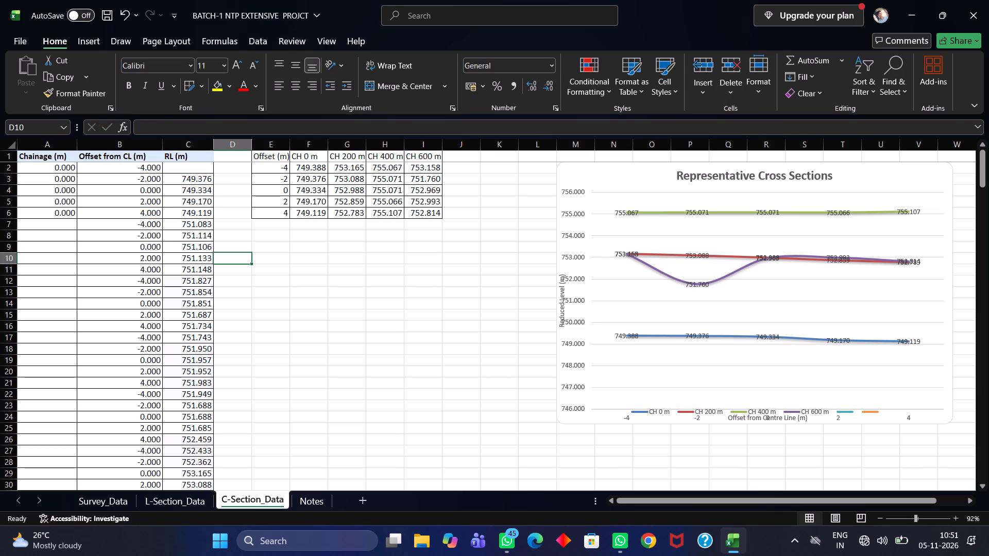
Copy the chainage 0 levels, Survey_Data cells B3 to F3, into the empty area of C-Section_Data starting at cell D21.
{"action": "left_click", "coordinate": [88, 506]}
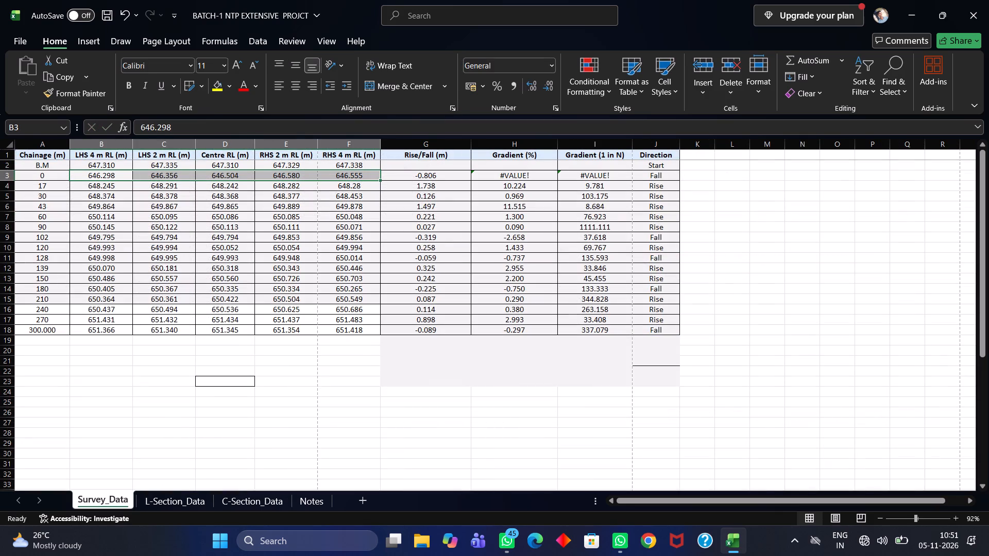
{"action": "left_click_drag", "start_coordinate": [91, 176], "coordinate": [230, 179]}
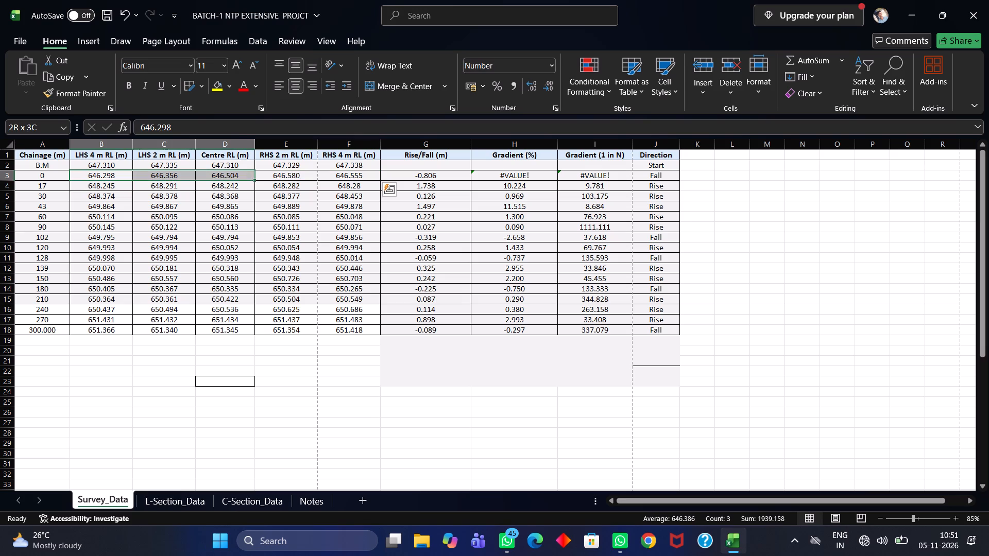
{"action": "left_click_drag", "start_coordinate": [230, 179], "coordinate": [359, 178]}
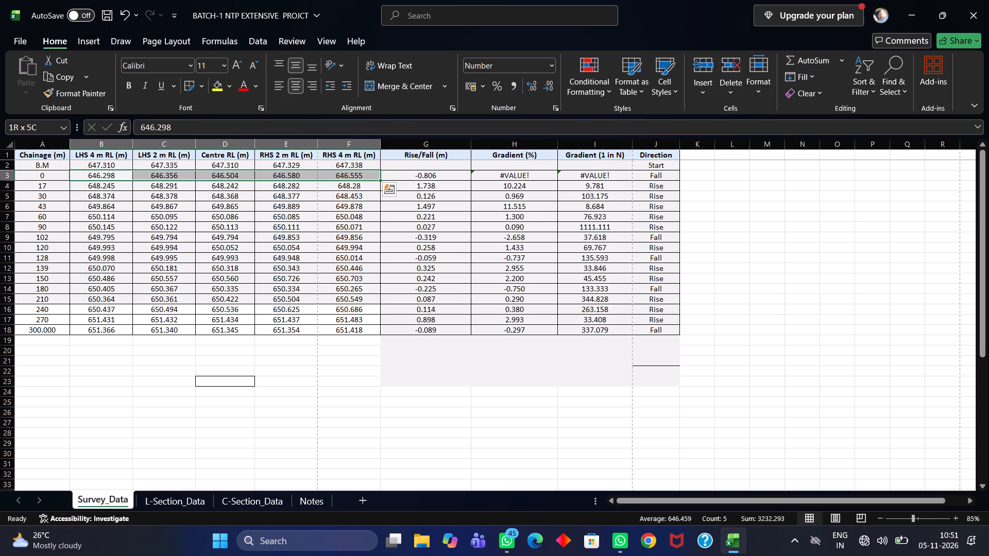
{"action": "left_click_drag", "start_coordinate": [359, 178], "coordinate": [358, 177]}
{"action": "key", "text": "ctrl+c"}
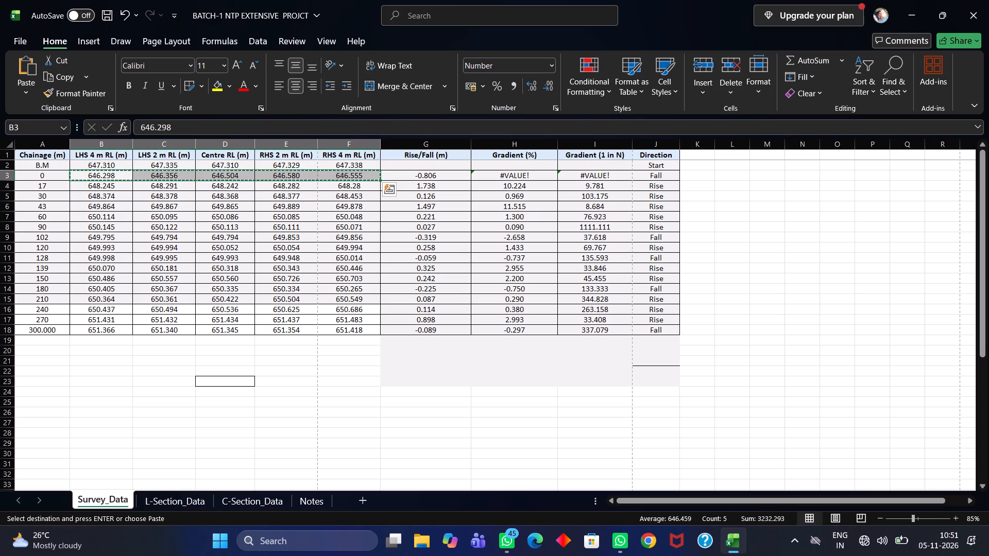
{"action": "left_click", "coordinate": [180, 503]}
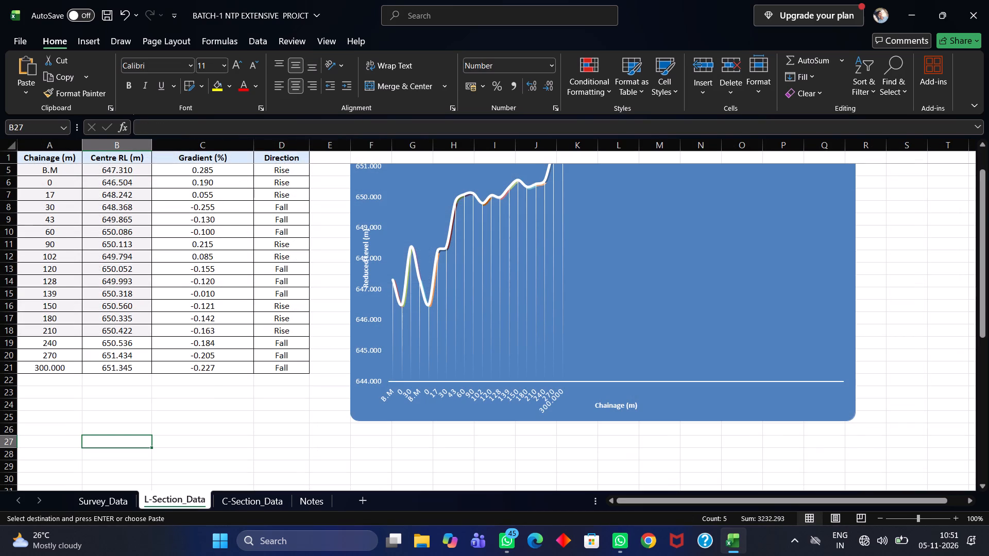
{"action": "scroll", "coordinate": [146, 422], "scroll_direction": "up", "scroll_amount": 1}
{"action": "left_click", "coordinate": [262, 501]}
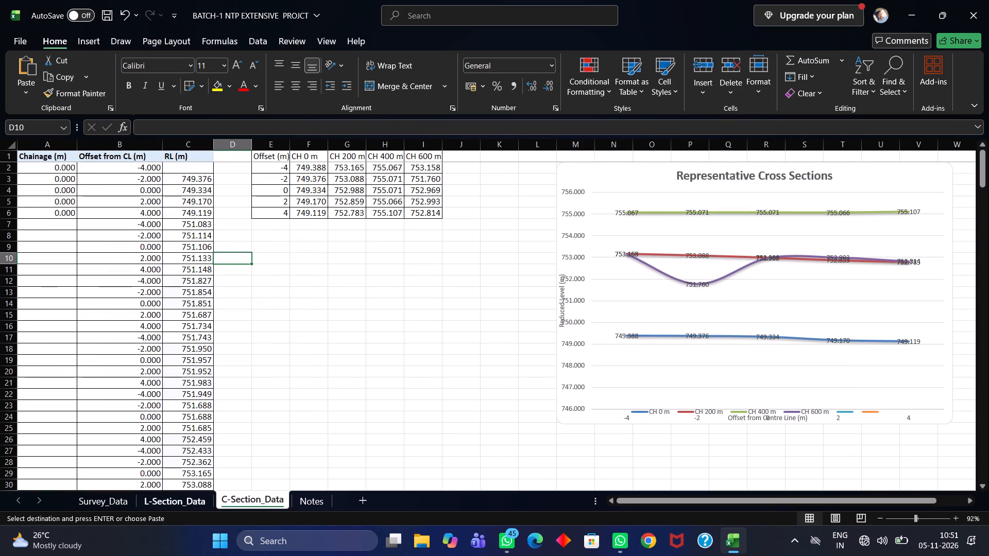
{"action": "left_click", "coordinate": [238, 379]}
{"action": "key", "text": "ctrl+v"}
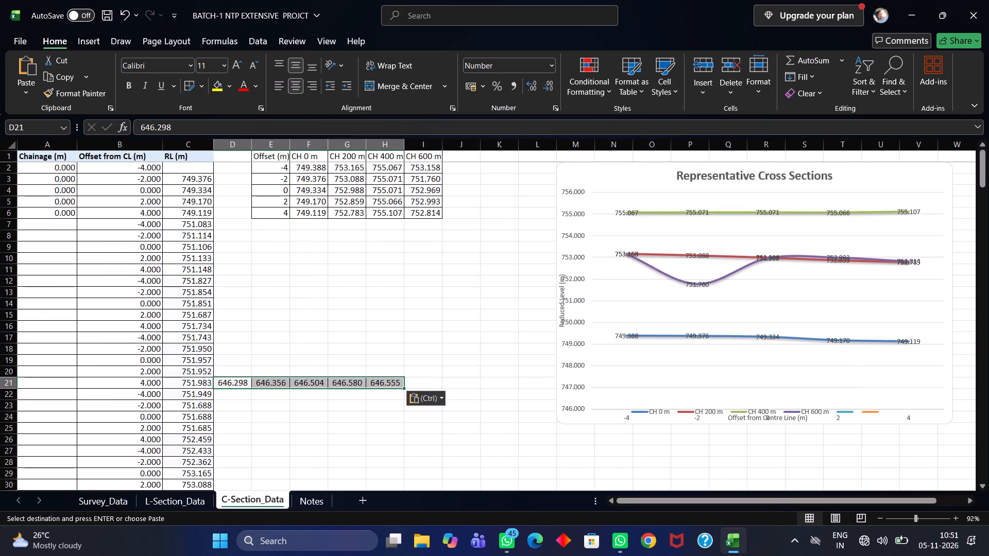
Set the RL (m) for chainage 0 at offset -4 in C-Section_Data, cell C2, to 646.298.
{"action": "double_click", "coordinate": [196, 170]}
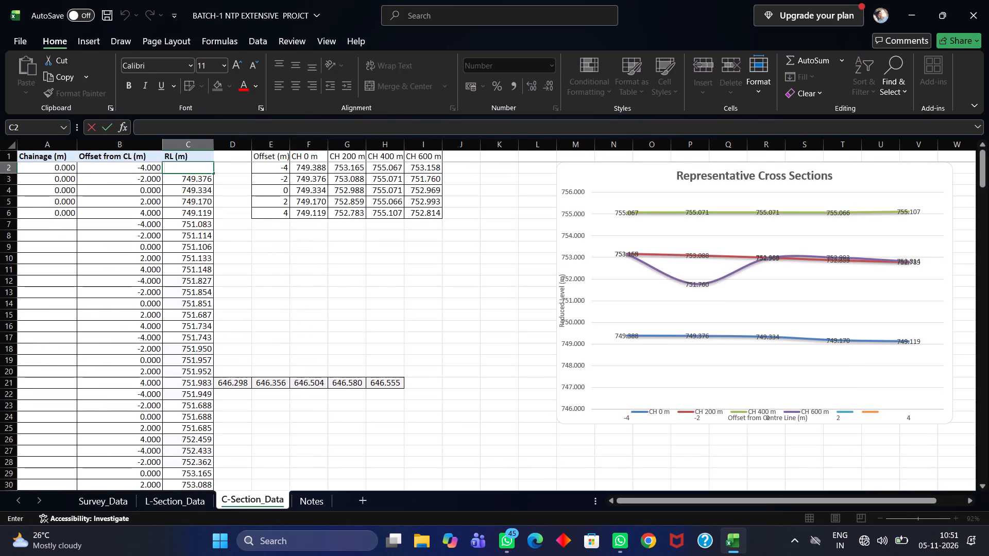
{"action": "type", "text": "646.298"}
{"action": "key", "text": "Right"}
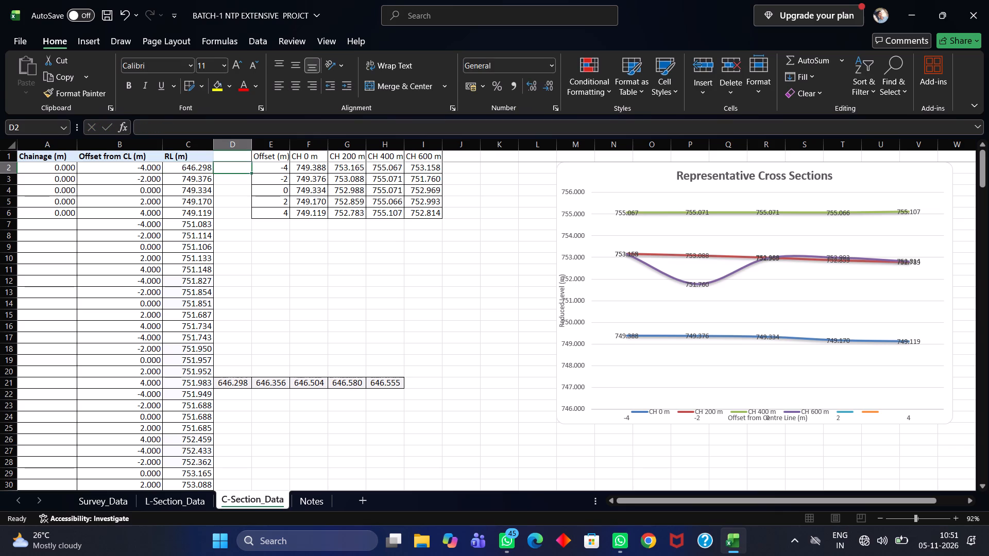
Enter the remaining chainage 0 RLs in C-Section_Data cells C3 to C6: 646.356, 646.504, 646.580 and 646.555.
{"action": "key", "text": "Down"}
{"action": "key", "text": "Left"}
{"action": "type", "text": "646."}
{"action": "type", "text": "356"}
{"action": "key", "text": "Down"}
{"action": "type", "text": "646.3"}
{"action": "key", "text": "BackSpace"}
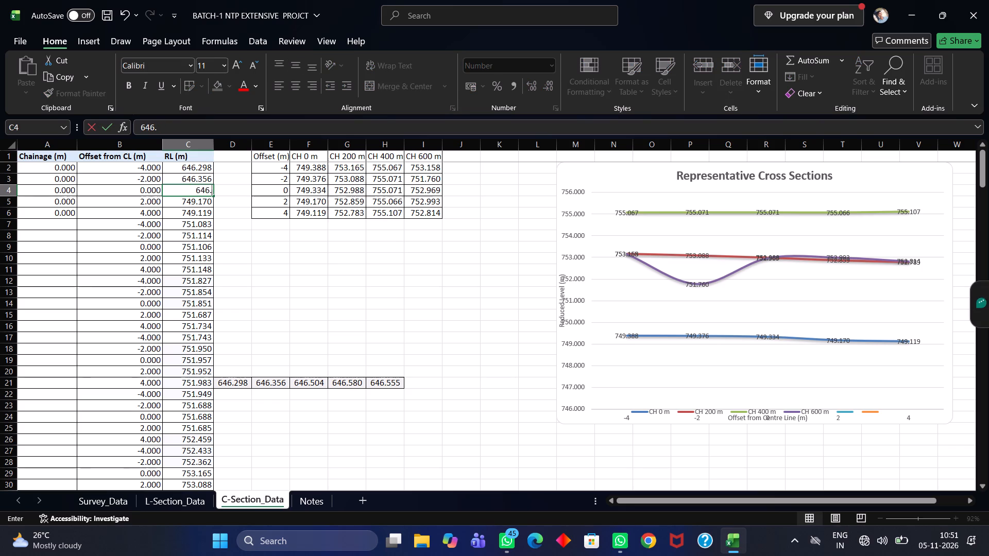
{"action": "type", "text": "504"}
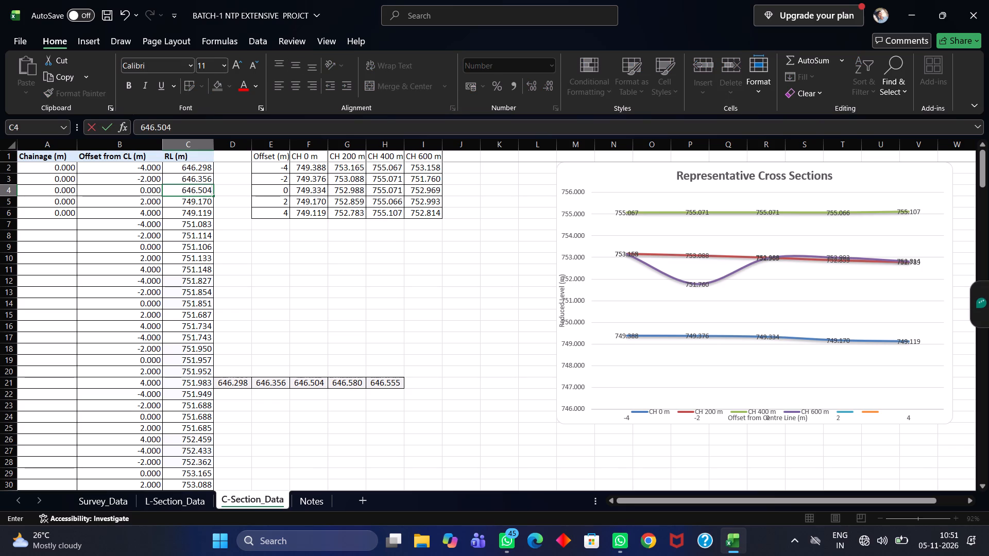
{"action": "key", "text": "Down"}
{"action": "type", "text": "646."}
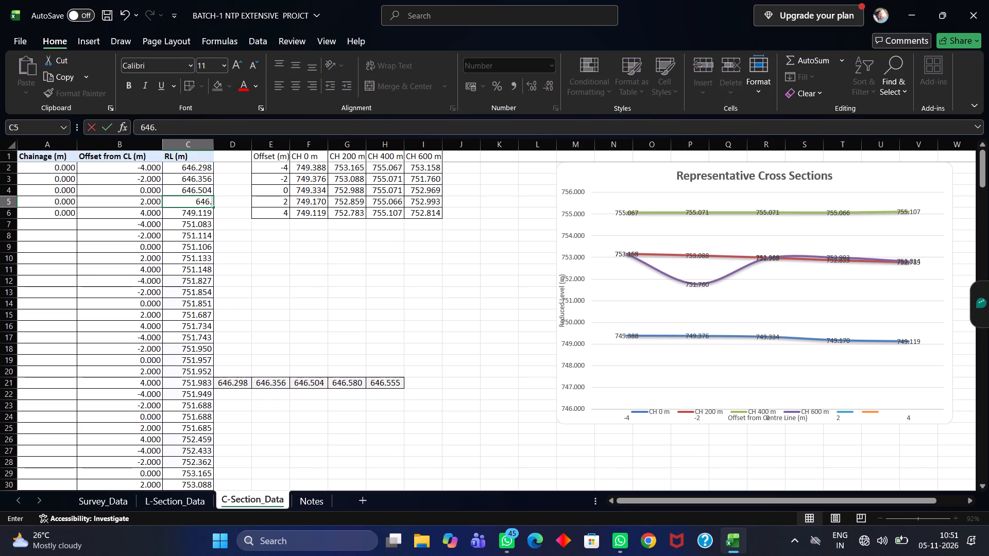
{"action": "type", "text": "580"}
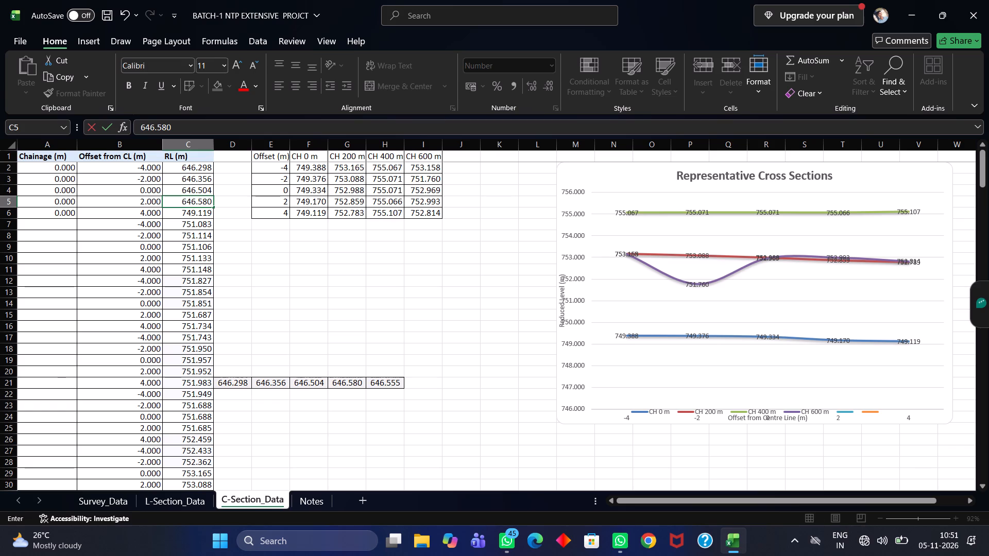
{"action": "key", "text": "Down"}
{"action": "type", "text": "646.555"}
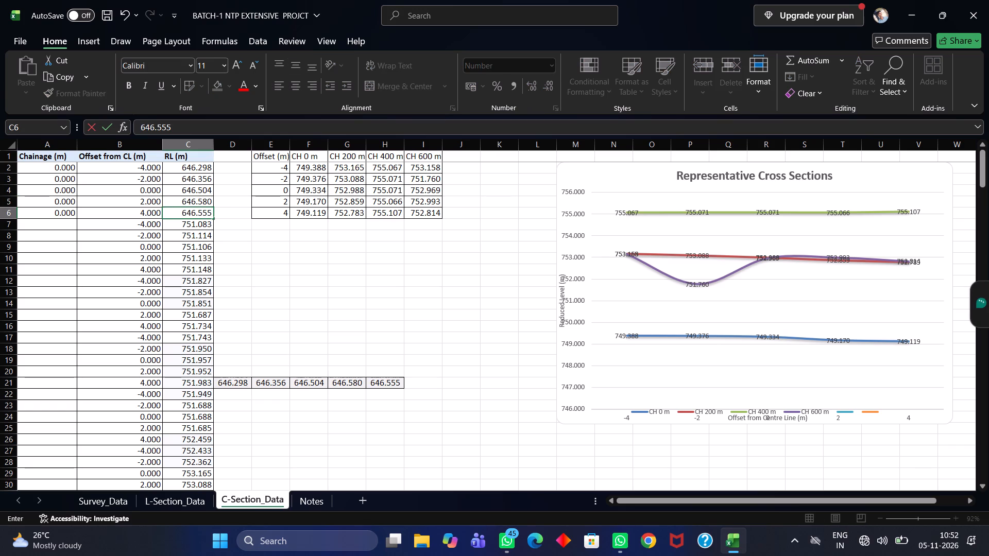
Clear the temporary row of chainage 0 levels in C-Section_Data cells D21 to H21.
{"action": "left_click_drag", "start_coordinate": [221, 381], "coordinate": [386, 380]}
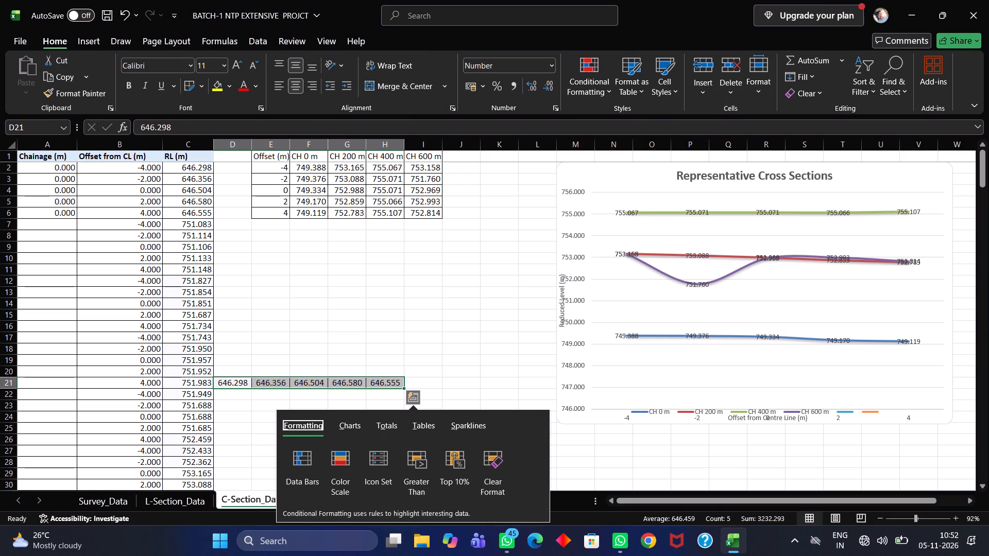
{"action": "key", "text": "Delete"}
{"action": "left_click", "coordinate": [359, 271]}
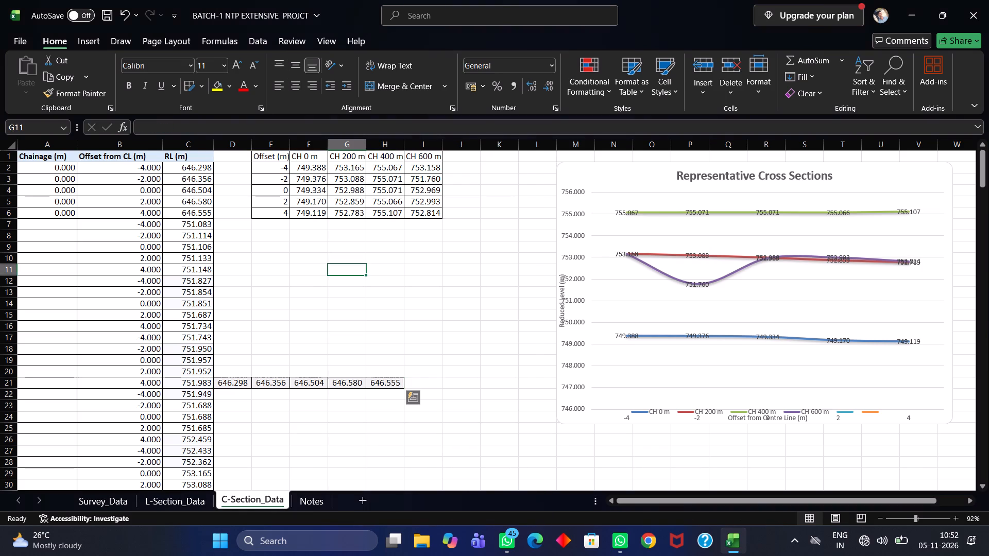
{"action": "key", "text": "Delete"}
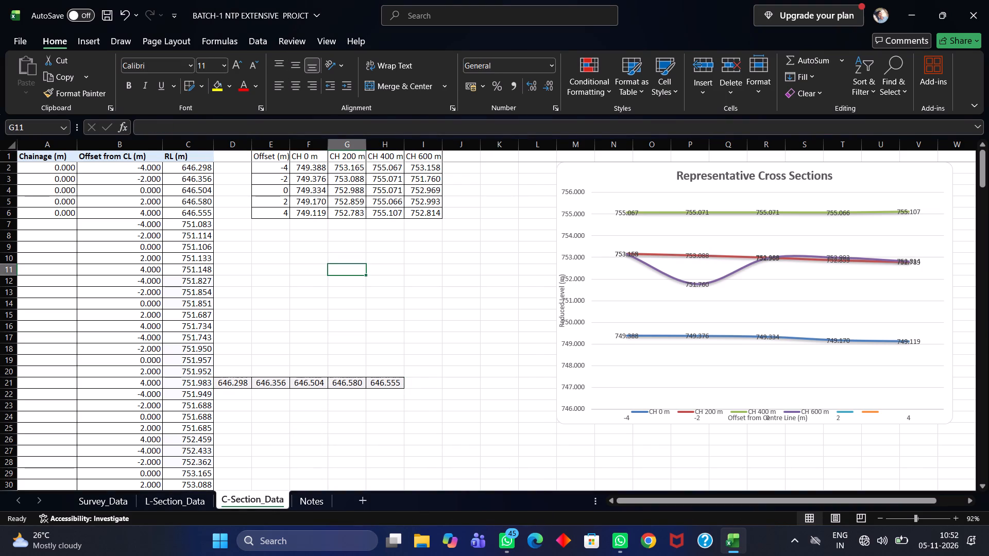
{"action": "left_click_drag", "start_coordinate": [398, 387], "coordinate": [233, 386]}
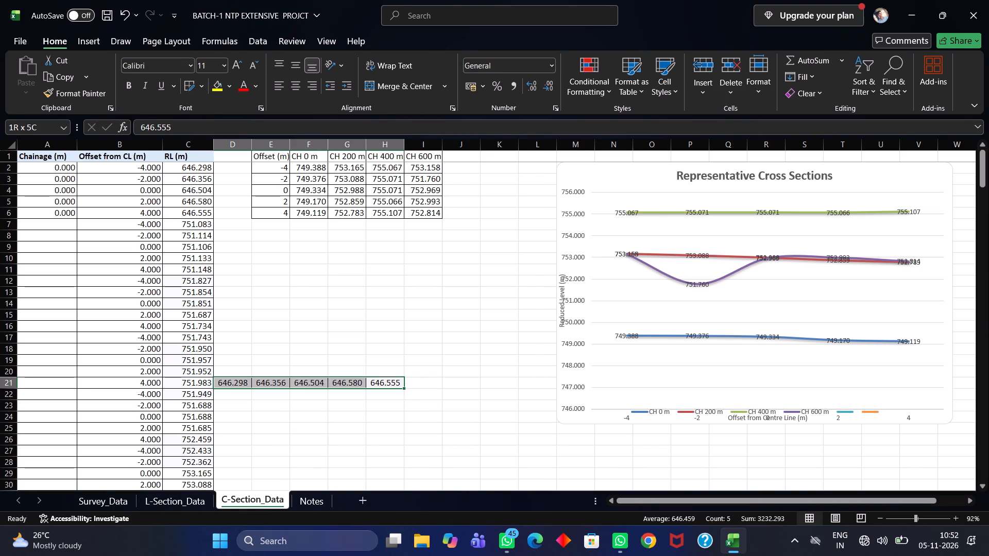
{"action": "left_click_drag", "start_coordinate": [233, 386], "coordinate": [220, 380]}
{"action": "key", "text": "Delete"}
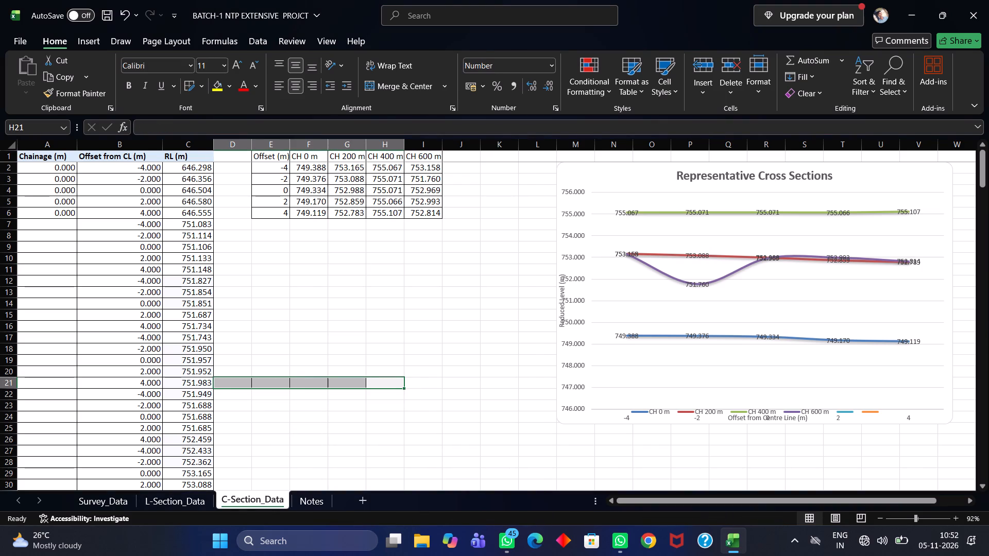
{"action": "left_click_drag", "start_coordinate": [430, 324], "coordinate": [424, 327]}
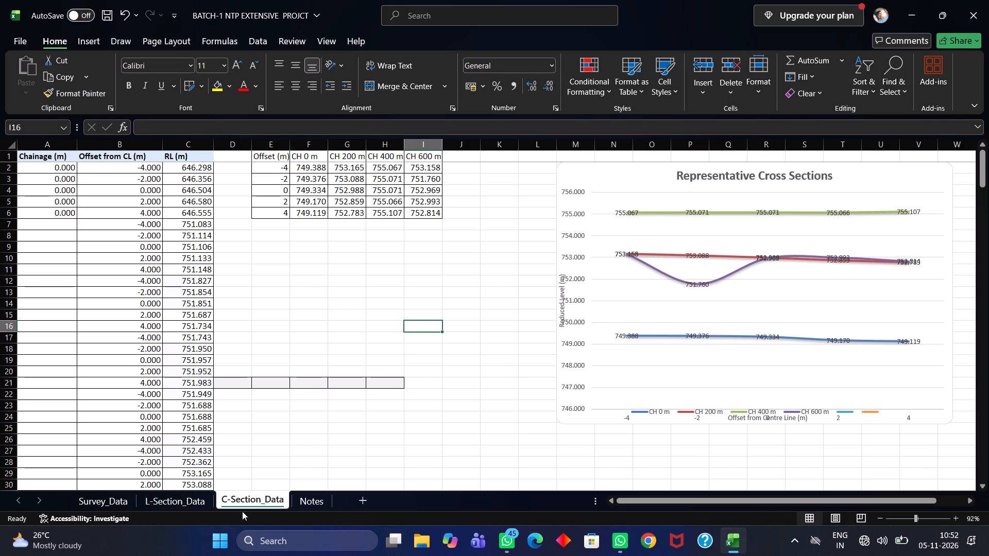
Copy the chainage 17 levels, Survey_Data cells B4 to F4, and paste them onto the RL cells C7 to C11 in C-Section_Data.
{"action": "left_click", "coordinate": [135, 506]}
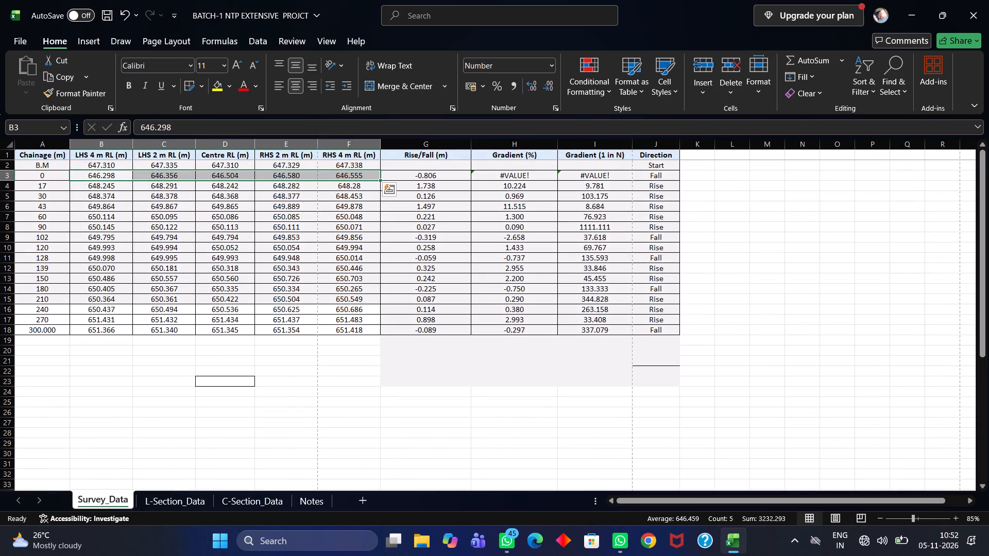
{"action": "left_click_drag", "start_coordinate": [165, 188], "coordinate": [338, 182]}
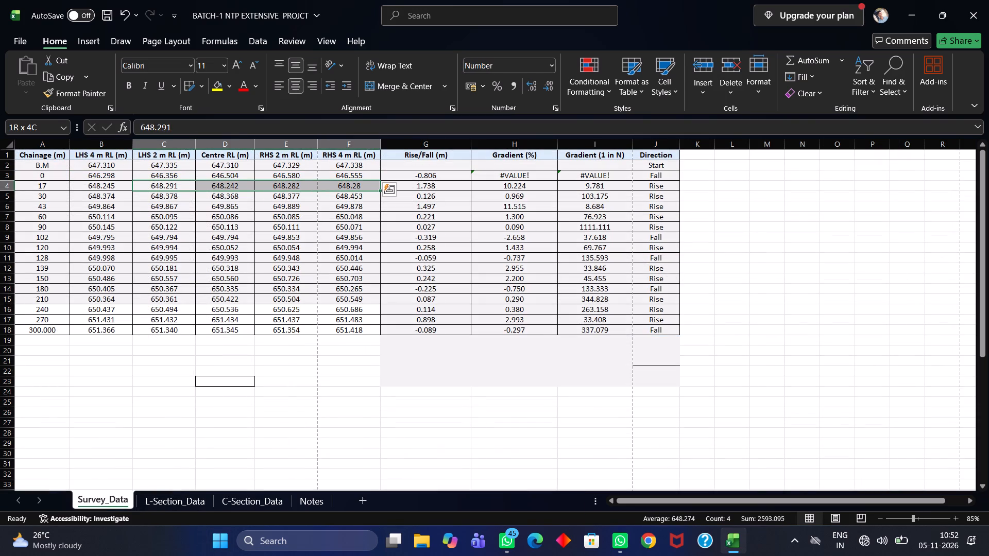
{"action": "left_click_drag", "start_coordinate": [338, 182], "coordinate": [339, 182]}
{"action": "left_click_drag", "start_coordinate": [102, 187], "coordinate": [131, 183]}
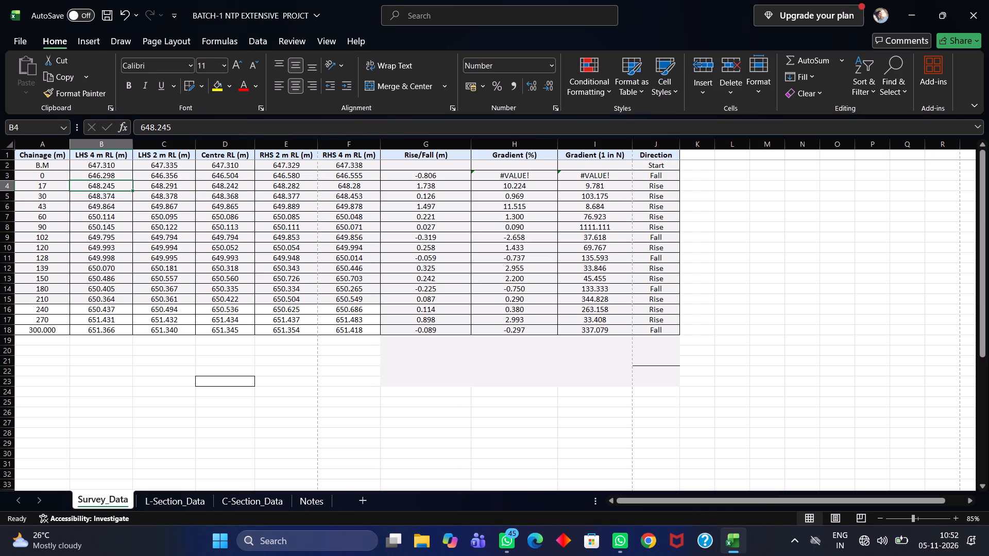
{"action": "left_click_drag", "start_coordinate": [131, 183], "coordinate": [322, 185]}
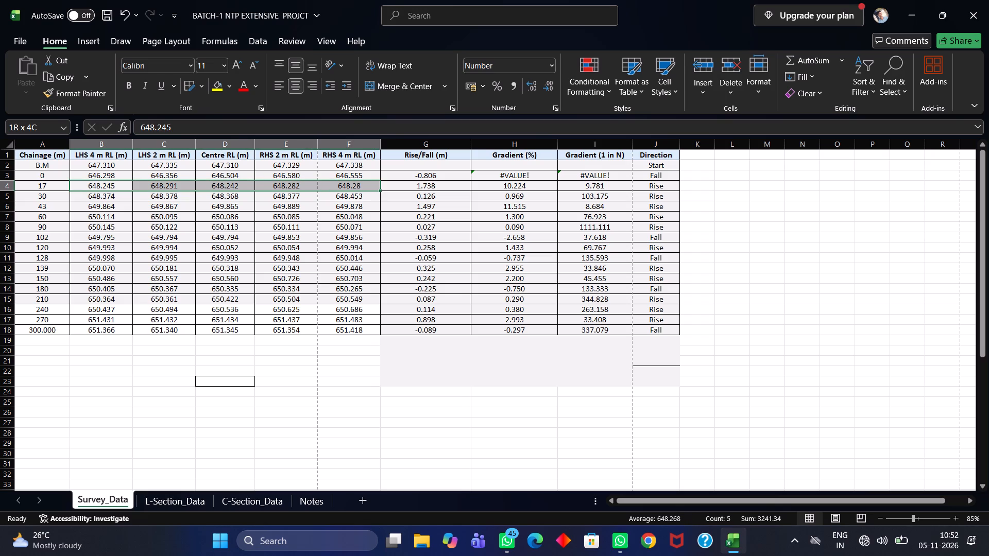
{"action": "left_click_drag", "start_coordinate": [322, 185], "coordinate": [323, 185]}
{"action": "key", "text": "ctrl+c"}
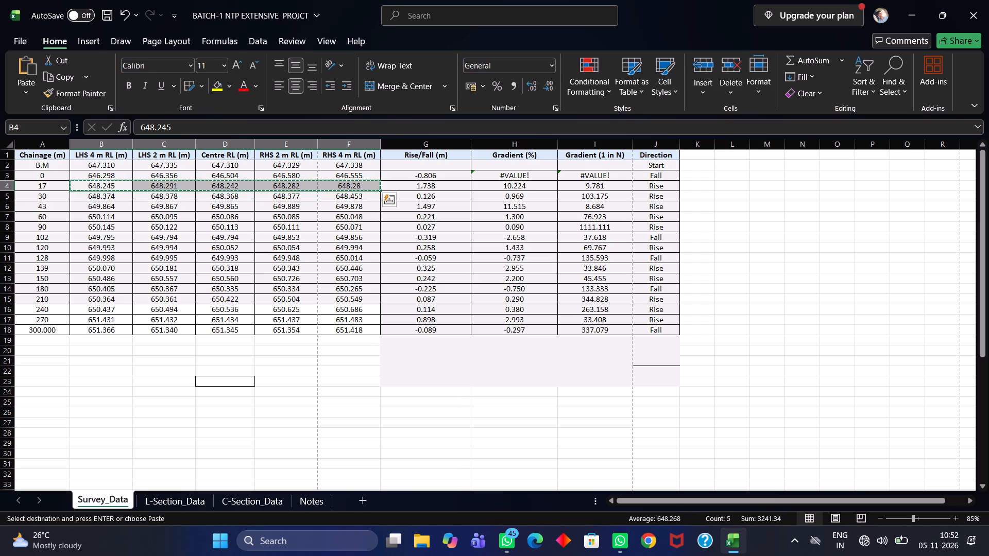
{"action": "left_click", "coordinate": [232, 498]}
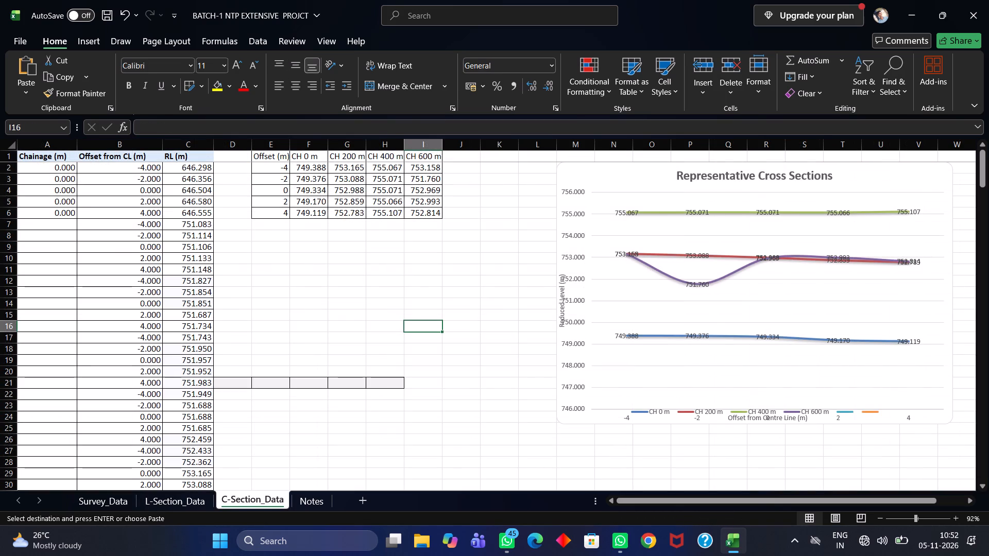
{"action": "left_click", "coordinate": [218, 383]}
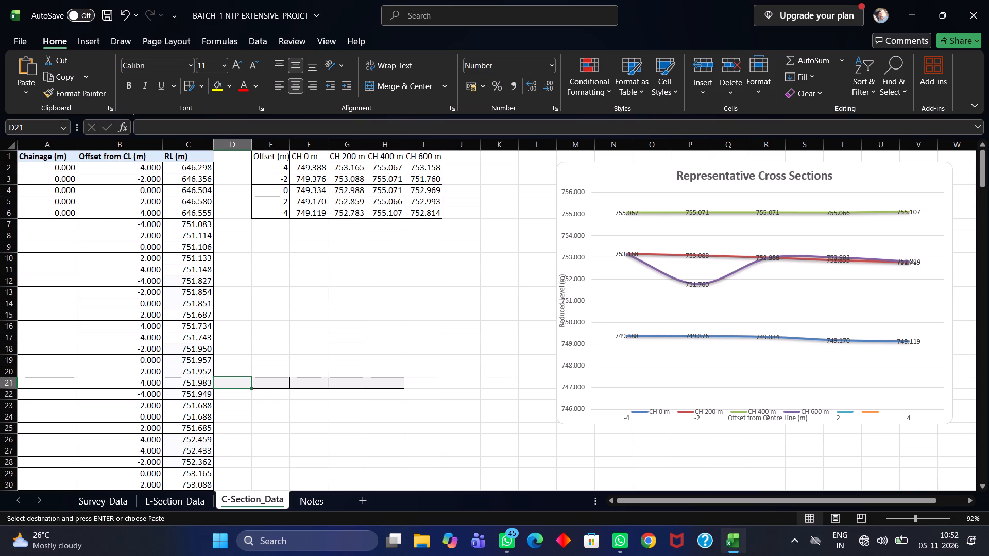
{"action": "left_click_drag", "start_coordinate": [180, 223], "coordinate": [202, 259]}
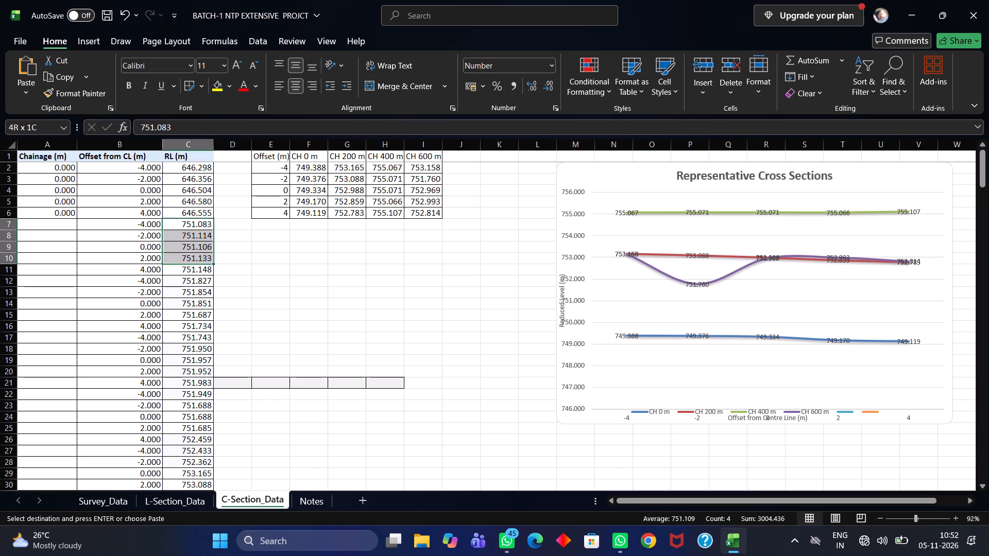
{"action": "left_click_drag", "start_coordinate": [202, 259], "coordinate": [202, 270]}
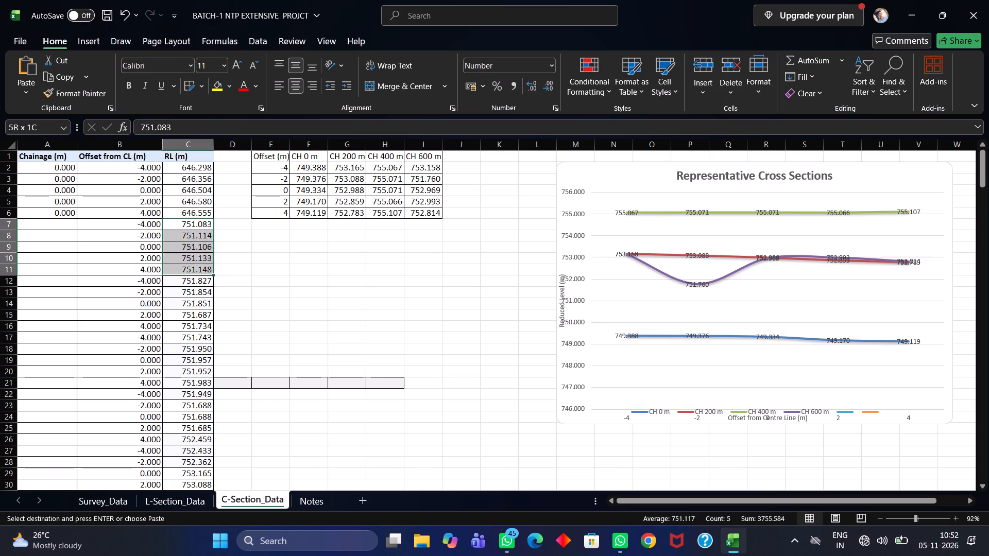
{"action": "left_click_drag", "start_coordinate": [202, 270], "coordinate": [201, 271]}
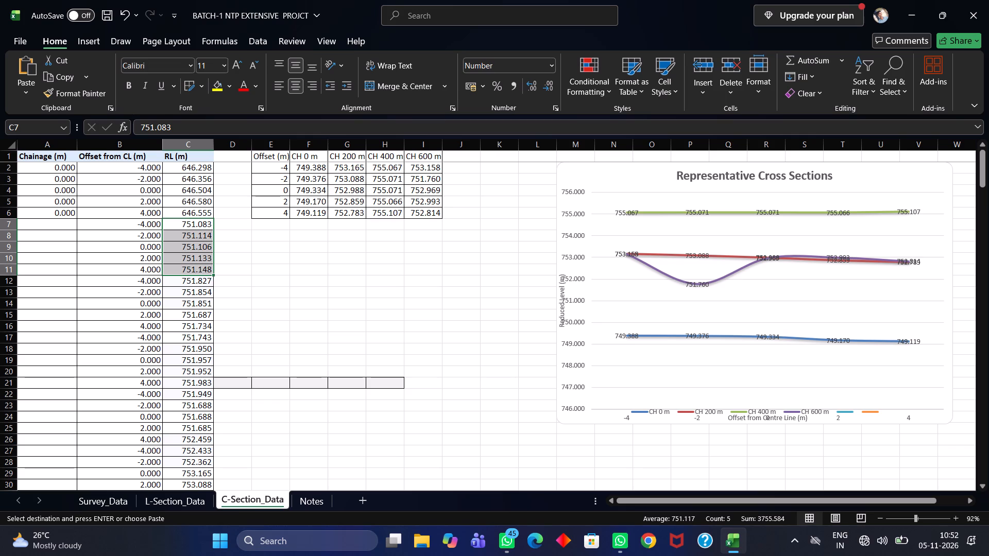
{"action": "key", "text": "ctrl+v"}
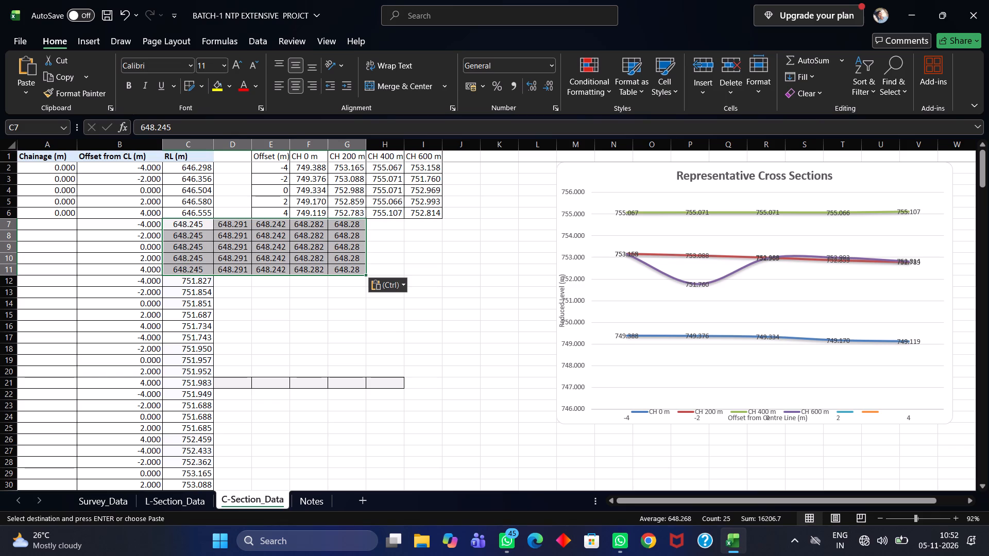
Set the RL at offset -2 in the second cross-section block, C-Section_Data cell C8, to 648.291.
{"action": "left_click_drag", "start_coordinate": [225, 245], "coordinate": [230, 245]}
{"action": "double_click", "coordinate": [182, 238]}
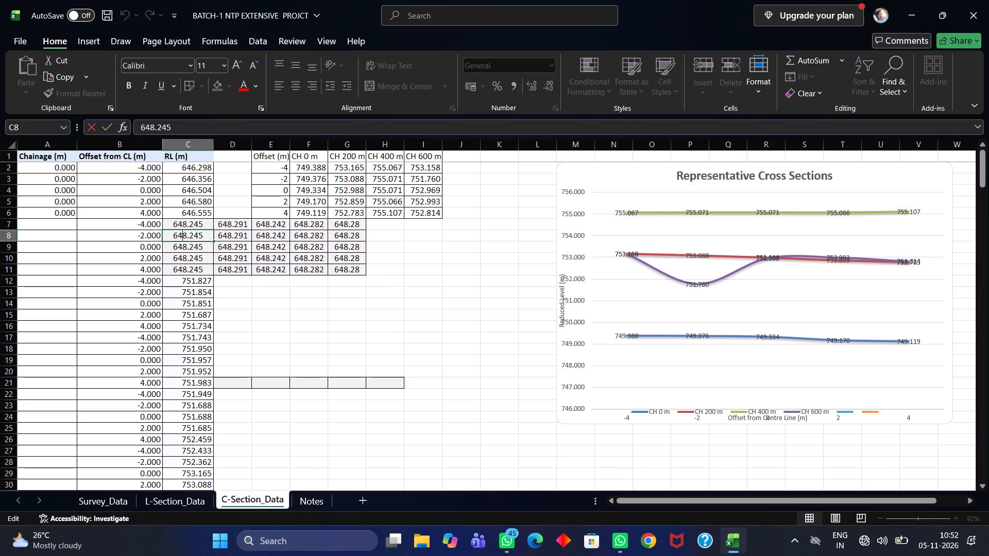
{"action": "left_click", "coordinate": [206, 232]}
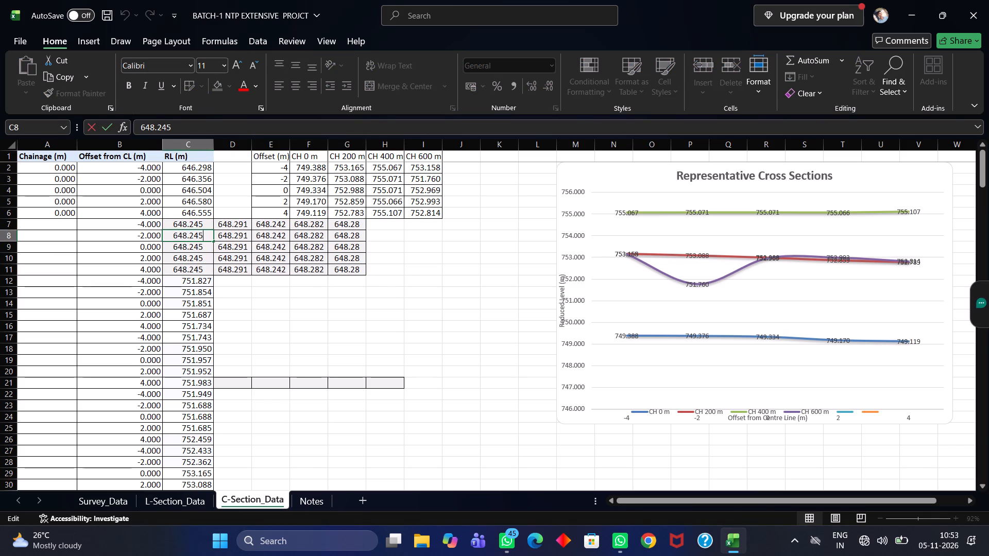
{"action": "key", "text": "BackSpace"}
{"action": "key", "text": "BackSpace"}
{"action": "key", "text": "BackSpace"}
{"action": "key", "text": "BackSpace"}
{"action": "key", "text": "BackSpace"}
{"action": "key", "text": "BackSpace"}
{"action": "key", "text": "BackSpace"}
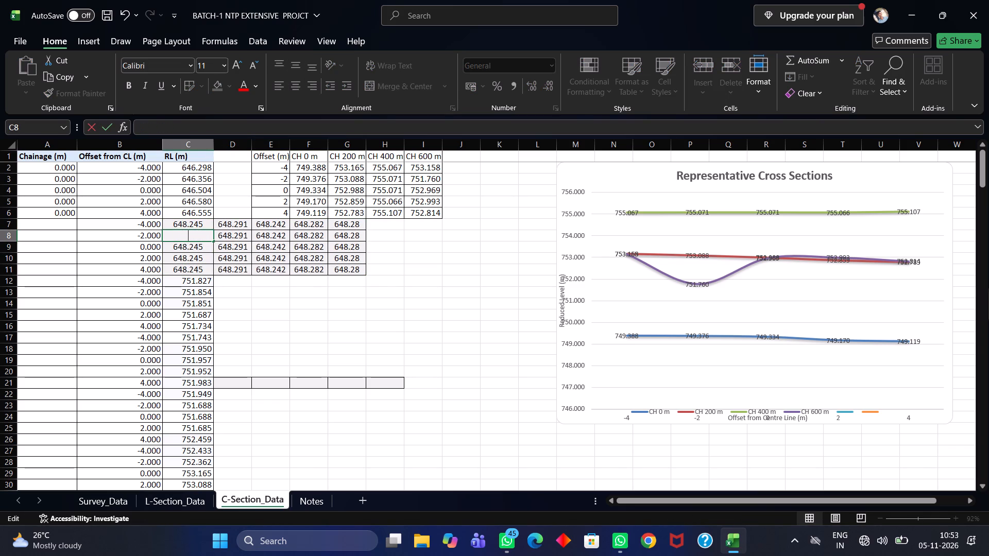
{"action": "type", "text": "648.29"}
{"action": "key", "text": "Down"}
{"action": "key", "text": "Down"}
{"action": "key", "text": "Down"}
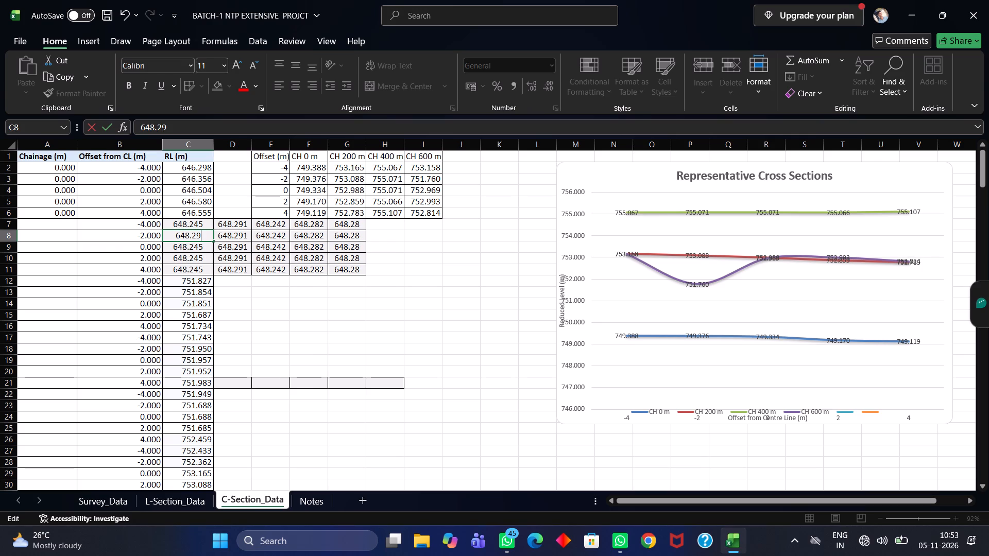
{"action": "key", "text": "1"}
{"action": "left_click", "coordinate": [200, 248]}
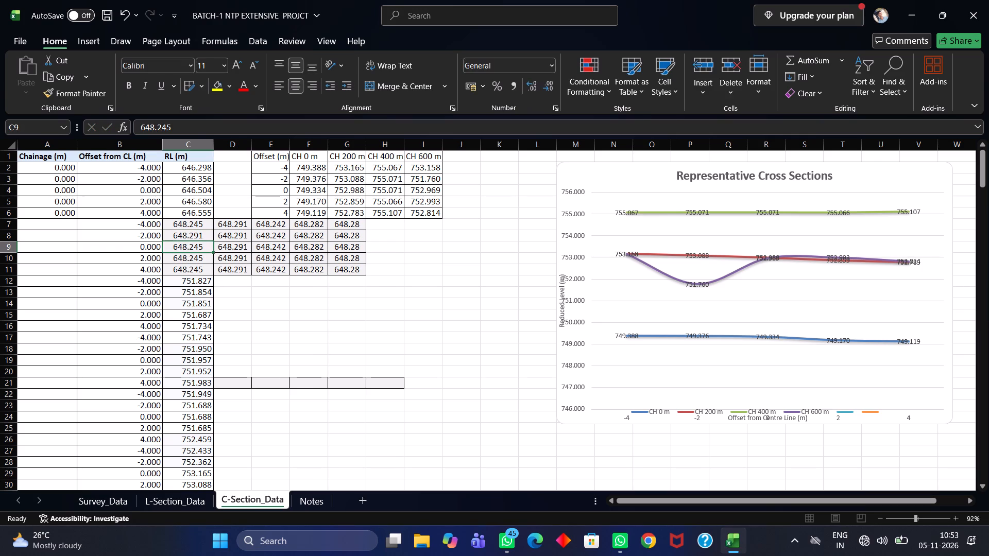
Set the RL at offset 0 in the second cross-section block, C-Section_Data cell C9, to 648.242.
{"action": "left_click_drag", "start_coordinate": [228, 227], "coordinate": [348, 290]}
{"action": "left_click", "coordinate": [335, 325]}
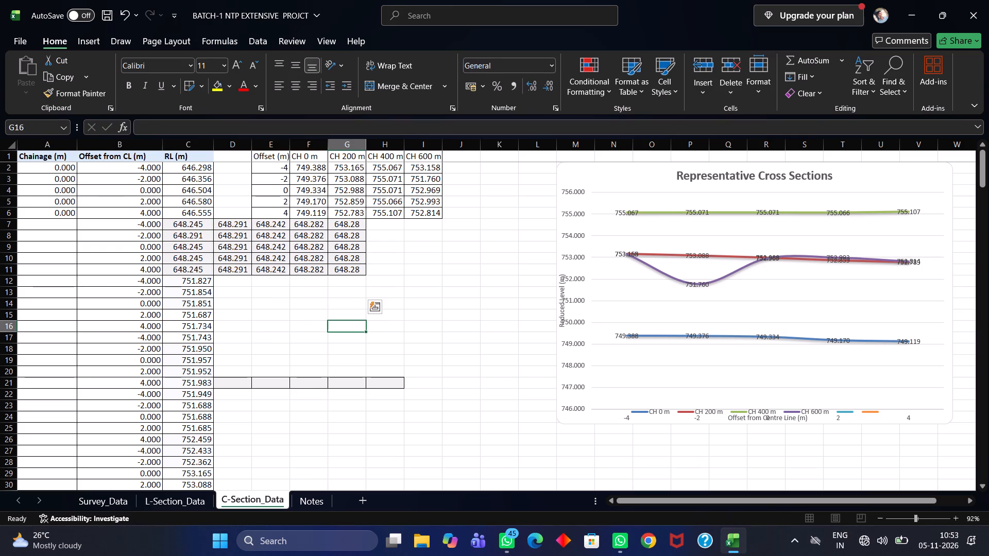
{"action": "double_click", "coordinate": [203, 249]}
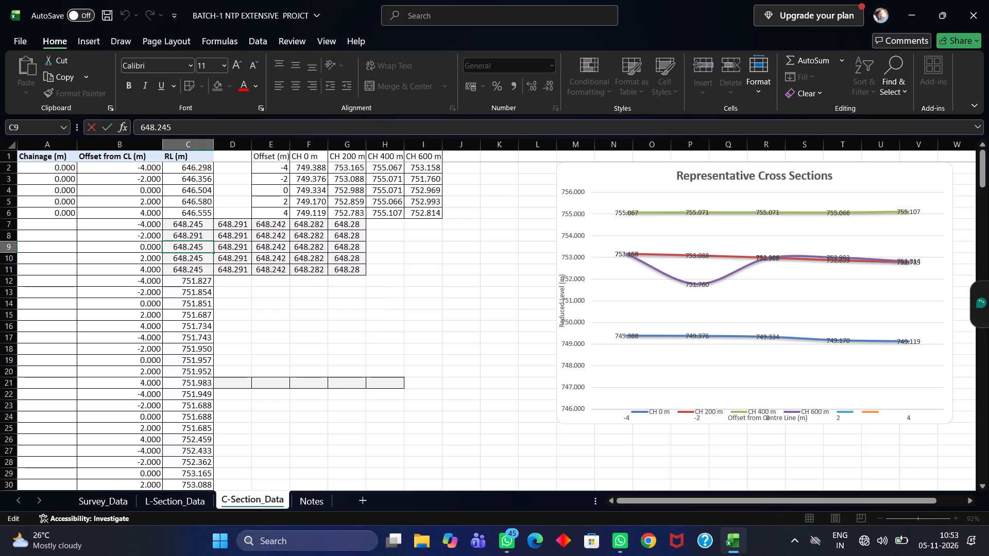
{"action": "key", "text": "BackSpace"}
{"action": "key", "text": "BackSpace"}
{"action": "key", "text": "BackSpace"}
{"action": "key", "text": "BackSpace"}
{"action": "key", "text": "BackSpace"}
{"action": "key", "text": "BackSpace"}
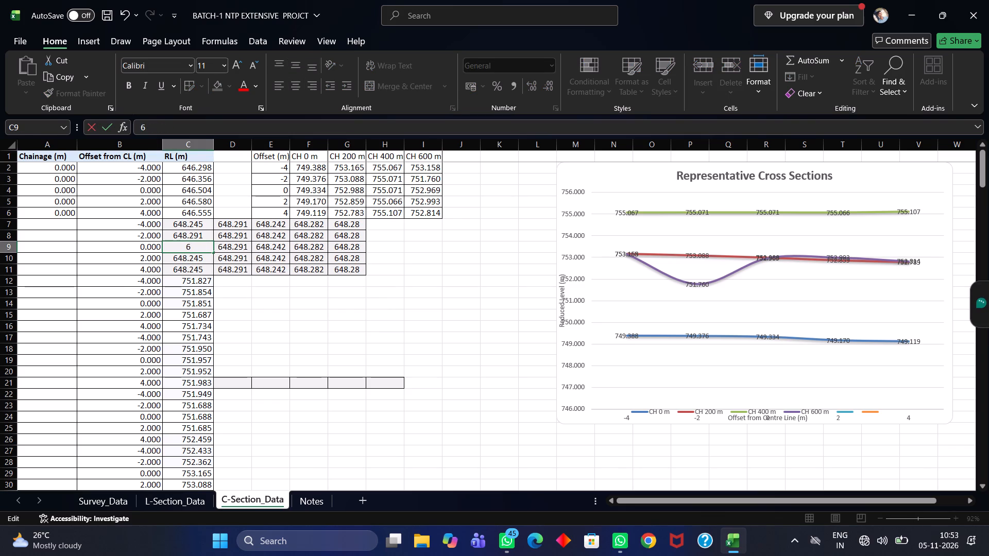
{"action": "key", "text": "BackSpace"}
{"action": "type", "text": "648.242"}
{"action": "key", "text": "Down"}
Set the RL at offset 2 in the second cross-section block, C-Section_Data cell C10, to 648.282.
{"action": "left_click", "coordinate": [187, 258]}
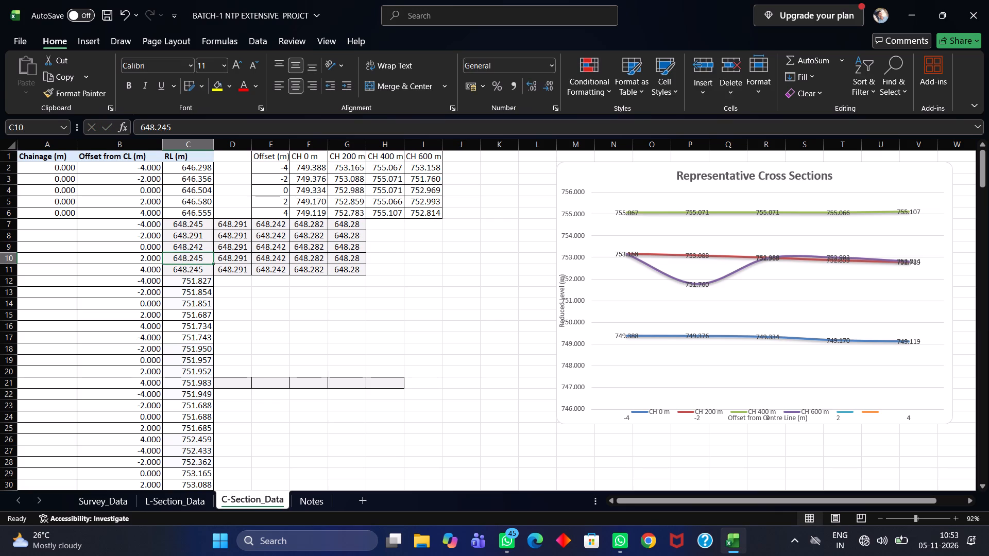
{"action": "key", "text": "BackSpace"}
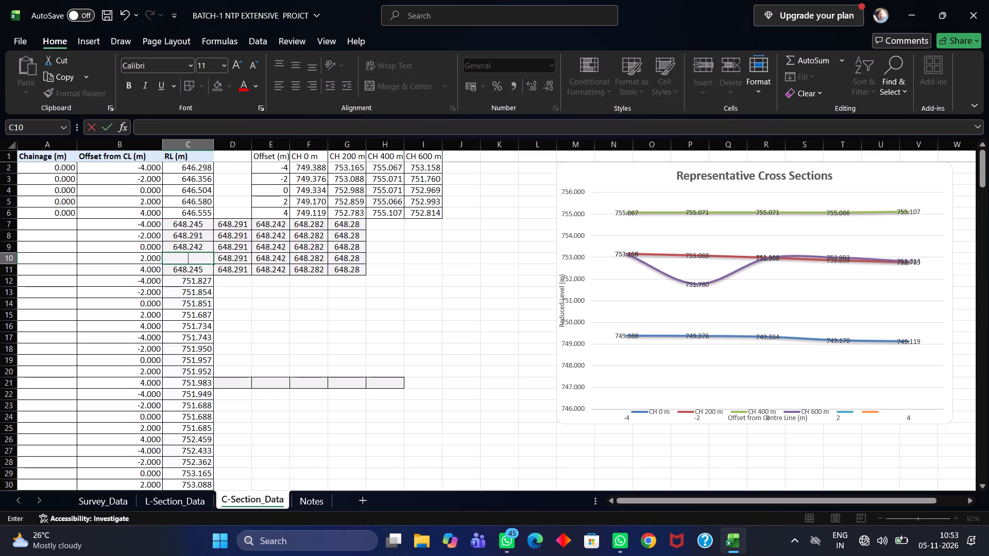
{"action": "type", "text": "648.282"}
{"action": "key", "text": "Down"}
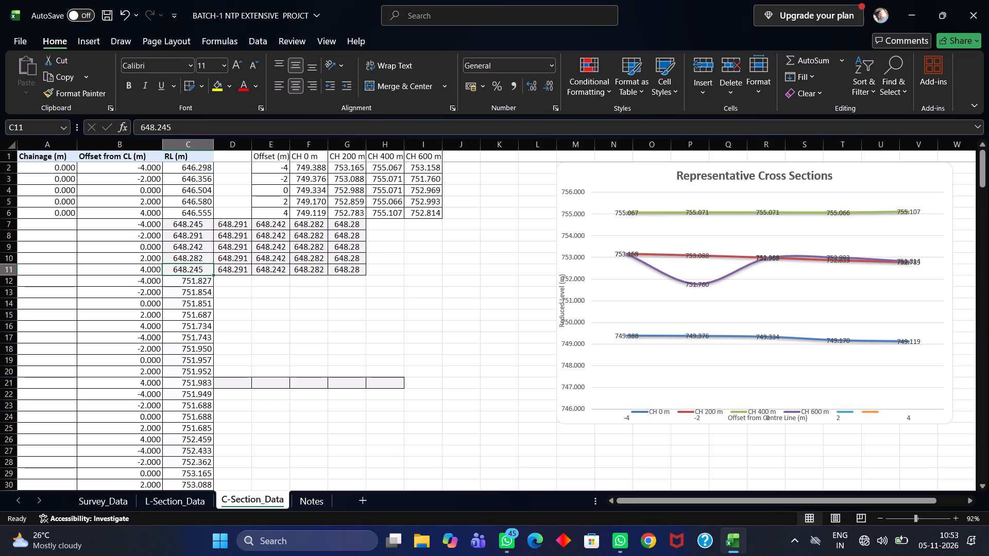
Set the RL at offset 4 in the second cross-section block, C-Section_Data cell C11, to 648.28.
{"action": "double_click", "coordinate": [211, 272]}
{"action": "double_click", "coordinate": [208, 268]}
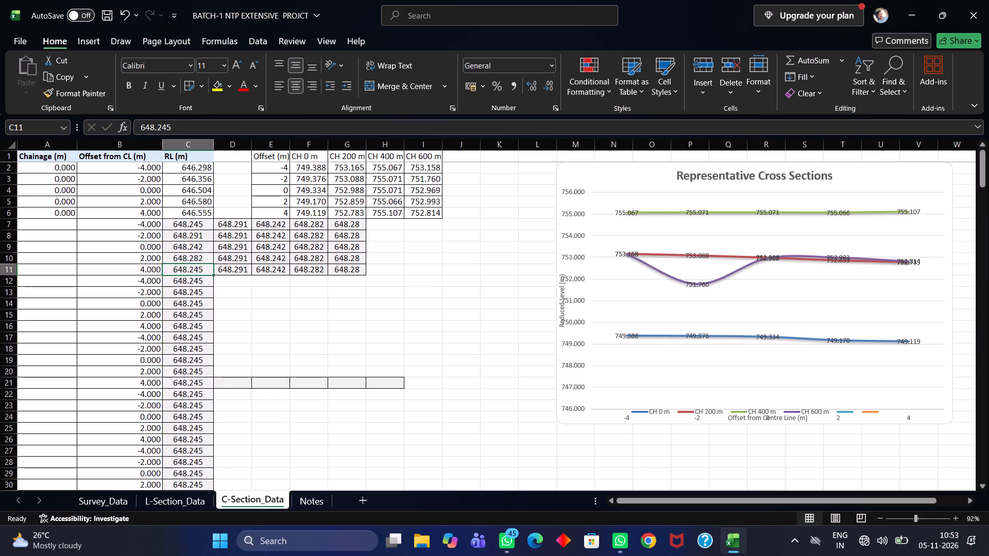
{"action": "key", "text": "BackSpace"}
{"action": "key", "text": "BackSpace"}
{"action": "key", "text": "8"}
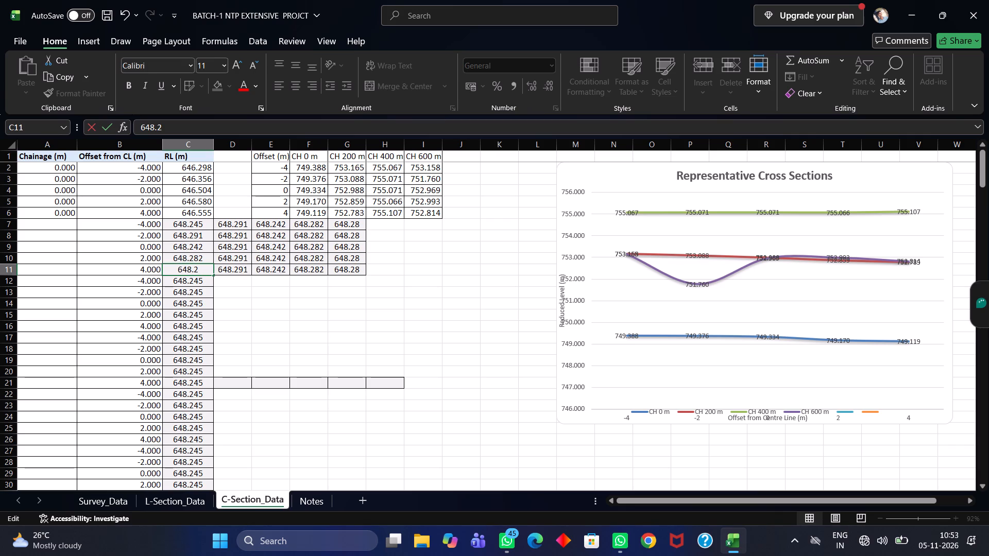
{"action": "scroll", "coordinate": [236, 278], "scroll_direction": "down", "scroll_amount": 1}
{"action": "scroll", "coordinate": [257, 241], "scroll_direction": "up", "scroll_amount": 1}
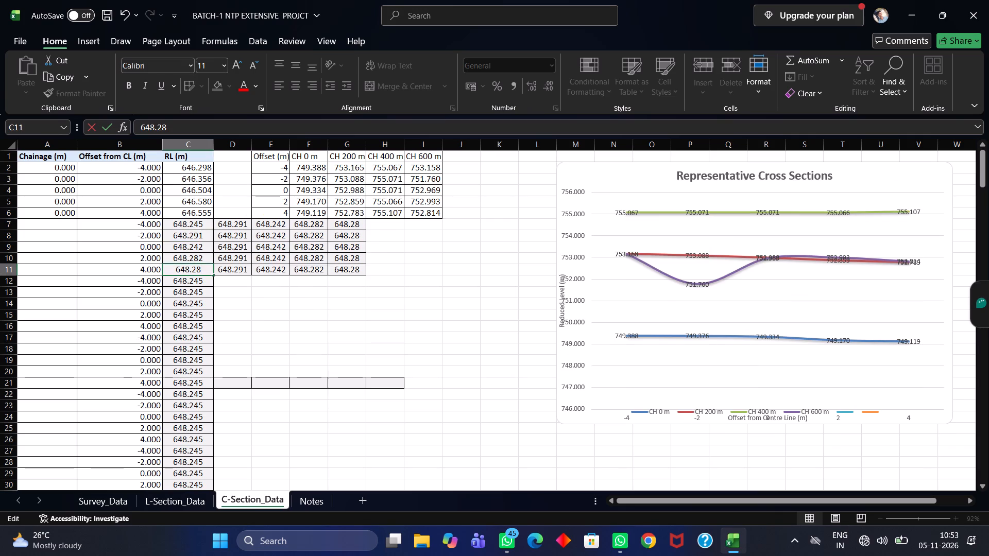
Clear the leftover pasted levels beside the second cross-section block, C-Section_Data cells D7 to G11.
{"action": "left_click_drag", "start_coordinate": [221, 222], "coordinate": [356, 272]}
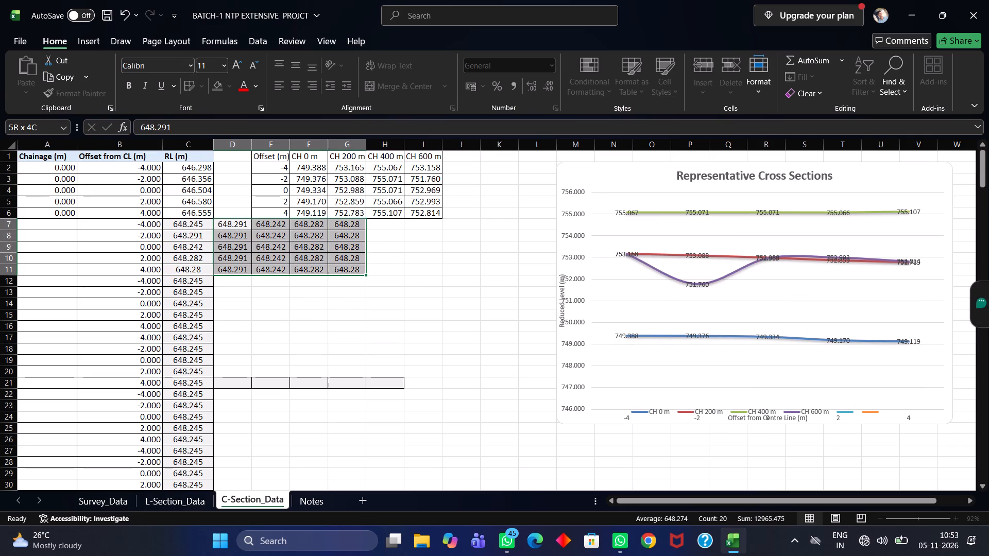
{"action": "left_click_drag", "start_coordinate": [356, 272], "coordinate": [354, 270]}
{"action": "key", "text": "Delete"}
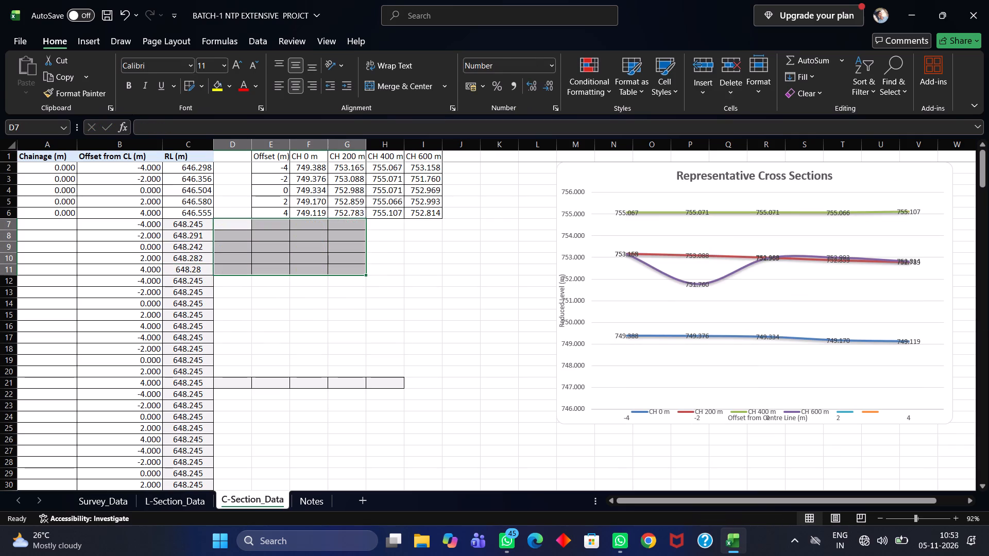
{"action": "left_click", "coordinate": [358, 307]}
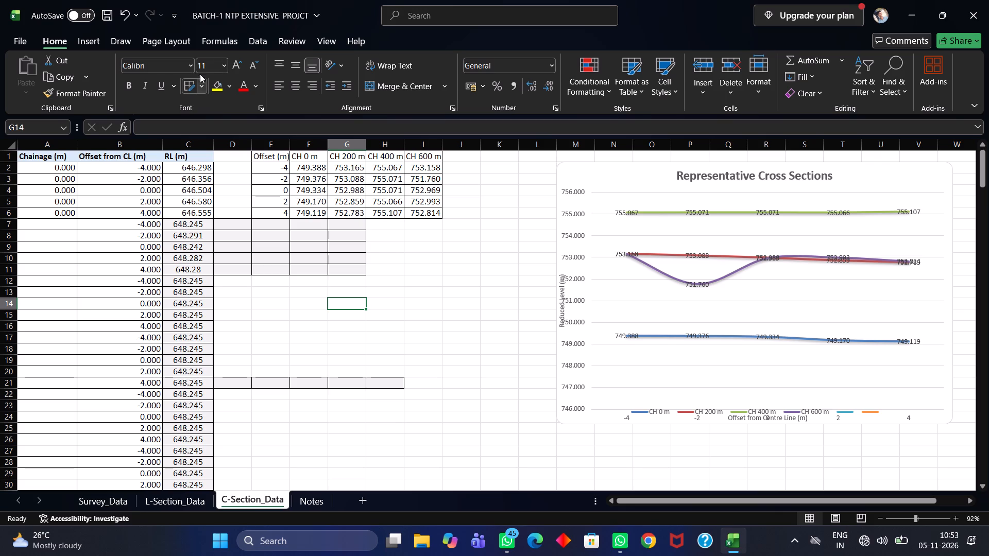
Erase the cell borders from the emptied range D7 to G11 in C-Section_Data with Erase Border.
{"action": "left_click", "coordinate": [125, 44]}
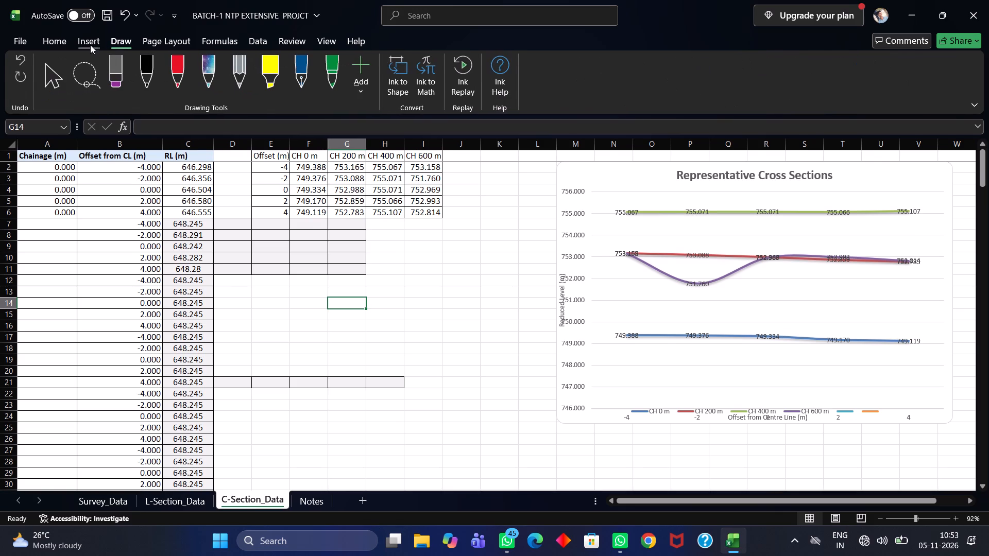
{"action": "left_click", "coordinate": [90, 44]}
{"action": "left_click", "coordinate": [41, 41]}
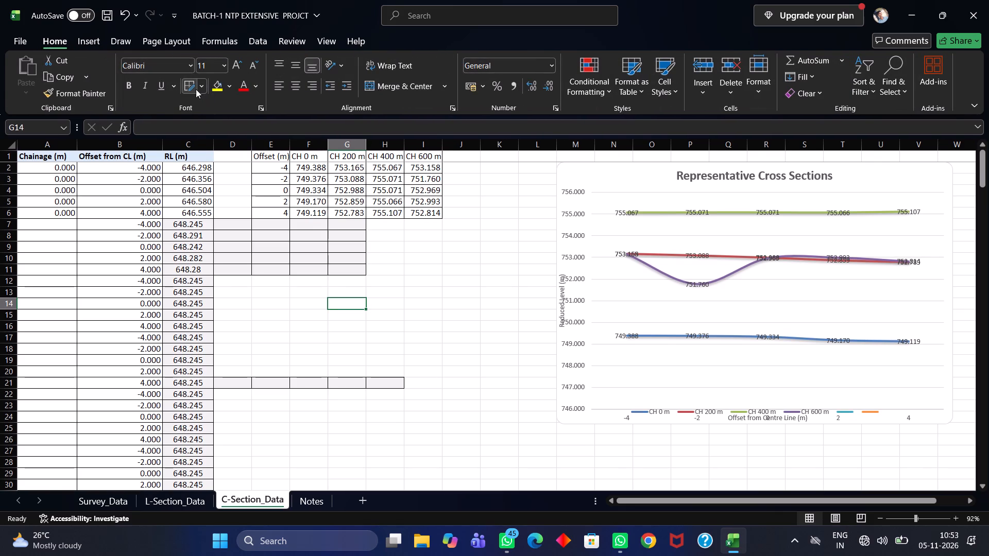
{"action": "left_click", "coordinate": [196, 89]}
{"action": "left_click", "coordinate": [201, 84]}
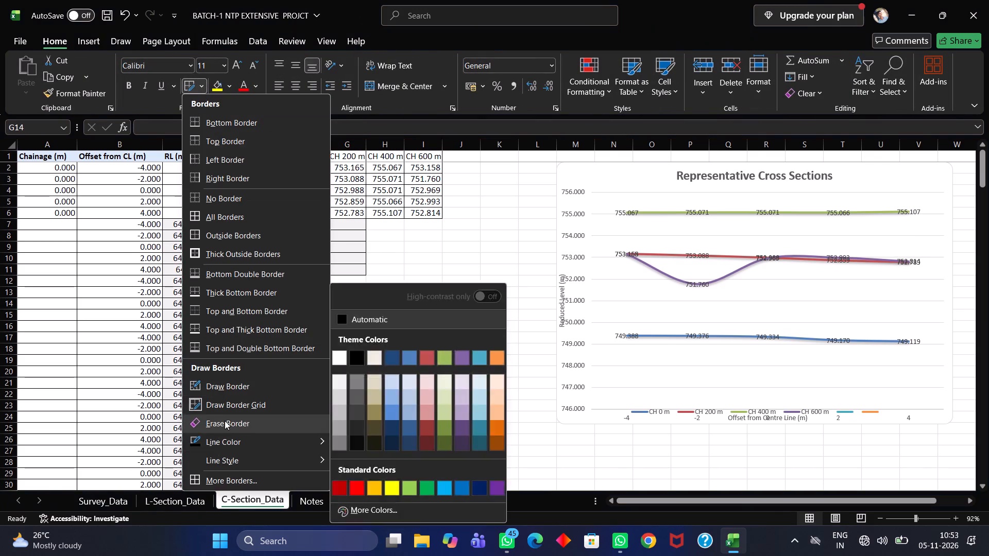
{"action": "left_click", "coordinate": [225, 419]}
{"action": "left_click_drag", "start_coordinate": [239, 223], "coordinate": [274, 231]}
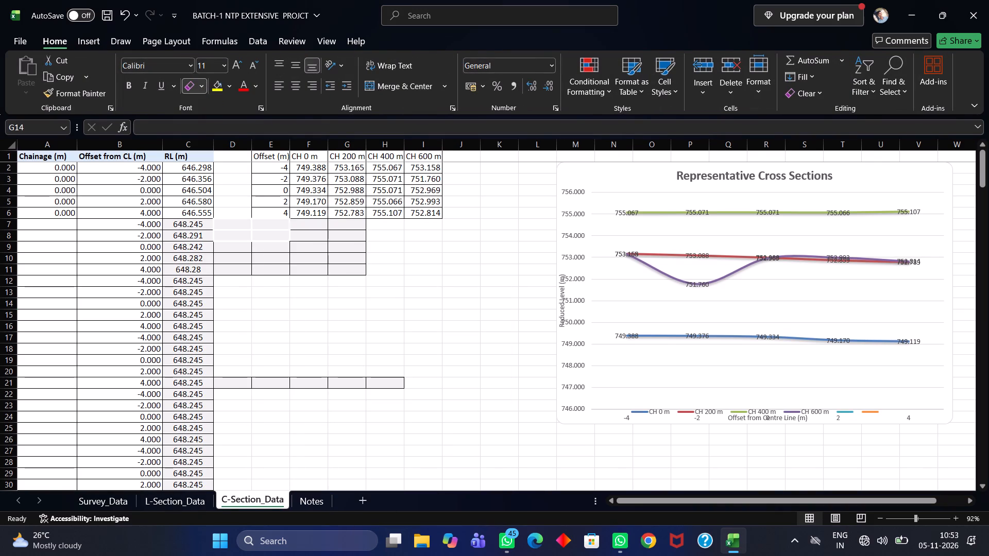
{"action": "left_click_drag", "start_coordinate": [274, 231], "coordinate": [354, 271]}
{"action": "left_click", "coordinate": [337, 291]}
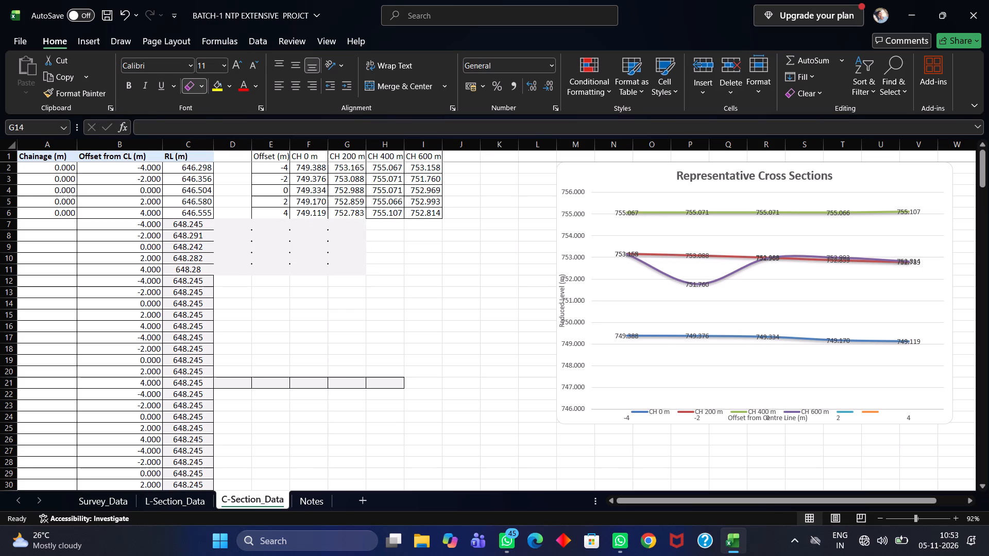
Draw a border line along the edge between RL cells C7 to C11 and column D with Draw Border.
{"action": "left_click", "coordinate": [204, 85]}
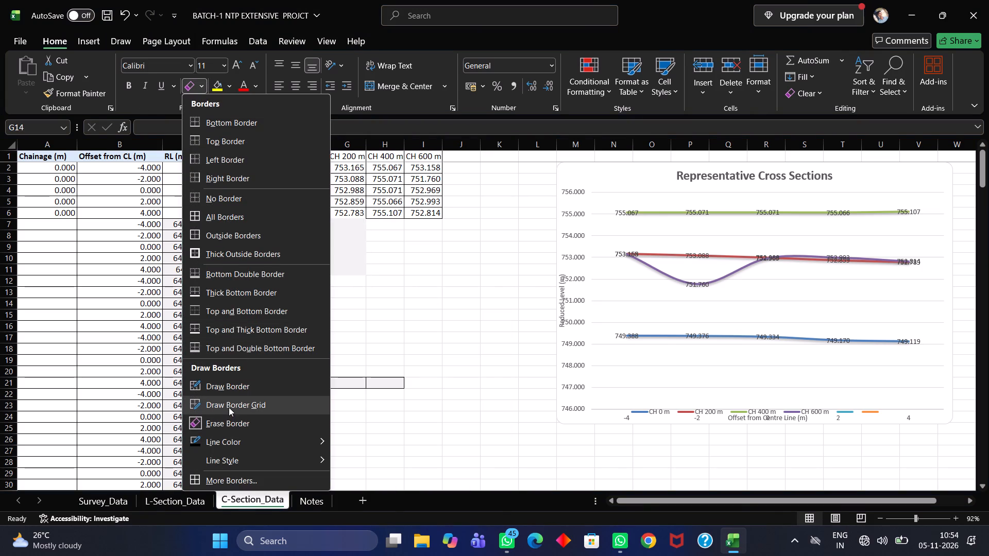
{"action": "left_click", "coordinate": [238, 392]}
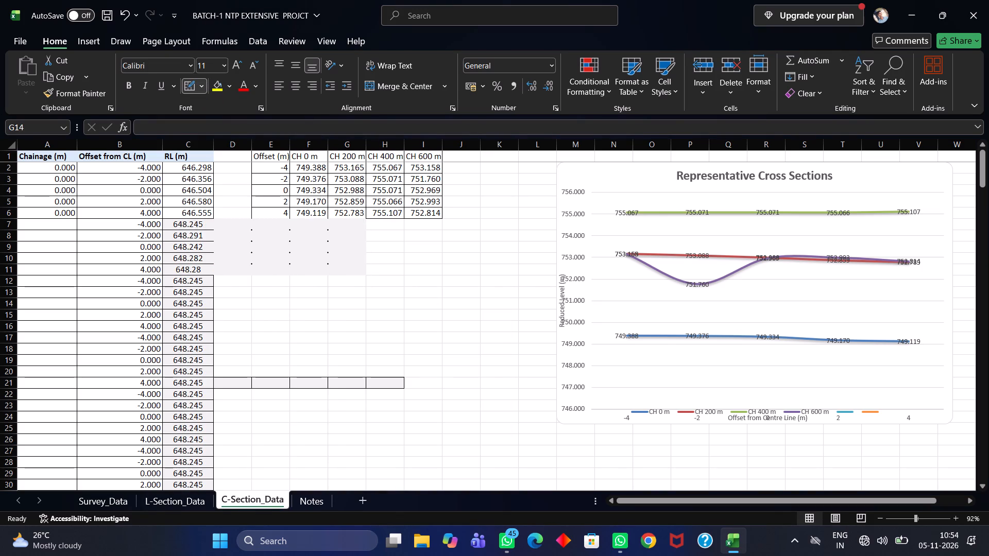
{"action": "left_click_drag", "start_coordinate": [215, 223], "coordinate": [217, 272]}
{"action": "key", "text": "Escape"}
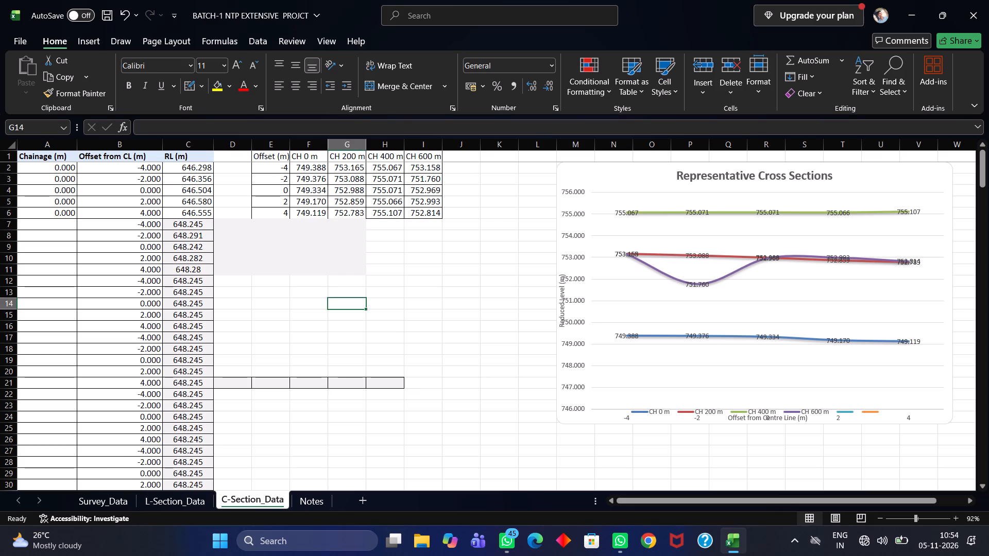
Enter chainage 17 for the second cross-section block and fill it through C-Section_Data cells A7 to A11.
{"action": "double_click", "coordinate": [71, 224]}
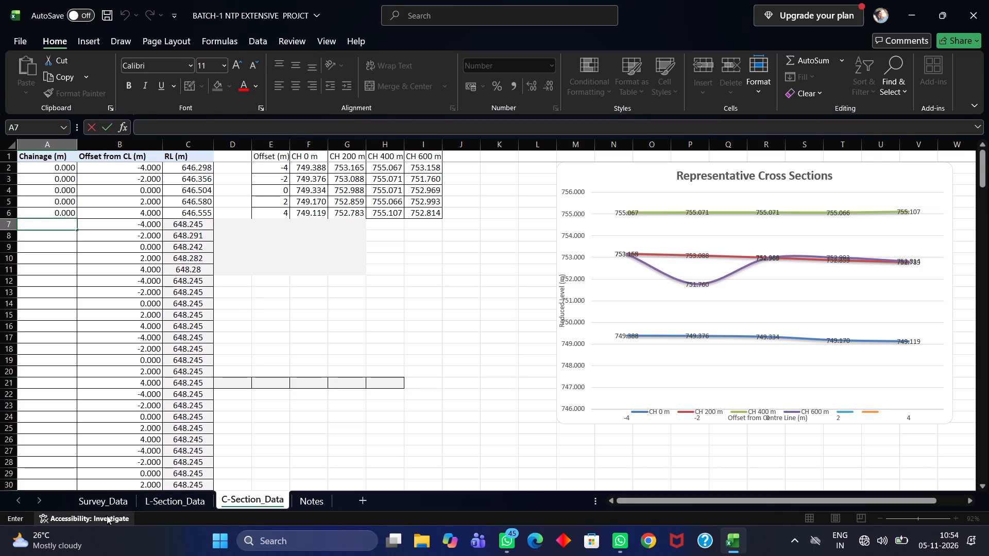
{"action": "left_click", "coordinate": [117, 499]}
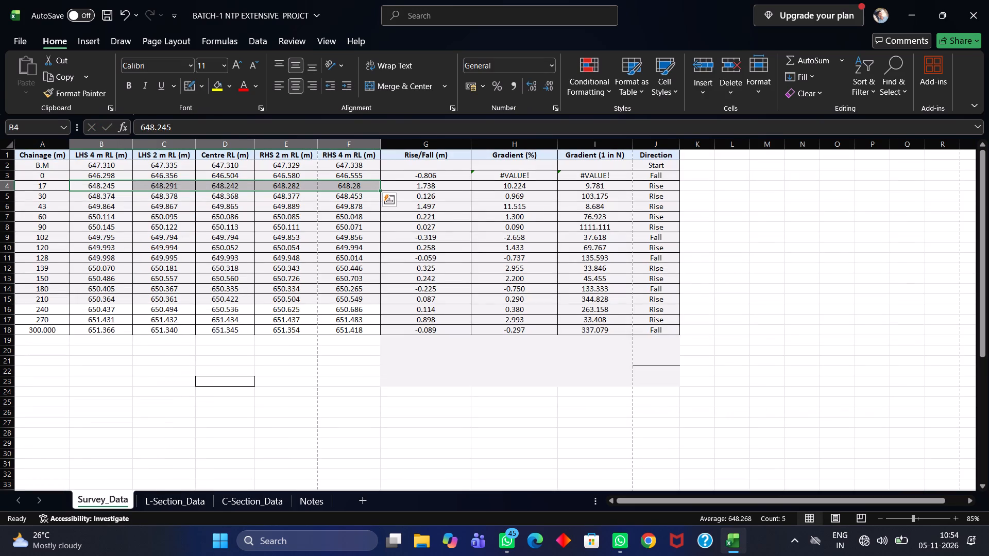
{"action": "left_click", "coordinate": [148, 495]}
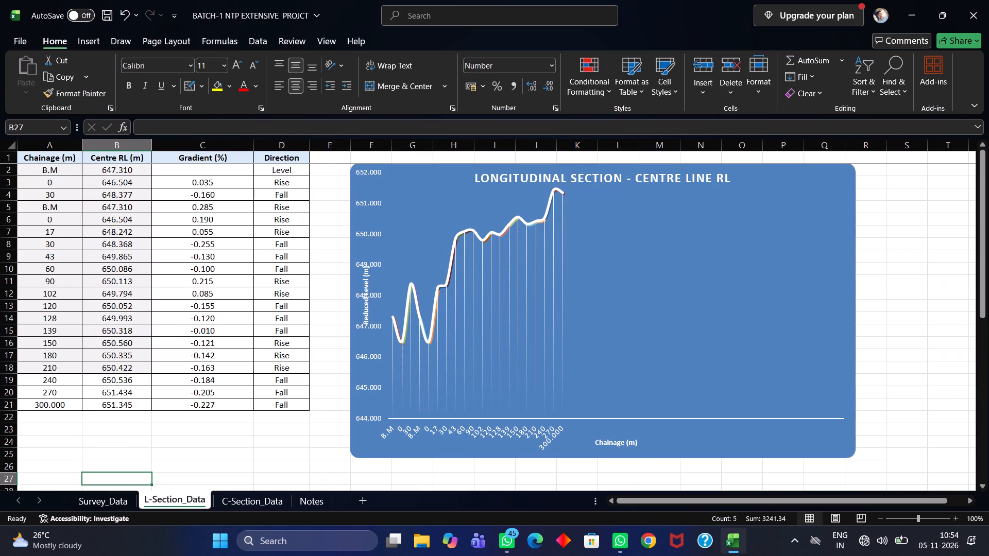
{"action": "left_click", "coordinate": [260, 493]}
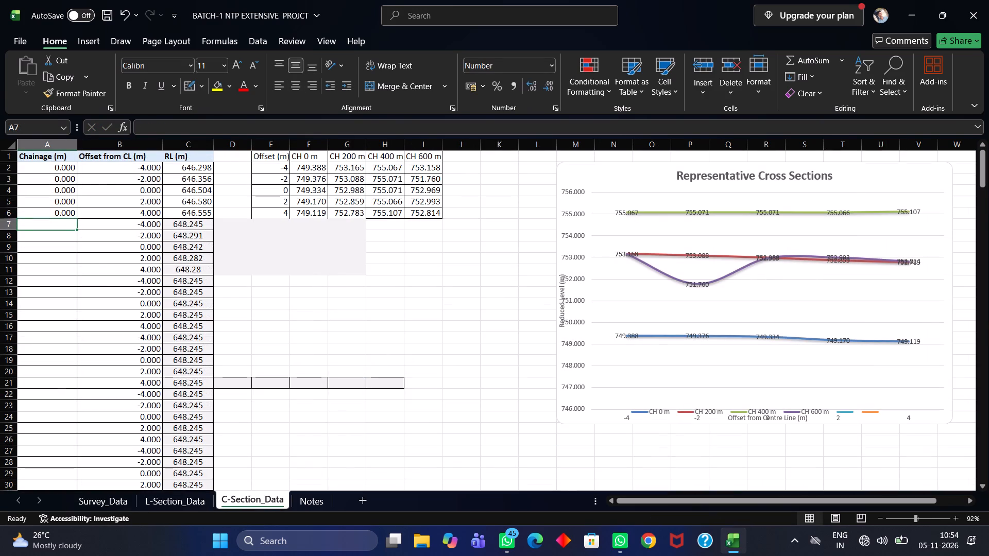
{"action": "type", "text": "17"}
{"action": "key", "text": "Down"}
{"action": "type", "text": "17"}
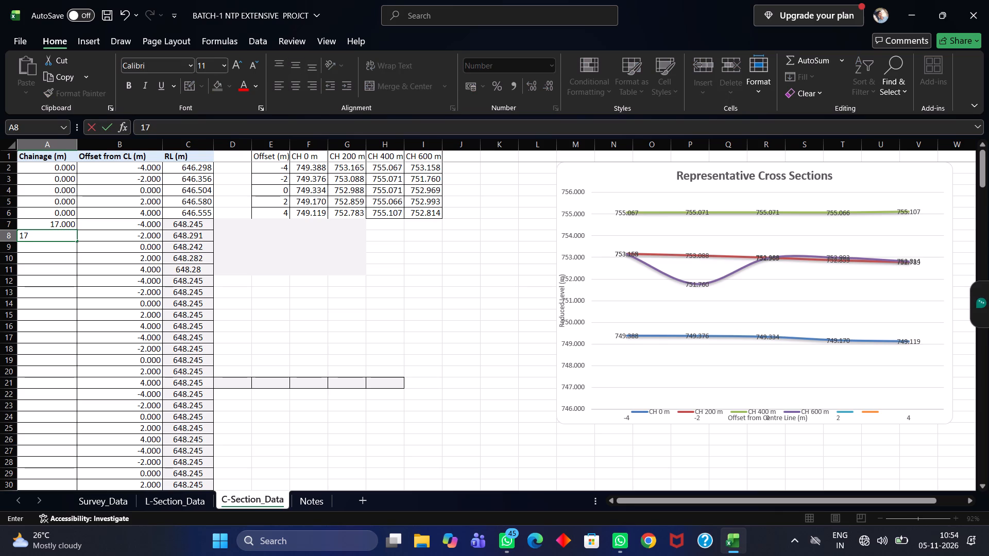
{"action": "left_click", "coordinate": [61, 223]}
{"action": "left_click_drag", "start_coordinate": [76, 228], "coordinate": [78, 238]}
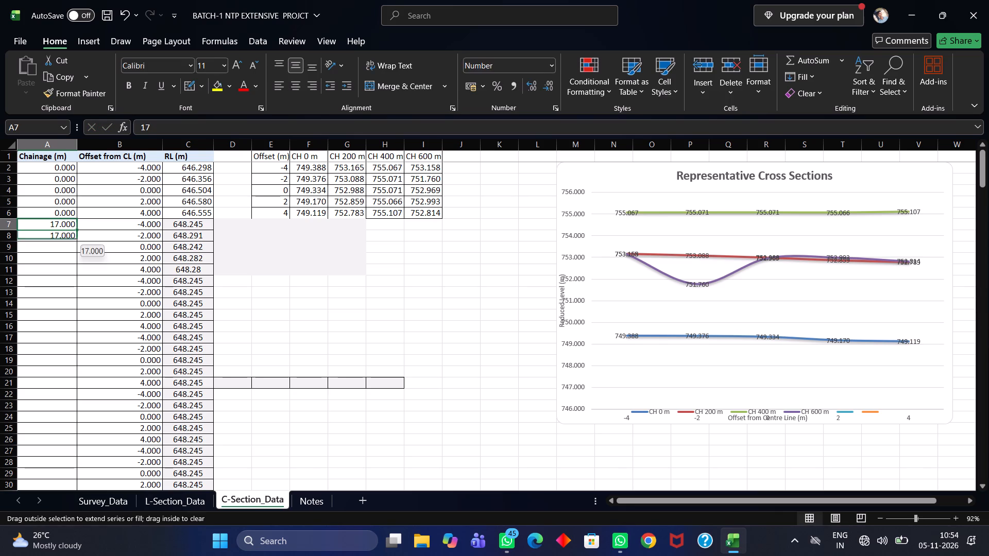
{"action": "left_click_drag", "start_coordinate": [78, 238], "coordinate": [77, 275]}
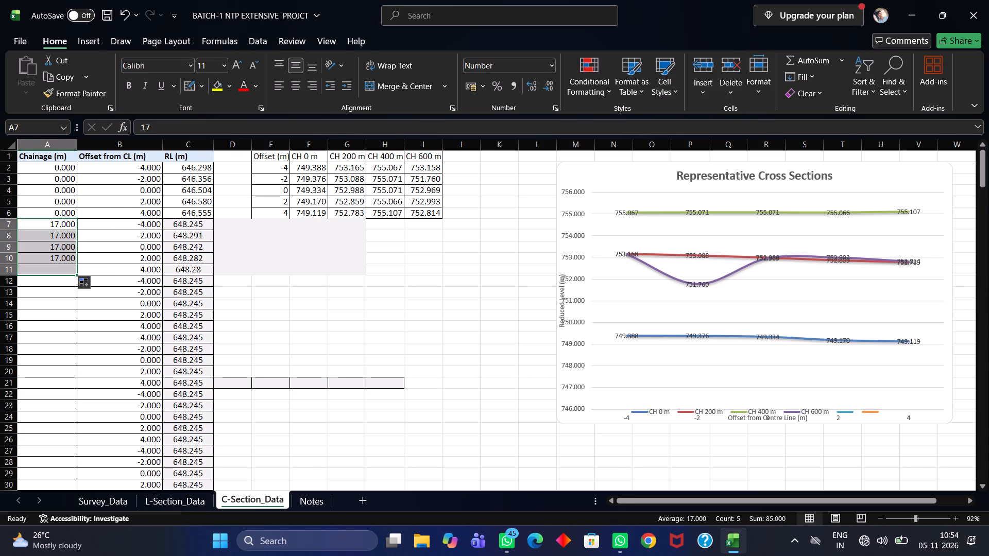
Enter chainage 30 for the third cross-section block and fill it through C-Section_Data cells A12 to A16.
{"action": "left_click", "coordinate": [59, 320]}
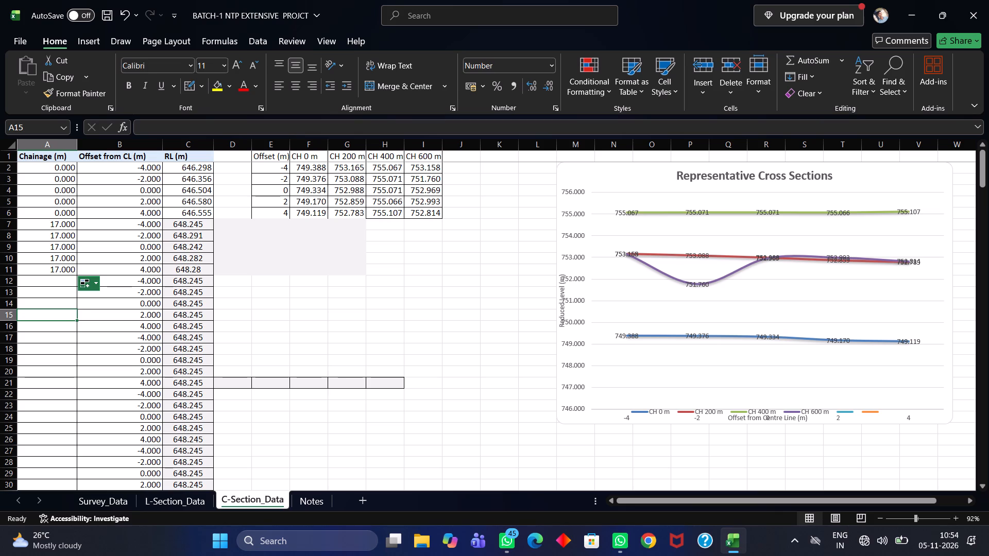
{"action": "left_click", "coordinate": [46, 284]}
{"action": "left_click", "coordinate": [50, 284]}
{"action": "triple_click", "coordinate": [54, 285]}
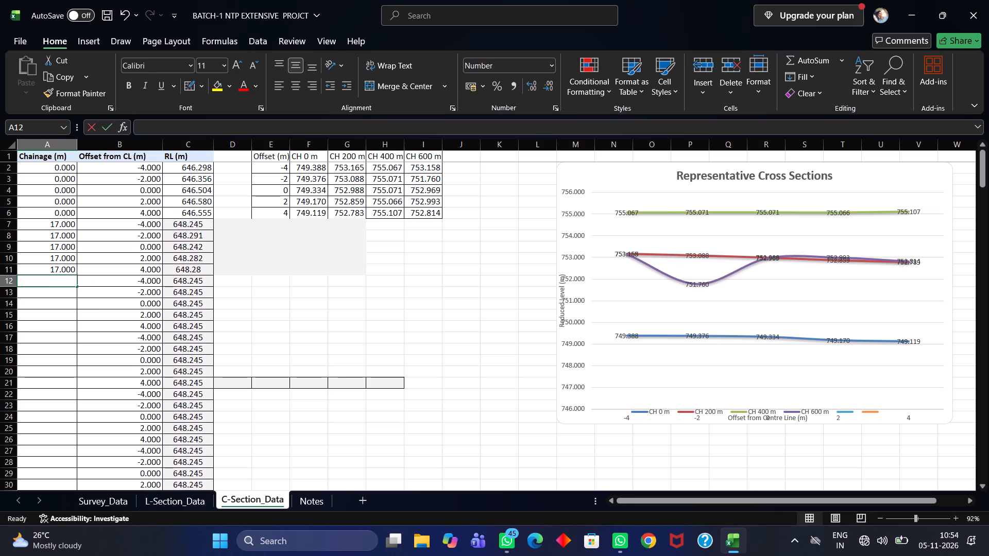
{"action": "type", "text": "30"}
{"action": "key", "text": "Down"}
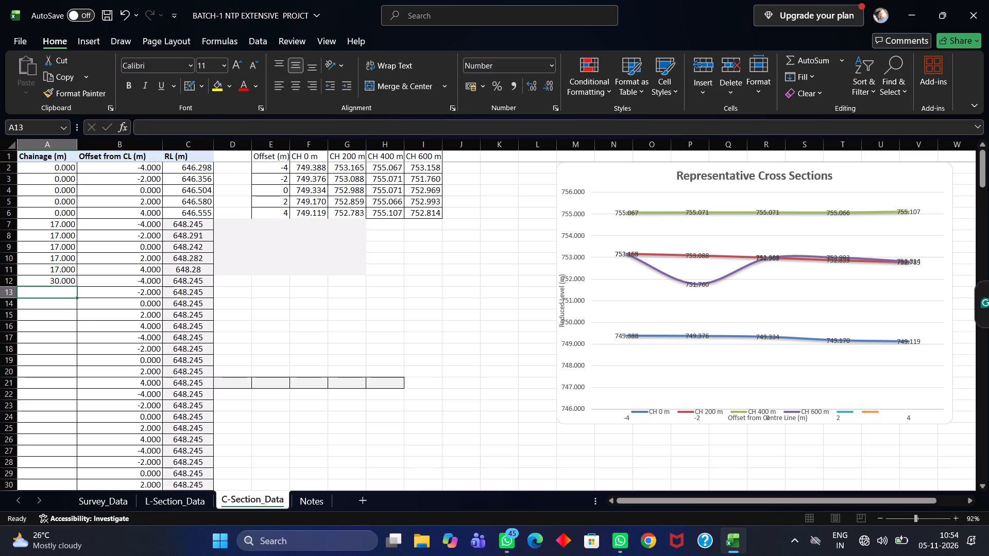
{"action": "type", "text": "30"}
{"action": "left_click", "coordinate": [77, 279]}
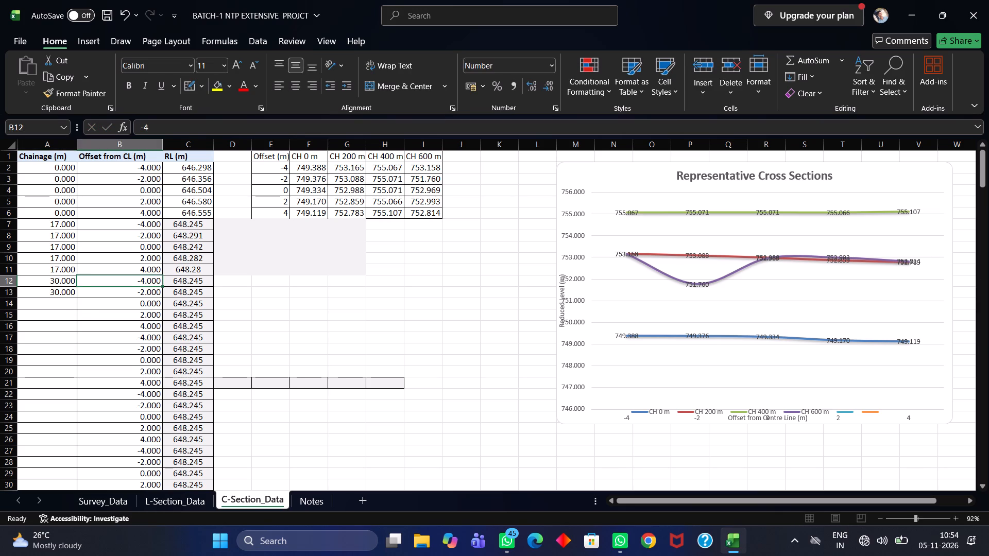
{"action": "left_click", "coordinate": [70, 283]}
{"action": "left_click_drag", "start_coordinate": [76, 286], "coordinate": [81, 315]}
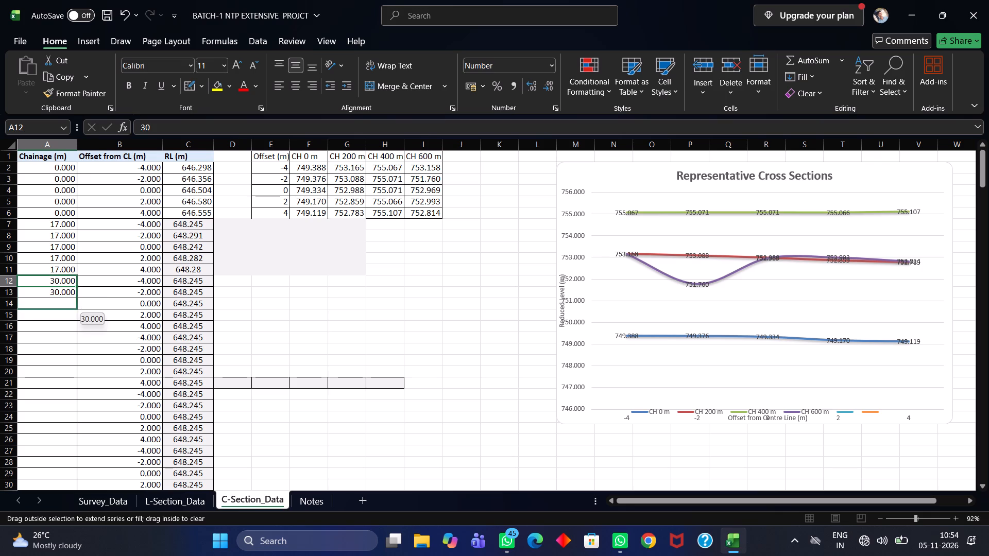
{"action": "left_click_drag", "start_coordinate": [81, 315], "coordinate": [80, 331]}
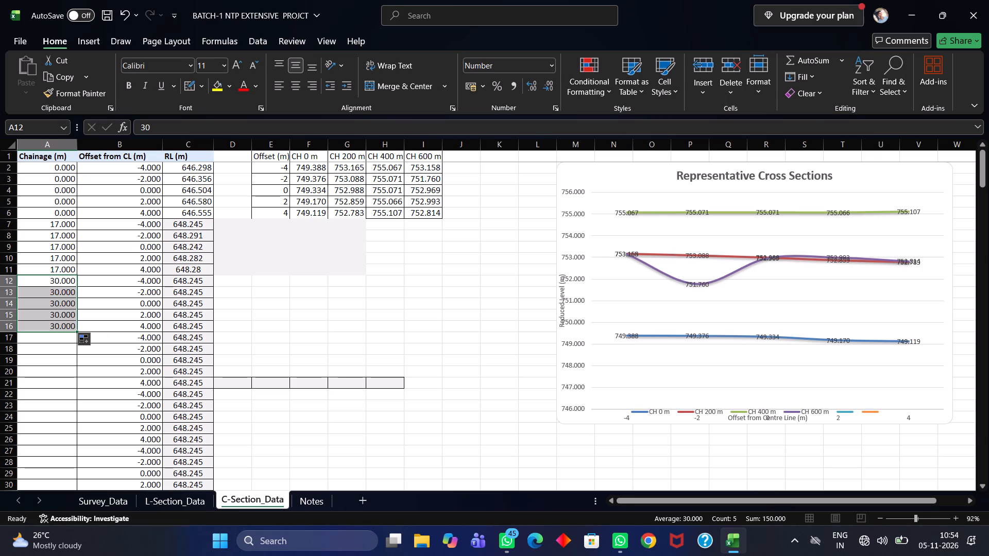
Copy the five chainage 30 RLs from Survey_Data cells B5 to F5 into C-Section_Data cells D21 to H21.
{"action": "left_click", "coordinate": [108, 508]}
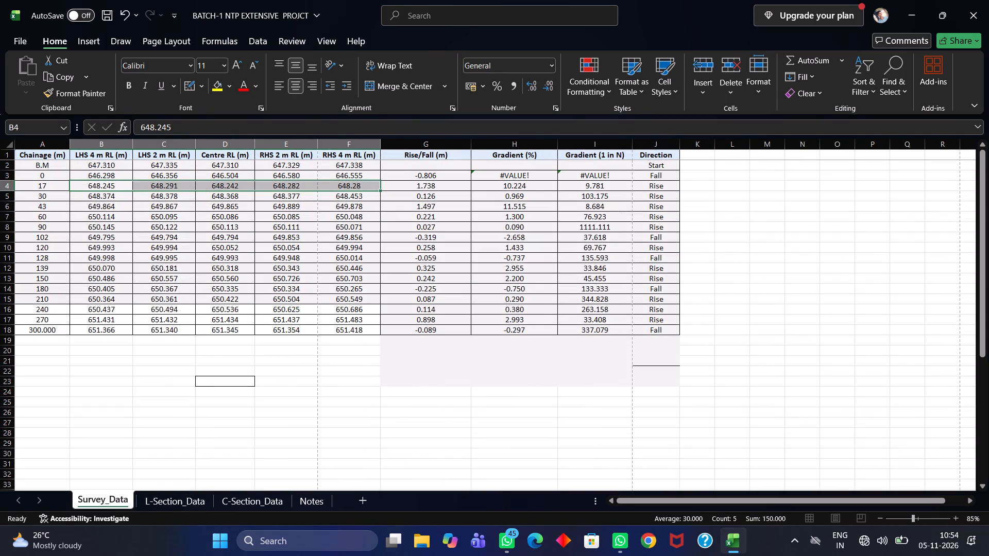
{"action": "left_click_drag", "start_coordinate": [105, 196], "coordinate": [284, 200]}
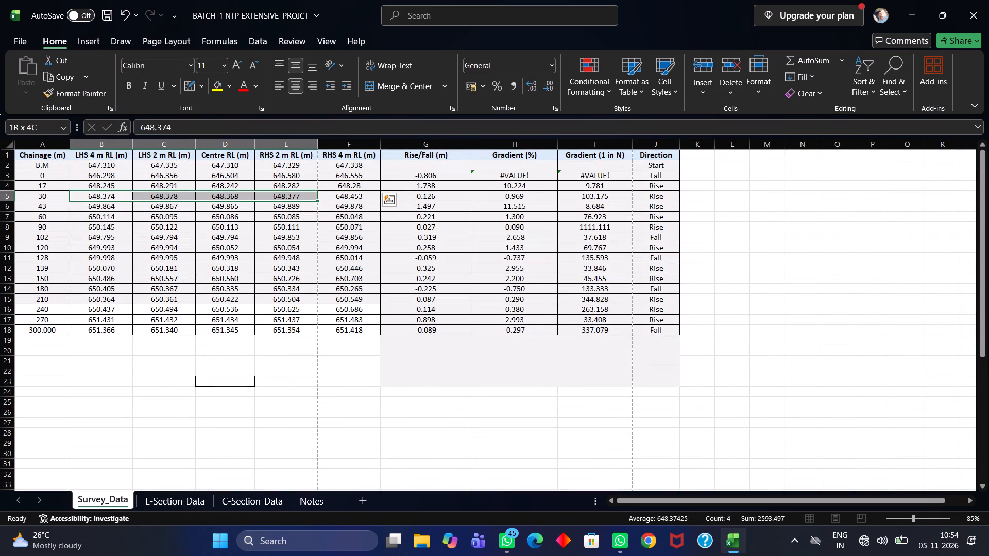
{"action": "left_click_drag", "start_coordinate": [284, 200], "coordinate": [328, 200]}
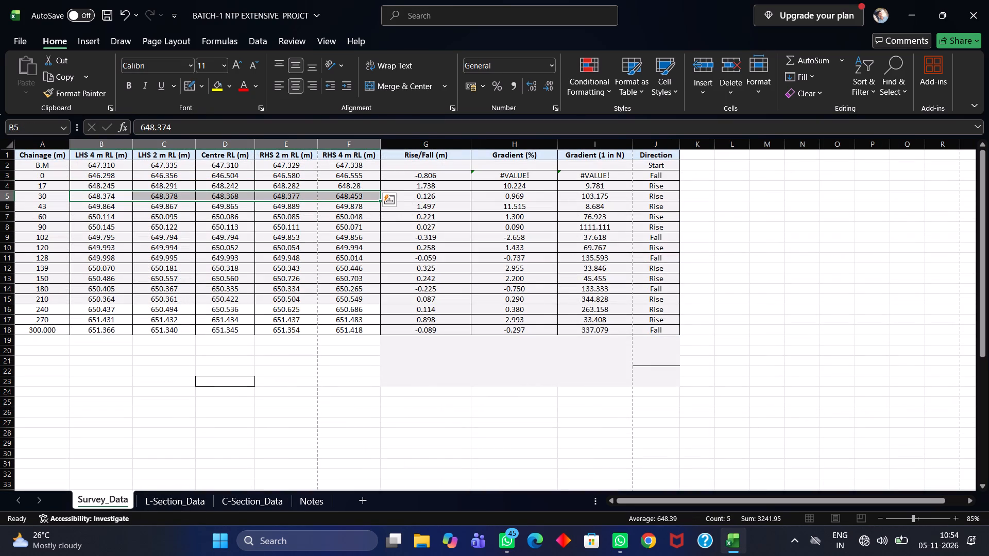
{"action": "key", "text": "ctrl+c"}
{"action": "left_click", "coordinate": [243, 507]}
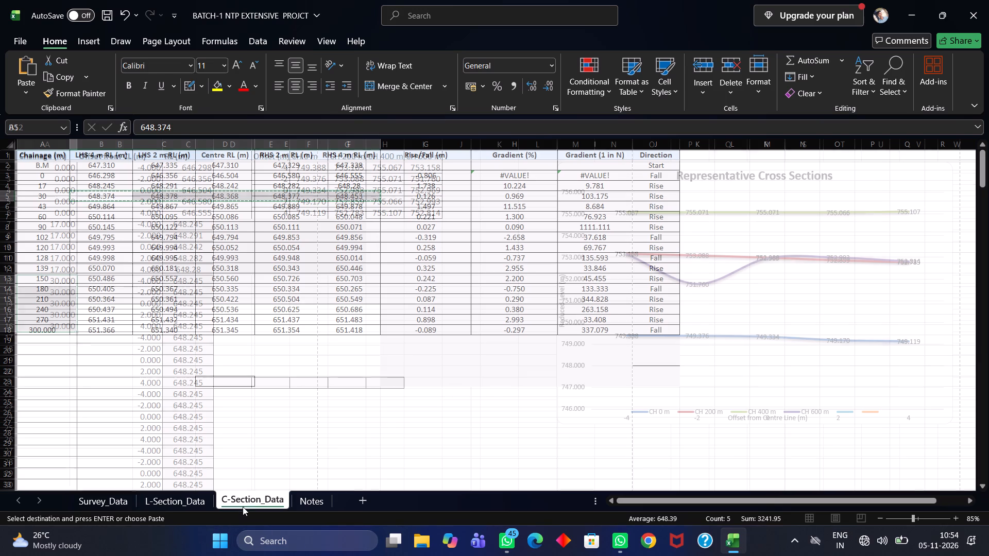
{"action": "left_click", "coordinate": [226, 381]}
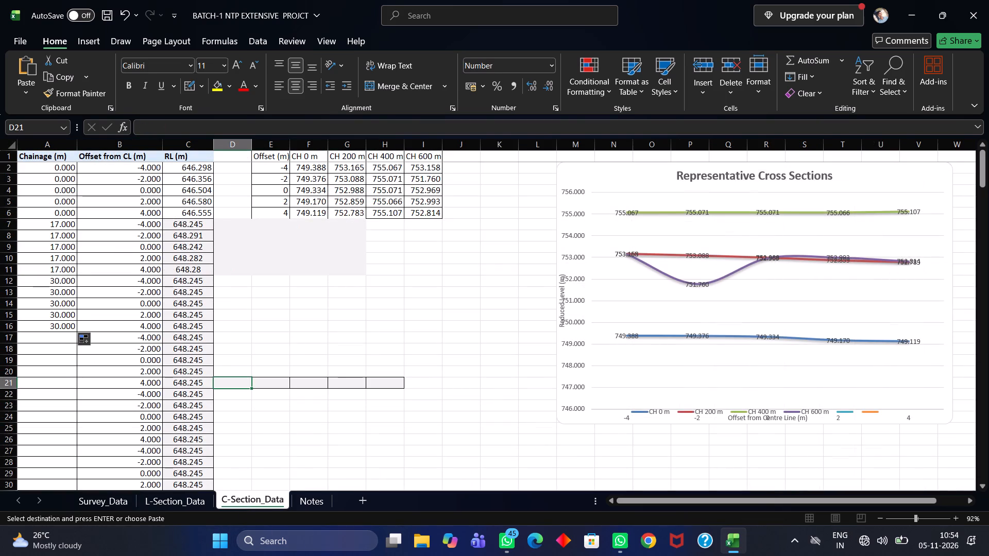
{"action": "key", "text": "ctrl+v"}
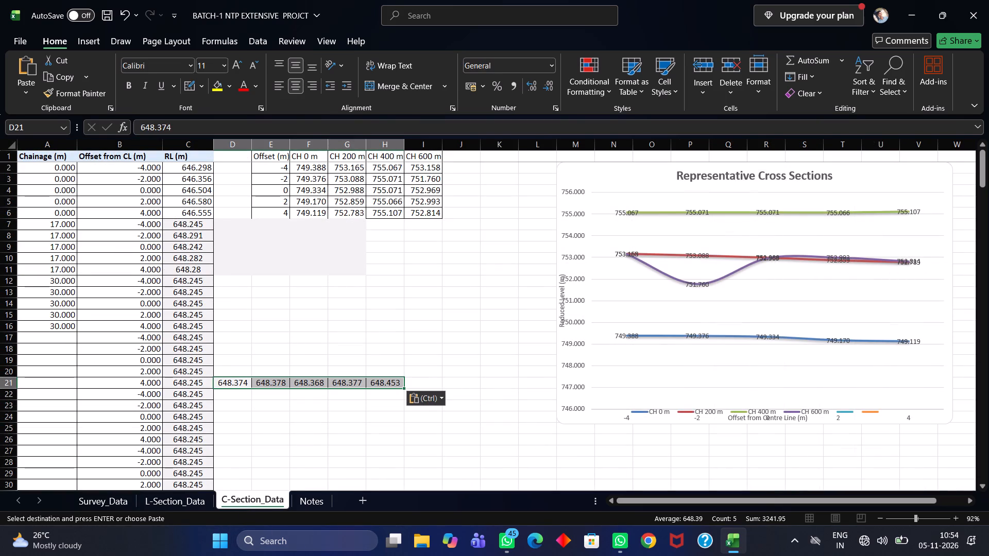
Enter RLs 648.374, 648.378 and 648.368 for chainage 30 in C-Section_Data cells C12 to C14.
{"action": "left_click", "coordinate": [175, 282]}
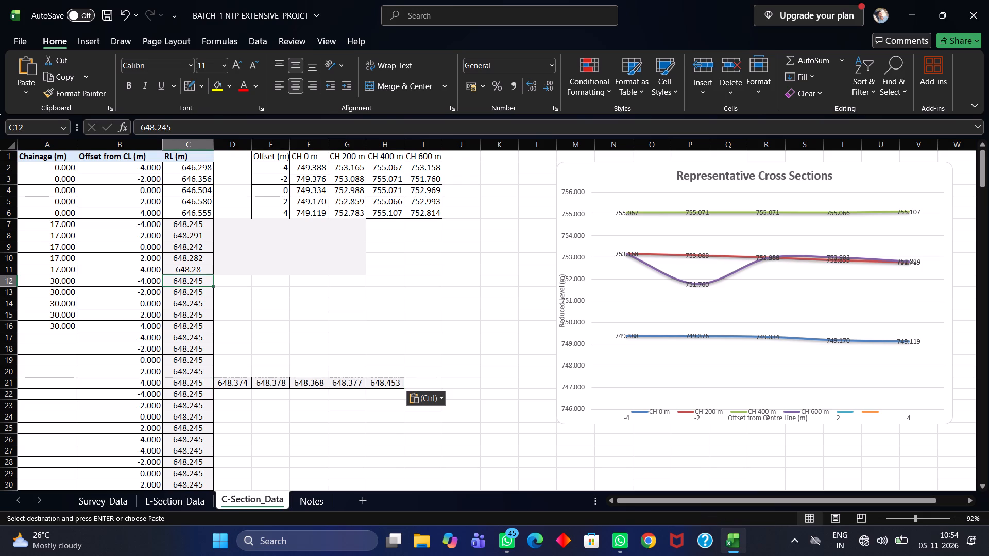
{"action": "type", "text": "648"}
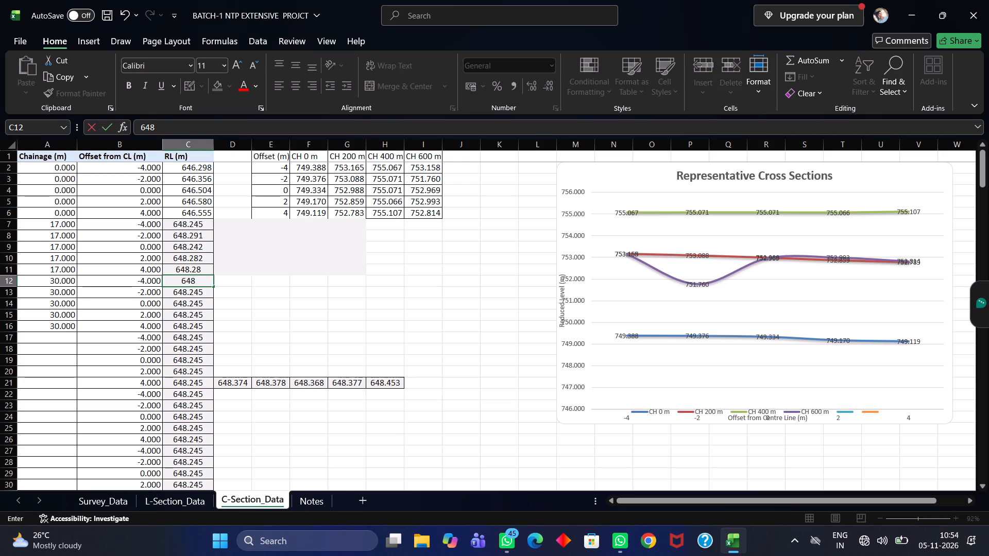
{"action": "type", "text": ".374"}
{"action": "key", "text": "Down"}
{"action": "type", "text": "648."}
{"action": "key", "text": "3"}
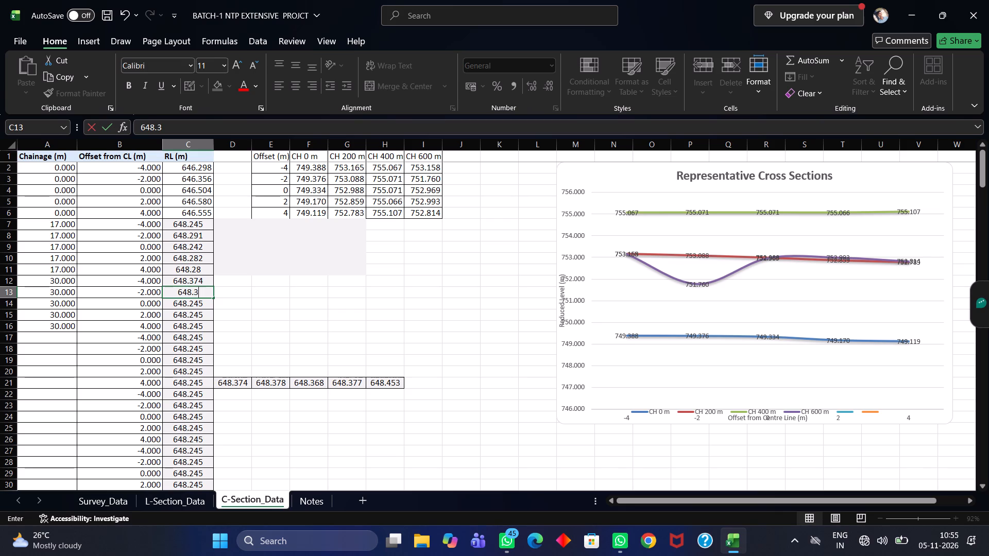
{"action": "key", "text": "BackSpace"}
{"action": "type", "text": "378"}
{"action": "key", "text": "Down"}
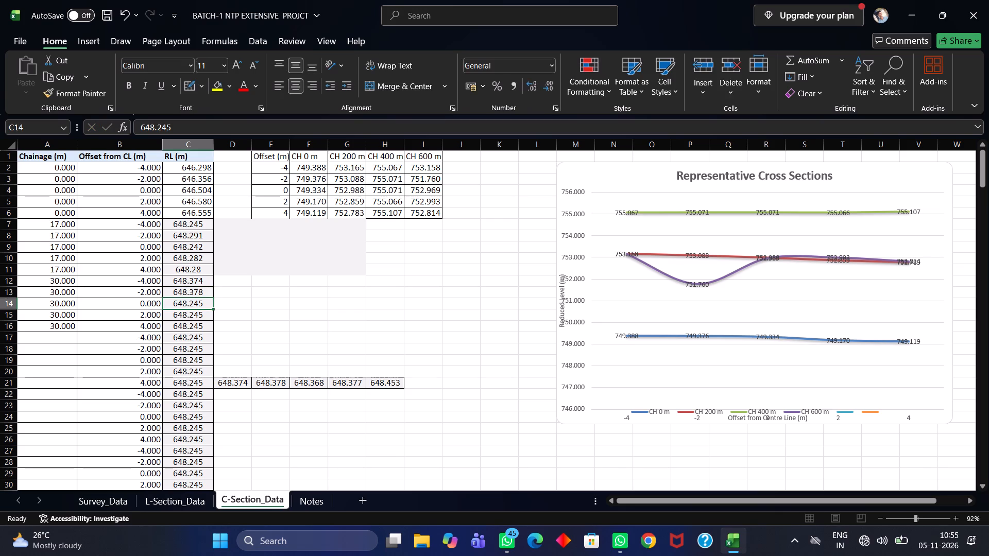
{"action": "type", "text": "648.3"}
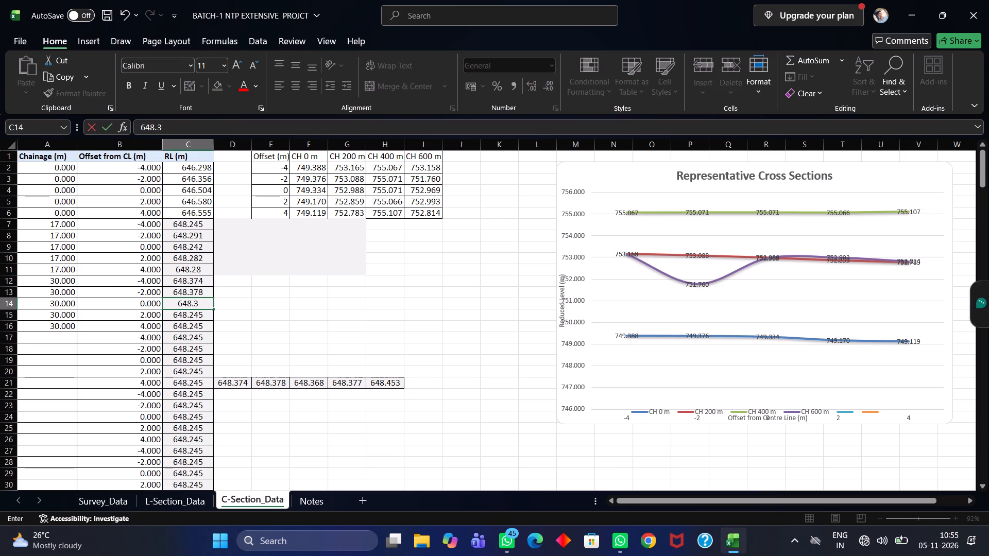
{"action": "type", "text": "68"}
{"action": "key", "text": "Down"}
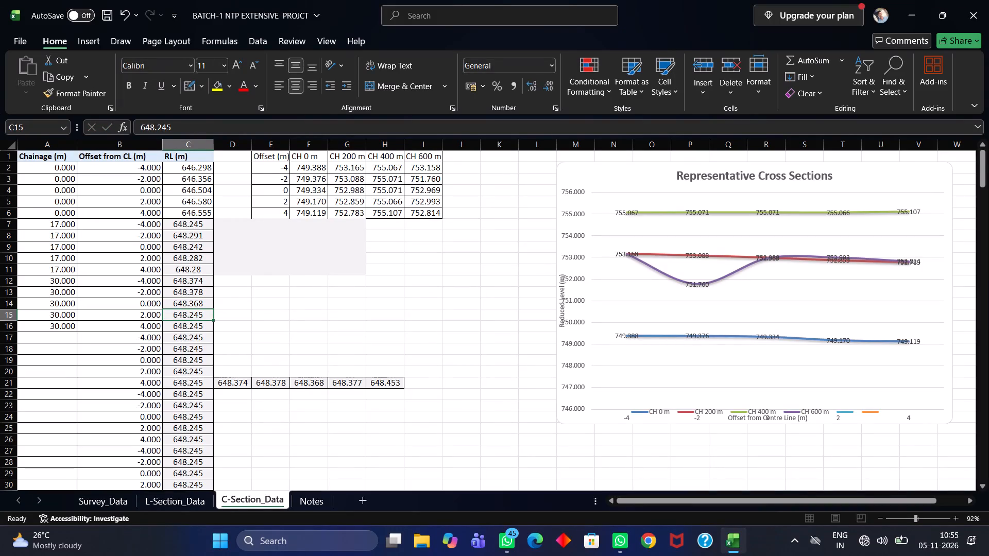
Enter RLs 648.377 and 648.453 for chainage 30 in C-Section_Data cells C15 and C16.
{"action": "type", "text": "648.377"}
{"action": "key", "text": "Down"}
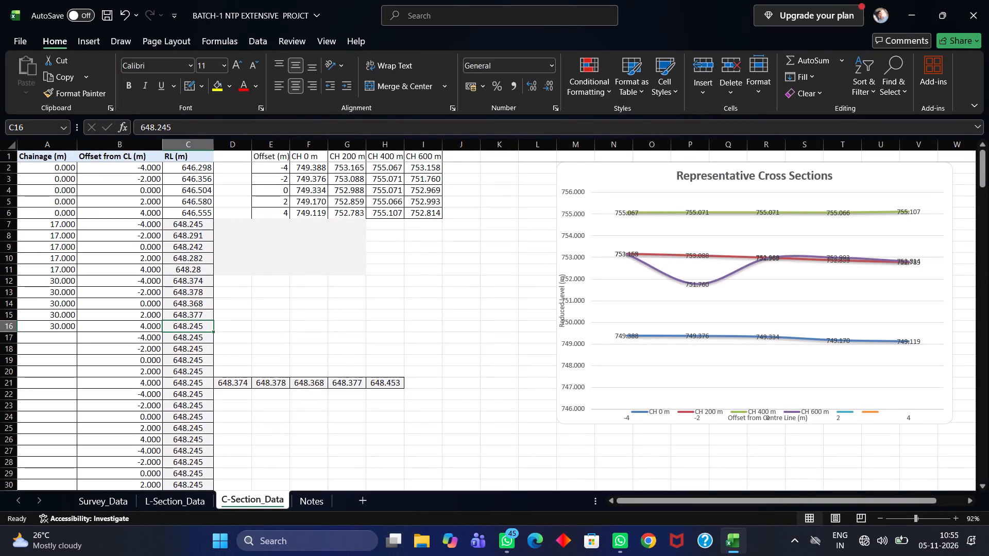
{"action": "type", "text": "645"}
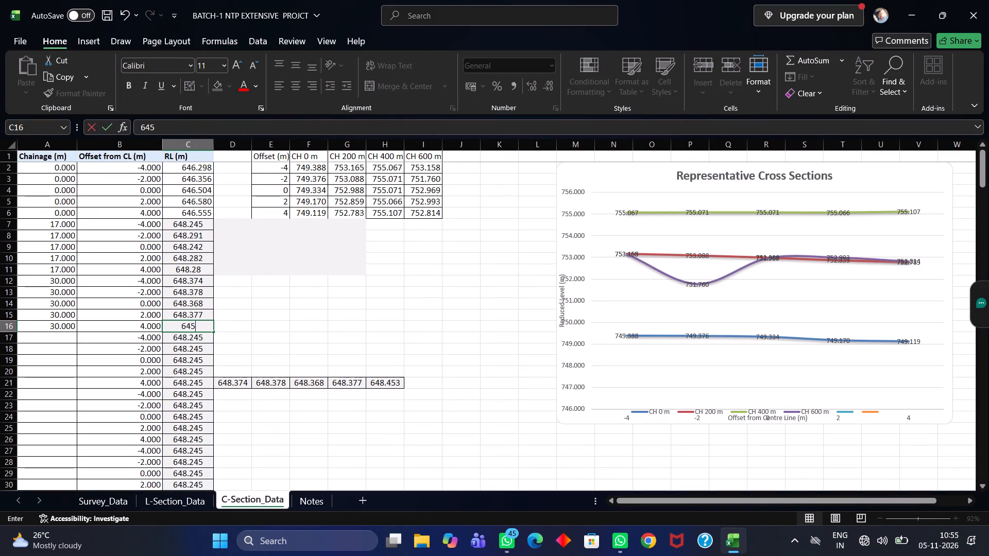
{"action": "type", "text": ".453"}
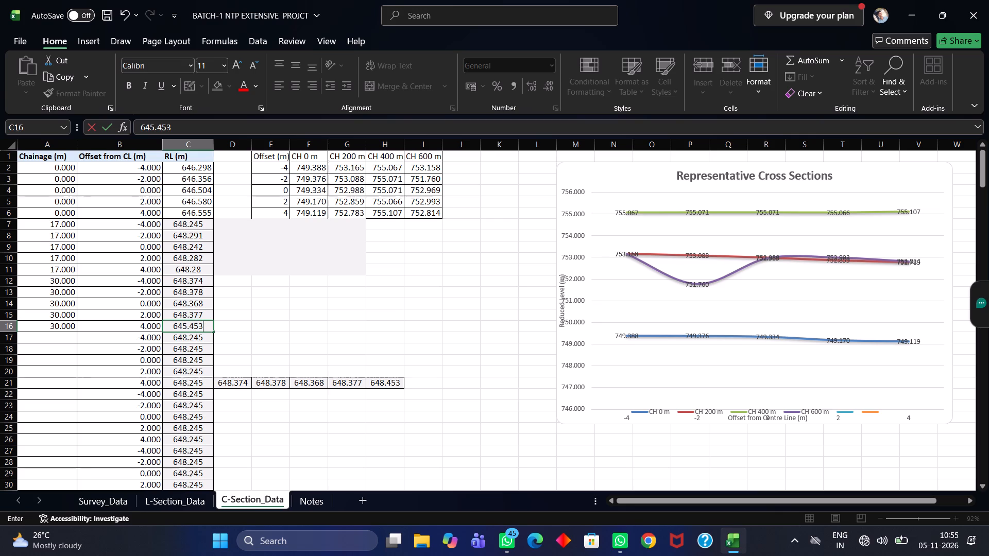
{"action": "key", "text": "BackSpace"}
{"action": "key", "text": "BackSpace"}
{"action": "key", "text": "BackSpace"}
{"action": "key", "text": "BackSpace"}
{"action": "key", "text": "BackSpace"}
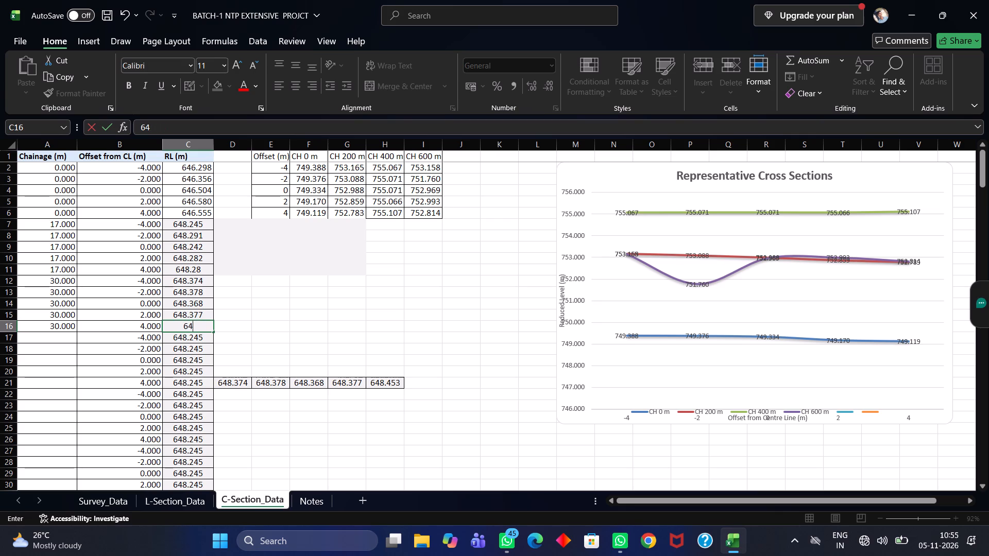
{"action": "type", "text": "8."}
{"action": "type", "text": "453"}
{"action": "double_click", "coordinate": [47, 342]}
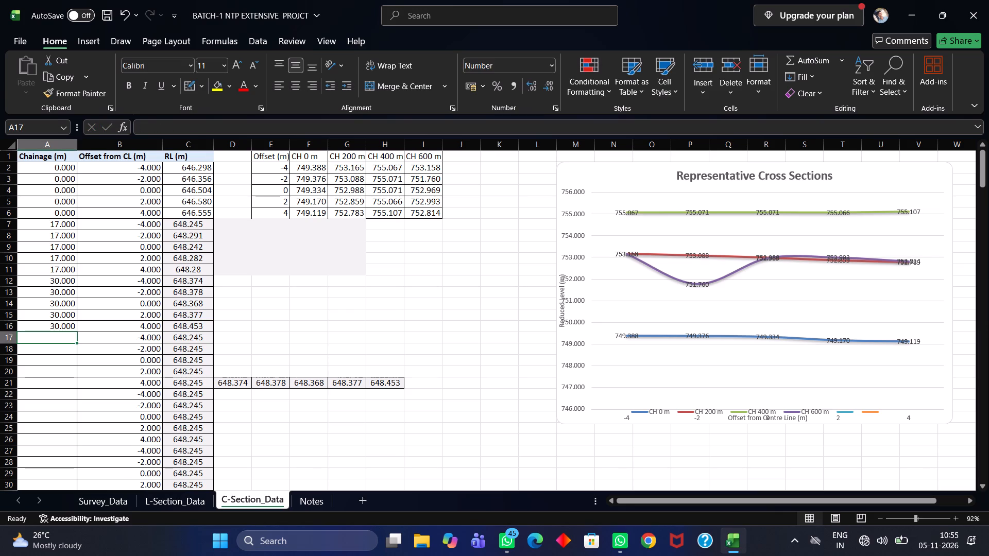
Copy the RLs for chainages 43 to 300 from Survey_Data cells B6 to F18 into C-Section_Data starting at cell E27.
{"action": "left_click", "coordinate": [93, 503]}
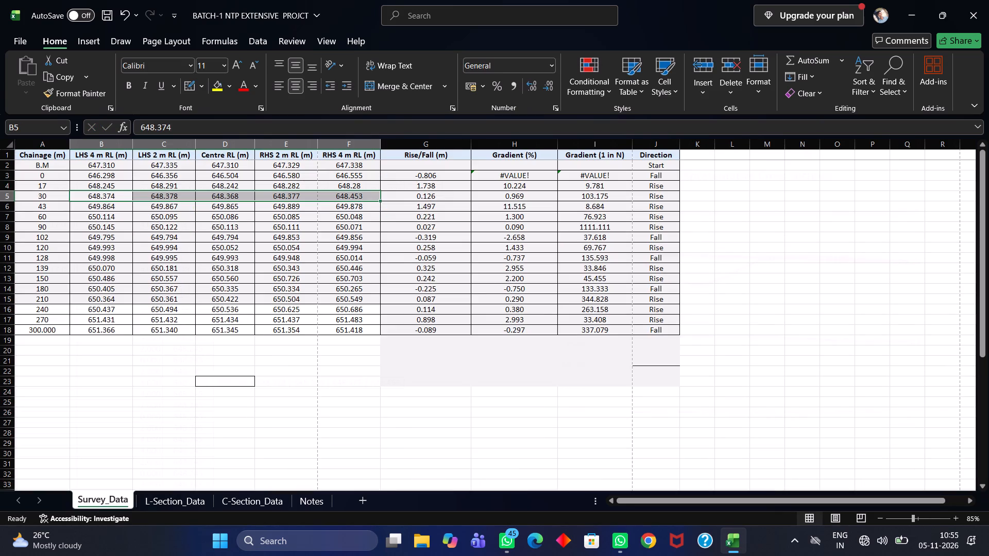
{"action": "left_click", "coordinate": [59, 204]}
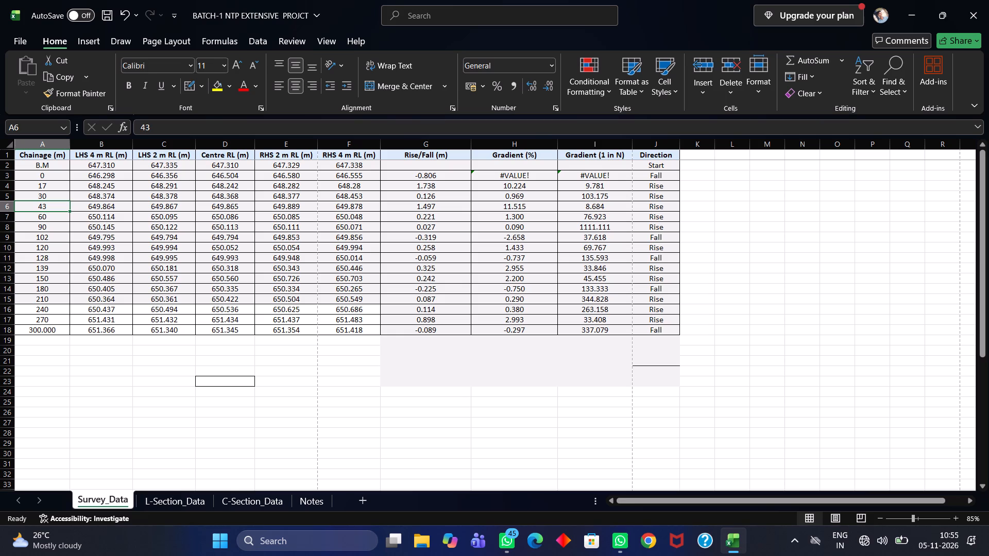
{"action": "left_click_drag", "start_coordinate": [115, 204], "coordinate": [115, 204]}
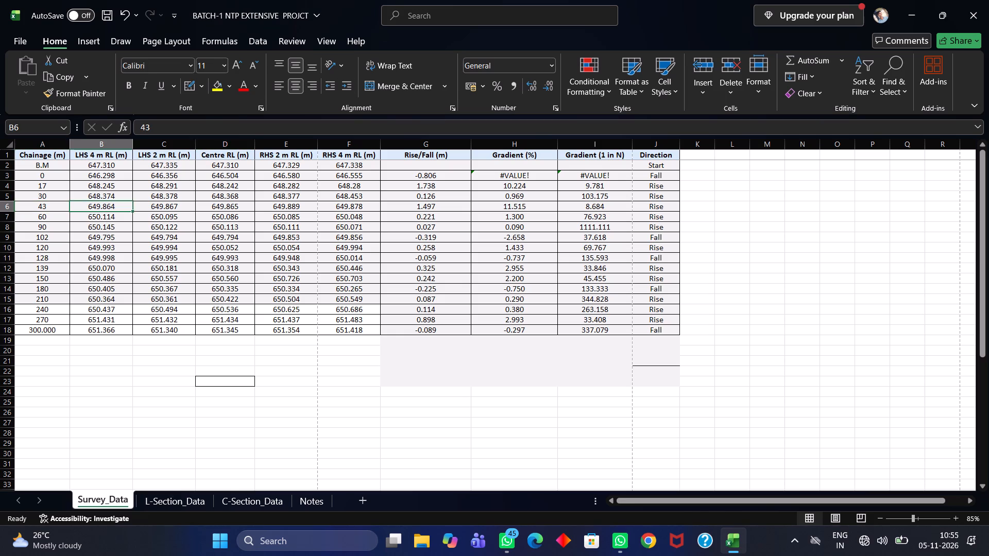
{"action": "left_click_drag", "start_coordinate": [115, 204], "coordinate": [345, 285]}
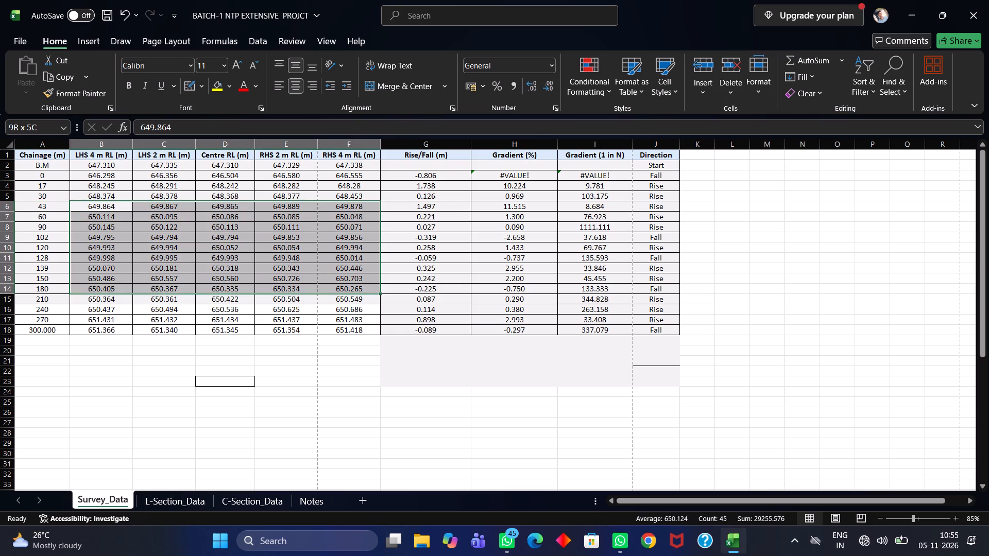
{"action": "left_click_drag", "start_coordinate": [345, 285], "coordinate": [353, 330]}
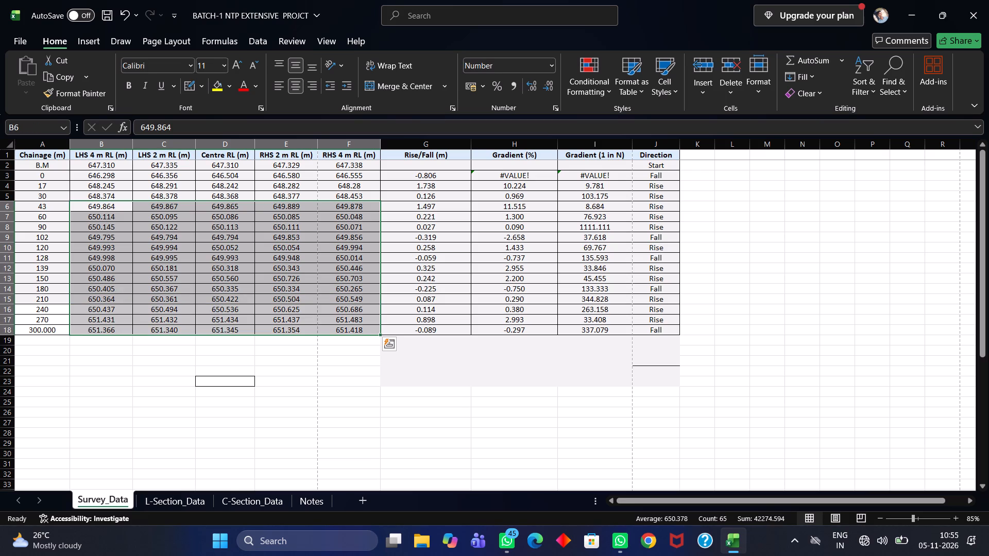
{"action": "key", "text": "ctrl+c"}
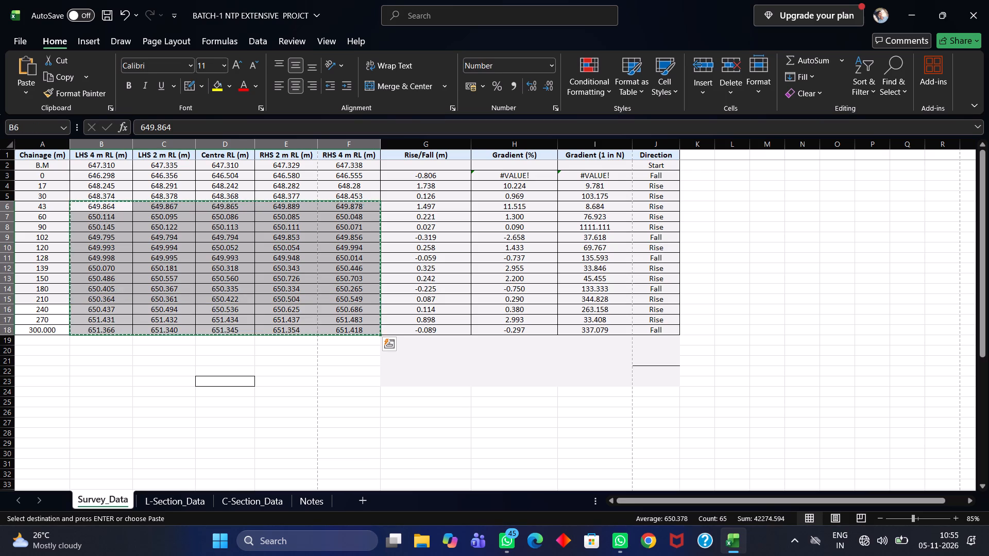
{"action": "left_click", "coordinate": [259, 498]}
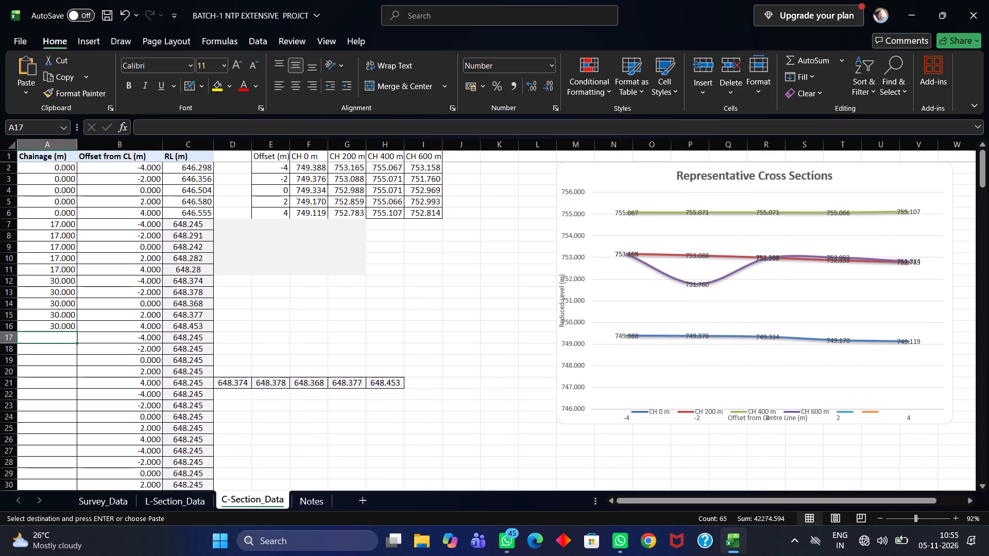
{"action": "scroll", "coordinate": [322, 445], "scroll_direction": "down", "scroll_amount": 4}
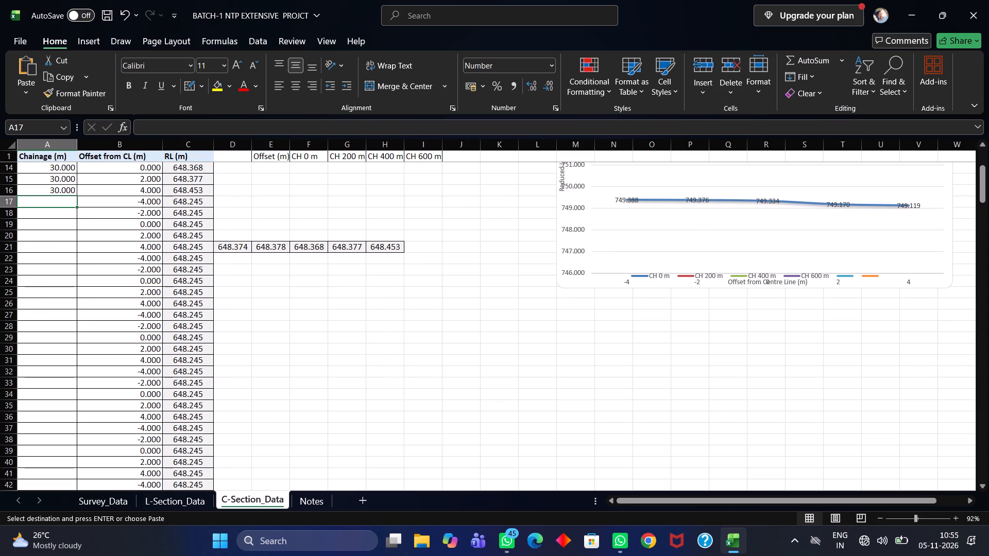
{"action": "left_click_drag", "start_coordinate": [278, 315], "coordinate": [388, 356]}
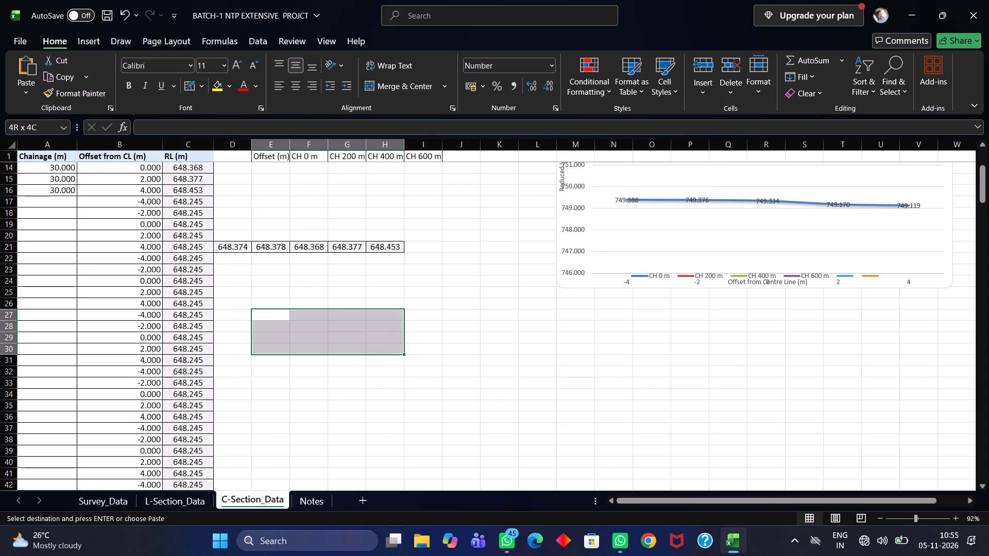
{"action": "left_click_drag", "start_coordinate": [388, 356], "coordinate": [570, 414]}
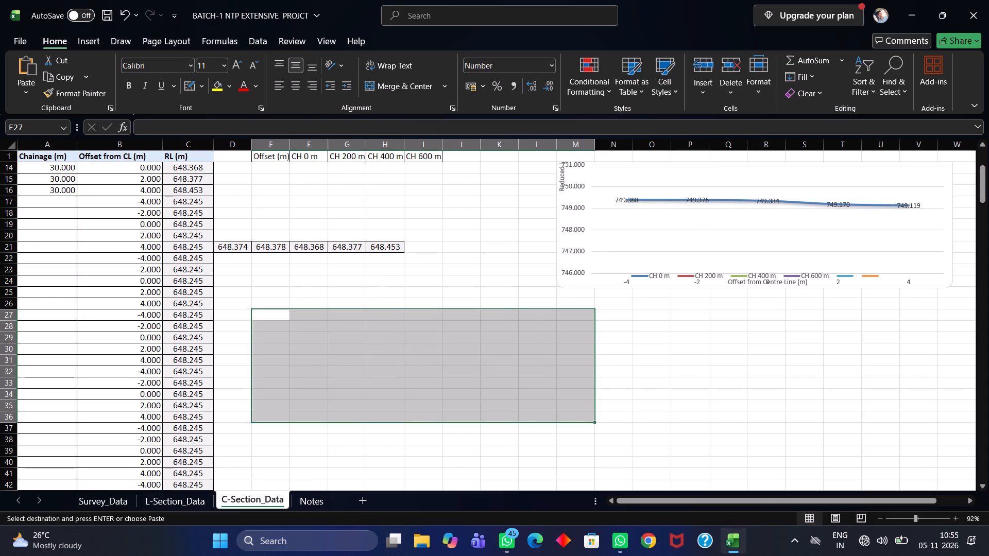
{"action": "key", "text": "ctrl+v"}
{"action": "left_click_drag", "start_coordinate": [541, 337], "coordinate": [541, 344]}
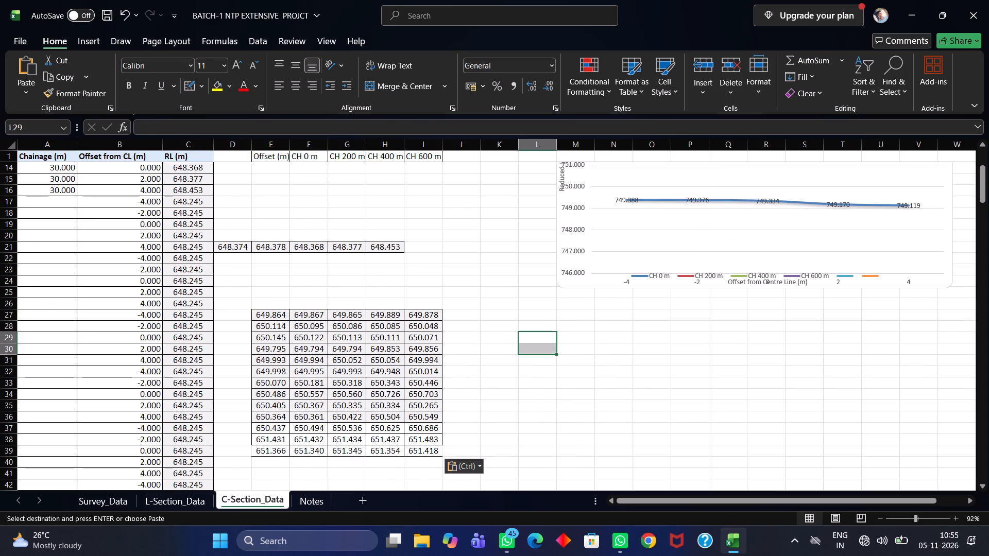
{"action": "left_click", "coordinate": [265, 316]}
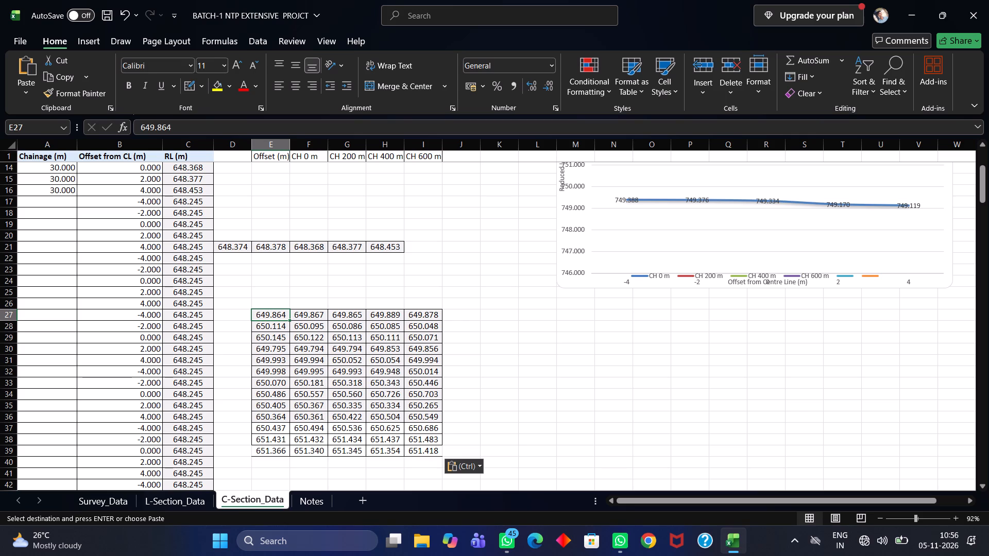
Check the next chainage in Survey_Data and fill chainage 43 into C-Section_Data cells A17 to A21.
{"action": "scroll", "coordinate": [208, 247], "scroll_direction": "up", "scroll_amount": 2}
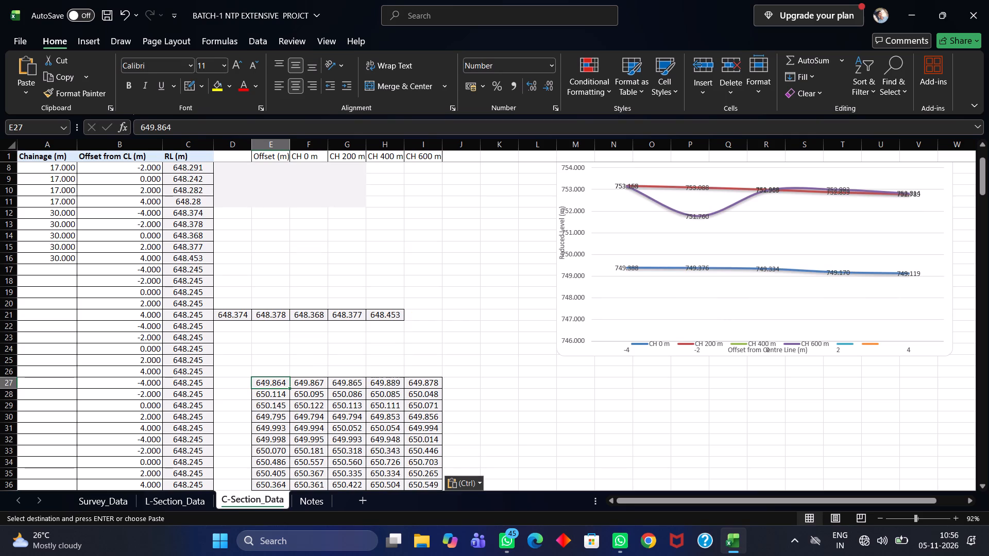
{"action": "left_click", "coordinate": [72, 273]}
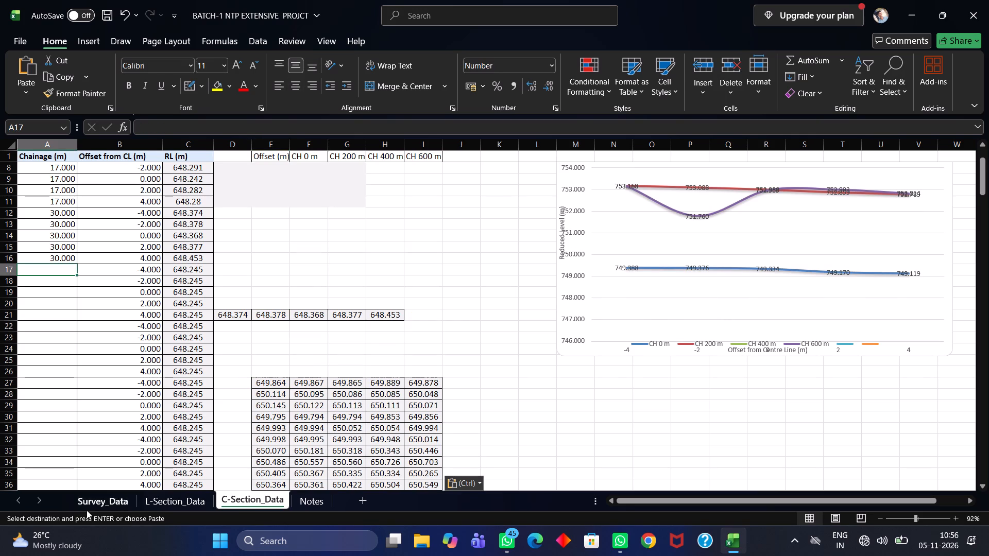
{"action": "left_click", "coordinate": [94, 501]}
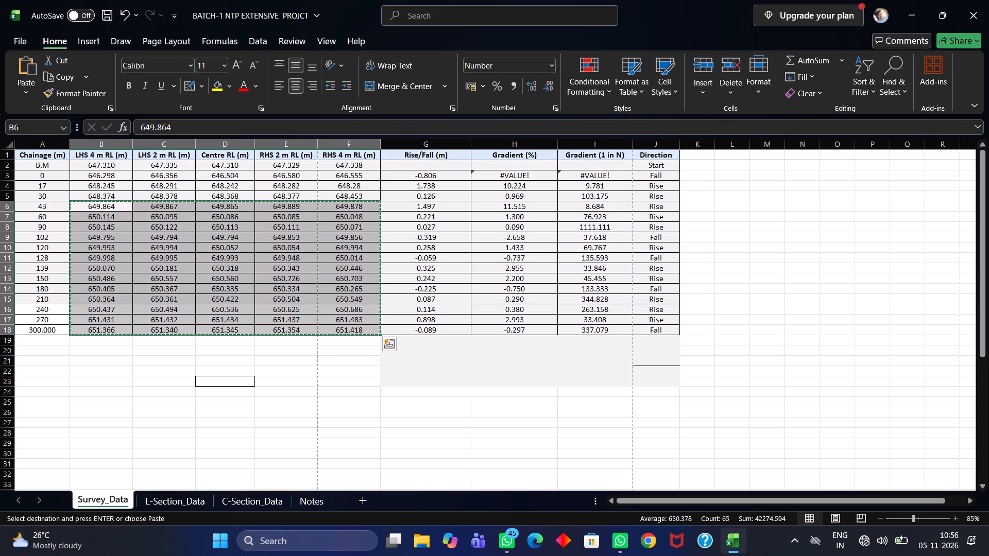
{"action": "left_click_drag", "start_coordinate": [43, 206], "coordinate": [226, 244]}
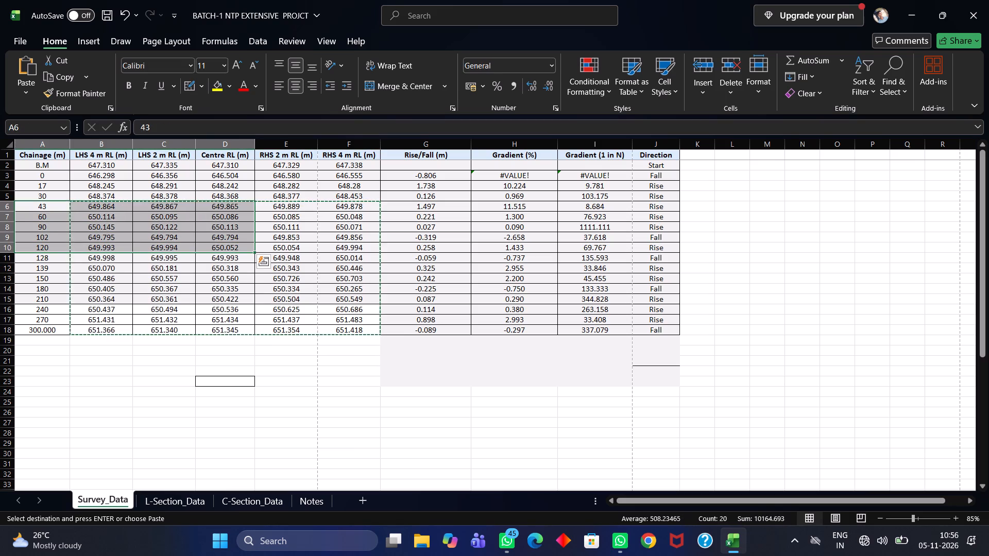
{"action": "left_click_drag", "start_coordinate": [45, 206], "coordinate": [57, 328]}
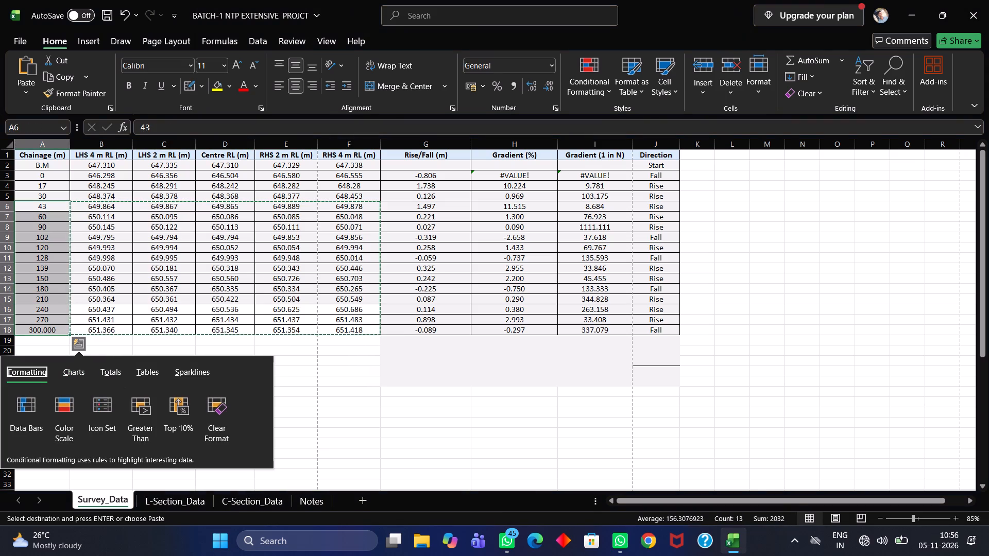
{"action": "left_click", "coordinate": [469, 449]}
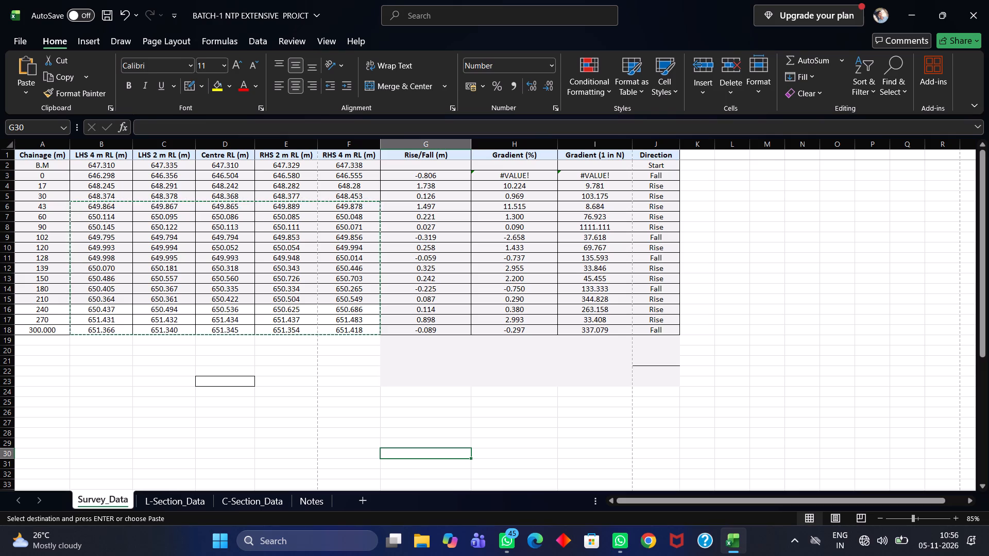
{"action": "left_click", "coordinate": [50, 211]}
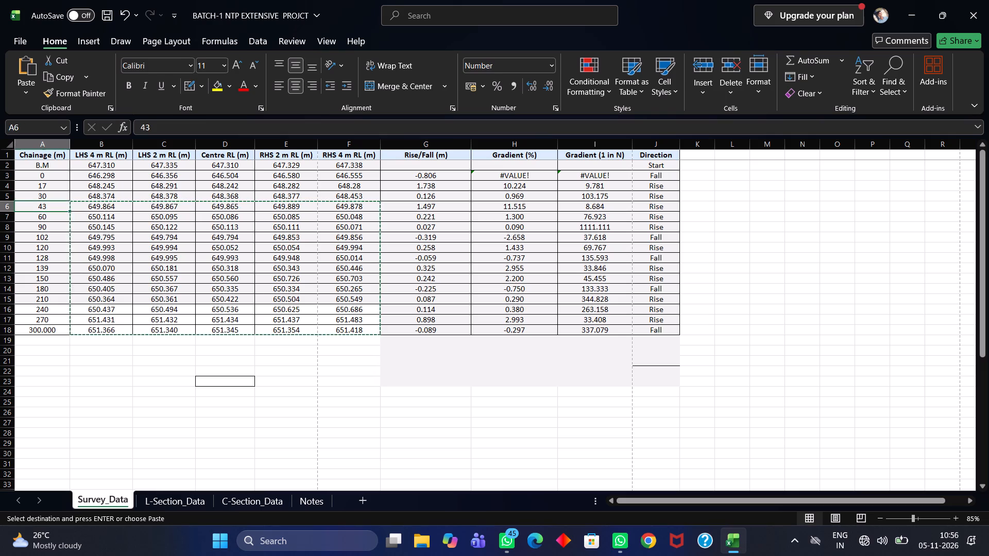
{"action": "left_click", "coordinate": [232, 495]}
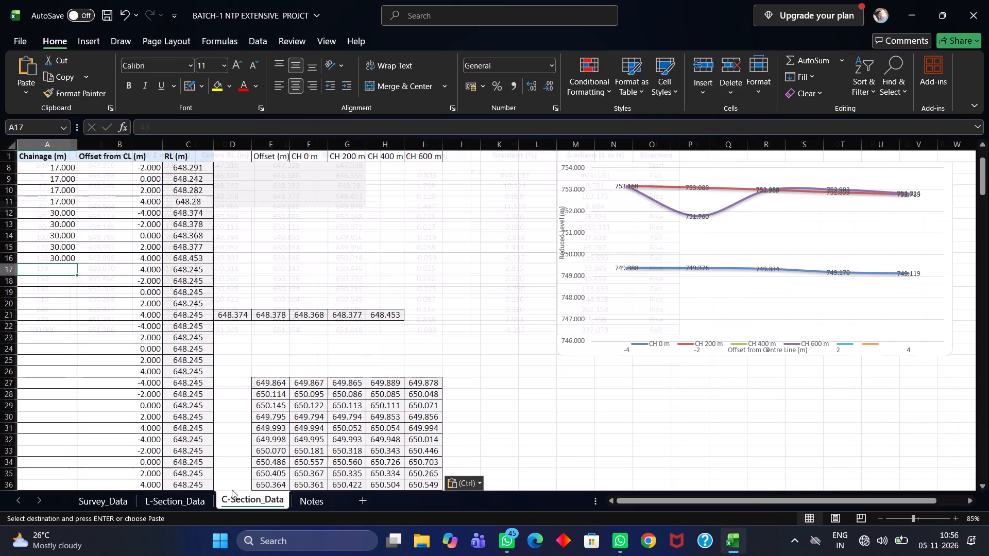
{"action": "type", "text": "43"}
{"action": "key", "text": "Down"}
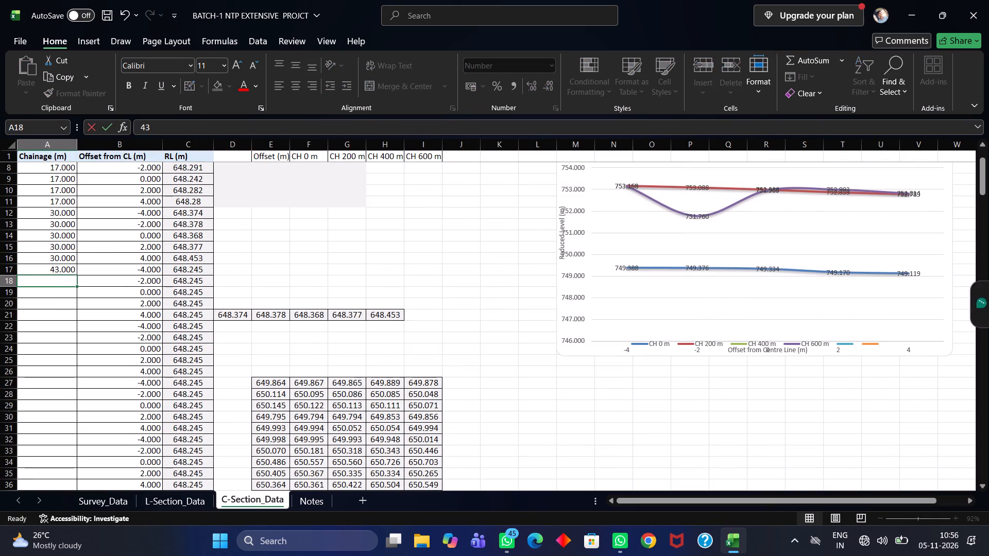
{"action": "type", "text": "43"}
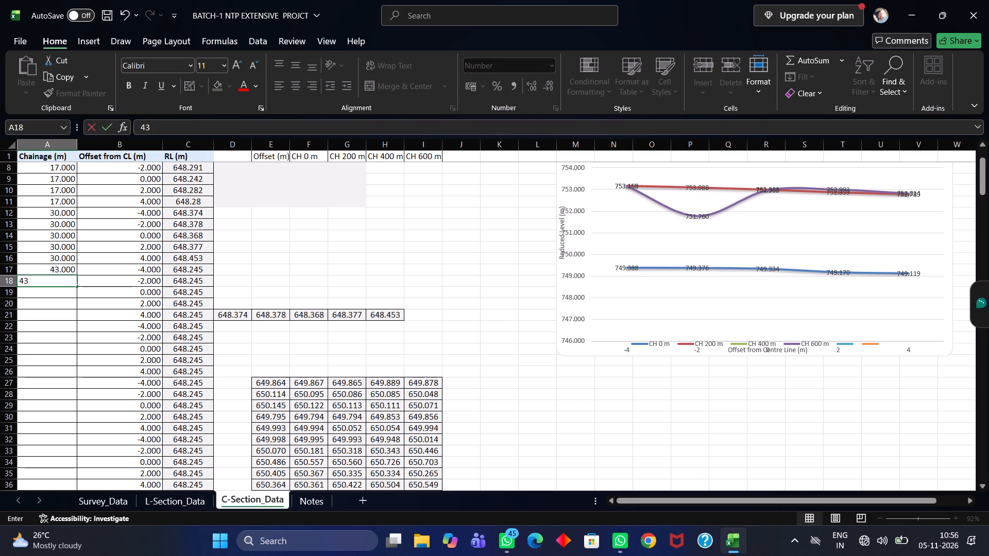
{"action": "left_click", "coordinate": [54, 266]}
{"action": "left_click_drag", "start_coordinate": [75, 274], "coordinate": [80, 294]}
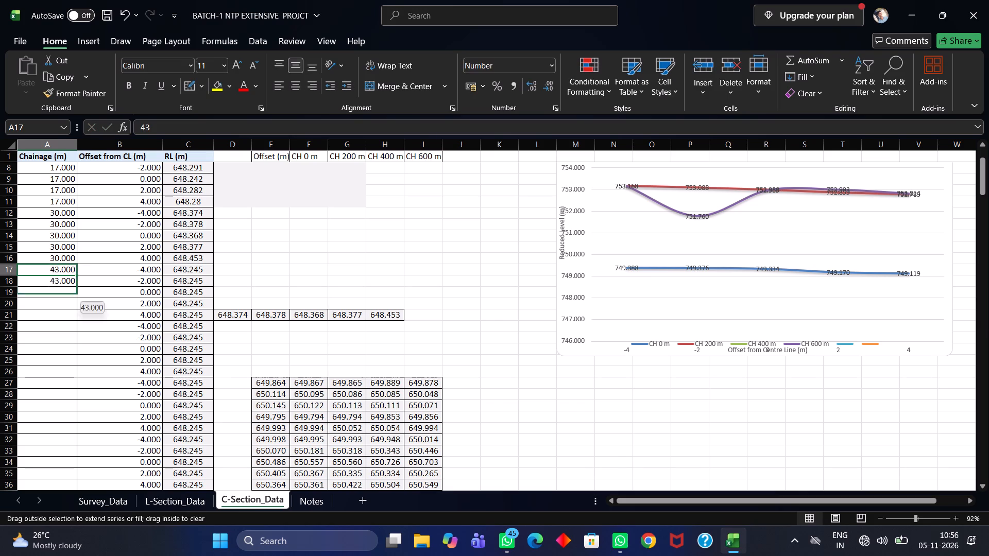
{"action": "left_click_drag", "start_coordinate": [80, 294], "coordinate": [83, 317]}
{"action": "left_click", "coordinate": [113, 300]}
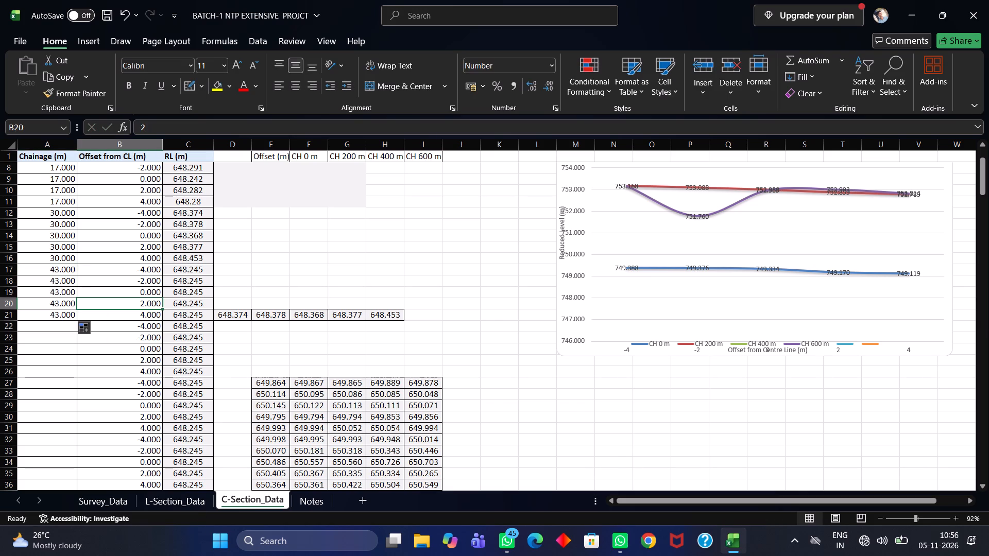
Set the RL for chainage 43 at offset -4 in C-Section_Data cell C17 to 649.864.
{"action": "scroll", "coordinate": [152, 257], "scroll_direction": "up", "scroll_amount": 2}
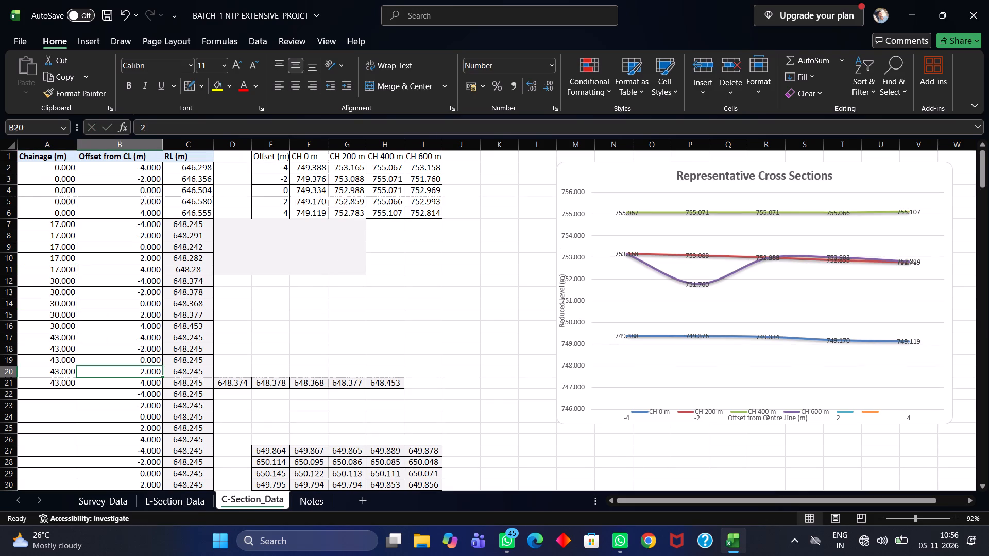
{"action": "scroll", "coordinate": [129, 339], "scroll_direction": "down", "scroll_amount": 1}
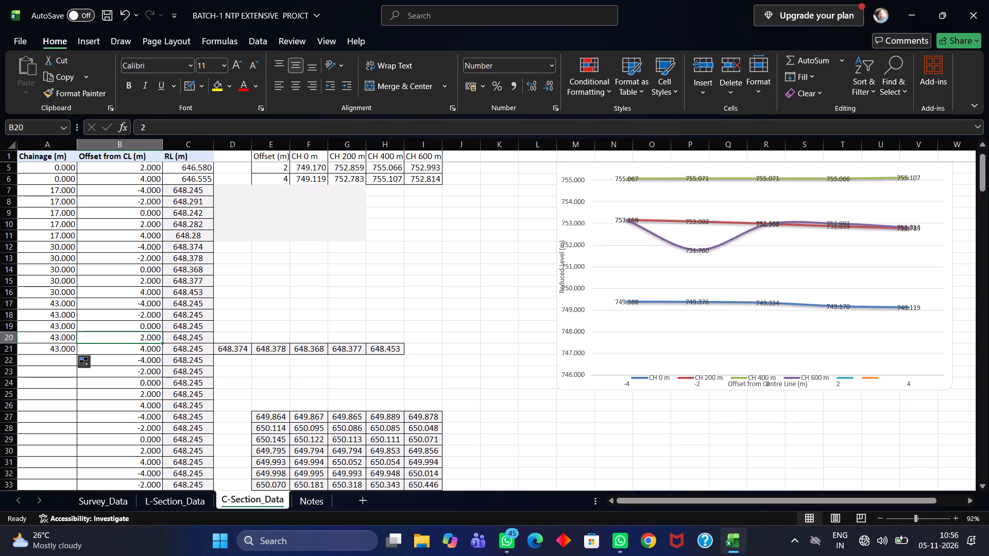
{"action": "double_click", "coordinate": [170, 302]}
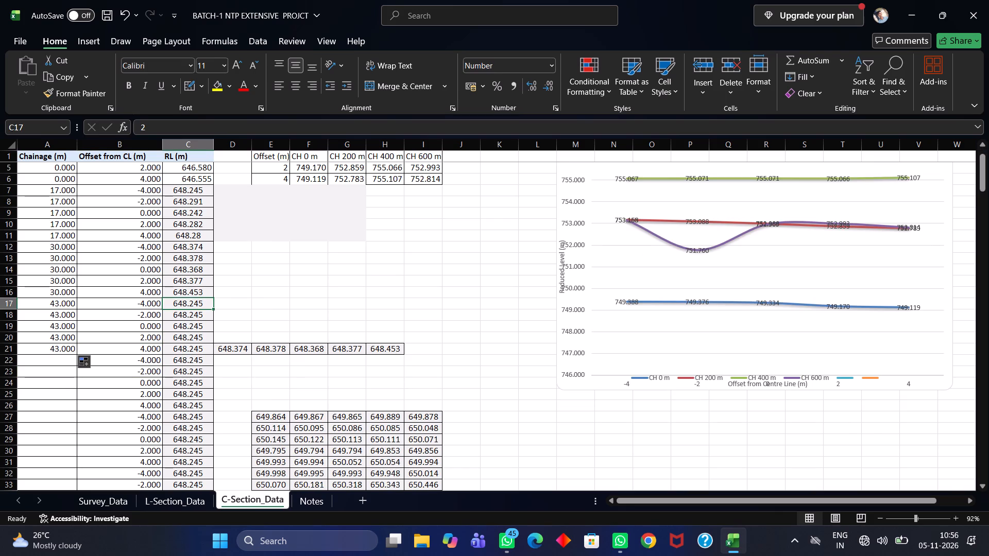
{"action": "left_click", "coordinate": [203, 301]}
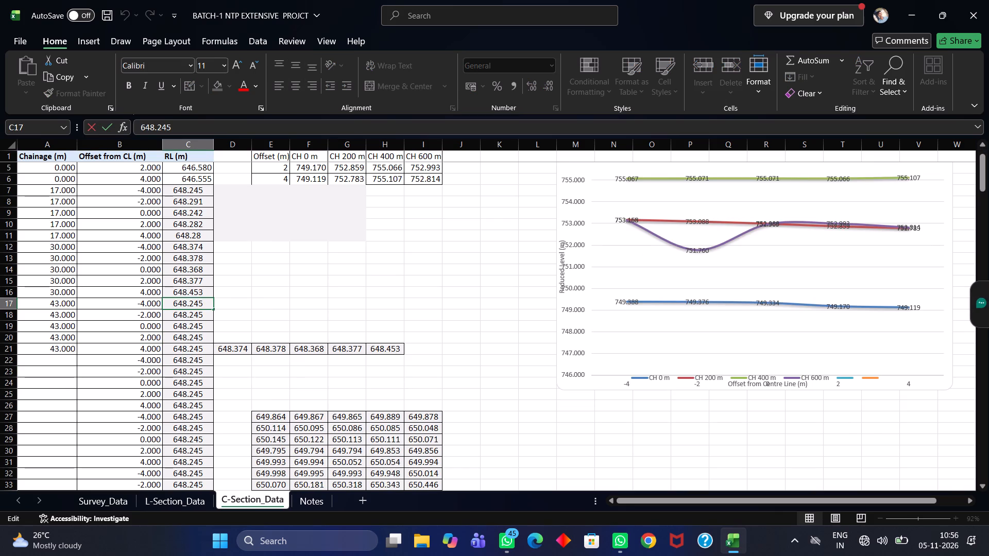
{"action": "key", "text": "backslash"}
{"action": "key", "text": "BackSpace"}
{"action": "key", "text": "BackSpace"}
{"action": "key", "text": "BackSpace"}
{"action": "key", "text": "BackSpace"}
{"action": "type", "text": "864"}
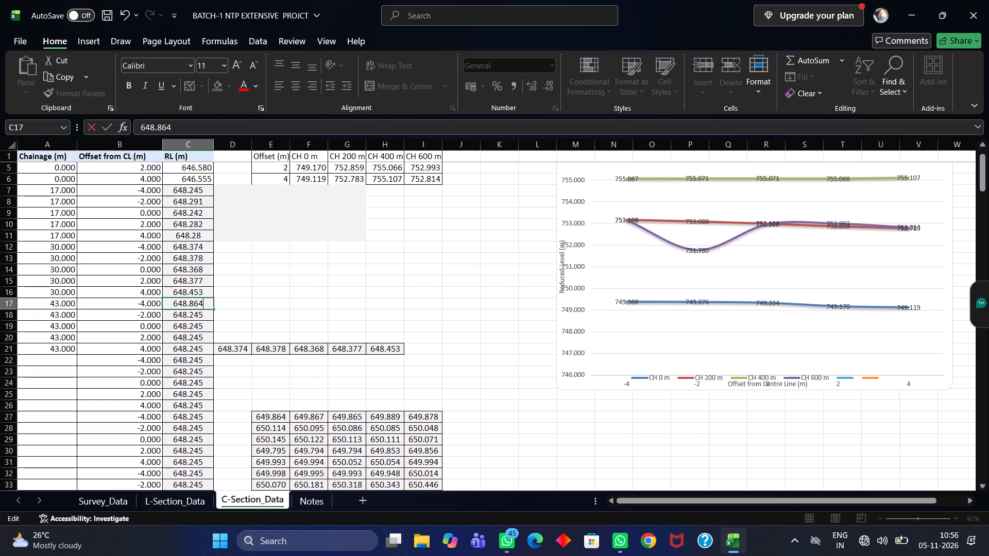
{"action": "left_click", "coordinate": [185, 304]}
{"action": "key", "text": "BackSpace"}
{"action": "key", "text": "9"}
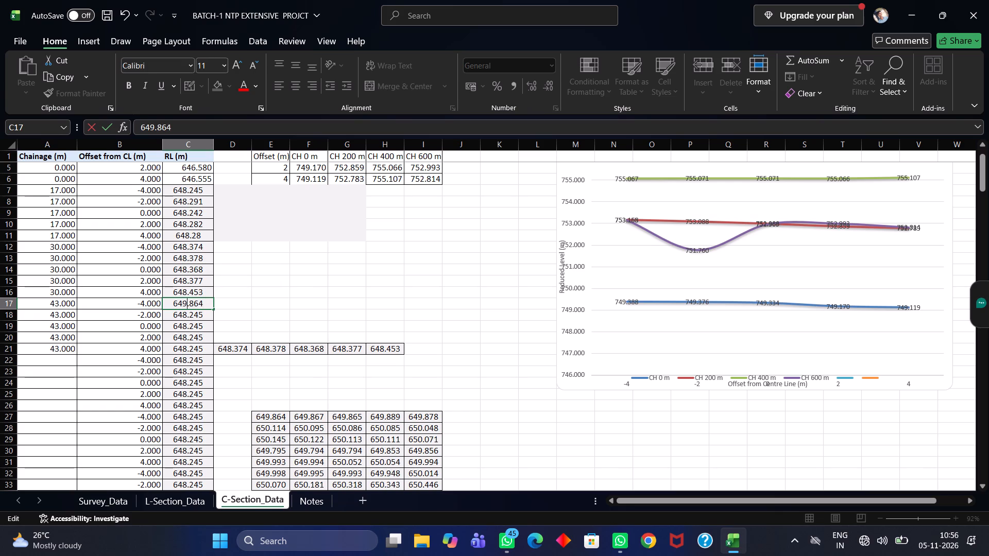
{"action": "left_click", "coordinate": [206, 317]}
Enter RLs 649.867, 649.865, 649.889 and 649.878 for chainage 43 in C-Section_Data cells C18 to C21.
{"action": "double_click", "coordinate": [209, 315]}
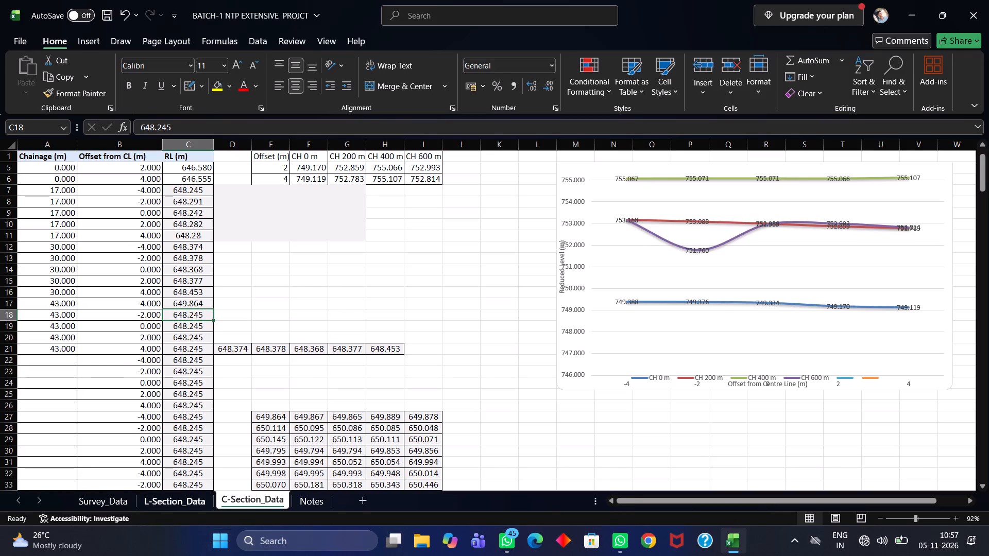
{"action": "left_click", "coordinate": [198, 302]}
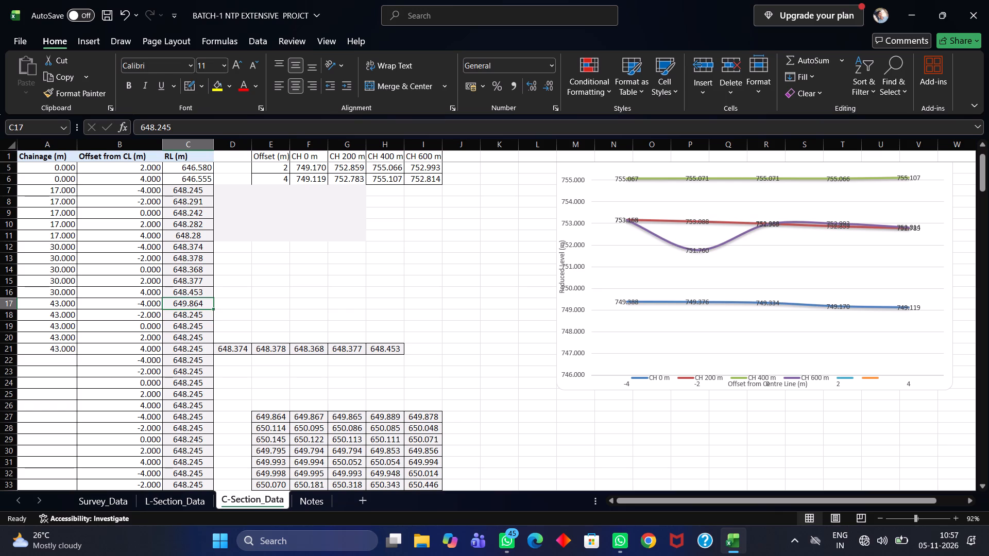
{"action": "left_click", "coordinate": [198, 315]}
{"action": "key", "text": "BackSpace"}
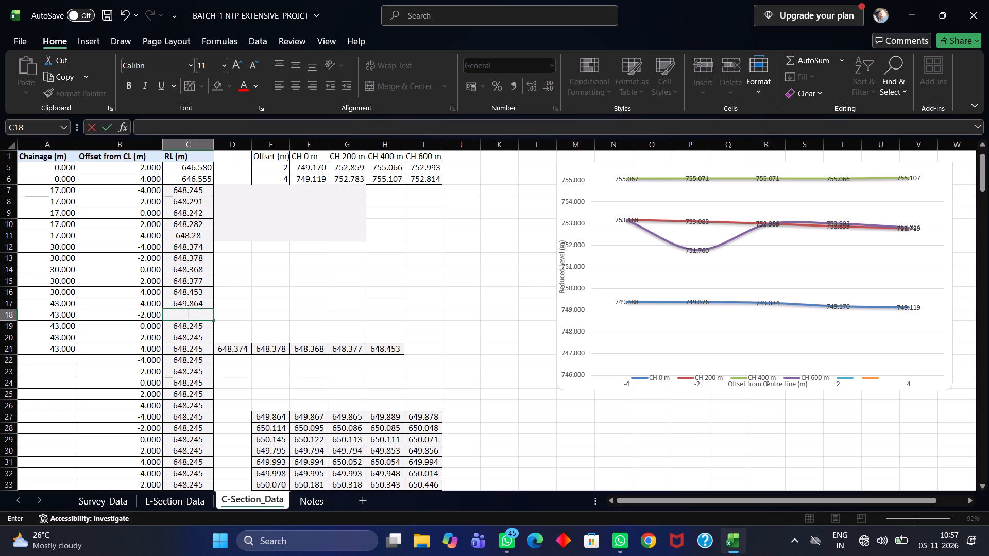
{"action": "type", "text": "649."}
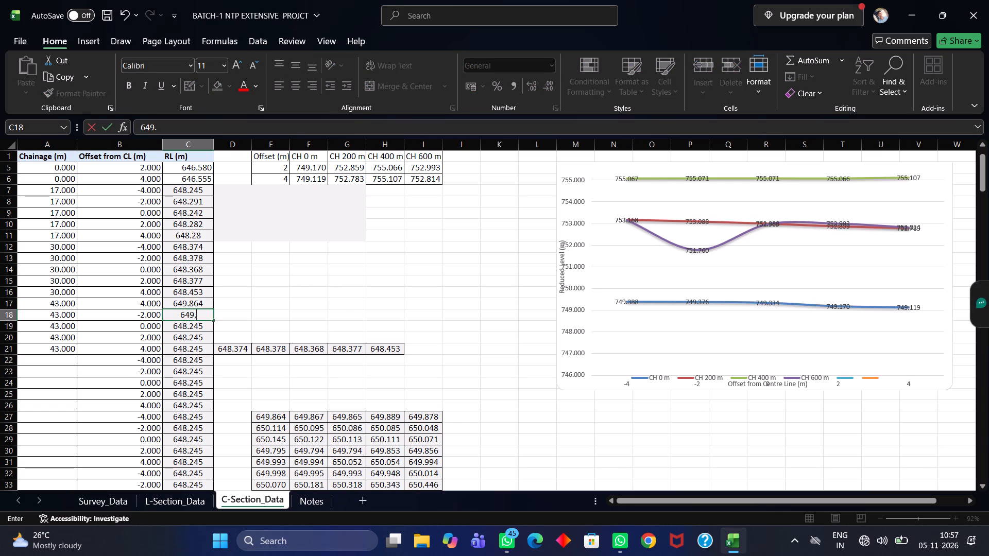
{"action": "key", "text": "6"}
{"action": "key", "text": "BackSpace"}
{"action": "type", "text": "867"}
{"action": "key", "text": "Down"}
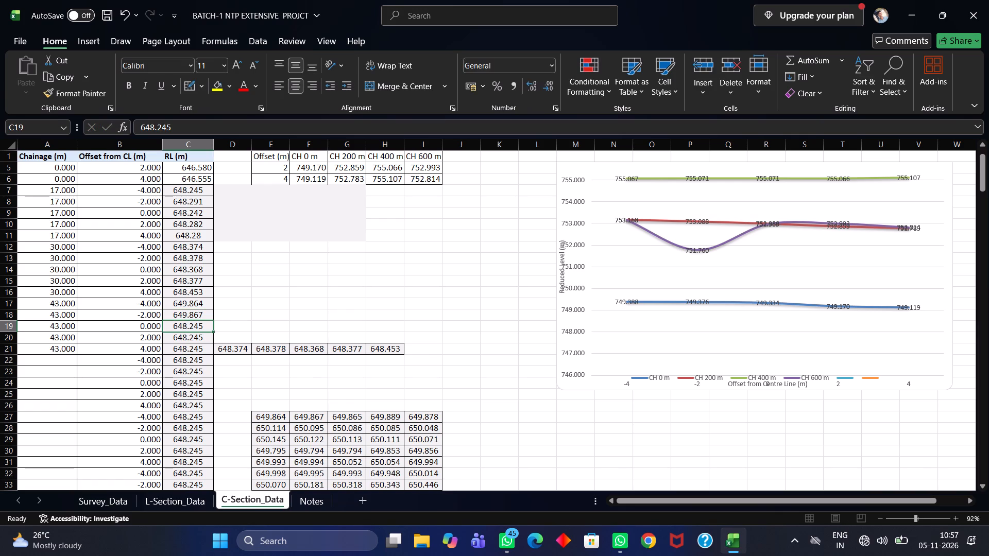
{"action": "type", "text": "649.865"}
{"action": "key", "text": "Down"}
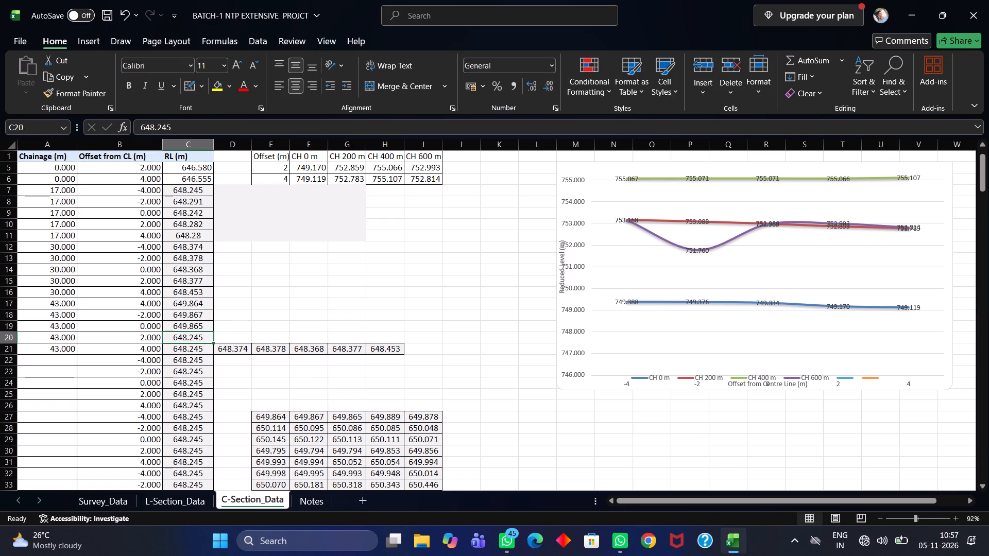
{"action": "type", "text": "649."}
{"action": "type", "text": "889"}
{"action": "key", "text": "Down"}
{"action": "type", "text": "649."}
{"action": "type", "text": "878"}
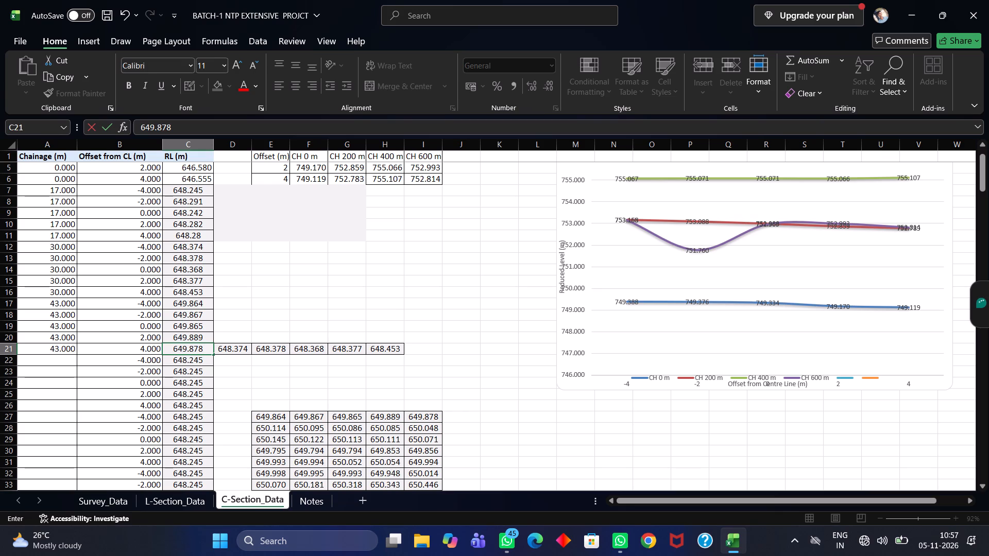
Check the next chainage in Survey_Data and fill chainage 60 into C-Section_Data cells A22 to A26.
{"action": "left_click", "coordinate": [75, 362]}
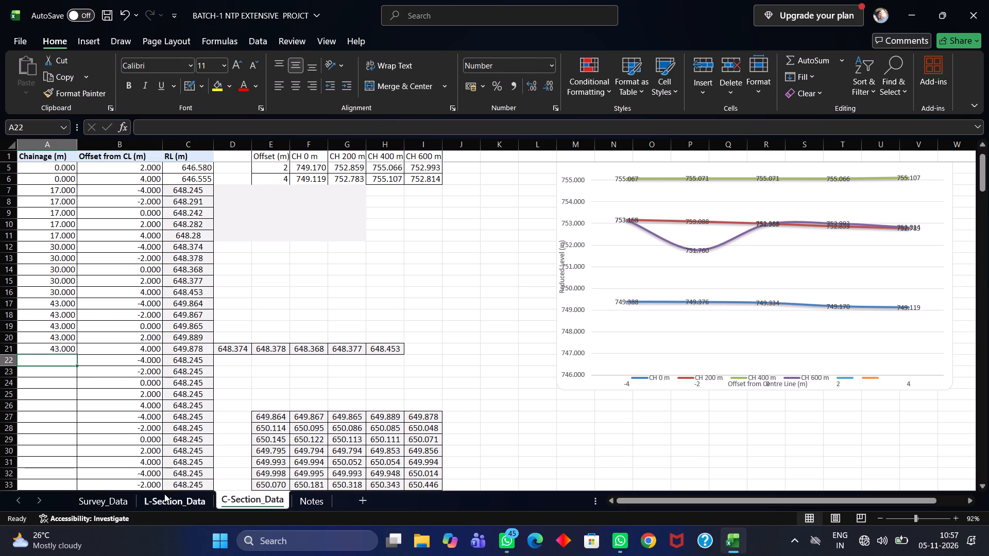
{"action": "left_click", "coordinate": [111, 501]}
{"action": "left_click", "coordinate": [42, 220]}
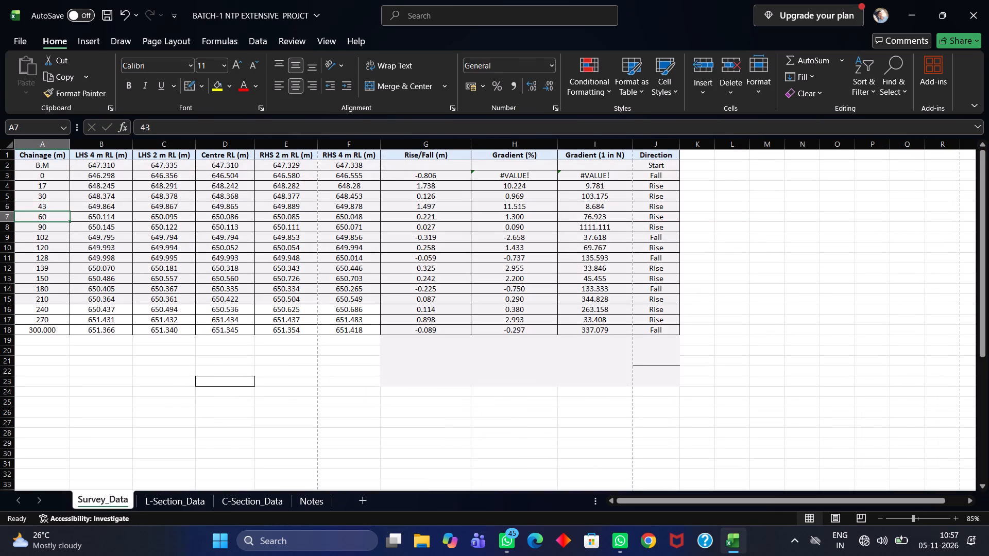
{"action": "left_click", "coordinate": [231, 500]}
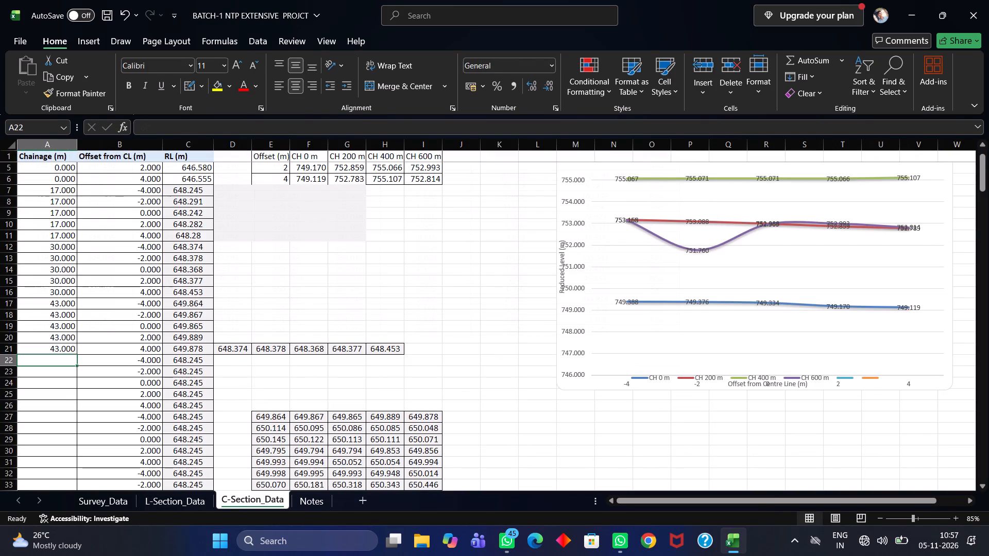
{"action": "key", "text": "6"}
{"action": "key", "text": "0"}
{"action": "key", "text": "Down"}
{"action": "type", "text": "60"}
{"action": "left_click", "coordinate": [64, 363]}
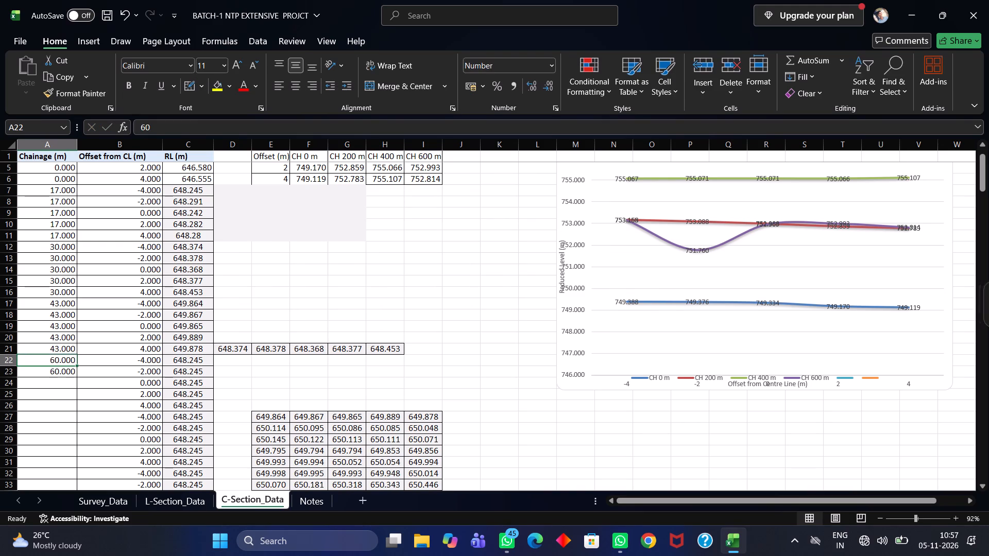
{"action": "left_click_drag", "start_coordinate": [76, 364], "coordinate": [81, 410]}
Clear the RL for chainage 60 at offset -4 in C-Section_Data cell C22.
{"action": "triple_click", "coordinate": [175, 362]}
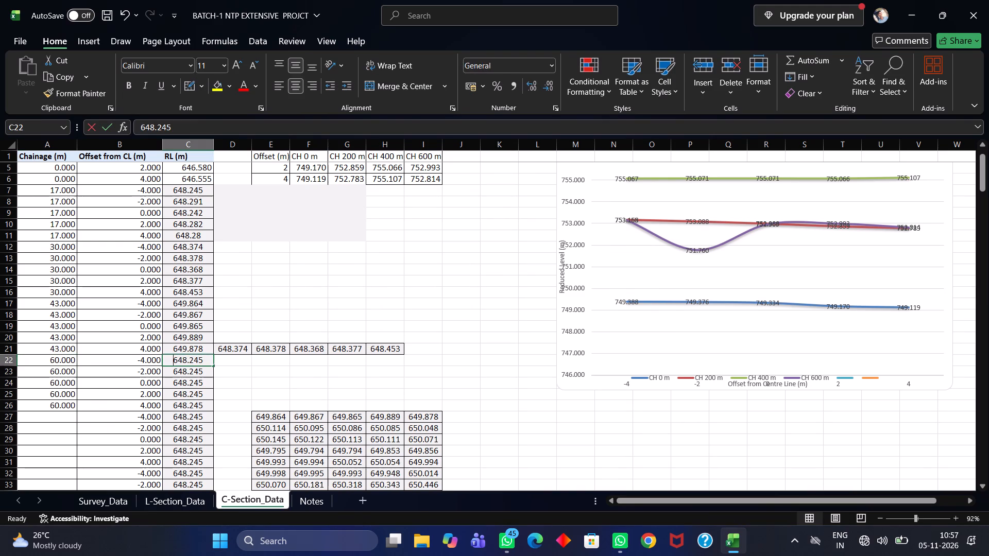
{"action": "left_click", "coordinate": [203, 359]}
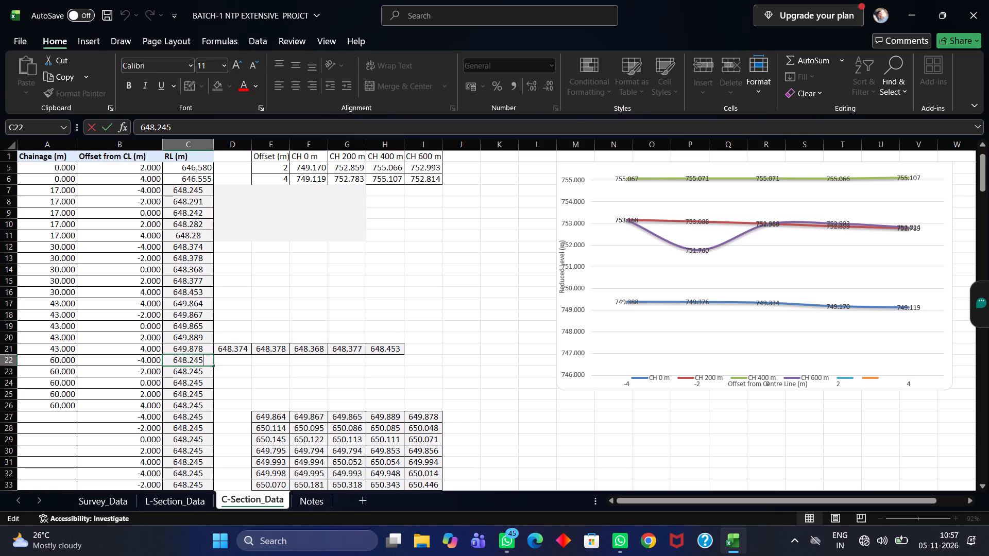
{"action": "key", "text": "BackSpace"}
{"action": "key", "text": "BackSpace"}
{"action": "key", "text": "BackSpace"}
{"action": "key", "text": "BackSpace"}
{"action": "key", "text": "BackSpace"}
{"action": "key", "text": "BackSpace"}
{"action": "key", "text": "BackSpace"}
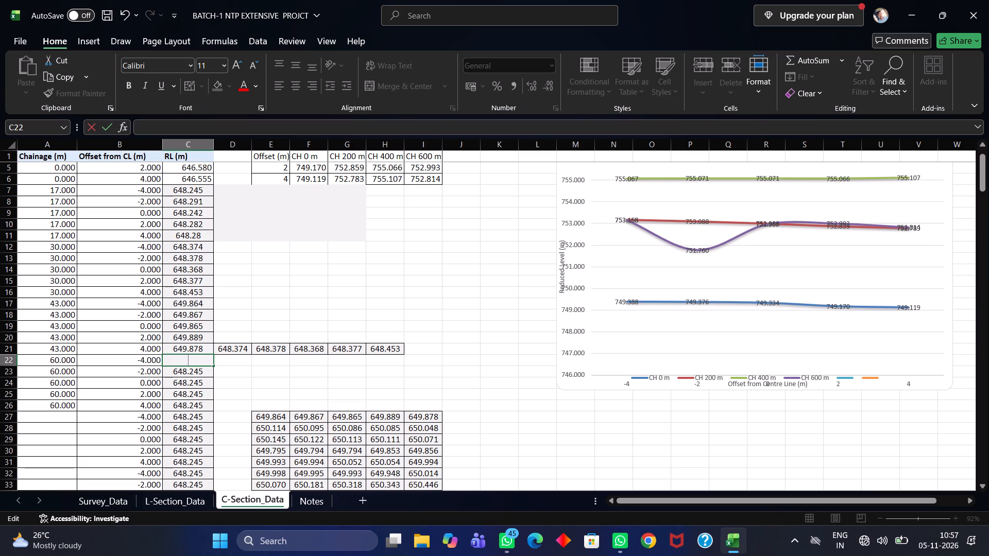
Check the next chainage in Survey_Data and fill chainage 90 into C-Section_Data cells A27 to A31.
{"action": "left_click", "coordinate": [107, 505]}
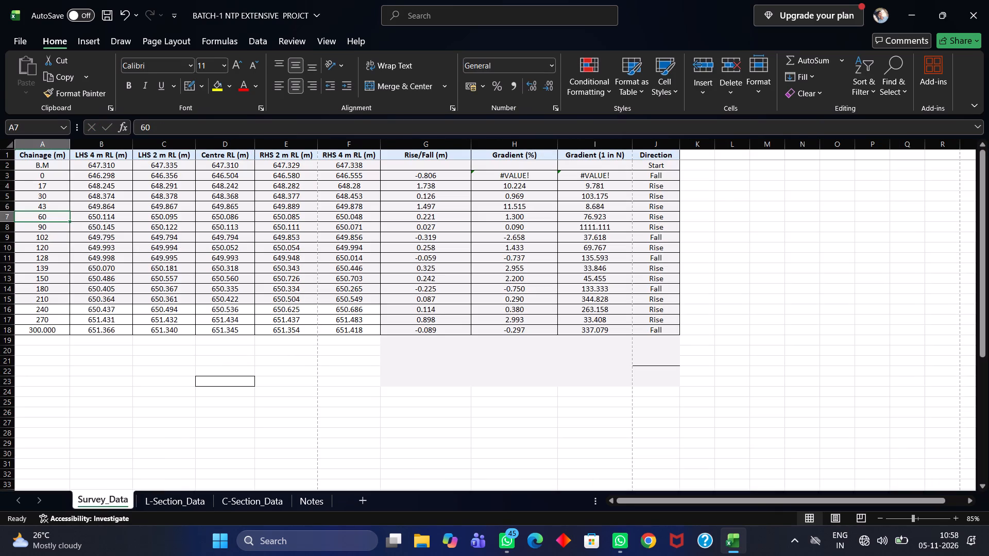
{"action": "left_click", "coordinate": [58, 234]}
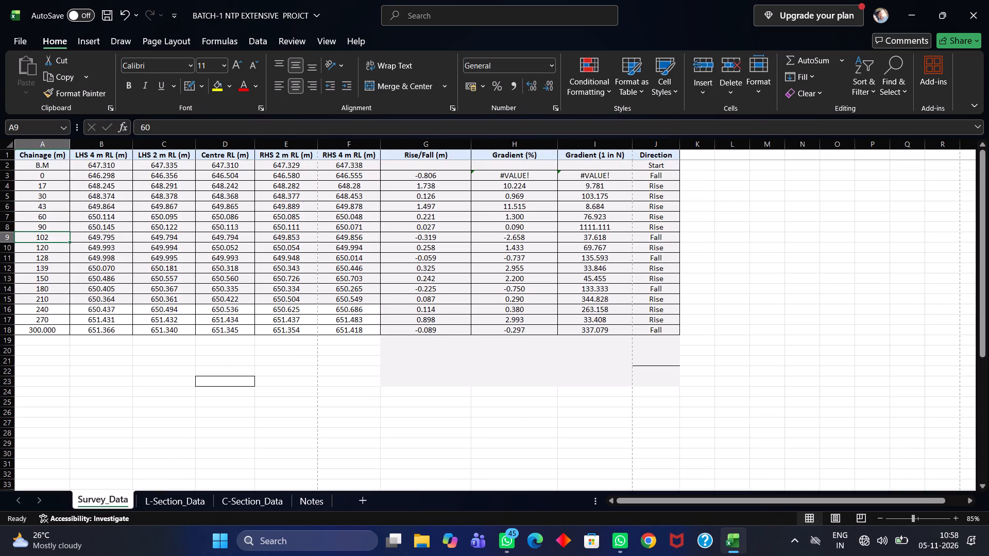
{"action": "left_click", "coordinate": [252, 495]}
{"action": "left_click", "coordinate": [57, 418]}
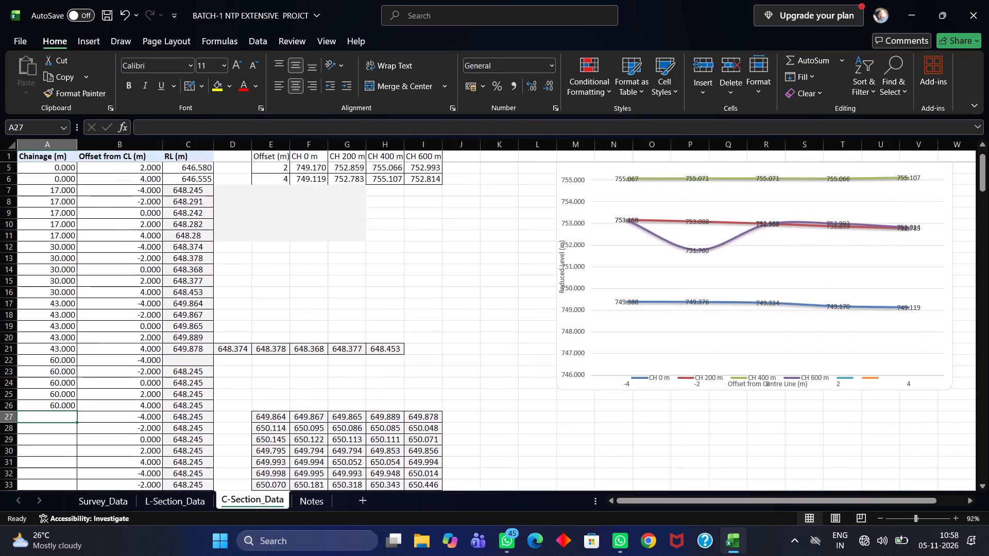
{"action": "type", "text": "90"}
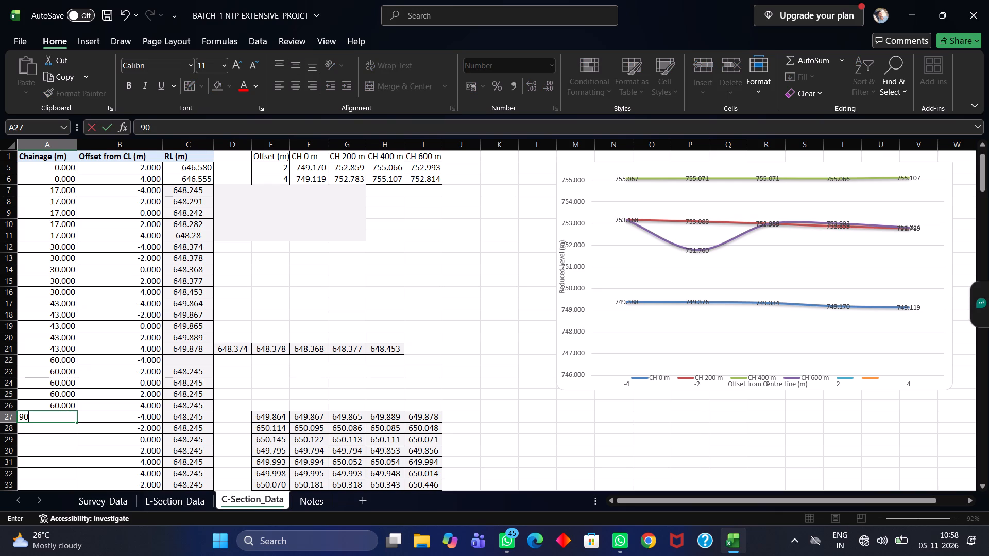
{"action": "key", "text": "Down"}
{"action": "type", "text": "90"}
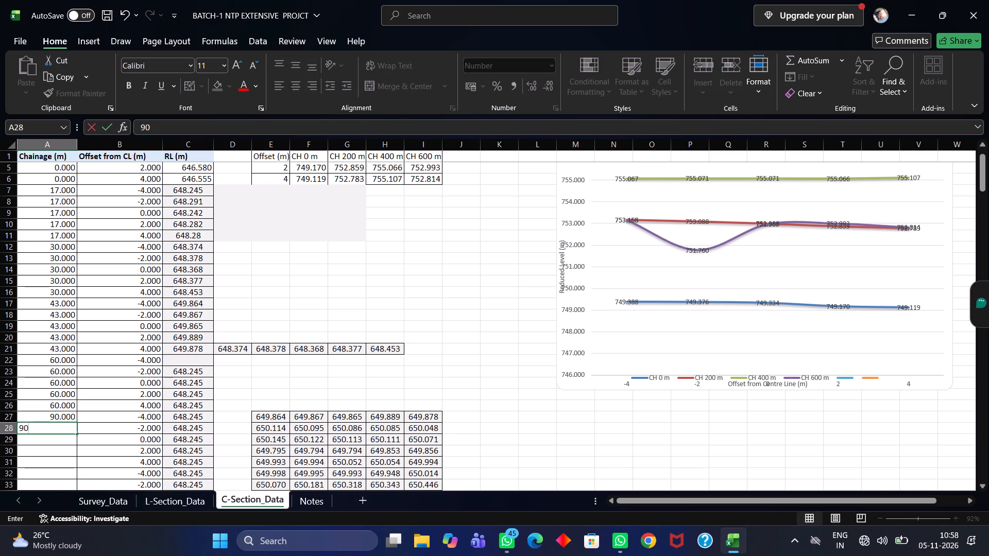
{"action": "left_click", "coordinate": [83, 418]}
{"action": "left_click", "coordinate": [59, 416]}
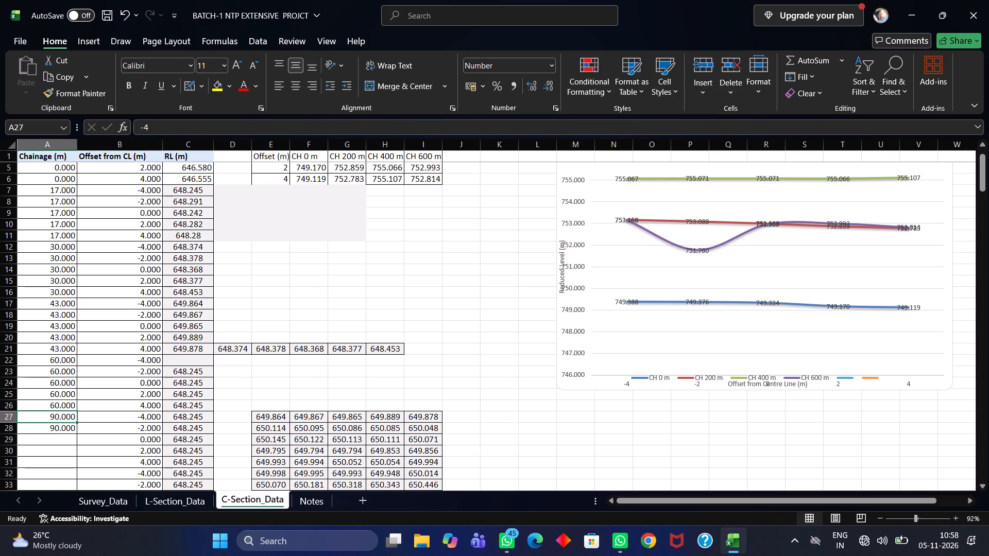
{"action": "left_click_drag", "start_coordinate": [75, 422], "coordinate": [78, 461]}
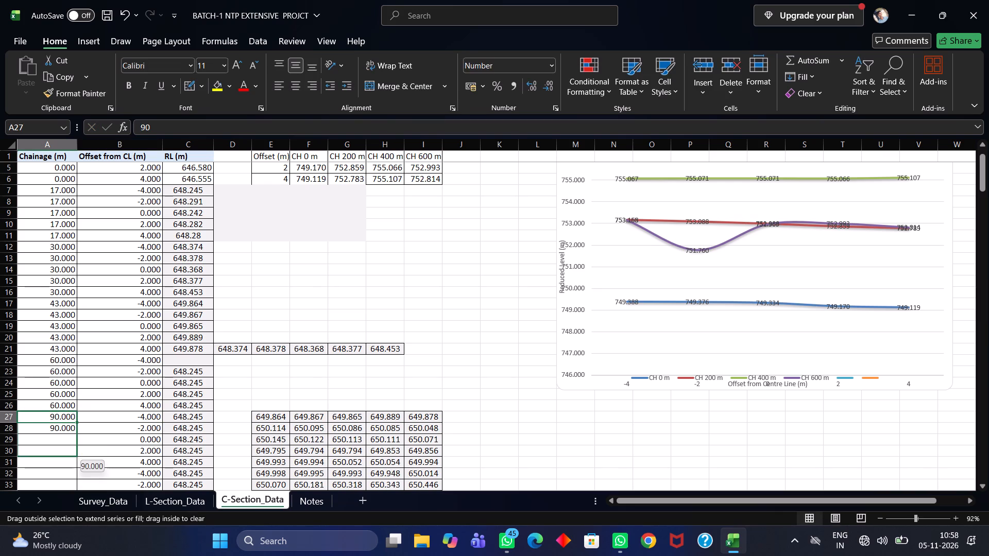
{"action": "left_click_drag", "start_coordinate": [78, 461], "coordinate": [79, 466]}
Check the next chainage in Survey_Data and fill chainage 102 into C-Section_Data cells A32 to A36.
{"action": "scroll", "coordinate": [92, 447], "scroll_direction": "down", "scroll_amount": 4}
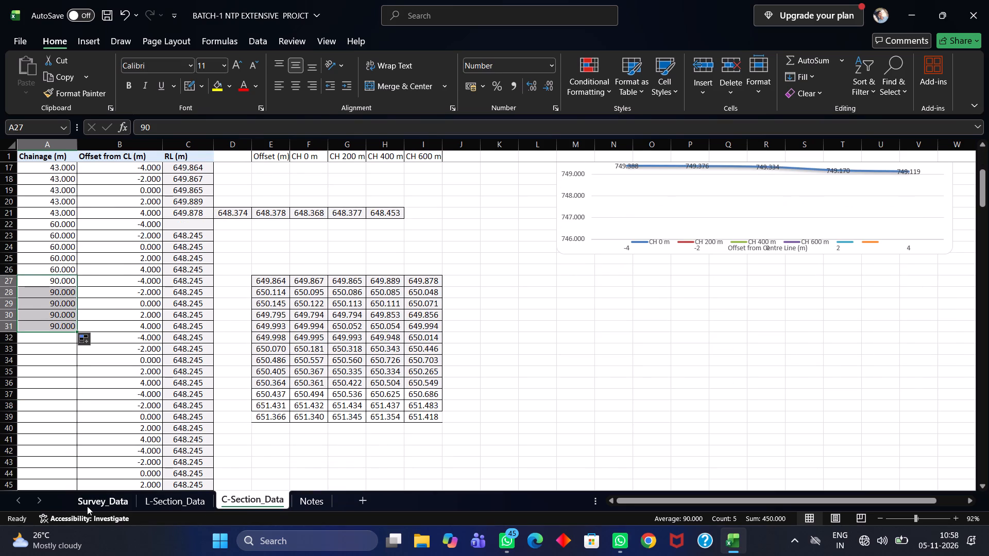
{"action": "left_click", "coordinate": [87, 506]}
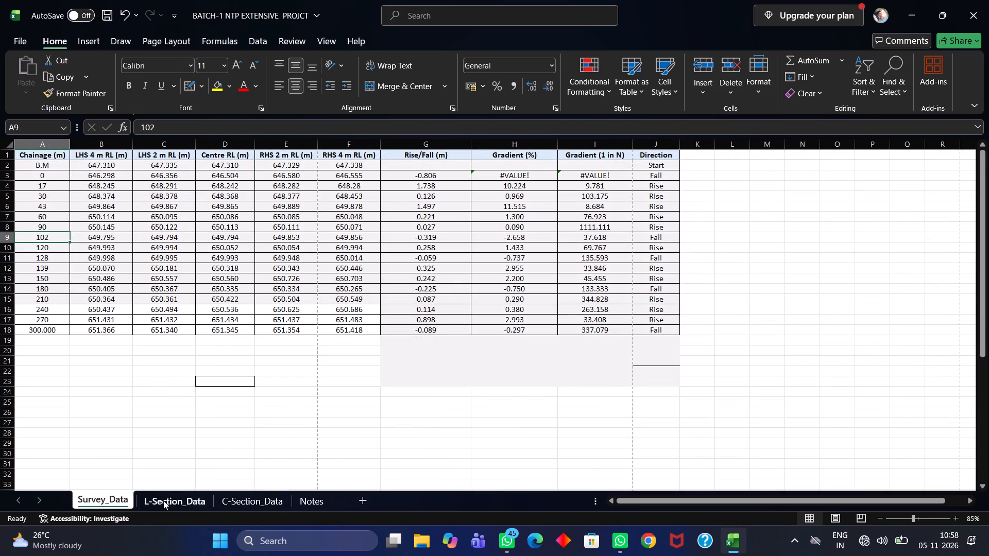
{"action": "left_click", "coordinate": [163, 500]}
{"action": "left_click", "coordinate": [251, 506]}
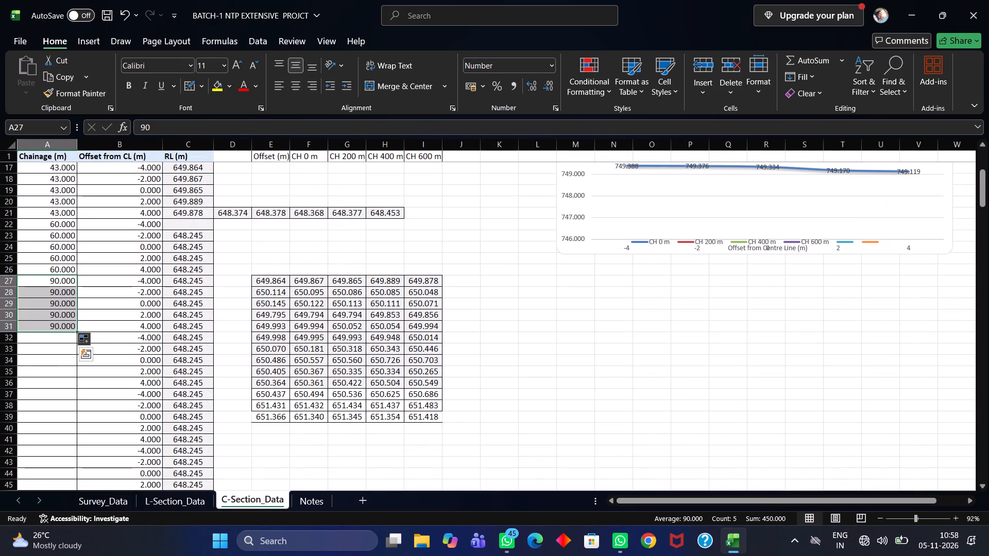
{"action": "left_click", "coordinate": [63, 340]}
{"action": "double_click", "coordinate": [63, 339]}
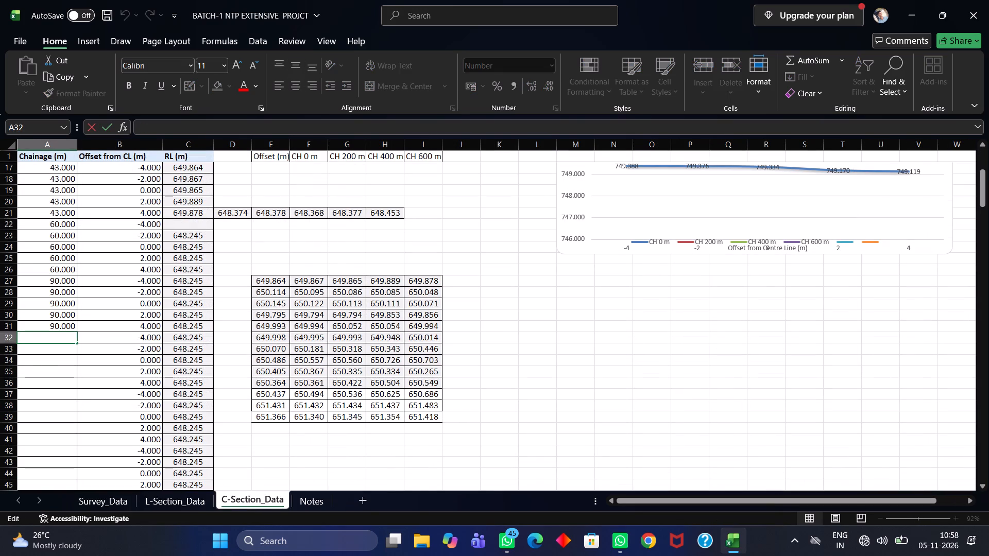
{"action": "type", "text": "102"}
{"action": "key", "text": "Down"}
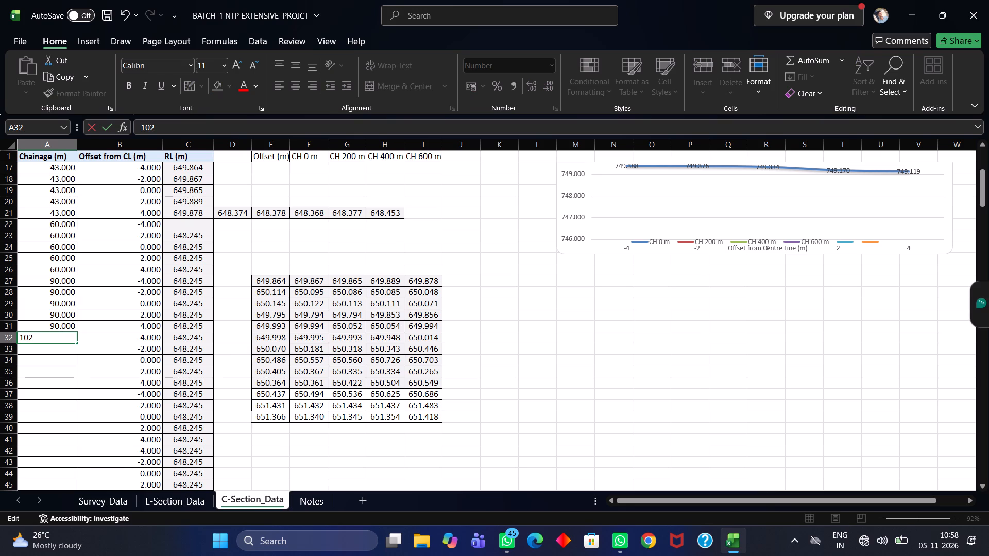
{"action": "left_click", "coordinate": [60, 350]}
{"action": "type", "text": "102"}
{"action": "left_click", "coordinate": [72, 332]}
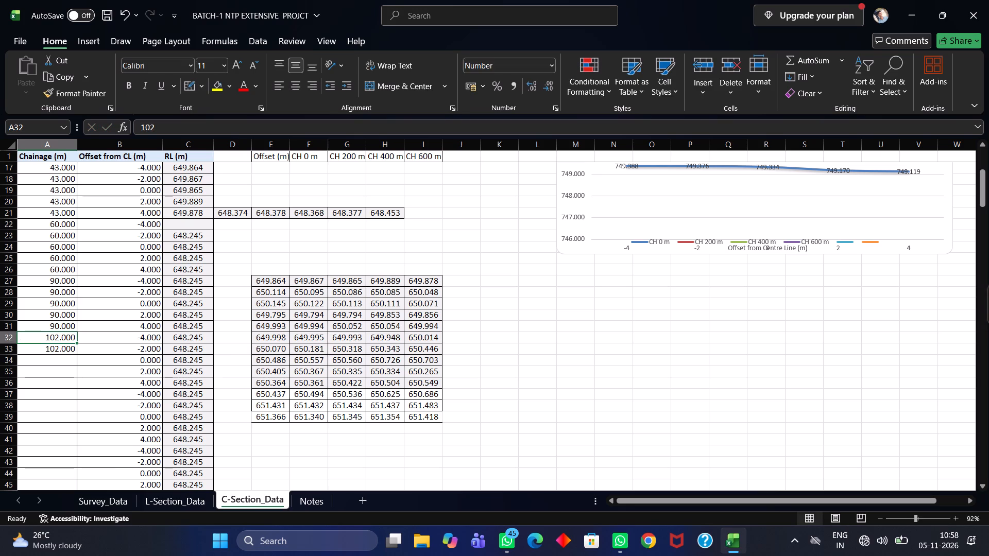
{"action": "left_click_drag", "start_coordinate": [78, 343], "coordinate": [78, 381]}
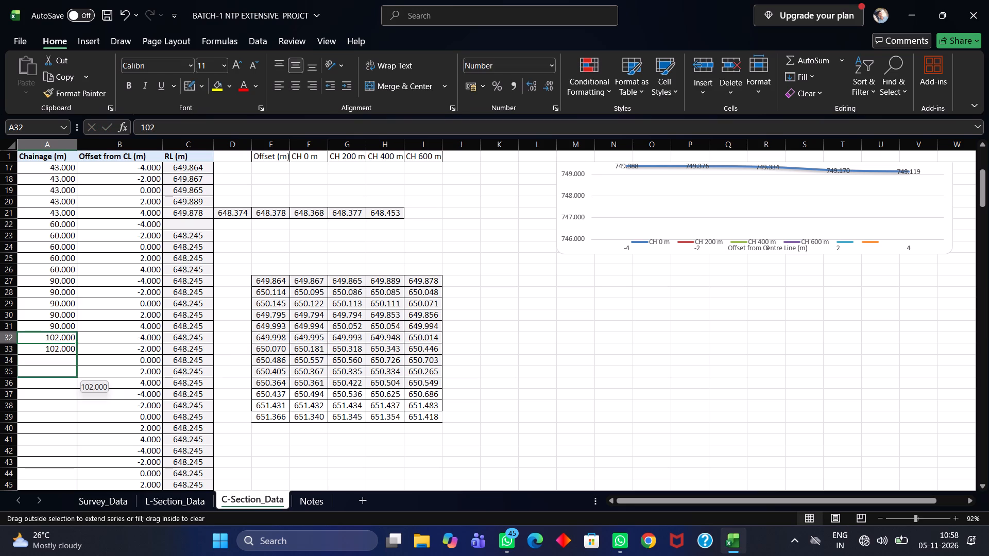
{"action": "left_click_drag", "start_coordinate": [78, 381], "coordinate": [78, 385]}
Fill chainage 120 into C-Section_Data cells A37 to A41.
{"action": "double_click", "coordinate": [66, 398]}
{"action": "left_click", "coordinate": [64, 393]}
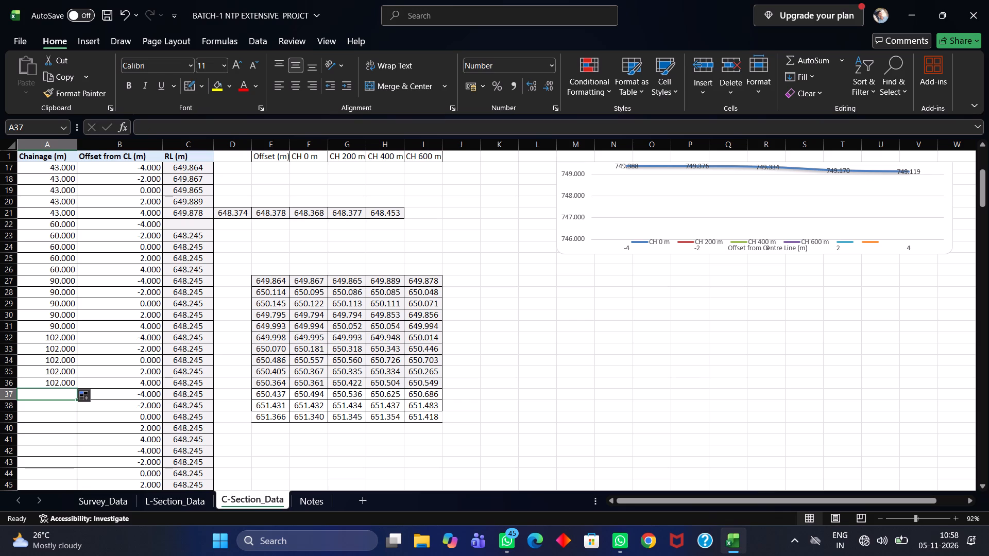
{"action": "left_click", "coordinate": [64, 393]}
{"action": "key", "text": "1"}
{"action": "key", "text": "2"}
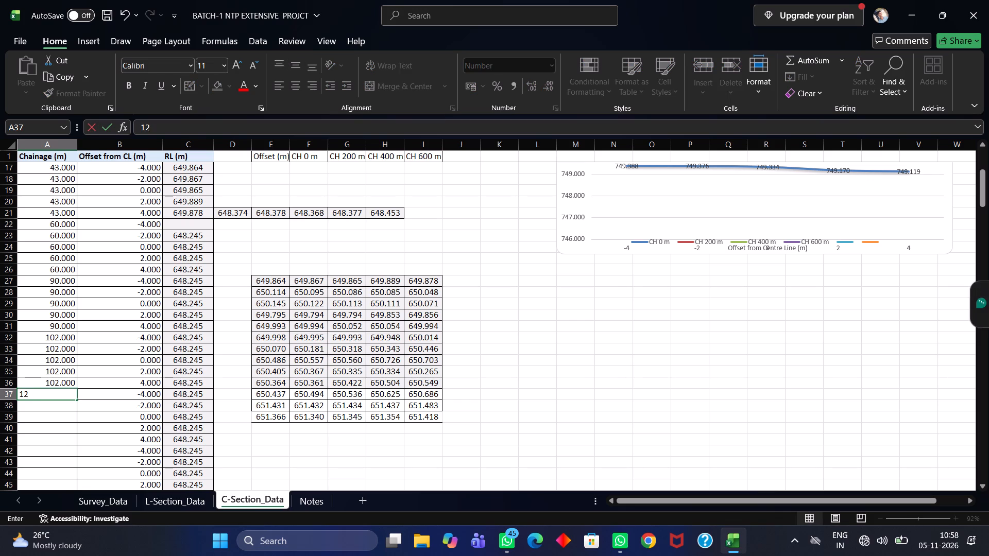
{"action": "key", "text": "0"}
{"action": "key", "text": "Return"}
{"action": "type", "text": "120"}
{"action": "key", "text": "Return"}
{"action": "type", "text": "12"}
{"action": "key", "text": "0"}
{"action": "left_click_drag", "start_coordinate": [64, 393], "coordinate": [73, 406]}
{"action": "key", "text": "Return"}
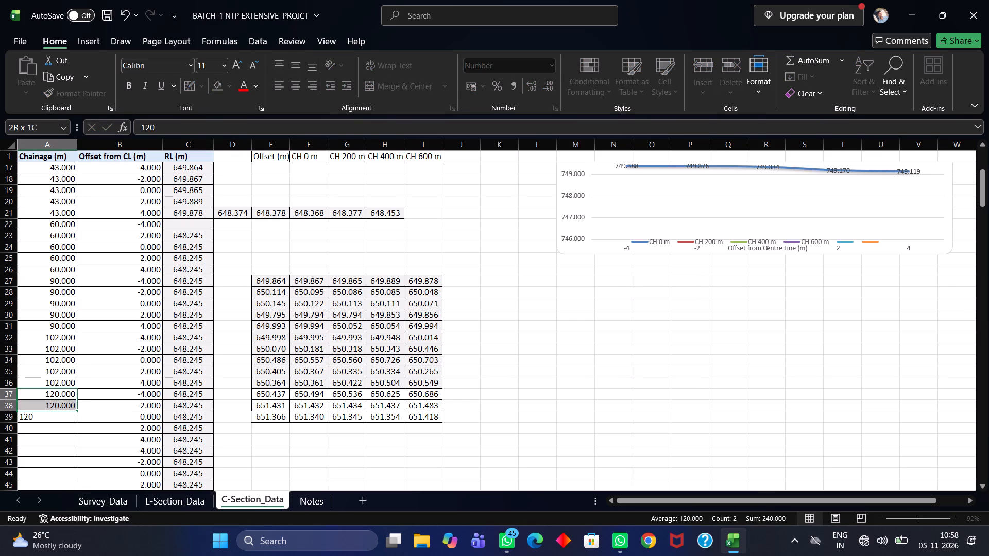
{"action": "left_click_drag", "start_coordinate": [73, 406], "coordinate": [73, 407]}
{"action": "left_click", "coordinate": [70, 396]}
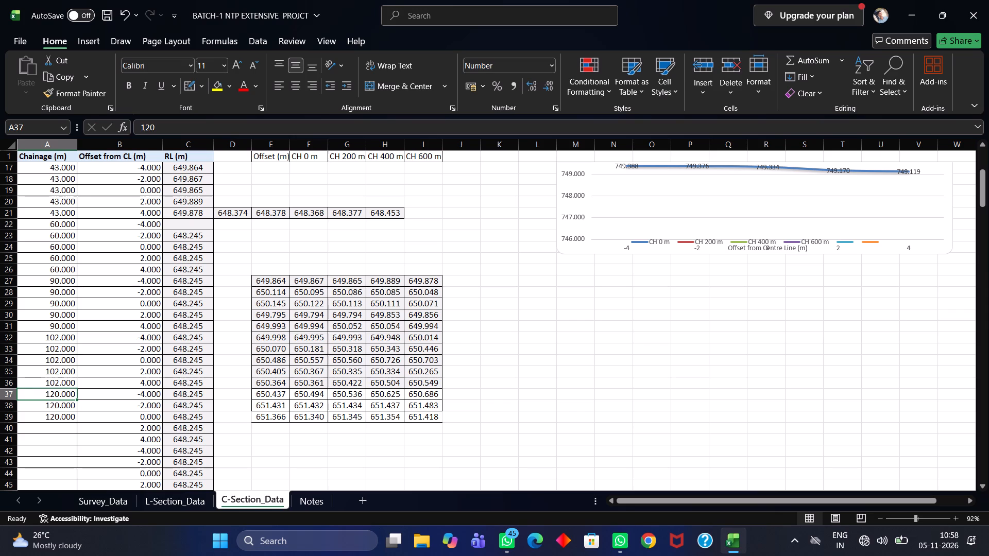
{"action": "left_click_drag", "start_coordinate": [75, 399], "coordinate": [83, 442]}
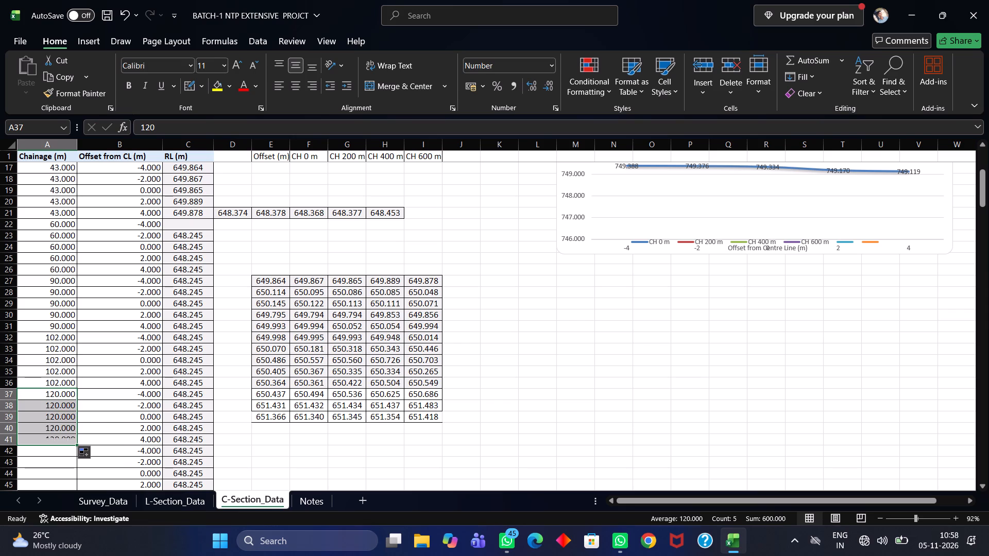
Set the RL for chainage 60 at offset -4 in C-Section_Data cell C22 to 650.114.
{"action": "scroll", "coordinate": [109, 342], "scroll_direction": "up", "scroll_amount": 1}
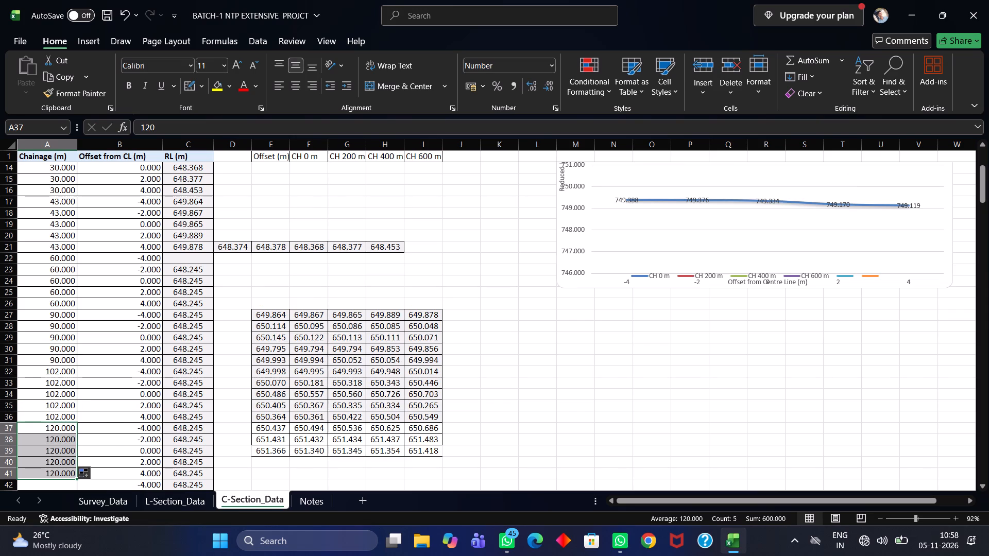
{"action": "double_click", "coordinate": [186, 261]}
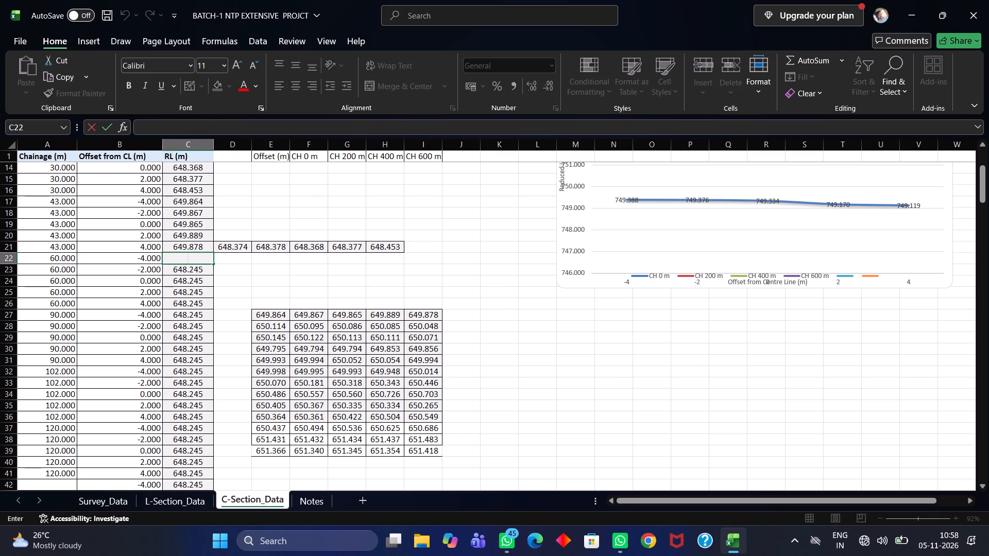
{"action": "left_click", "coordinate": [429, 311]}
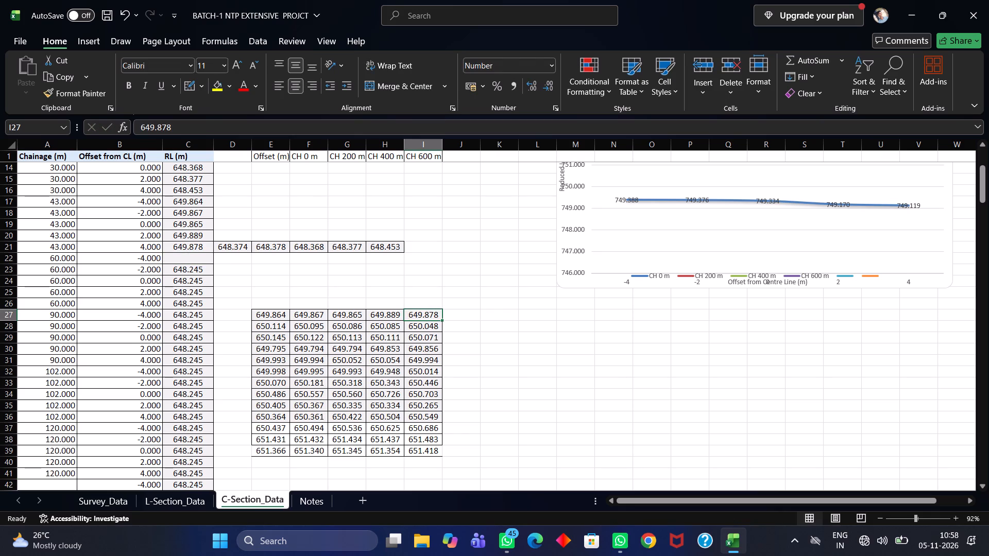
{"action": "left_click", "coordinate": [171, 254]}
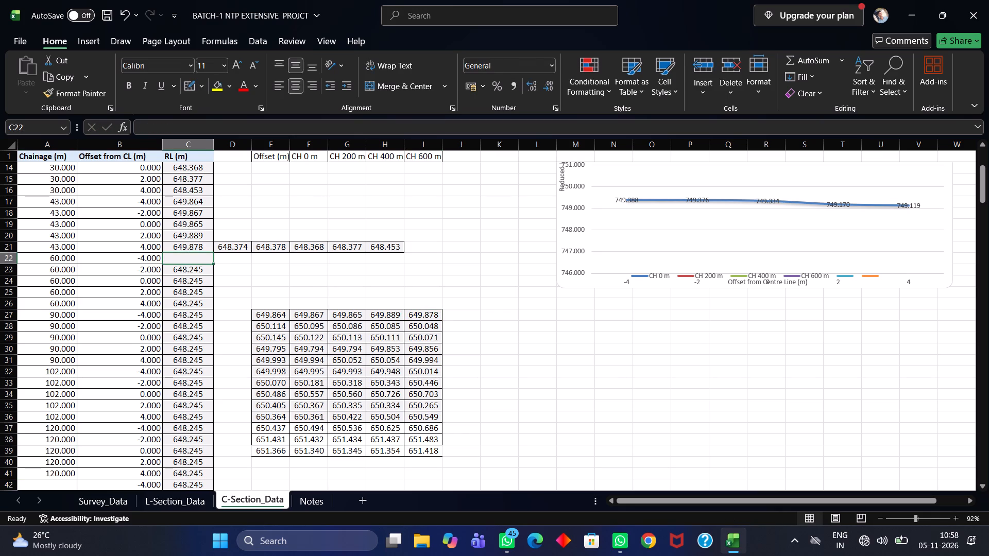
{"action": "type", "text": "650."}
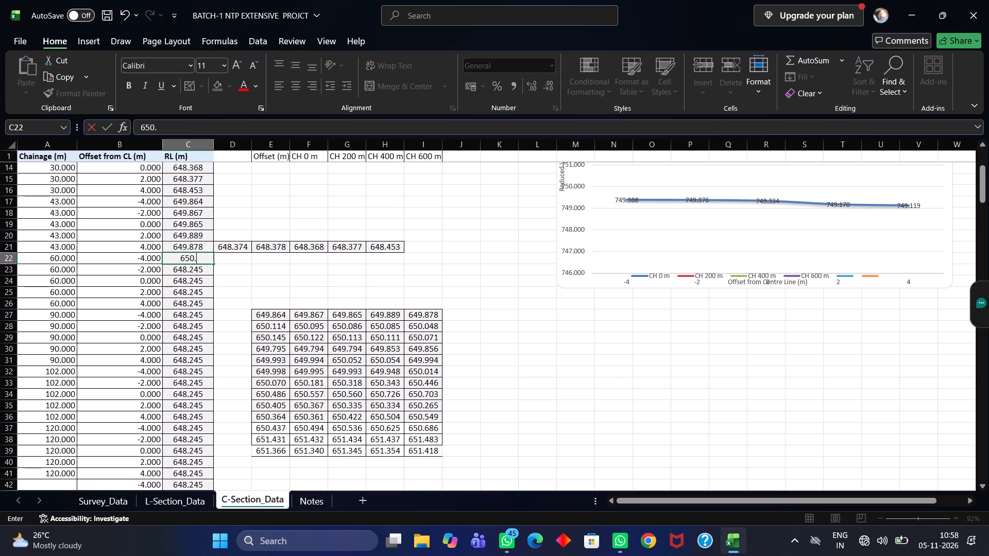
{"action": "type", "text": "114"}
{"action": "key", "text": "Right"}
{"action": "key", "text": "Down"}
{"action": "key", "text": "Left"}
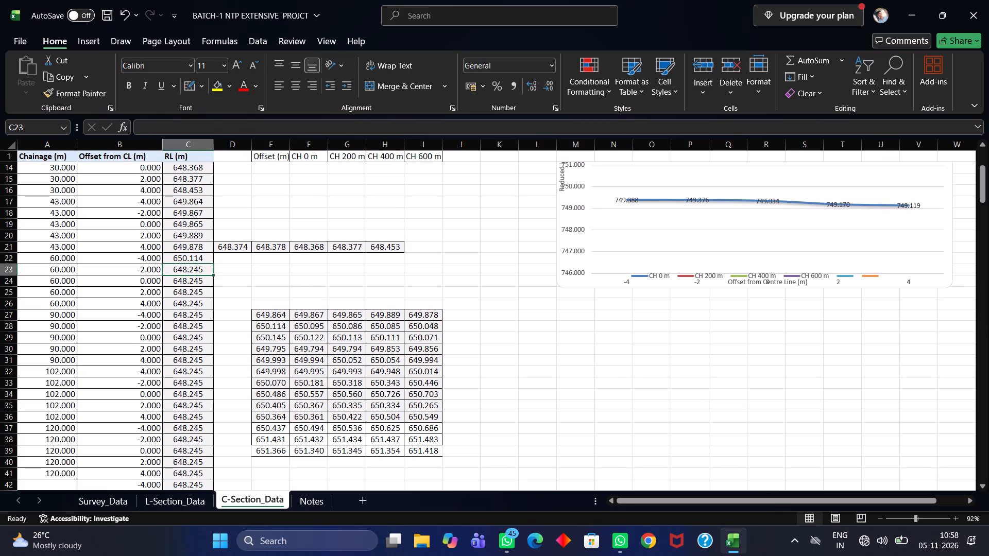
Enter RLs 650.095, 650.086, 650.085 and 650.048 for chainage 60 in C-Section_Data cells C23 to C26.
{"action": "type", "text": "650.095"}
{"action": "key", "text": "Down"}
{"action": "type", "text": "650."}
{"action": "type", "text": "086"}
{"action": "key", "text": "Right"}
{"action": "key", "text": "Down"}
{"action": "key", "text": "Left"}
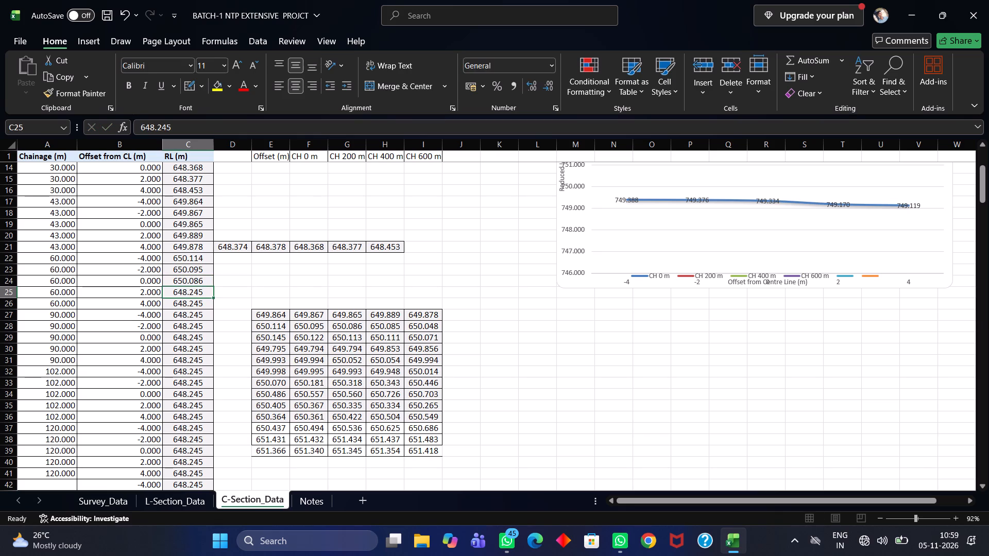
{"action": "type", "text": "650.085"}
{"action": "key", "text": "Down"}
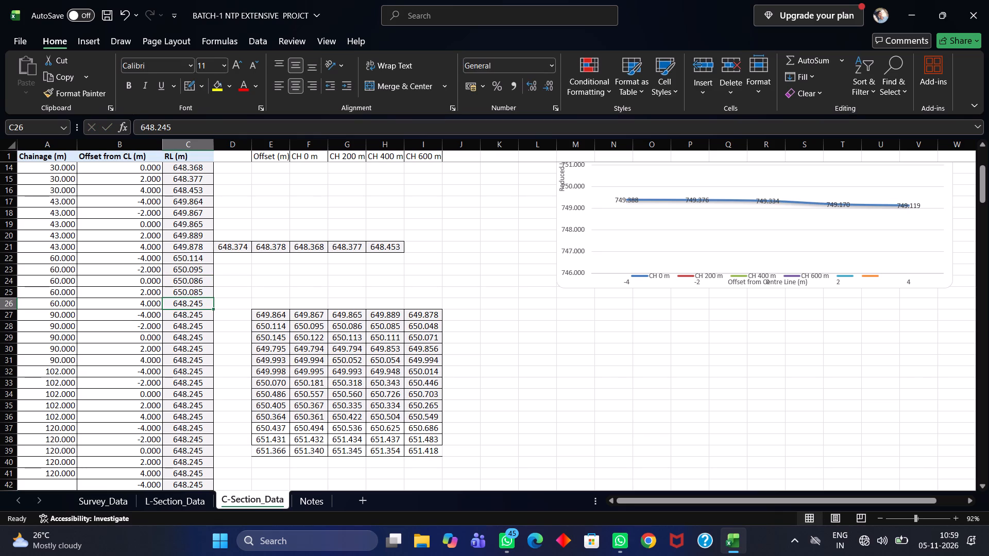
{"action": "type", "text": "650.0"}
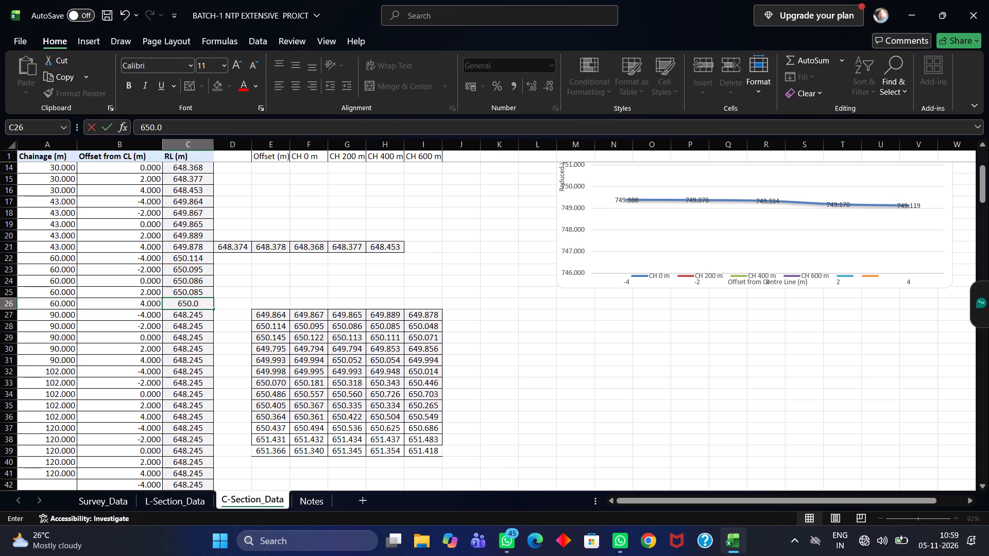
{"action": "type", "text": "48"}
{"action": "key", "text": "Down"}
Enter RLs 650.145, 650.122, 650.113, 650.111 and 650.071 for chainage 90 in C-Section_Data cells C27 to C31.
{"action": "type", "text": "650."}
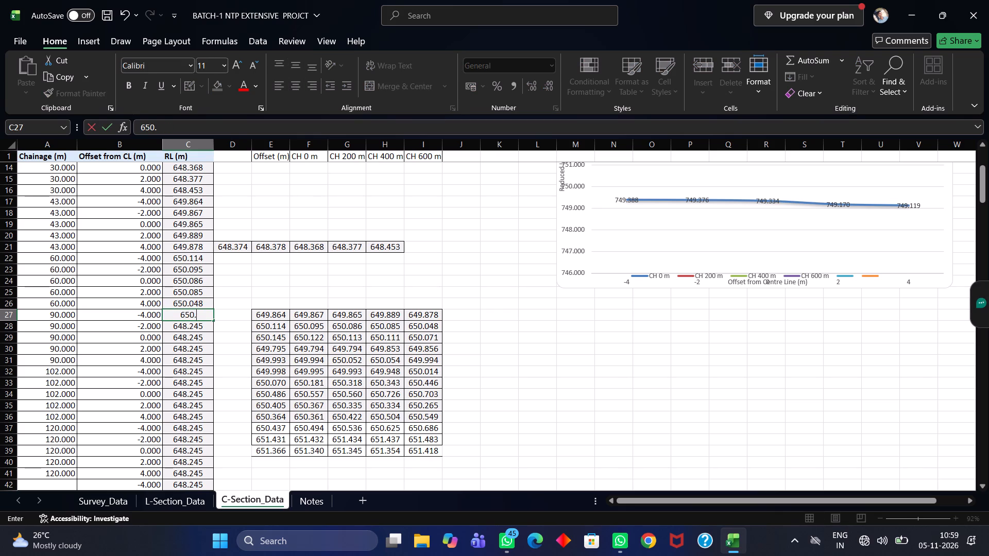
{"action": "type", "text": "145"}
{"action": "key", "text": "Down"}
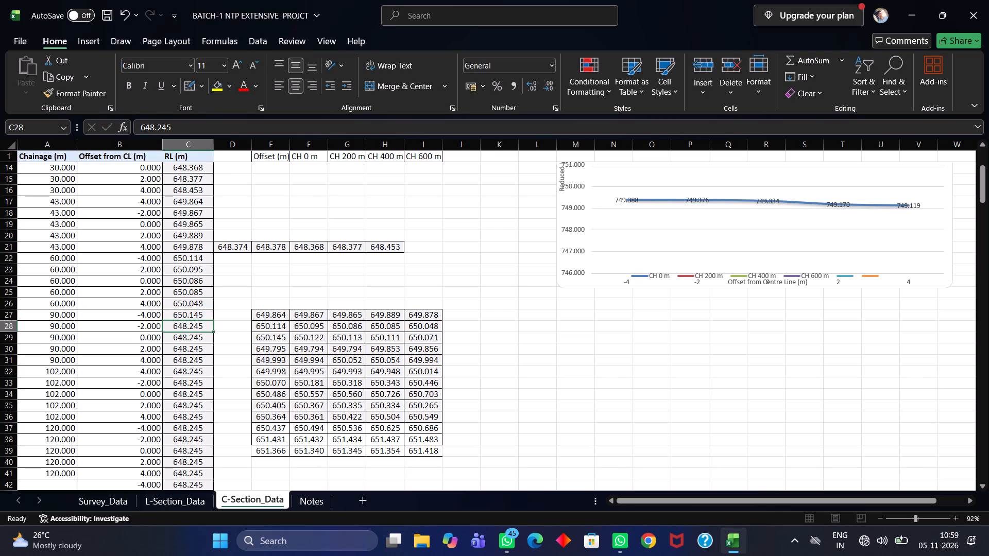
{"action": "type", "text": "650.11"}
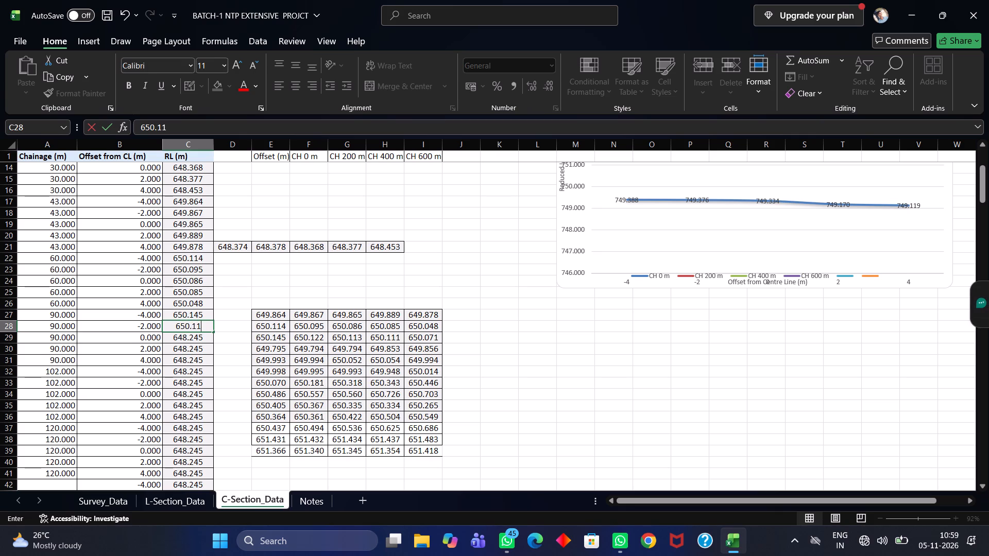
{"action": "key", "text": "BackSpace"}
{"action": "type", "text": "22"}
{"action": "key", "text": "Down"}
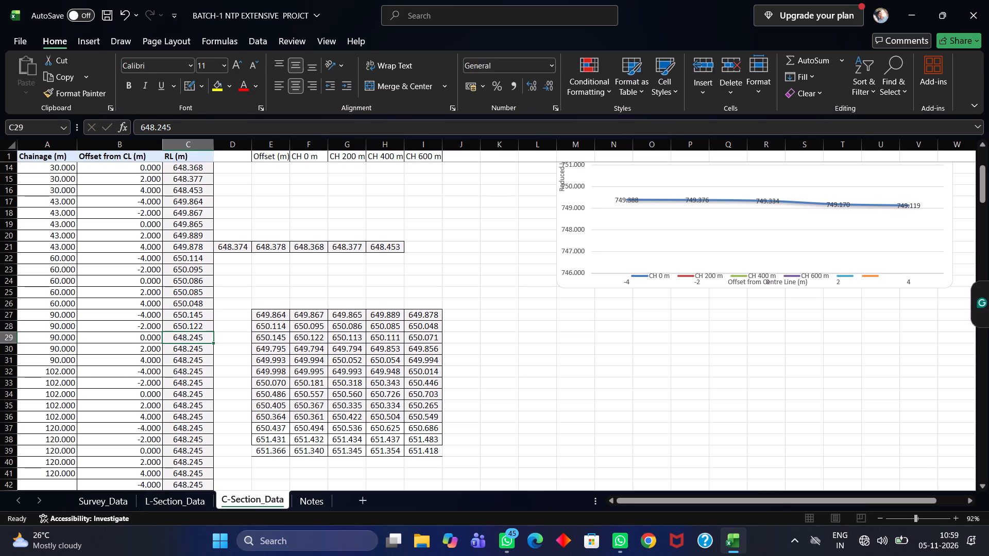
{"action": "type", "text": "650.113"}
{"action": "key", "text": "Down"}
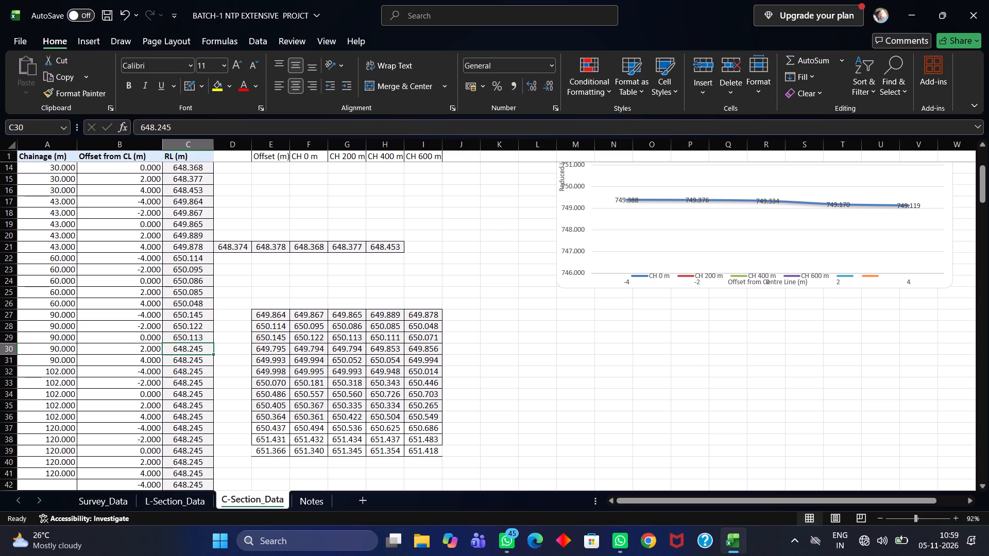
{"action": "type", "text": "650.3"}
{"action": "key", "text": "BackSpace"}
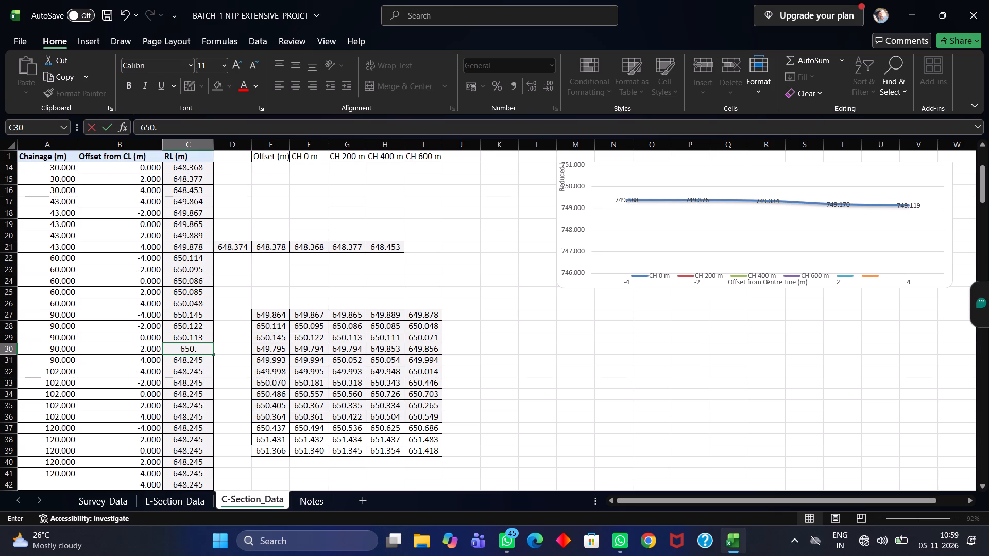
{"action": "type", "text": "111"}
{"action": "key", "text": "Down"}
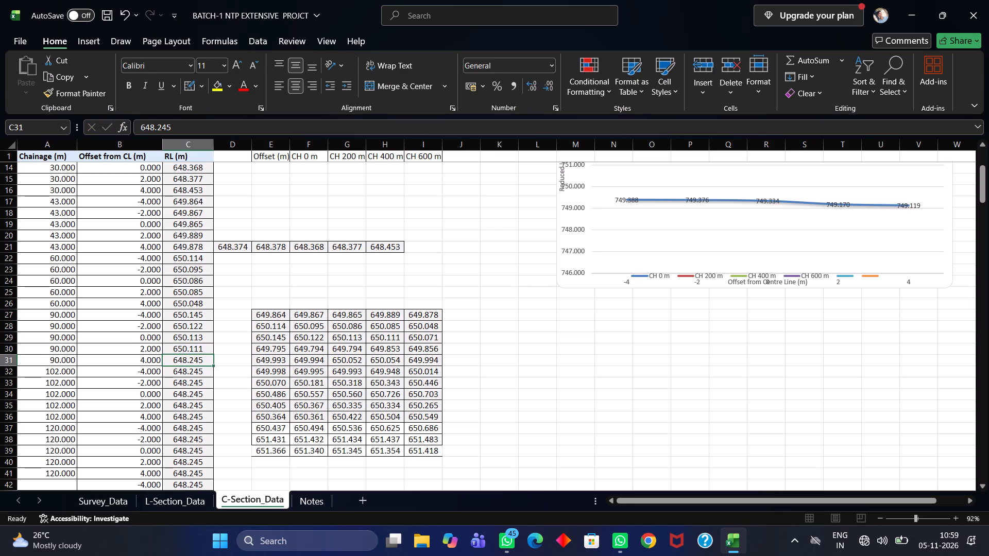
{"action": "type", "text": "650.01"}
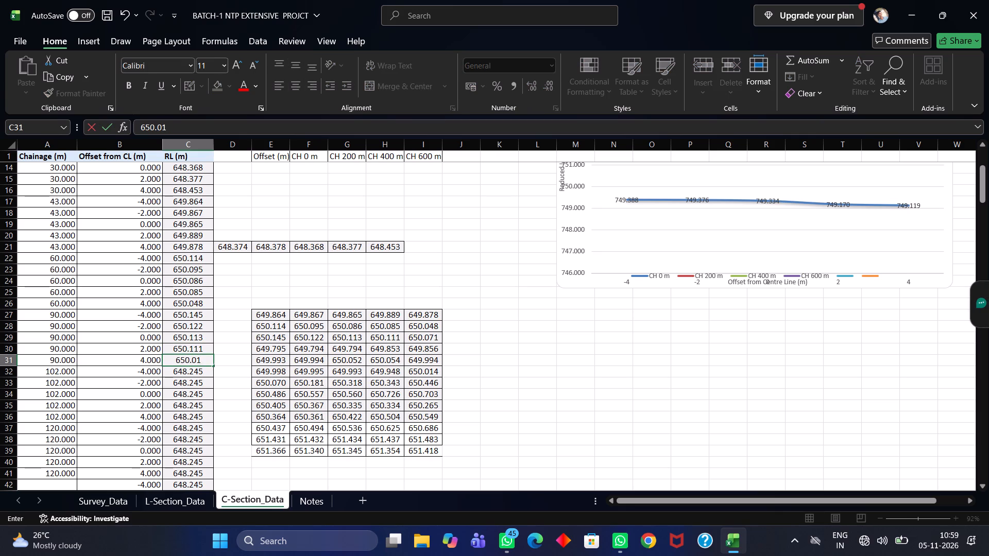
{"action": "key", "text": "BackSpace"}
{"action": "type", "text": "71"}
{"action": "key", "text": "Down"}
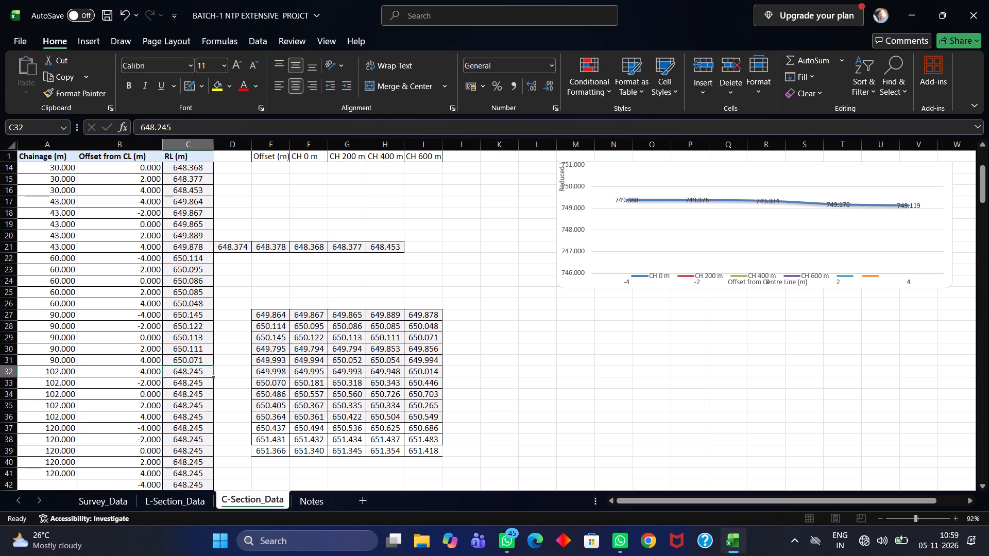
Set the RL for chainage 102 at offset -4 in C-Section_Data cell C32 to 649.795.
{"action": "type", "text": "643."}
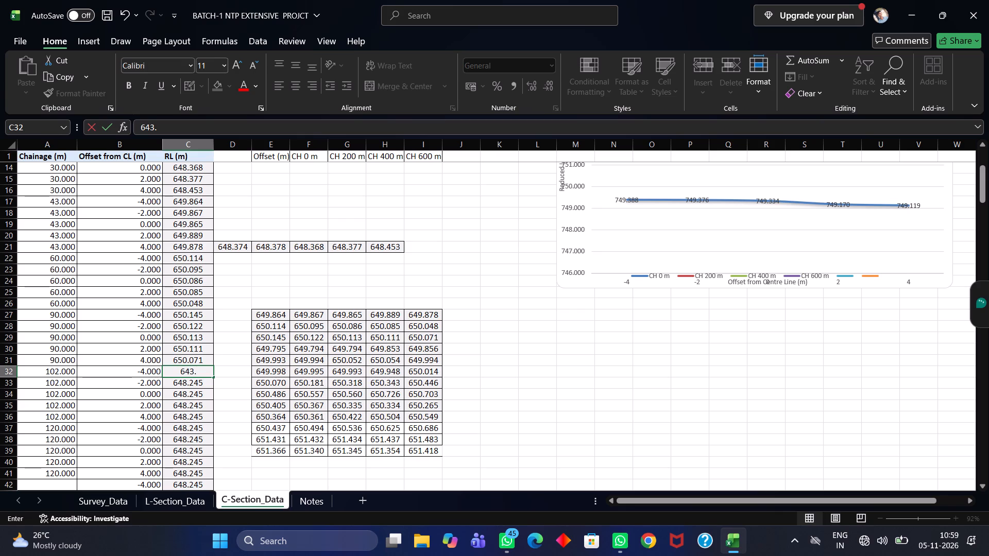
{"action": "type", "text": "795"}
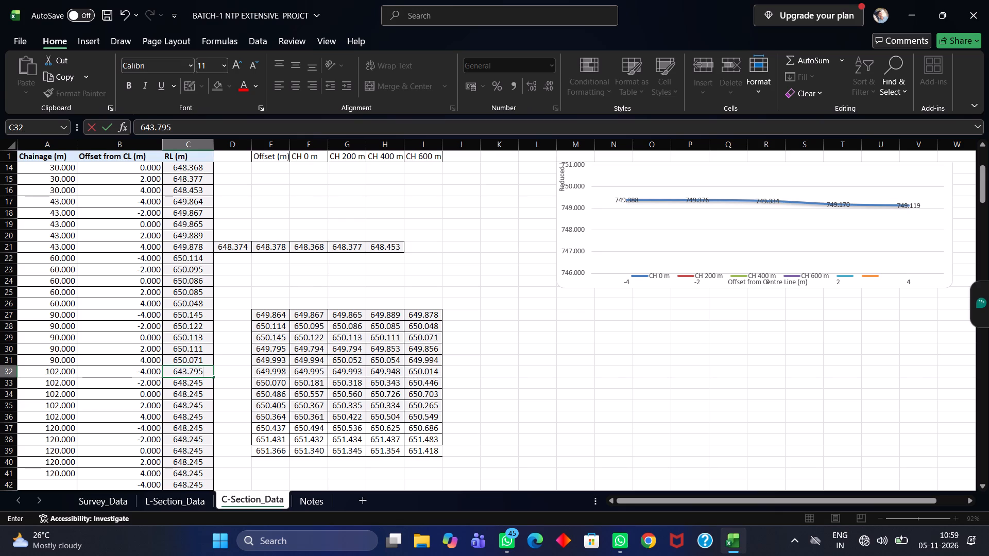
{"action": "key", "text": "Down"}
{"action": "type", "text": "659"}
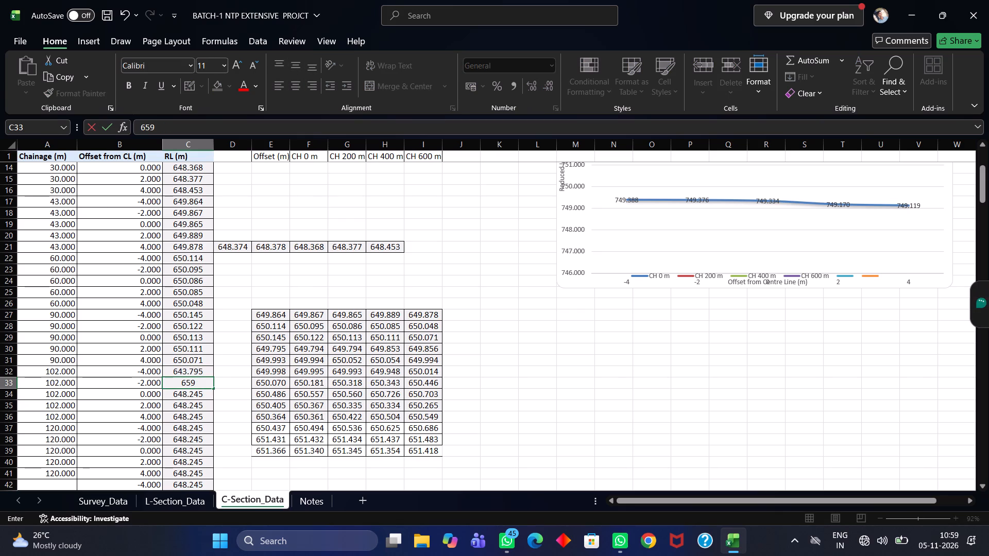
{"action": "key", "text": "BackSpace"}
{"action": "key", "text": "BackSpace"}
{"action": "left_click", "coordinate": [189, 373]}
{"action": "left_click", "coordinate": [183, 364]}
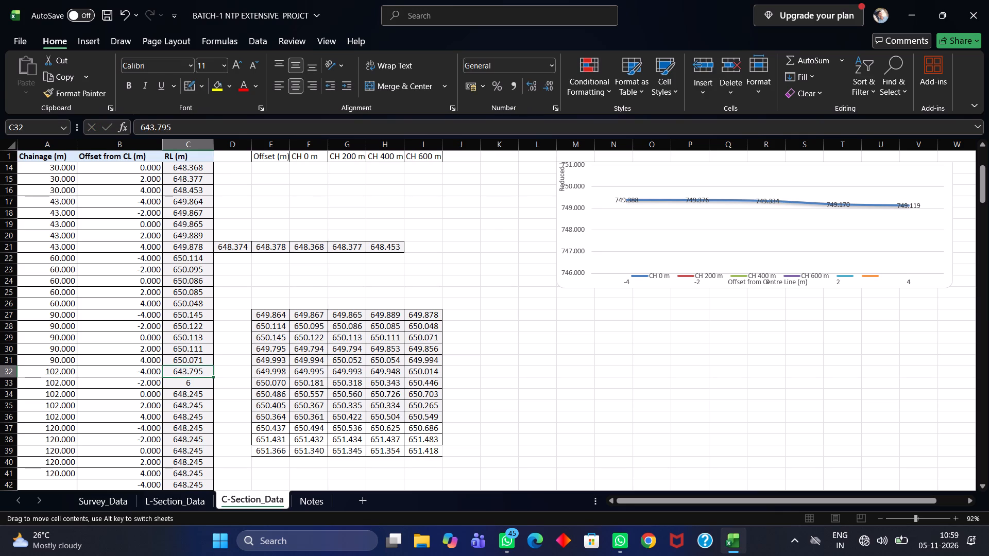
{"action": "double_click", "coordinate": [187, 374]}
{"action": "key", "text": "BackSpace"}
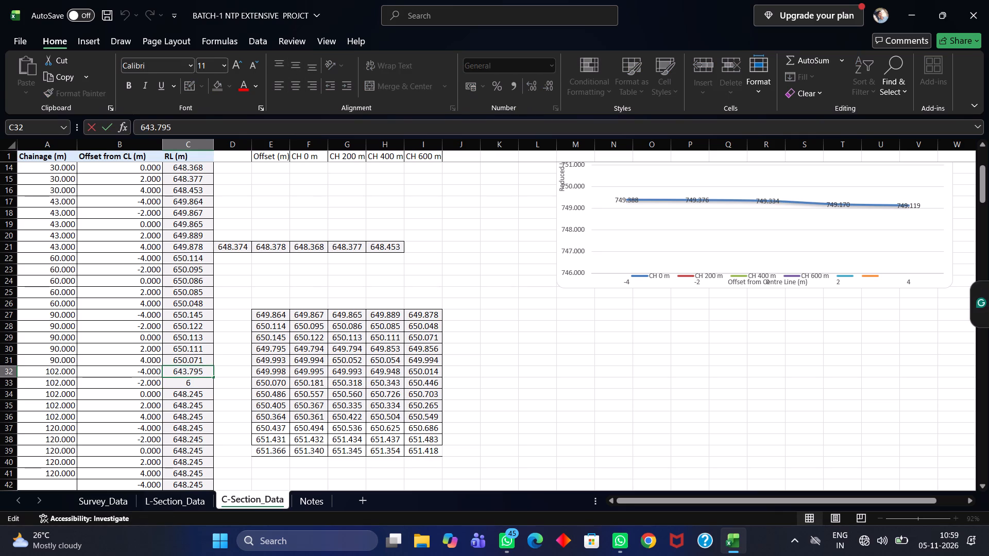
{"action": "key", "text": "9"}
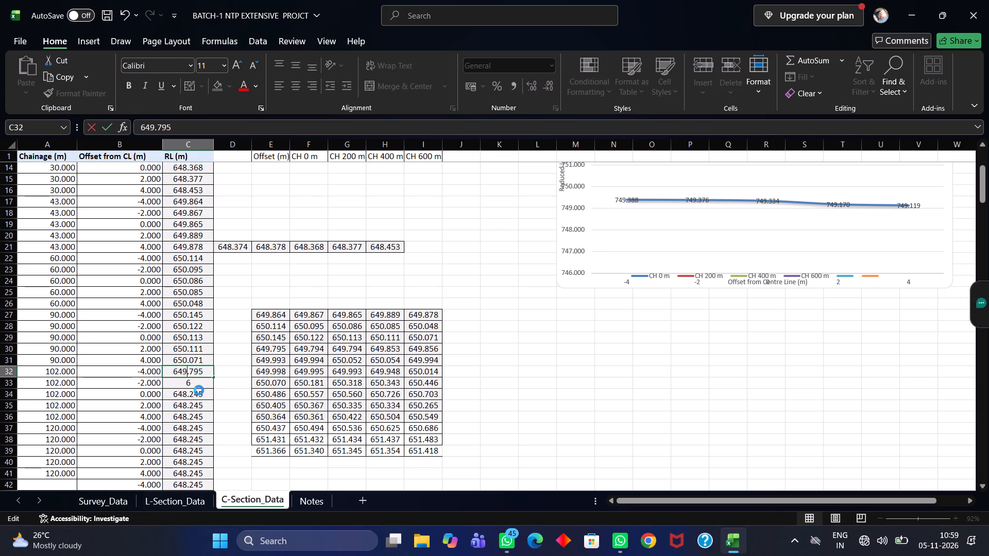
Set the RL for chainage 102 at offset -2 in C-Section_Data cell C33 to 649.794.
{"action": "double_click", "coordinate": [199, 390]}
{"action": "double_click", "coordinate": [197, 384]}
{"action": "double_click", "coordinate": [197, 382]}
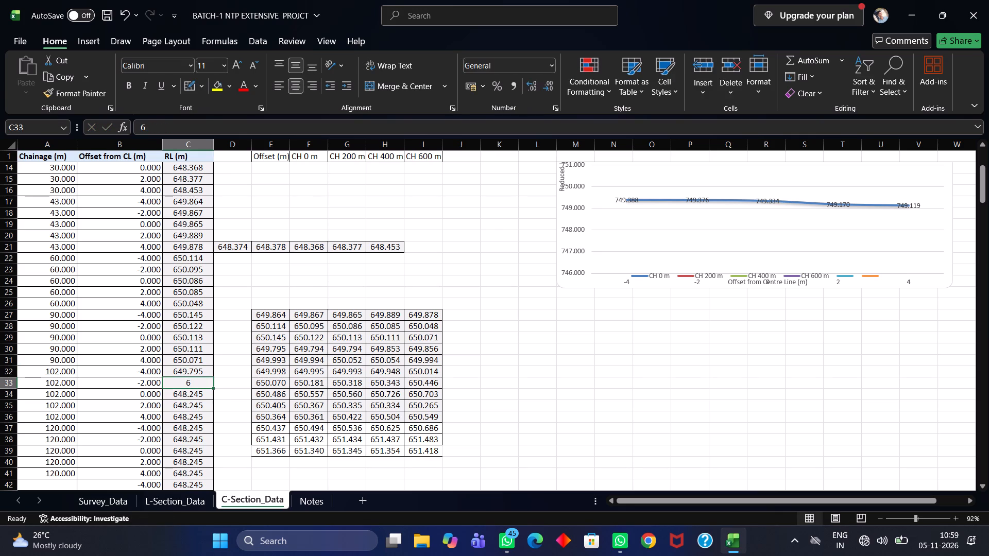
{"action": "type", "text": "49."}
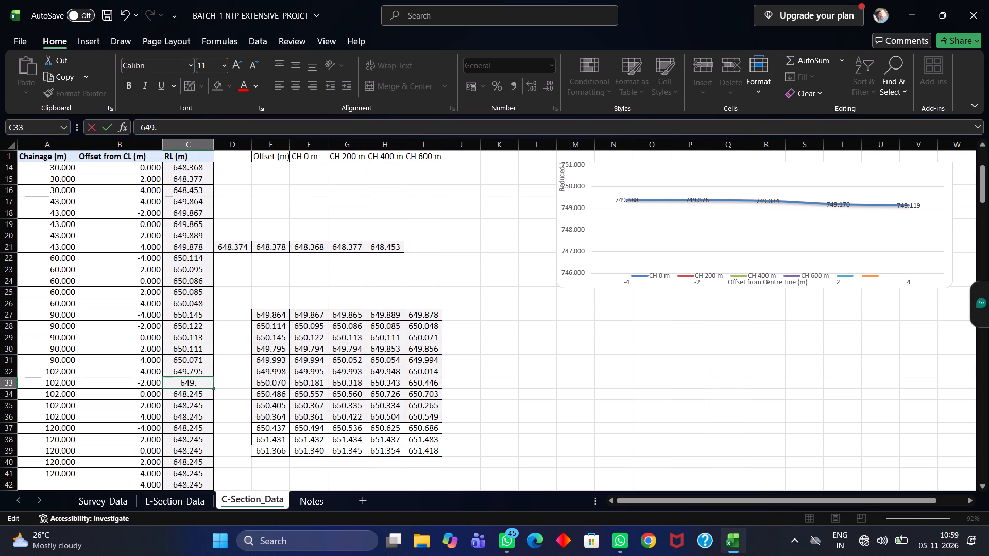
{"action": "type", "text": "74"}
{"action": "key", "text": "BackSpace"}
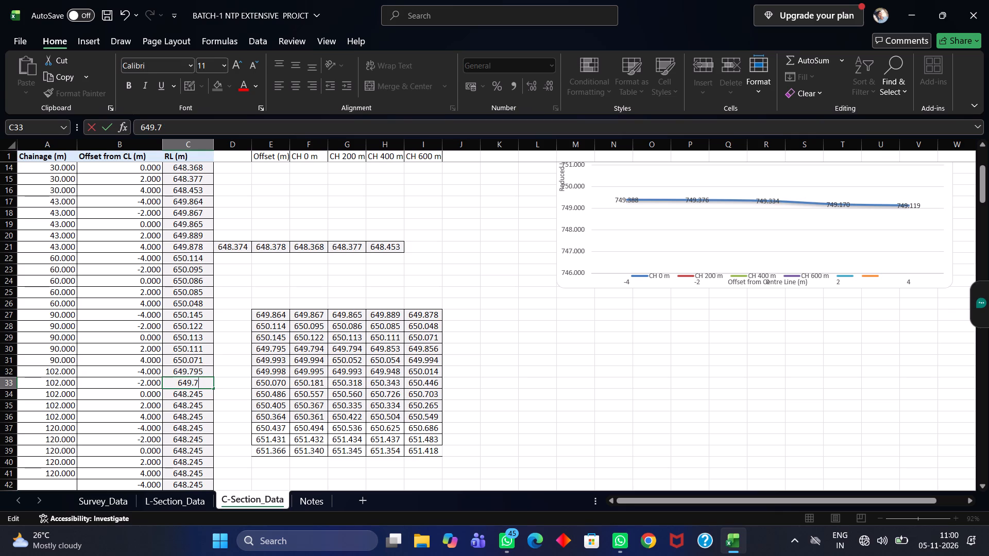
{"action": "type", "text": "94"}
{"action": "key", "text": "Down"}
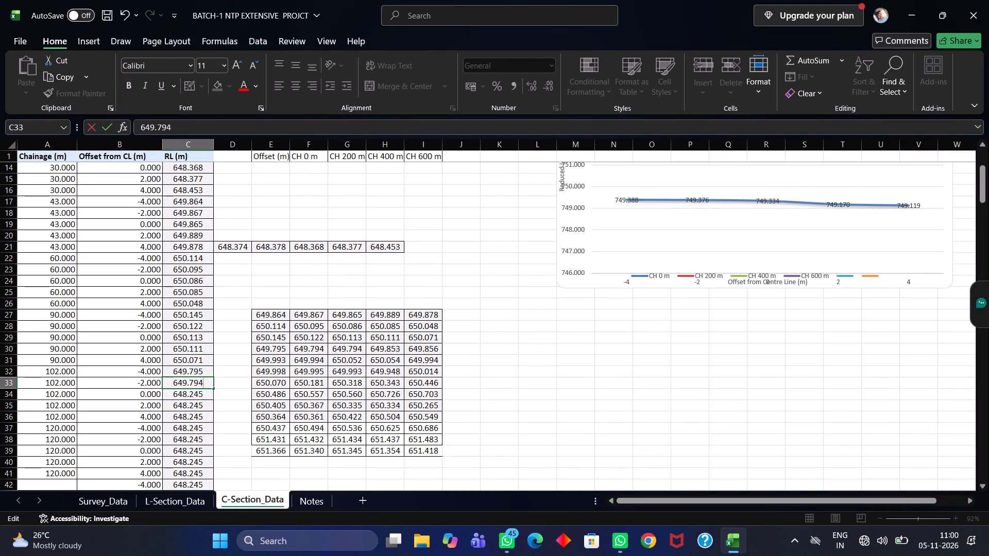
Copy the chainages 43 to 300 from Survey_Data into C-Section_Data from cell D27 down, beside the pasted RL rows.
{"action": "left_click", "coordinate": [115, 497]}
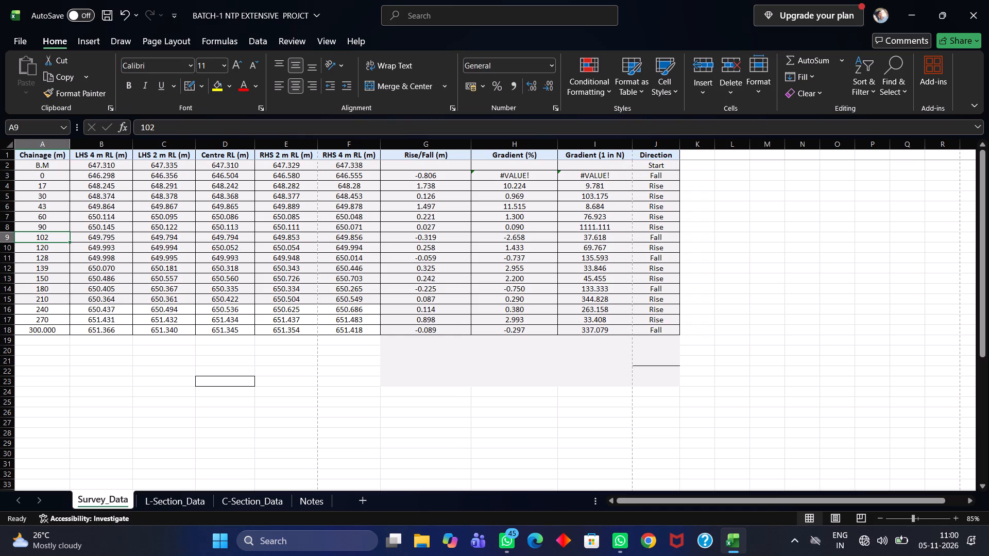
{"action": "left_click", "coordinate": [240, 498]}
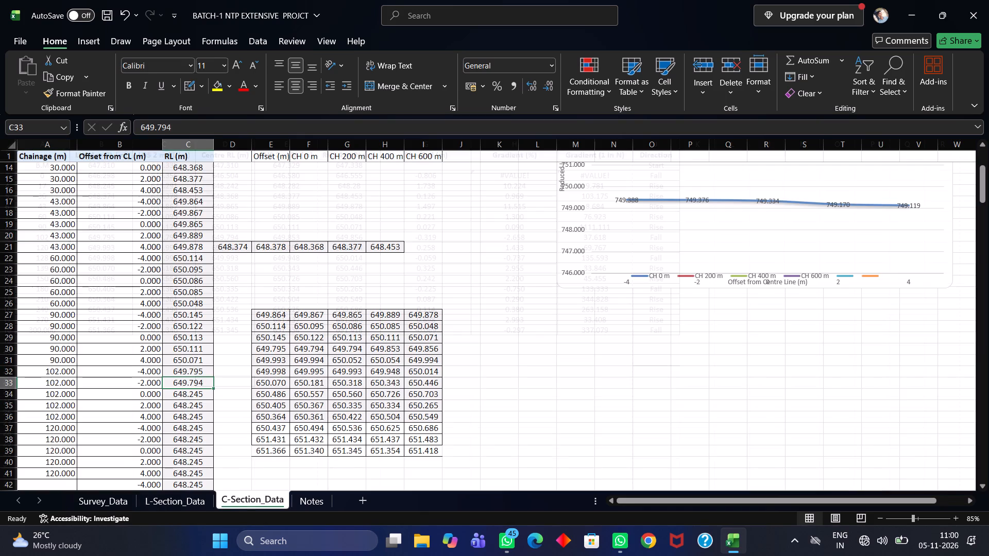
{"action": "left_click", "coordinate": [125, 505]}
{"action": "left_click", "coordinate": [102, 208]}
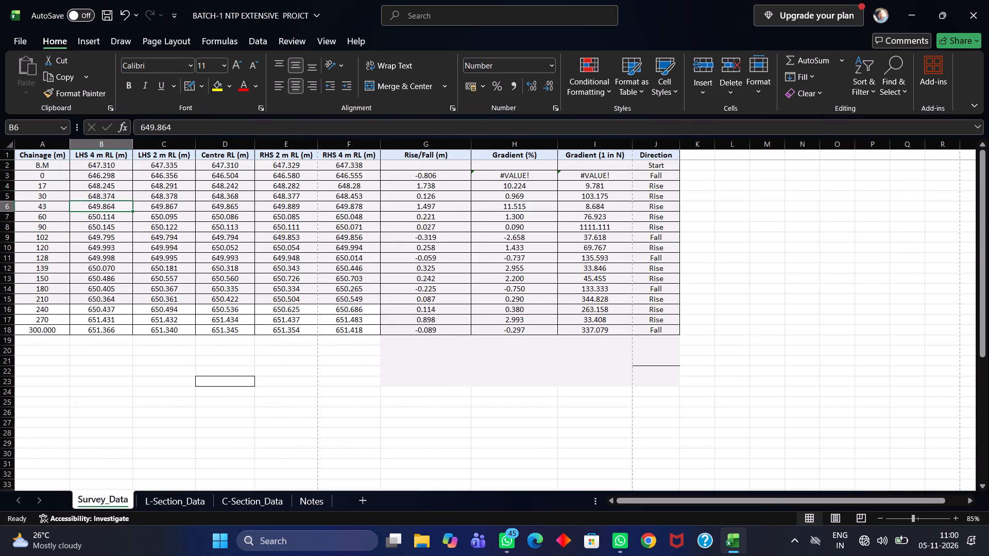
{"action": "left_click_drag", "start_coordinate": [51, 204], "coordinate": [68, 342]}
{"action": "key", "text": "ctrl+c"}
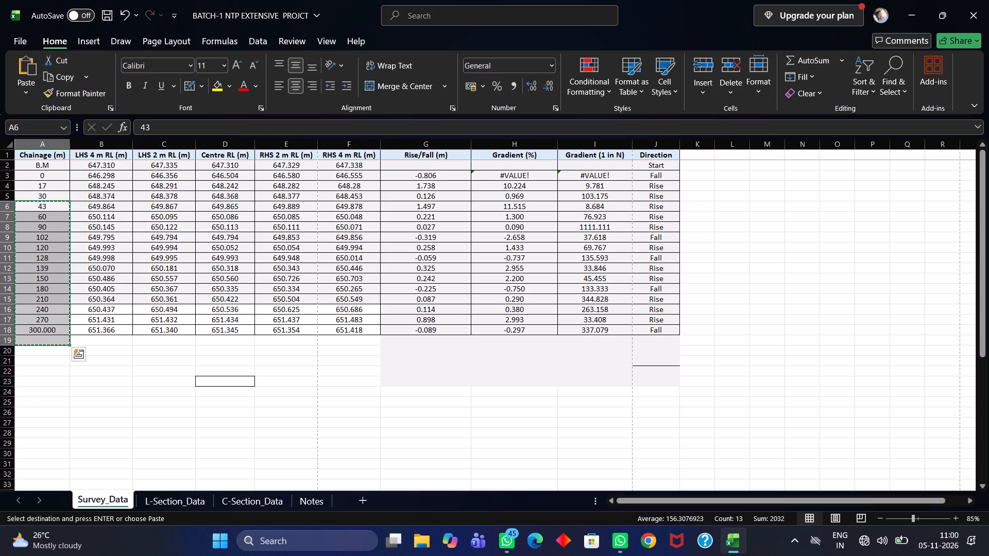
{"action": "left_click", "coordinate": [271, 498]}
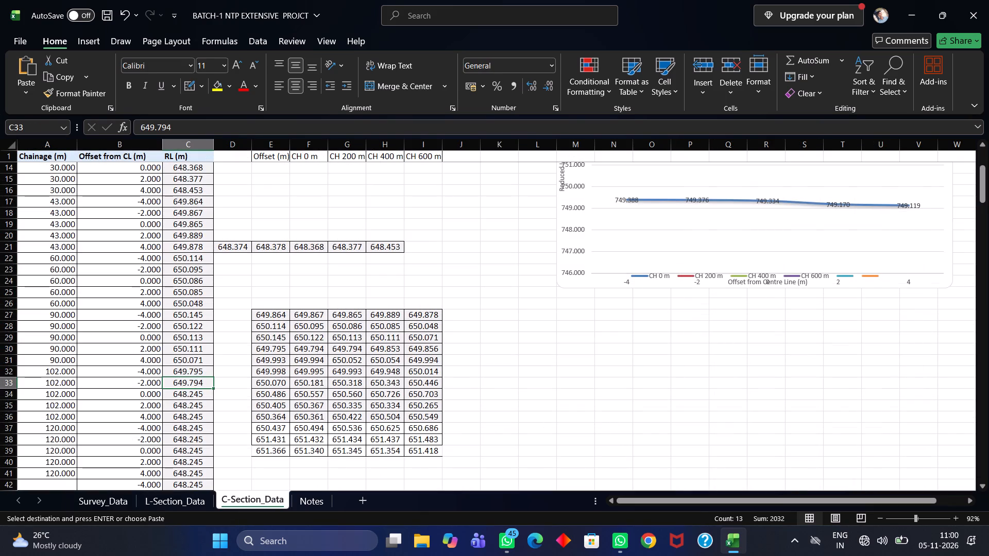
{"action": "left_click", "coordinate": [247, 319]}
{"action": "key", "text": "ctrl+v"}
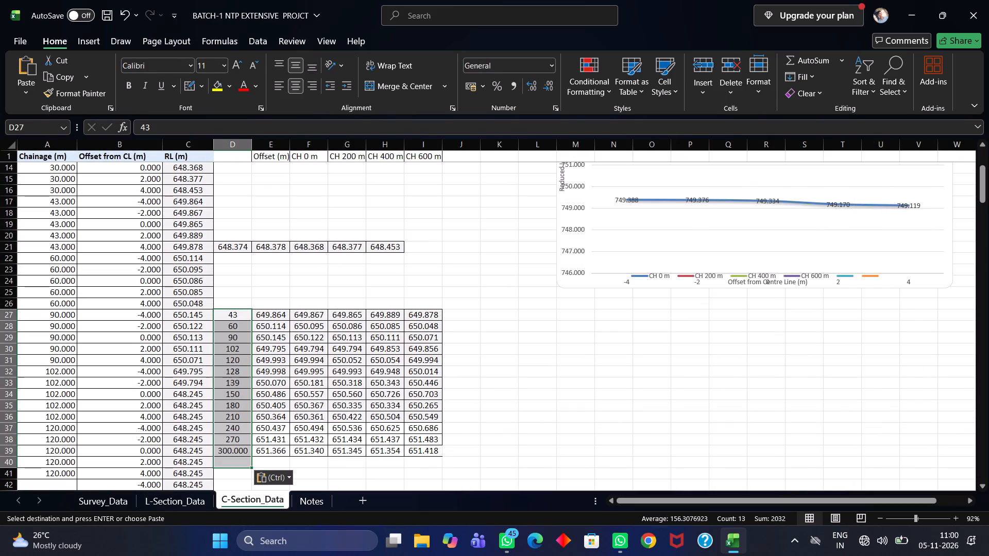
Set the RL for chainage 102 at offset 0 in C-Section_Data cell C34 to 649.794.
{"action": "scroll", "coordinate": [212, 278], "scroll_direction": "down", "scroll_amount": 3}
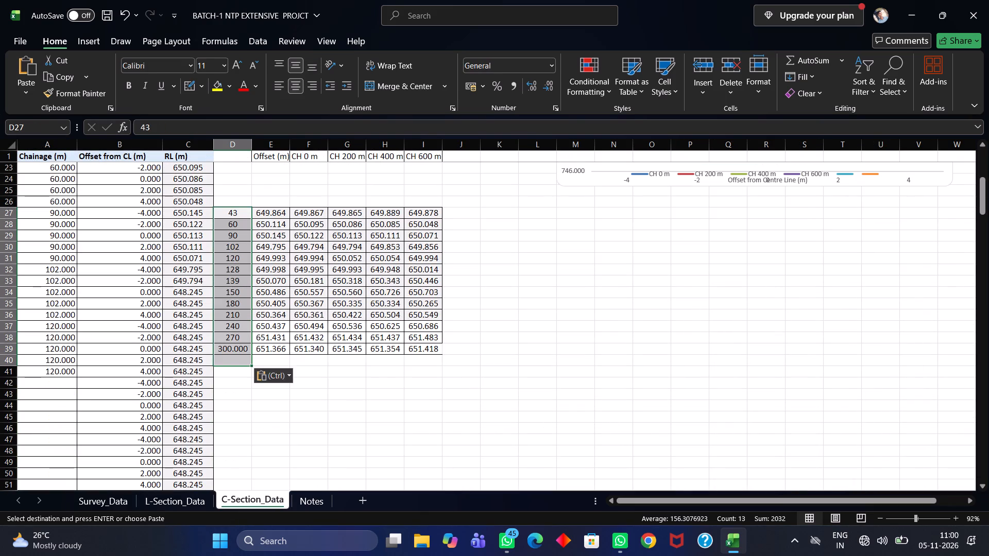
{"action": "scroll", "coordinate": [213, 277], "scroll_direction": "up", "scroll_amount": 1}
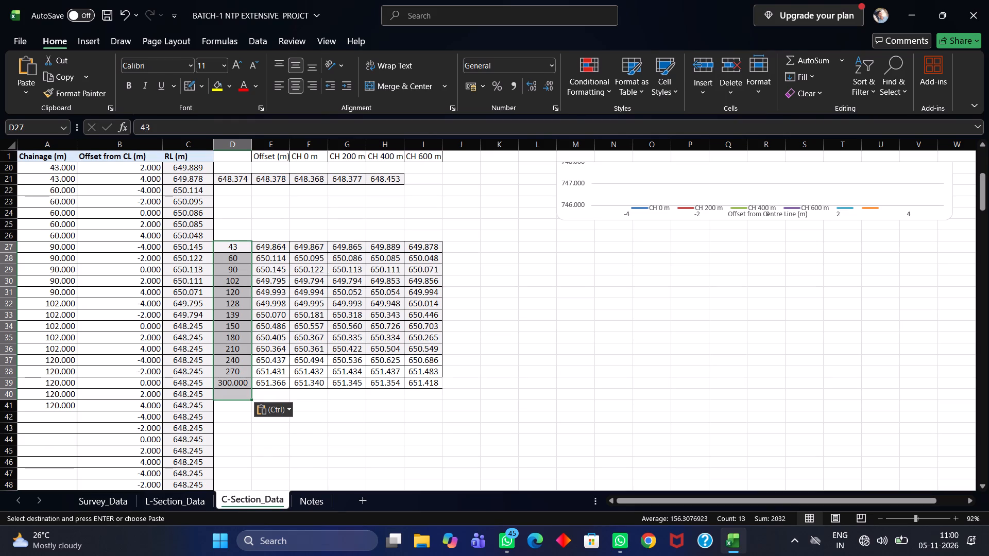
{"action": "triple_click", "coordinate": [196, 318]}
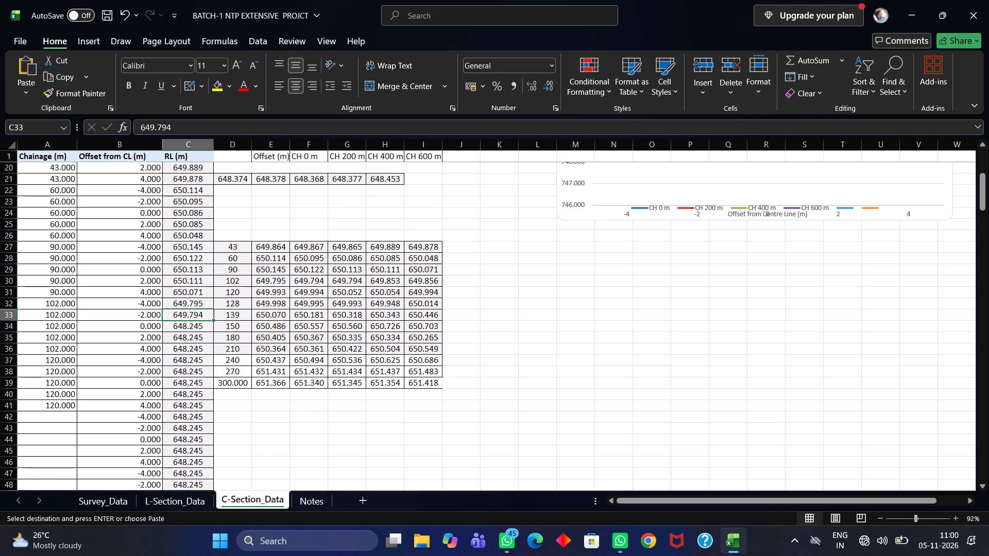
{"action": "left_click", "coordinate": [204, 314]}
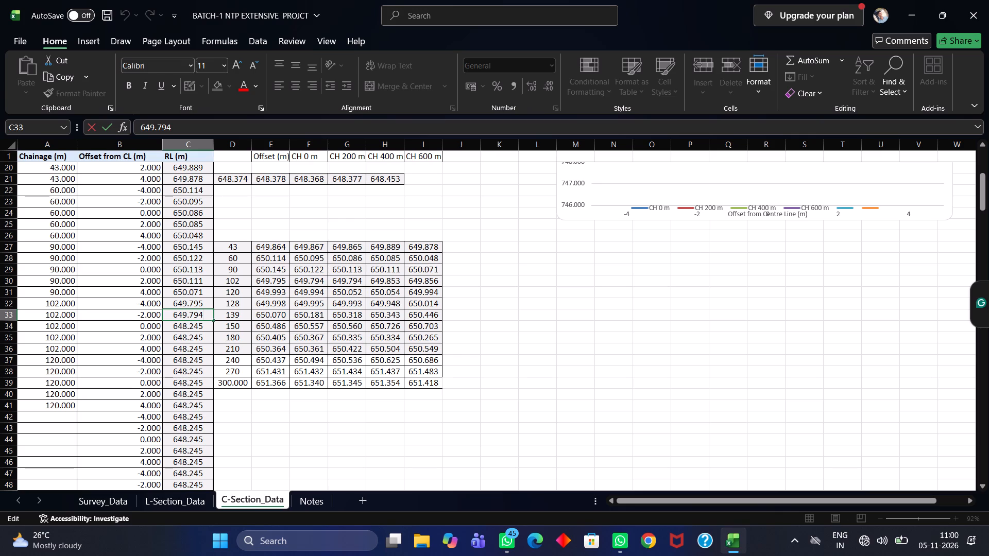
{"action": "triple_click", "coordinate": [204, 324]}
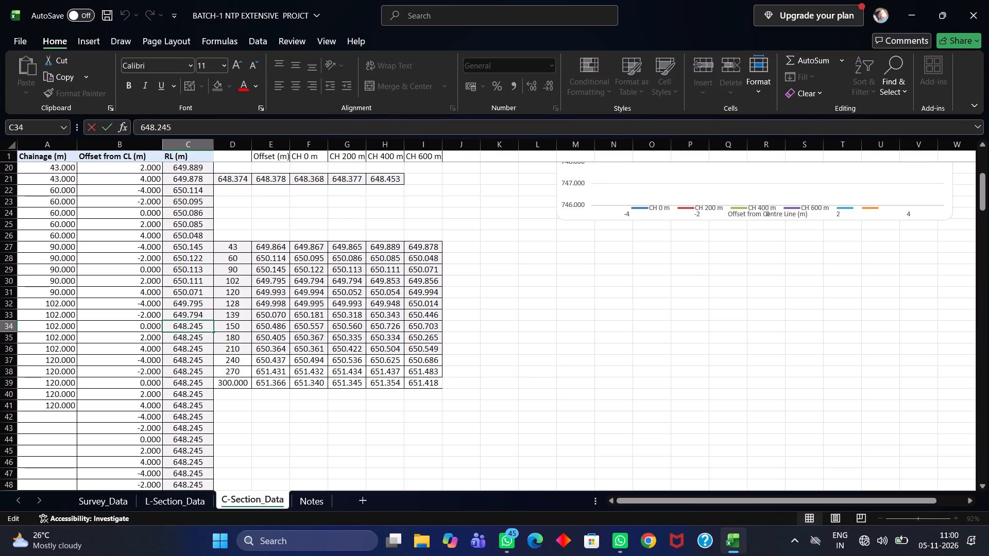
{"action": "key", "text": "BackSpace"}
{"action": "key", "text": "BackSpace"}
{"action": "key", "text": "BackSpace"}
{"action": "key", "text": "BackSpace"}
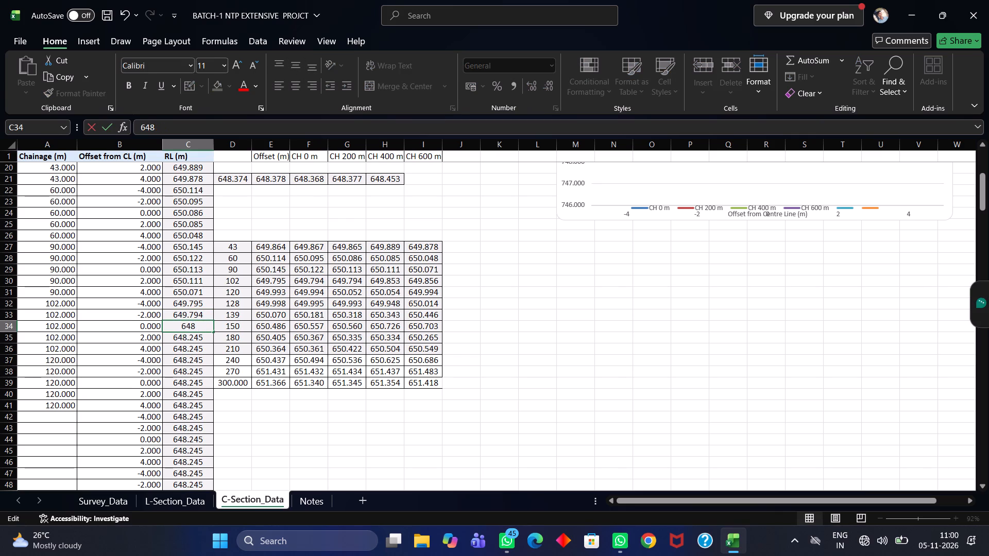
{"action": "key", "text": "BackSpace"}
{"action": "type", "text": "9."}
{"action": "type", "text": "794"}
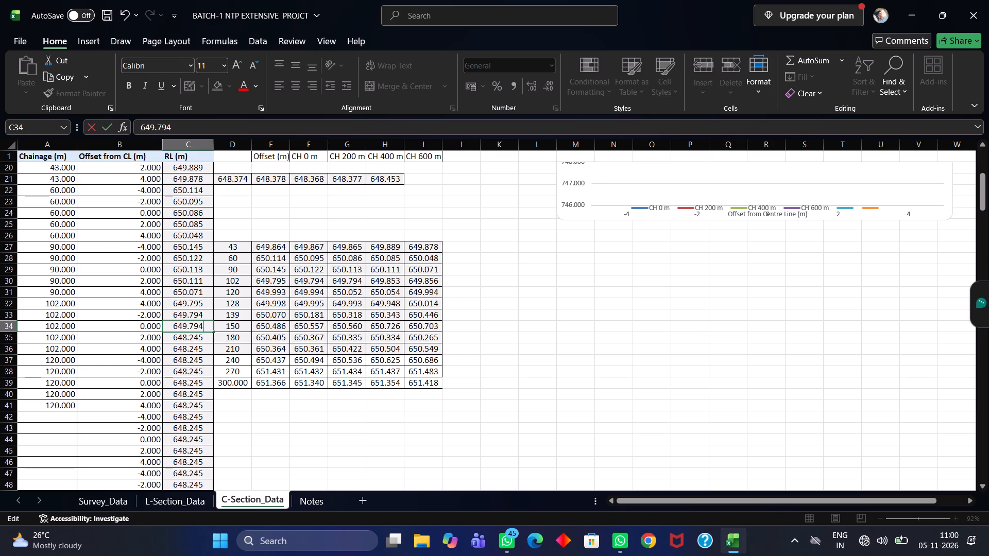
{"action": "key", "text": "Down"}
Set the RL for chainage 102 at offset 2 in C-Section_Data cell C35 to 649.853.
{"action": "double_click", "coordinate": [202, 341]}
{"action": "key", "text": "BackSpace"}
{"action": "key", "text": "BackSpace"}
{"action": "key", "text": "BackSpace"}
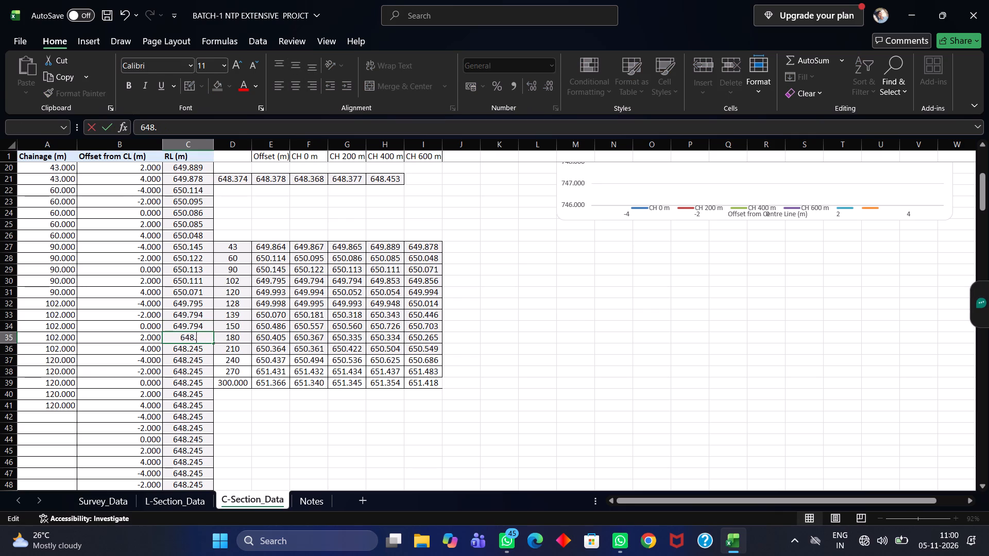
{"action": "key", "text": "BackSpace"}
{"action": "key", "text": "BackSpace"}
{"action": "key", "text": "BackSpace"}
{"action": "type", "text": "49.853"}
{"action": "key", "text": "Down"}
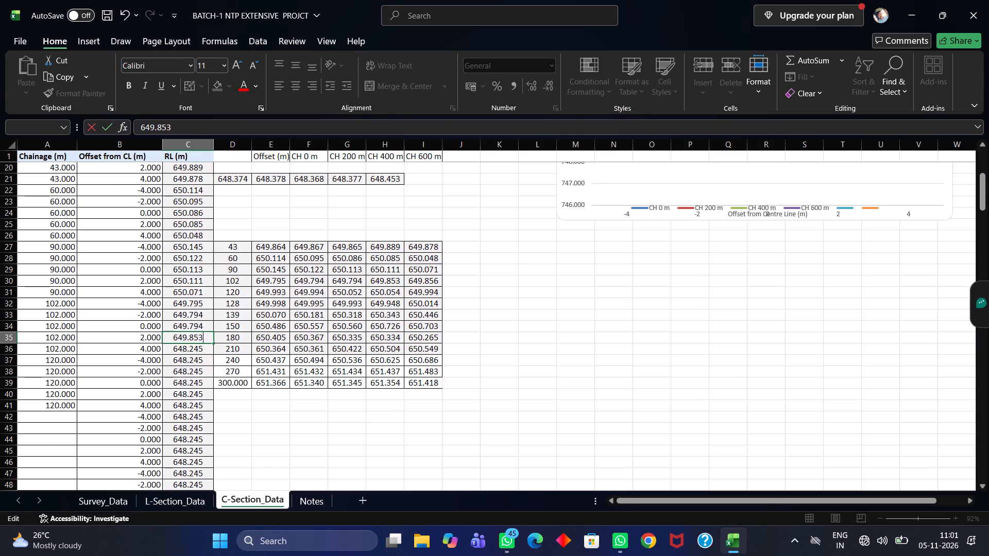
{"action": "key", "text": "Down"}
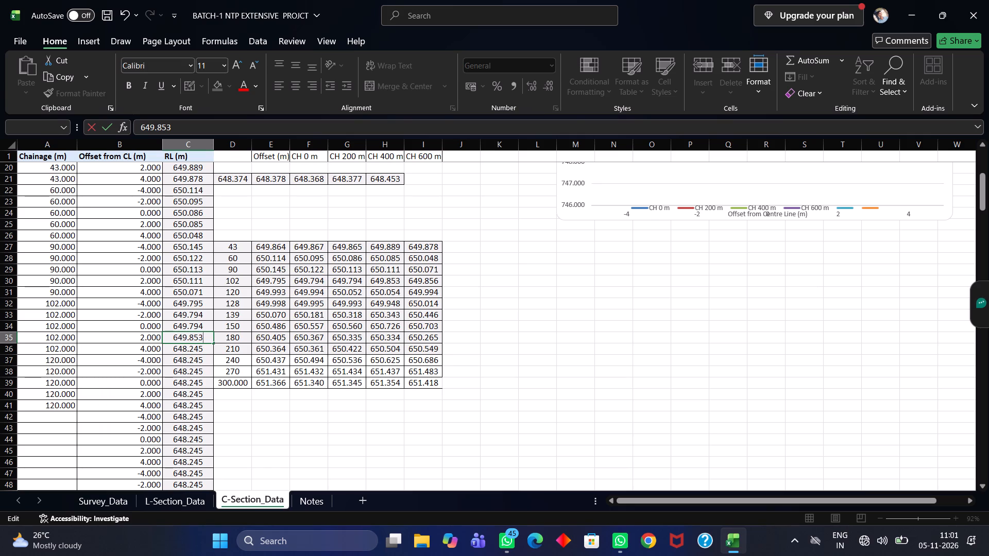
Set the RL for chainage 102 at offset 4 in C-Section_Data cell C36 to 649.856.
{"action": "double_click", "coordinate": [200, 353]}
{"action": "scroll", "coordinate": [191, 340], "scroll_direction": "up", "scroll_amount": 9}
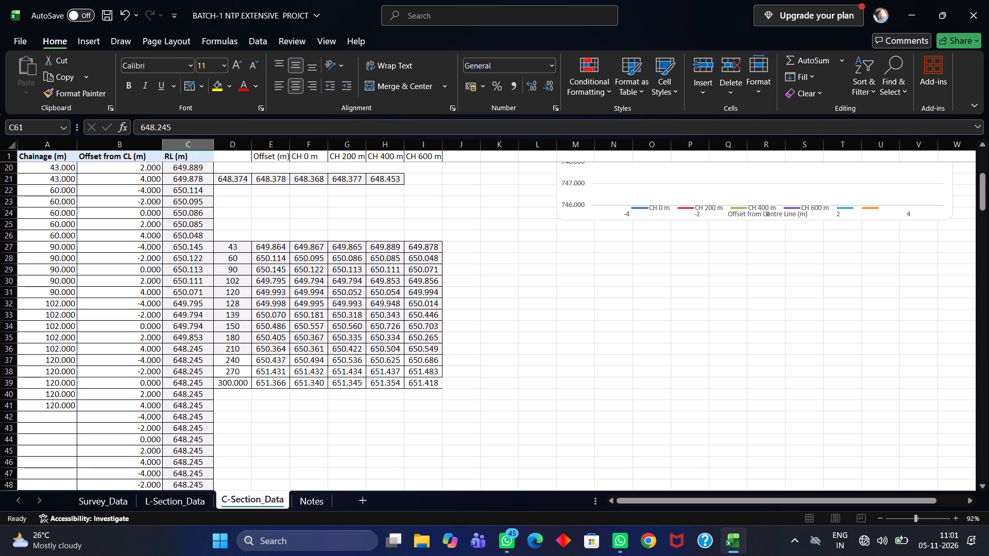
{"action": "double_click", "coordinate": [184, 350]}
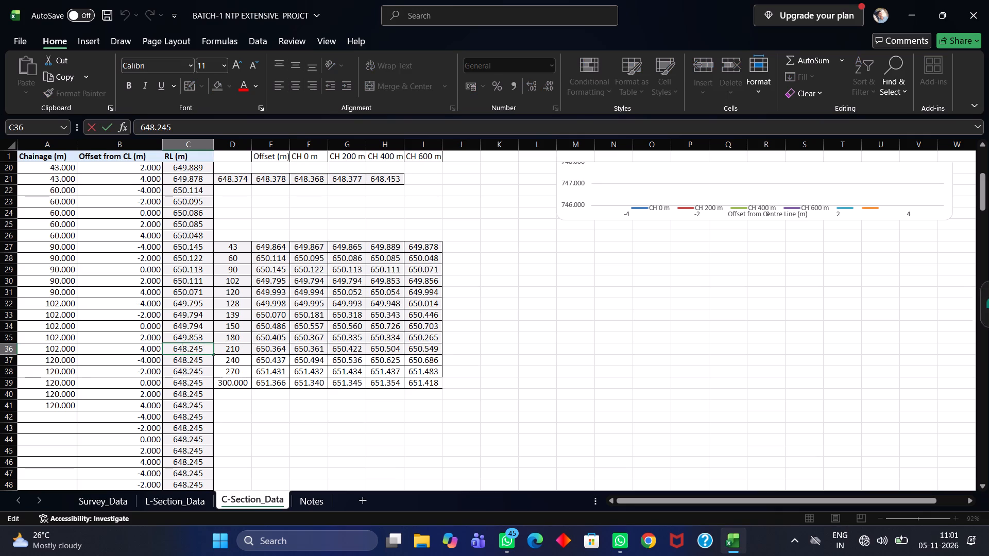
{"action": "left_click", "coordinate": [202, 347]}
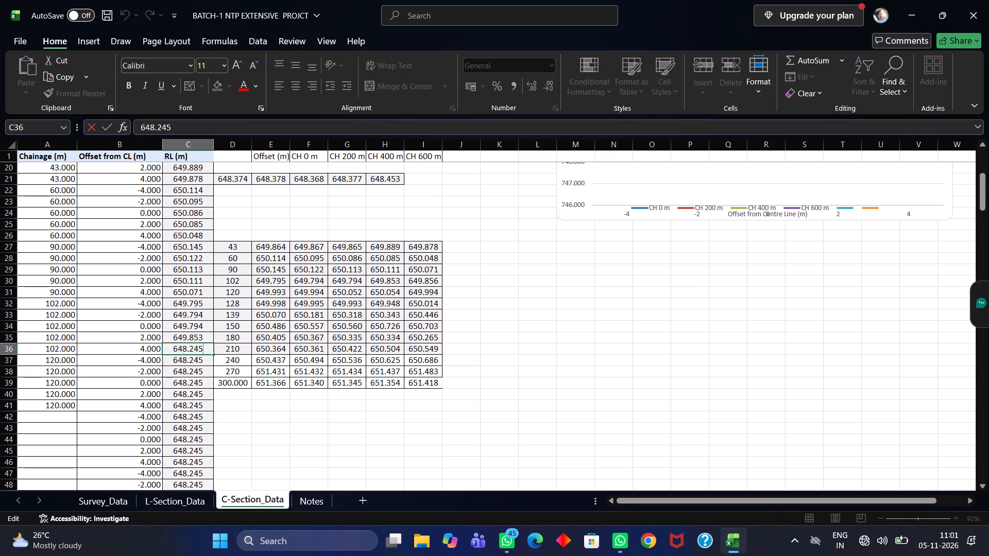
{"action": "key", "text": "BackSpace"}
{"action": "key", "text": "BackSpace"}
{"action": "key", "text": "BackSpace"}
{"action": "key", "text": "BackSpace"}
{"action": "key", "text": "BackSpace"}
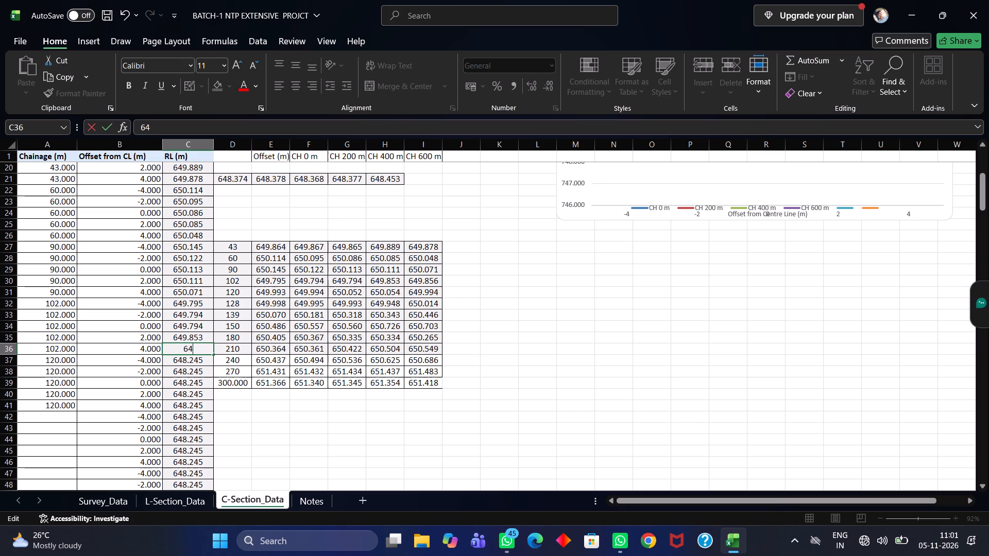
{"action": "type", "text": "9."}
{"action": "type", "text": "856"}
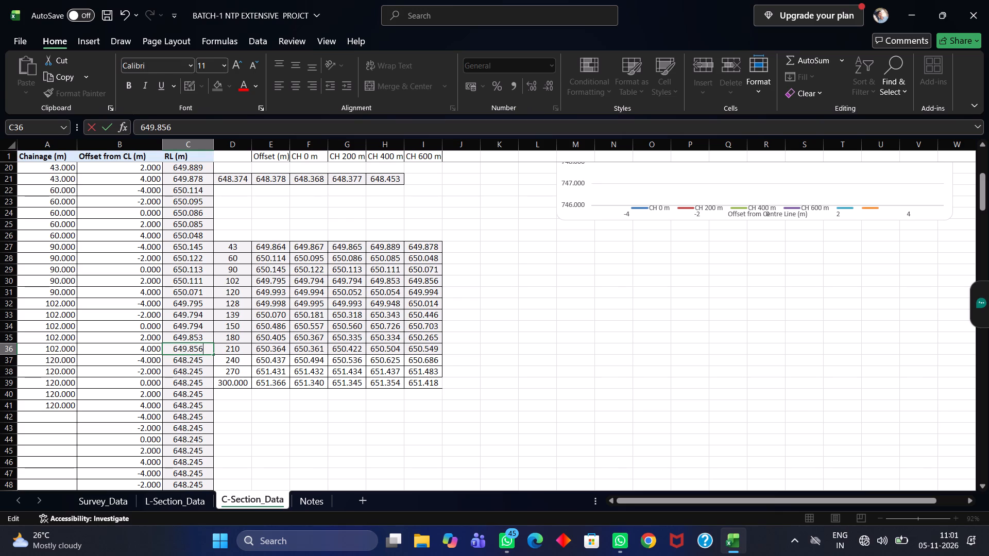
{"action": "key", "text": "Return"}
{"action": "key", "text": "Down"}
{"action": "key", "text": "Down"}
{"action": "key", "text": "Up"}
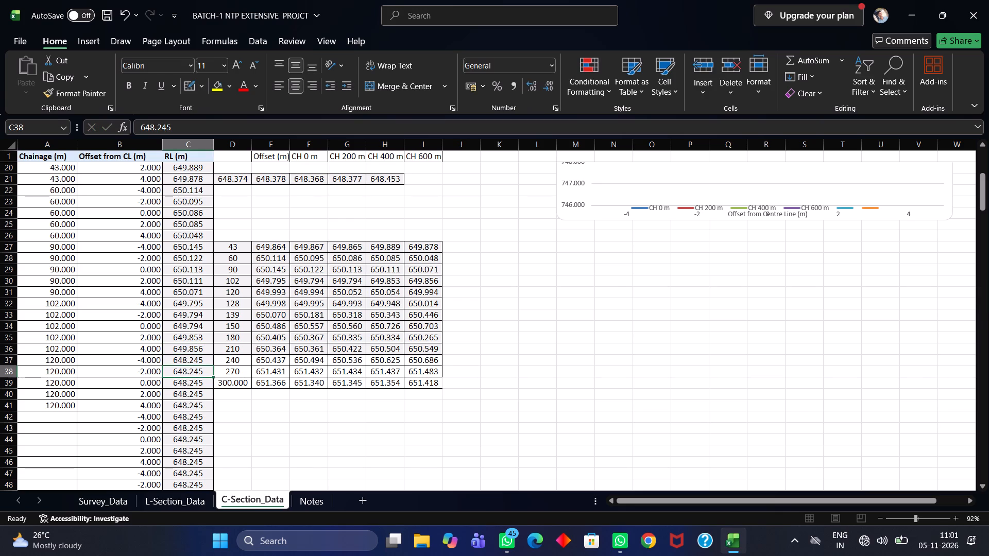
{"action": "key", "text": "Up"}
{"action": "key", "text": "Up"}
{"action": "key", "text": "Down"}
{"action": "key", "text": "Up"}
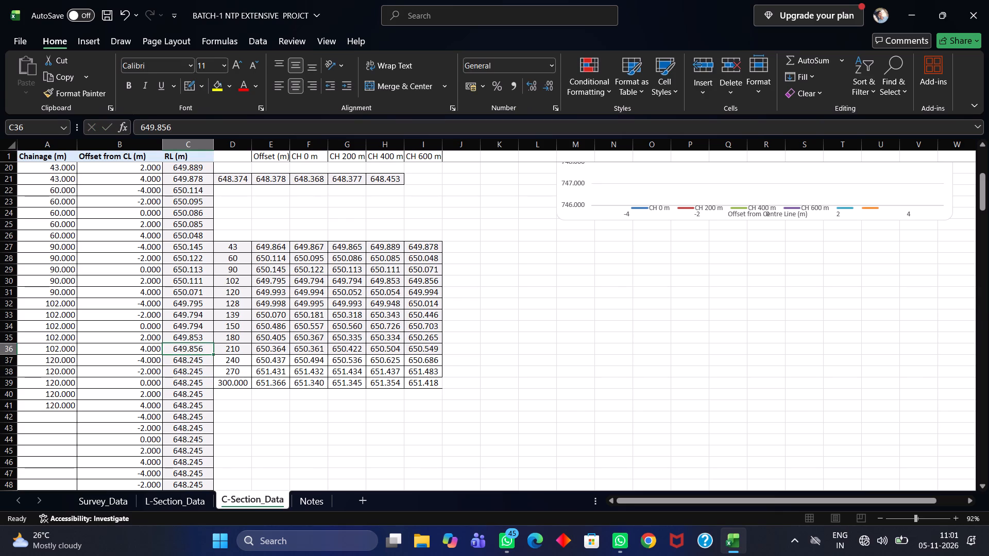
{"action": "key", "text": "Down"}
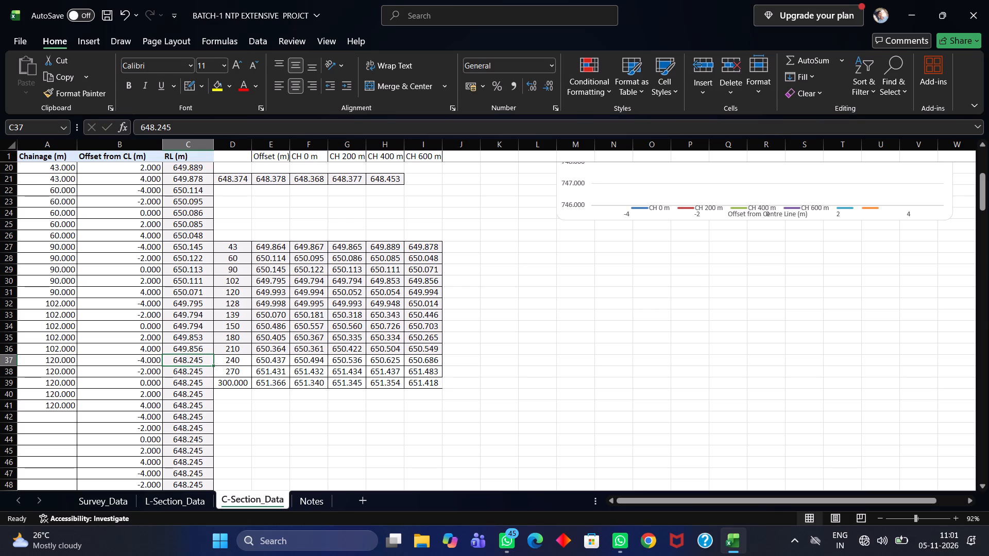
Enter RLs 649.993, 649.994, 650.052, 650.054 and 649.994 for chainage 120 in C-Section_Data cells C37 to C41.
{"action": "type", "text": "649."}
{"action": "type", "text": "993"}
{"action": "key", "text": "Down"}
{"action": "type", "text": "649."}
{"action": "type", "text": "994"}
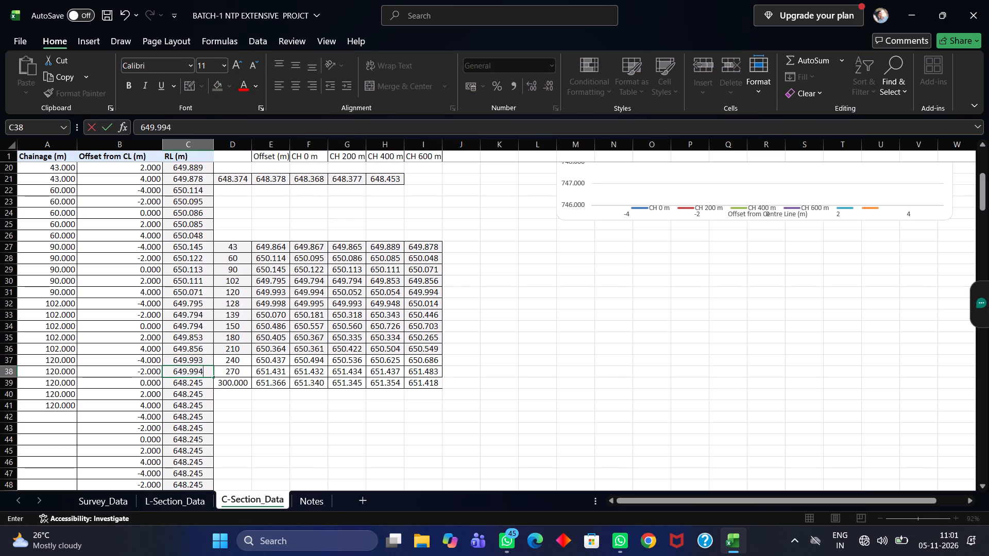
{"action": "key", "text": "Down"}
{"action": "type", "text": "650.0"}
{"action": "type", "text": "52"}
{"action": "key", "text": "Down"}
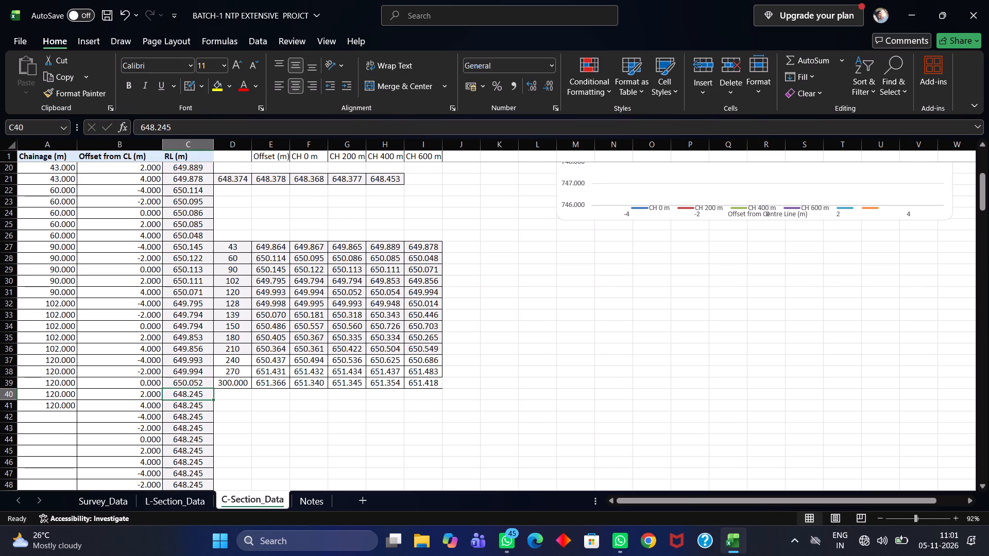
{"action": "type", "text": "650."}
{"action": "type", "text": "054"}
{"action": "key", "text": "Down"}
{"action": "type", "text": "65"}
{"action": "key", "text": "BackSpace"}
{"action": "type", "text": "49."}
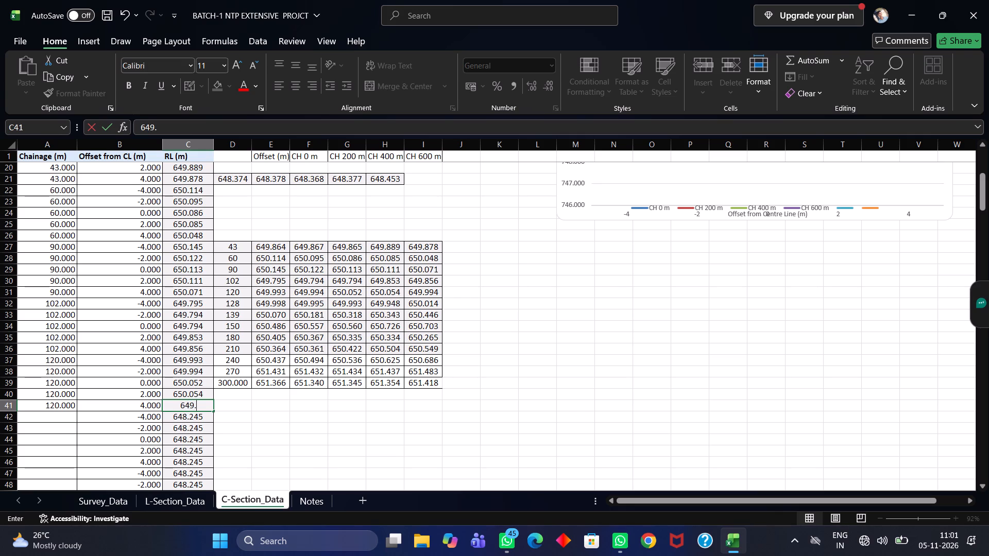
{"action": "type", "text": "994"}
{"action": "key", "text": "Down"}
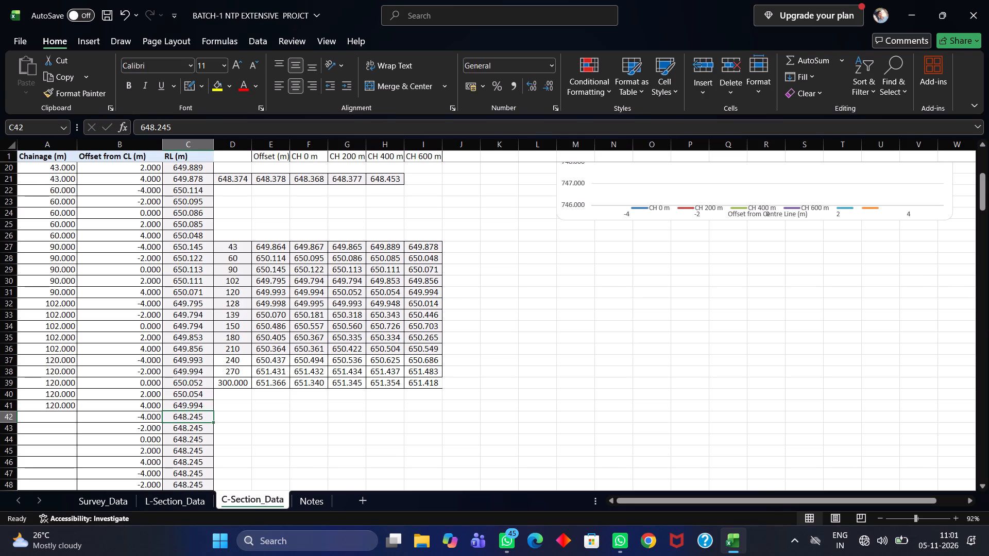
Enter chainage 128 in C-Section_Data cell A42 and fill it down to A46.
{"action": "double_click", "coordinate": [54, 418]}
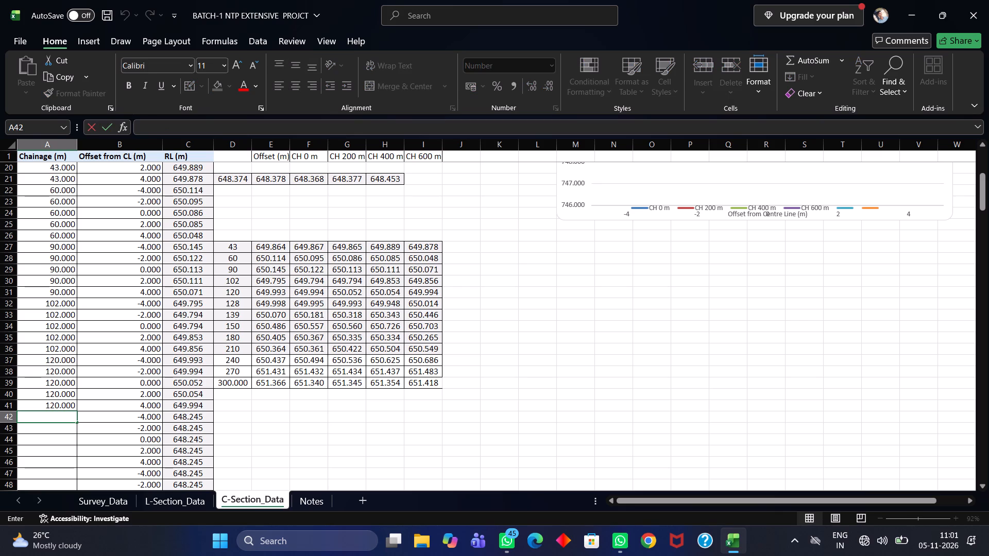
{"action": "type", "text": "128"}
{"action": "key", "text": "Down"}
{"action": "type", "text": "128"}
{"action": "left_click", "coordinate": [63, 416]}
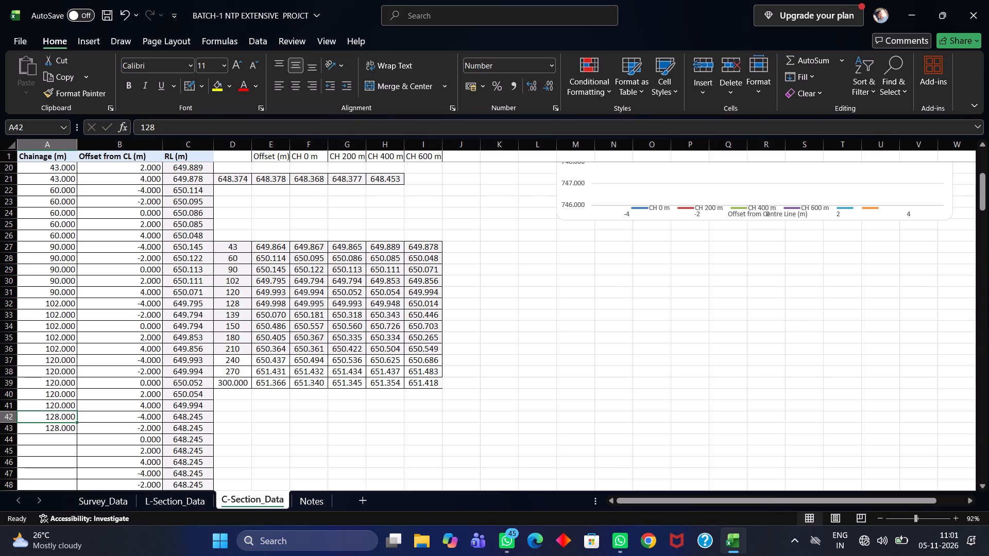
{"action": "left_click_drag", "start_coordinate": [75, 421], "coordinate": [77, 451]}
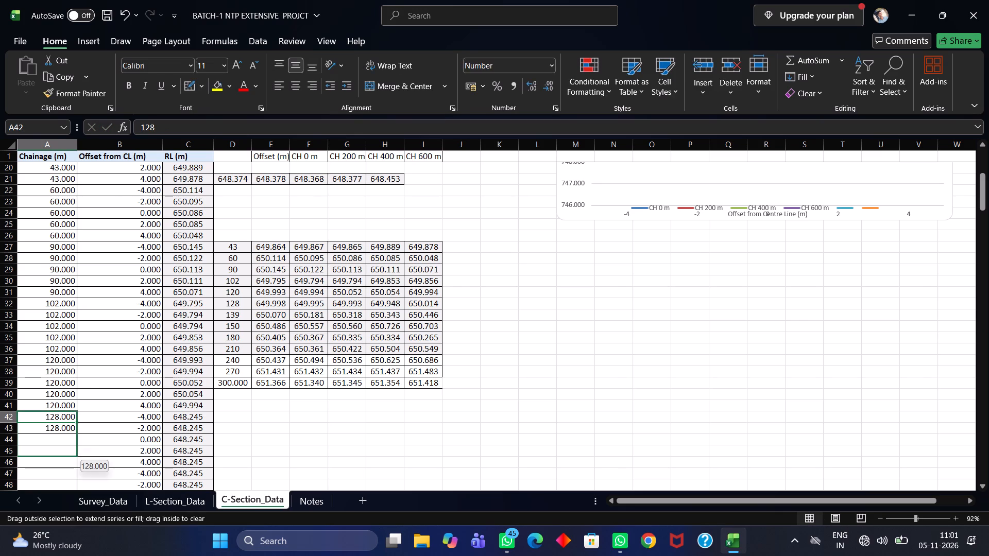
{"action": "left_click_drag", "start_coordinate": [77, 451], "coordinate": [78, 462]}
Enter chainage 139 in C-Section_Data cell A47 and fill it down to A51.
{"action": "scroll", "coordinate": [80, 437], "scroll_direction": "down", "scroll_amount": 3}
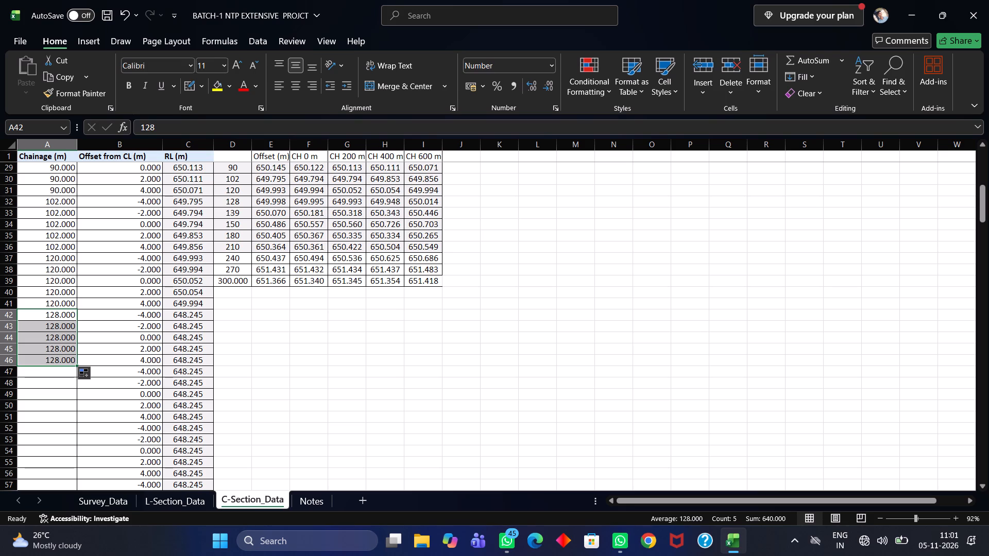
{"action": "double_click", "coordinate": [47, 372]}
{"action": "key", "text": "1"}
{"action": "type", "text": "39"}
{"action": "key", "text": "Down"}
{"action": "type", "text": "139"}
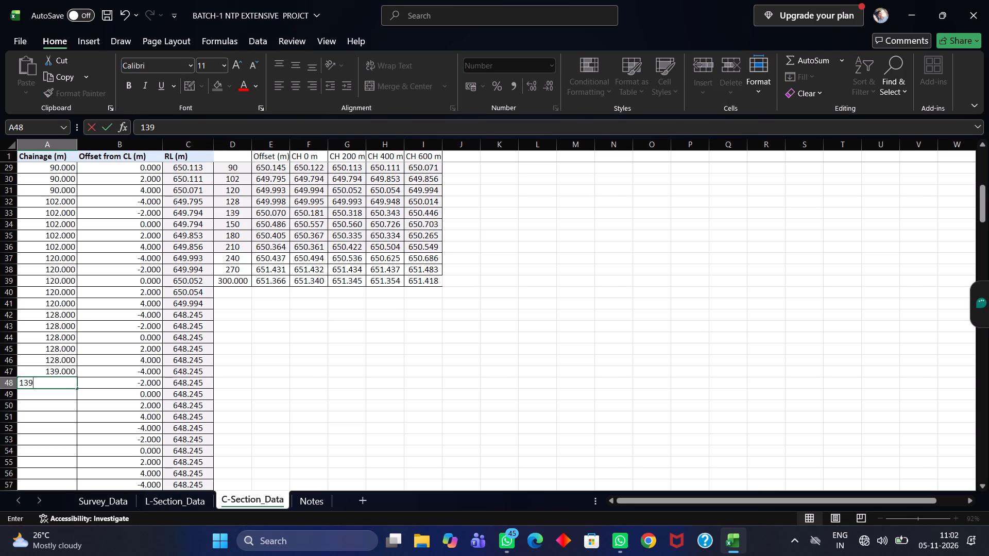
{"action": "left_click", "coordinate": [37, 367]}
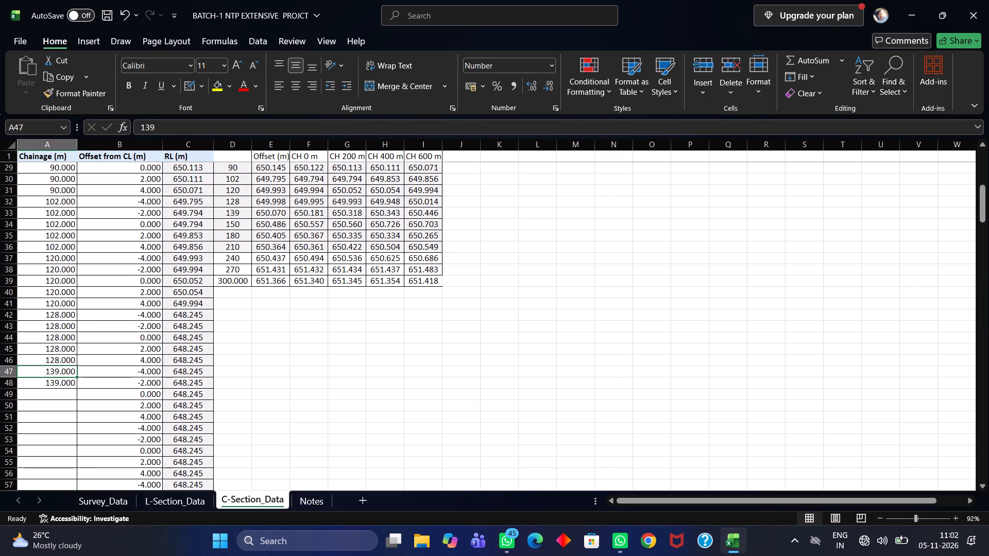
{"action": "left_click_drag", "start_coordinate": [77, 375], "coordinate": [79, 419]}
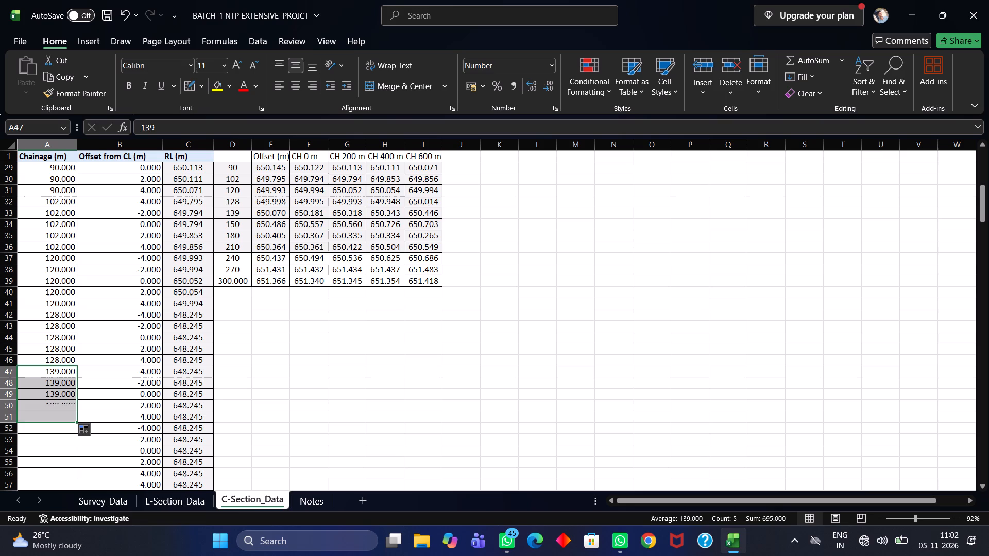
Enter chainage 150 in C-Section_Data cell A52 and fill it down to A56.
{"action": "left_click", "coordinate": [71, 433]}
{"action": "left_click", "coordinate": [71, 433]}
{"action": "double_click", "coordinate": [68, 432]}
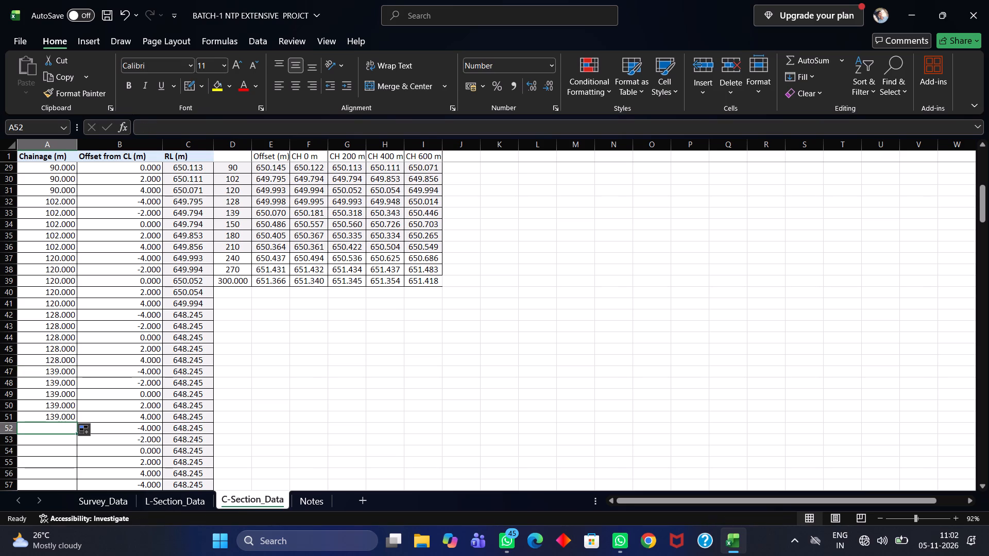
{"action": "double_click", "coordinate": [66, 426]}
{"action": "type", "text": "150"}
{"action": "key", "text": "Down"}
{"action": "type", "text": "150"}
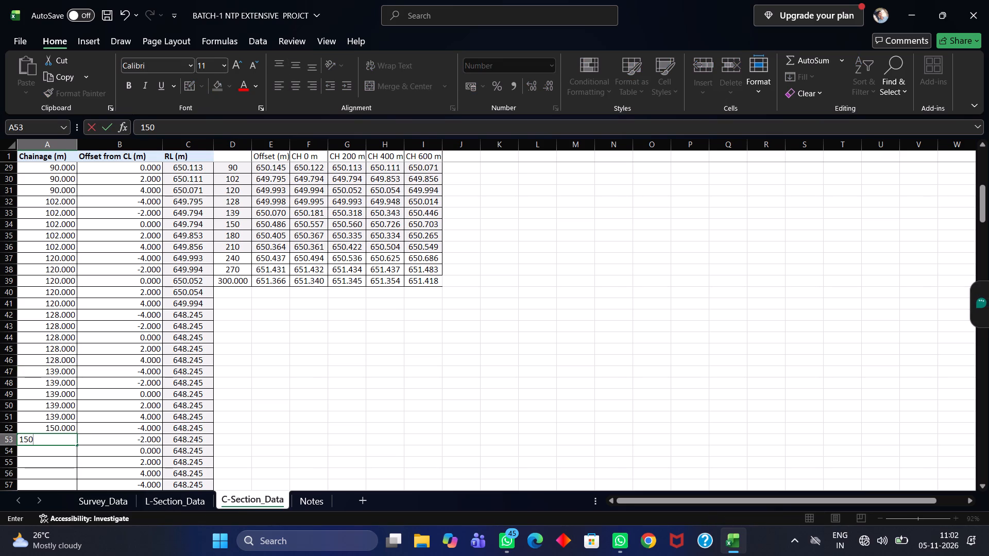
{"action": "left_click", "coordinate": [66, 431]}
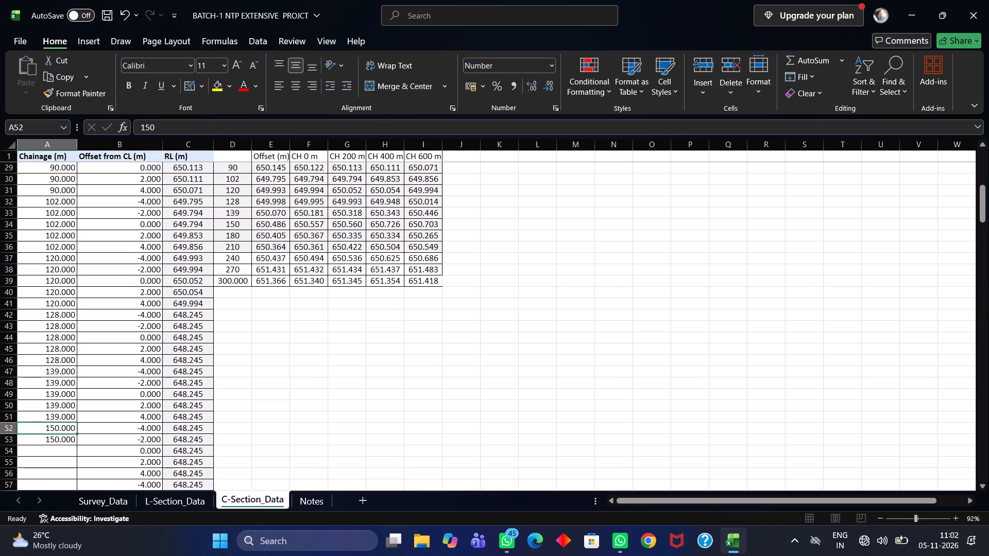
{"action": "left_click_drag", "start_coordinate": [76, 435], "coordinate": [79, 475]}
{"action": "scroll", "coordinate": [89, 454], "scroll_direction": "down", "scroll_amount": 1}
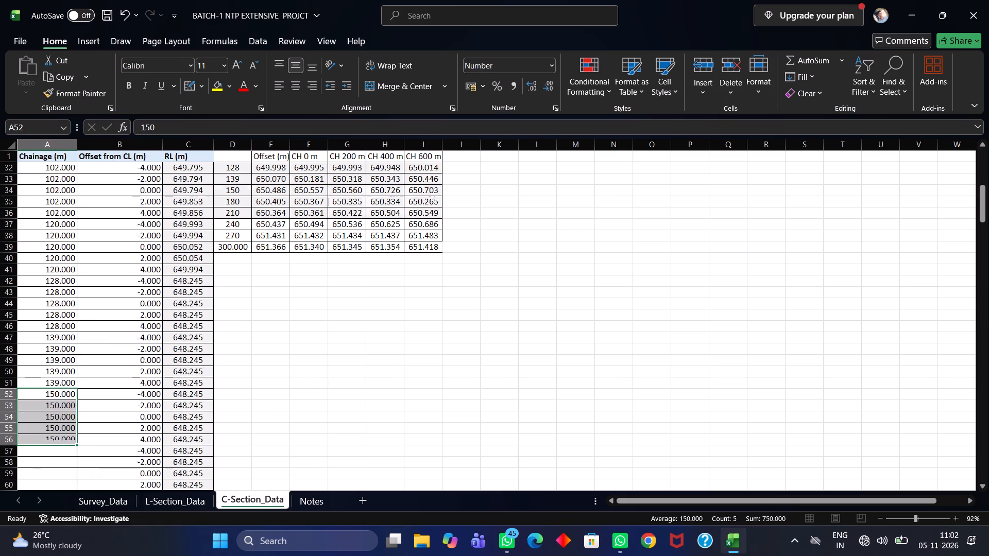
Enter chainage 180 in C-Section_Data cell A57 and fill it down to A61.
{"action": "scroll", "coordinate": [89, 454], "scroll_direction": "down", "scroll_amount": 1}
{"action": "left_click", "coordinate": [60, 419]}
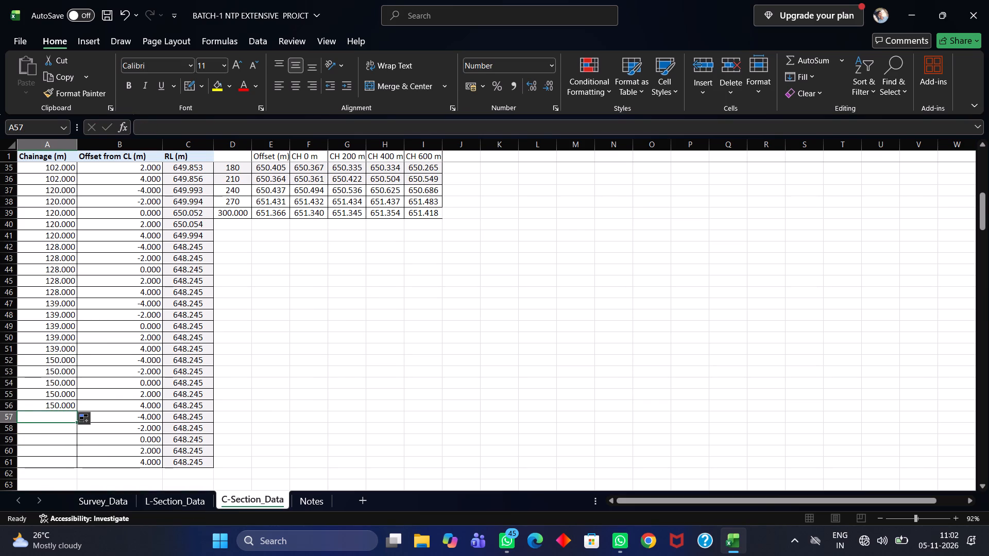
{"action": "type", "text": "180"}
{"action": "key", "text": "Down"}
{"action": "type", "text": "180"}
{"action": "left_click", "coordinate": [70, 413]}
{"action": "left_click_drag", "start_coordinate": [76, 421], "coordinate": [80, 470]}
Enter chainage 210 in C-Section_Data cell A62 and fill it down to A66.
{"action": "scroll", "coordinate": [93, 438], "scroll_direction": "down", "scroll_amount": 3}
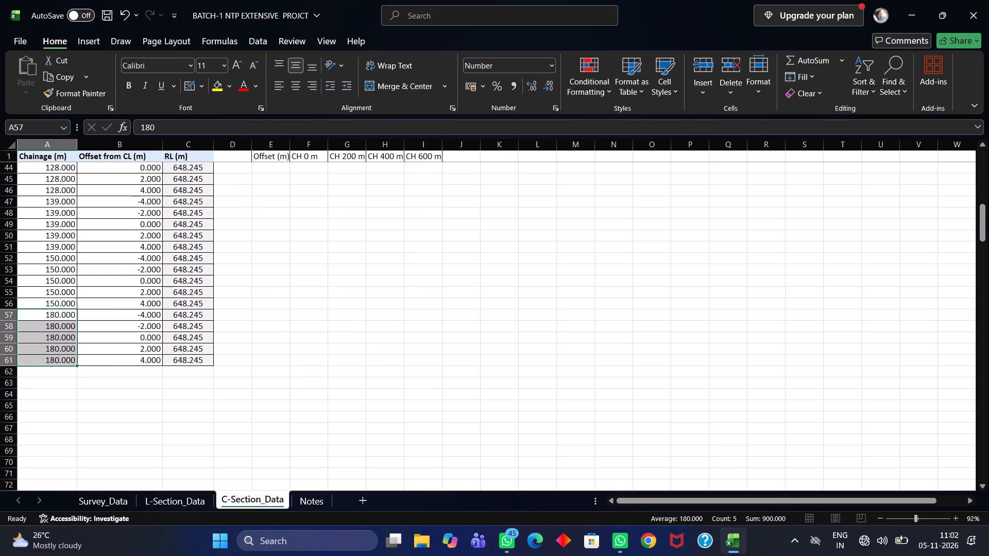
{"action": "left_click", "coordinate": [60, 372]}
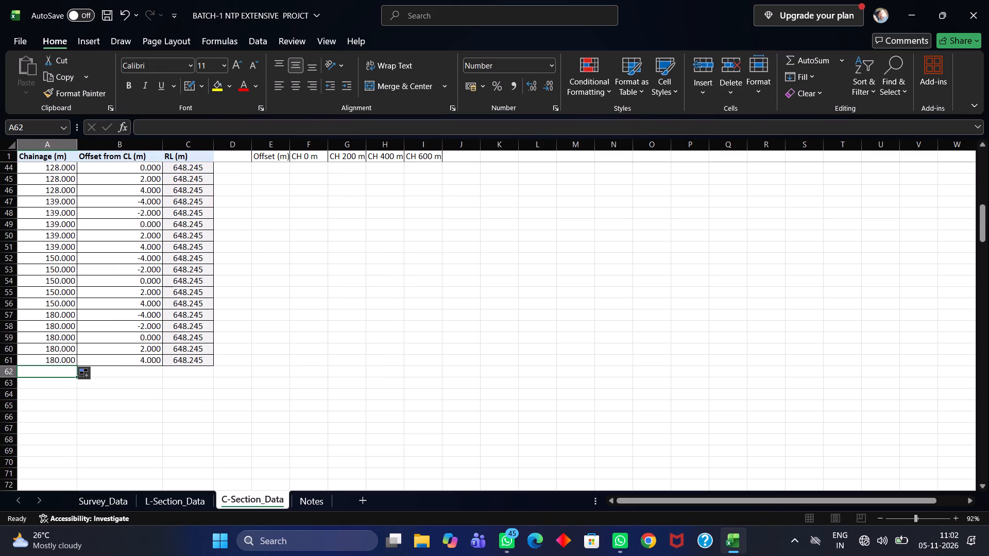
{"action": "type", "text": "210"}
{"action": "key", "text": "Down"}
{"action": "type", "text": "210"}
{"action": "left_click", "coordinate": [56, 375]}
{"action": "left_click_drag", "start_coordinate": [77, 376], "coordinate": [80, 422]}
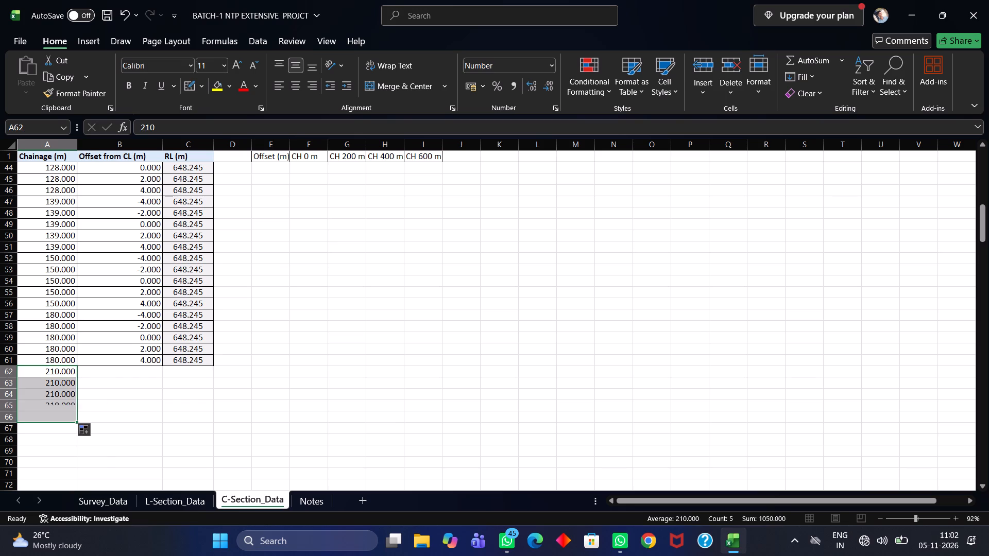
Enter chainage 240 in C-Section_Data cell A67 and fill it down to A71.
{"action": "scroll", "coordinate": [81, 405], "scroll_direction": "down", "scroll_amount": 2}
{"action": "left_click", "coordinate": [62, 364]}
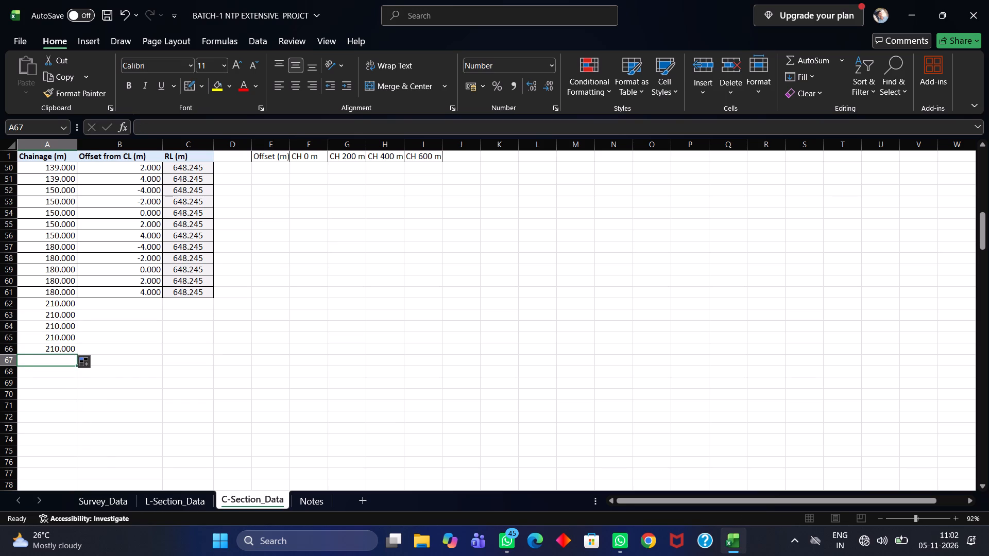
{"action": "type", "text": "240"}
{"action": "key", "text": "Down"}
{"action": "type", "text": "240"}
{"action": "left_click", "coordinate": [64, 361]}
{"action": "left_click_drag", "start_coordinate": [75, 366], "coordinate": [83, 409]}
Enter chainage 270 in C-Section_Data cell A72 and fill it down to A76.
{"action": "scroll", "coordinate": [82, 406], "scroll_direction": "down", "scroll_amount": 1}
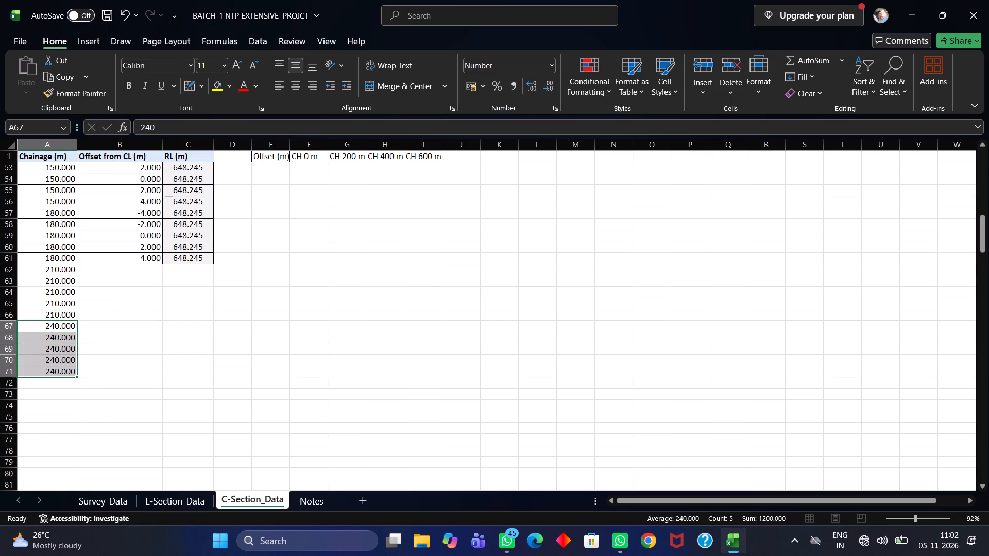
{"action": "left_click", "coordinate": [67, 387]}
{"action": "type", "text": "270"}
{"action": "key", "text": "Down"}
{"action": "type", "text": "270"}
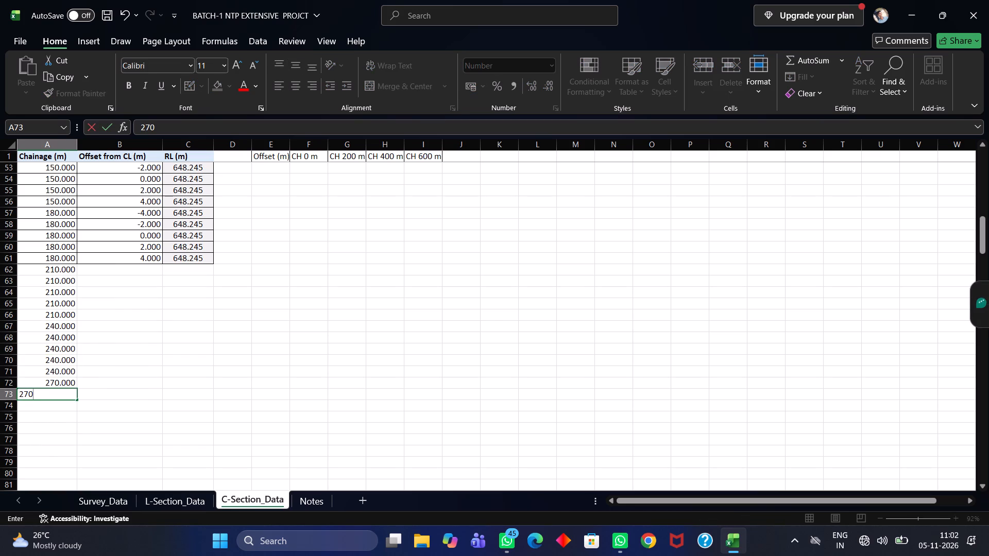
{"action": "left_click", "coordinate": [70, 378]}
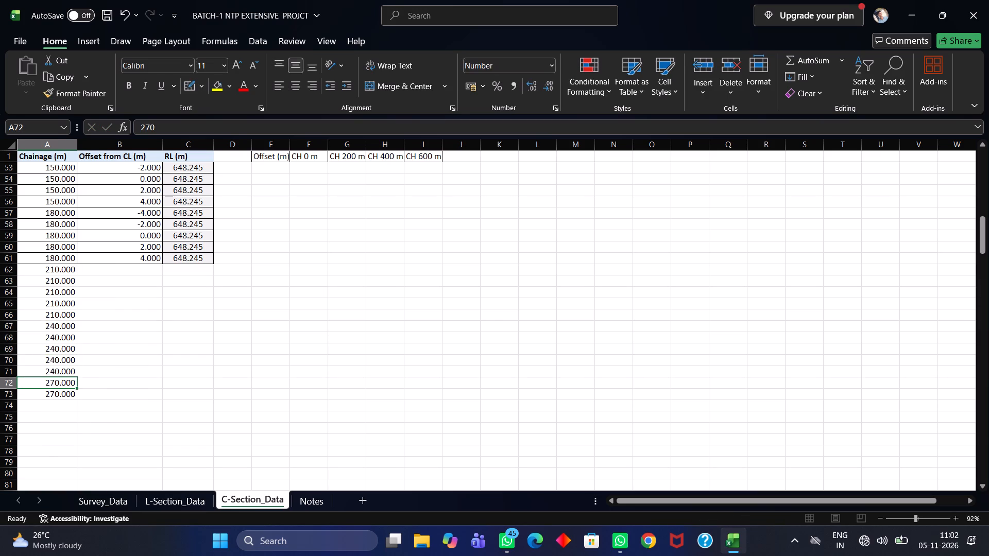
{"action": "left_click_drag", "start_coordinate": [77, 386], "coordinate": [79, 431]}
Enter chainage 300 in C-Section_Data cell A77 and fill it down to A81.
{"action": "scroll", "coordinate": [94, 414], "scroll_direction": "down", "scroll_amount": 2}
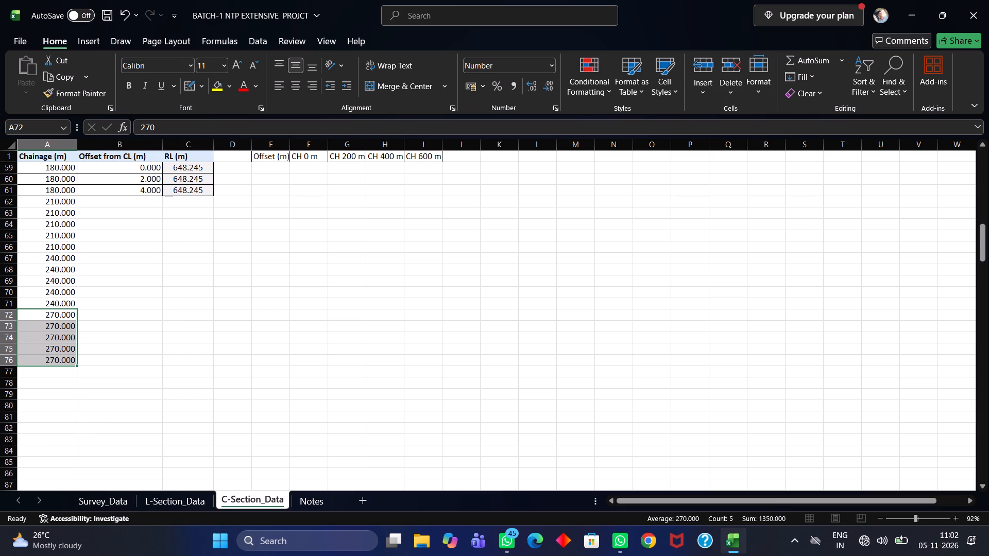
{"action": "double_click", "coordinate": [58, 373]}
{"action": "key", "text": "3"}
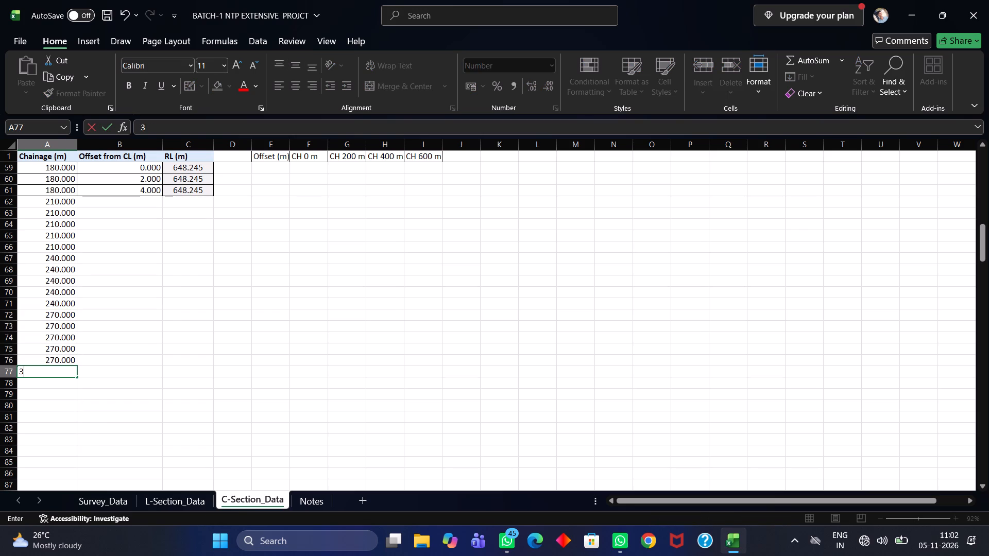
{"action": "type", "text": "00"}
{"action": "key", "text": "Down"}
{"action": "type", "text": "300"}
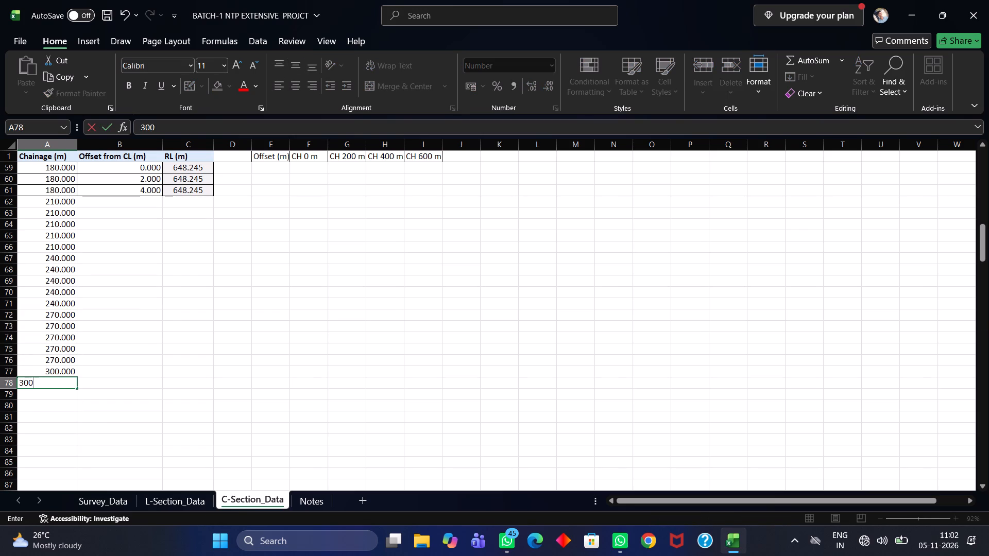
{"action": "left_click", "coordinate": [71, 373]}
{"action": "left_click_drag", "start_coordinate": [78, 375], "coordinate": [81, 421]}
Check the RLs in column C for chainages 102 to 128 against the matching rows of the level table in columns D to I.
{"action": "scroll", "coordinate": [128, 377], "scroll_direction": "up", "scroll_amount": 6}
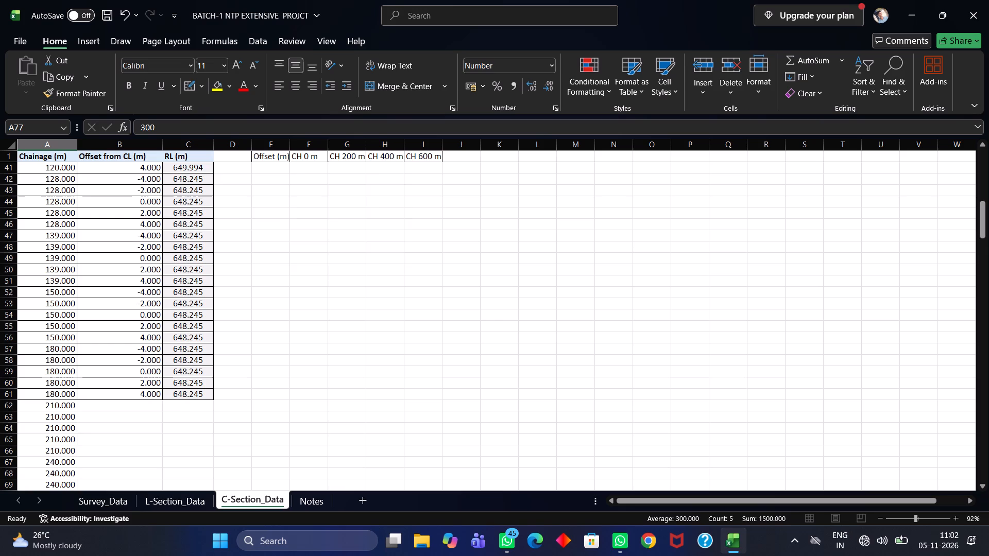
{"action": "scroll", "coordinate": [128, 377], "scroll_direction": "up", "scroll_amount": 4}
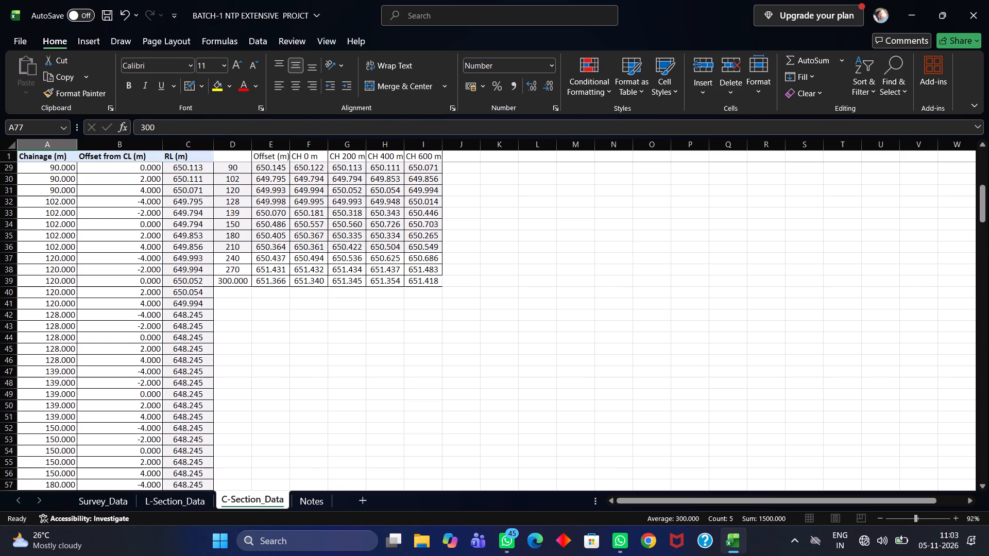
{"action": "left_click", "coordinate": [271, 202]}
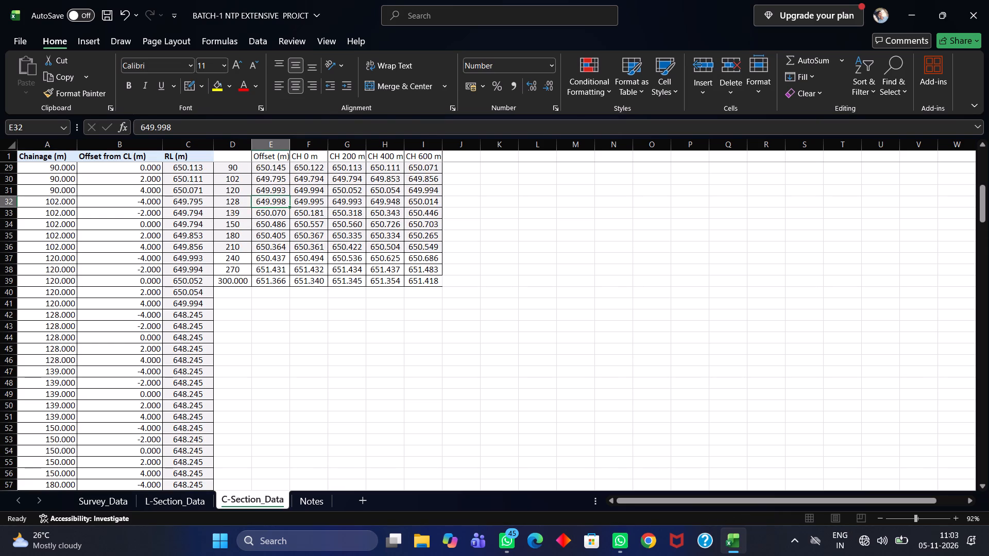
{"action": "left_click", "coordinate": [412, 202]}
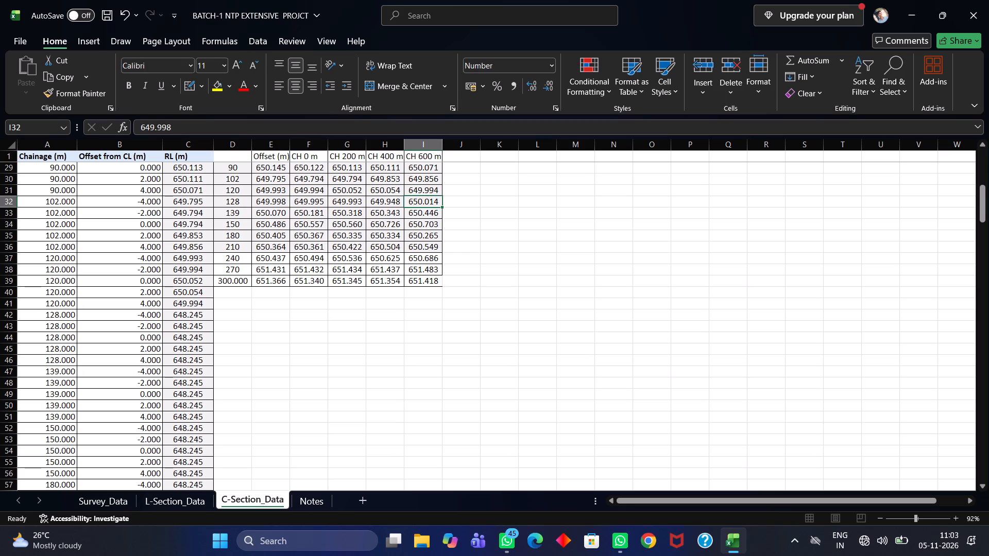
{"action": "scroll", "coordinate": [261, 264], "scroll_direction": "down", "scroll_amount": 1}
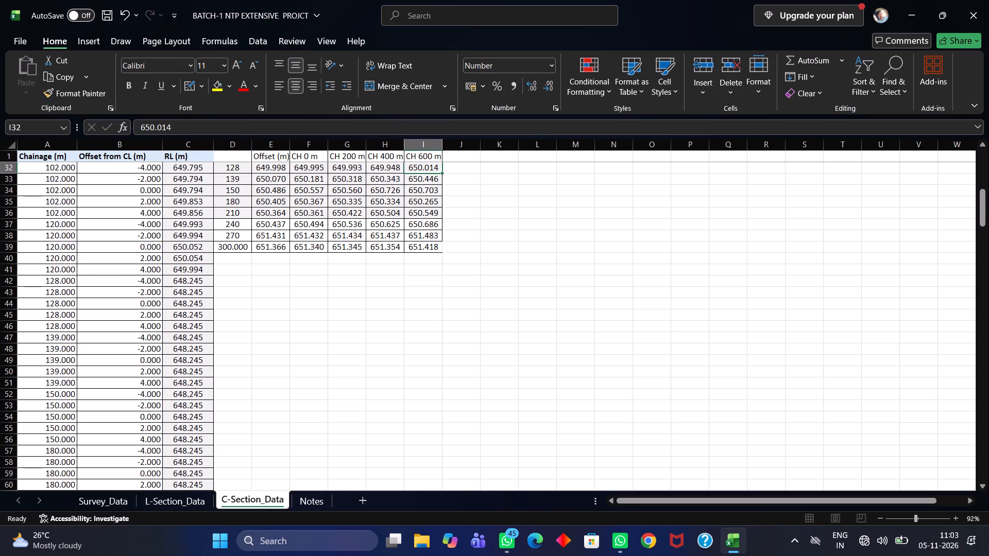
{"action": "left_click", "coordinate": [183, 324]}
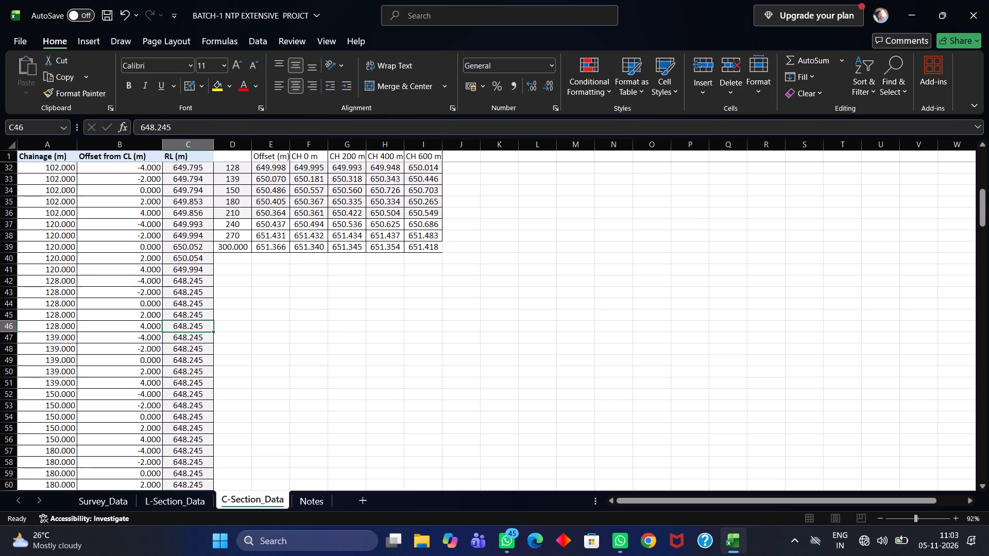
{"action": "left_click", "coordinate": [183, 270]}
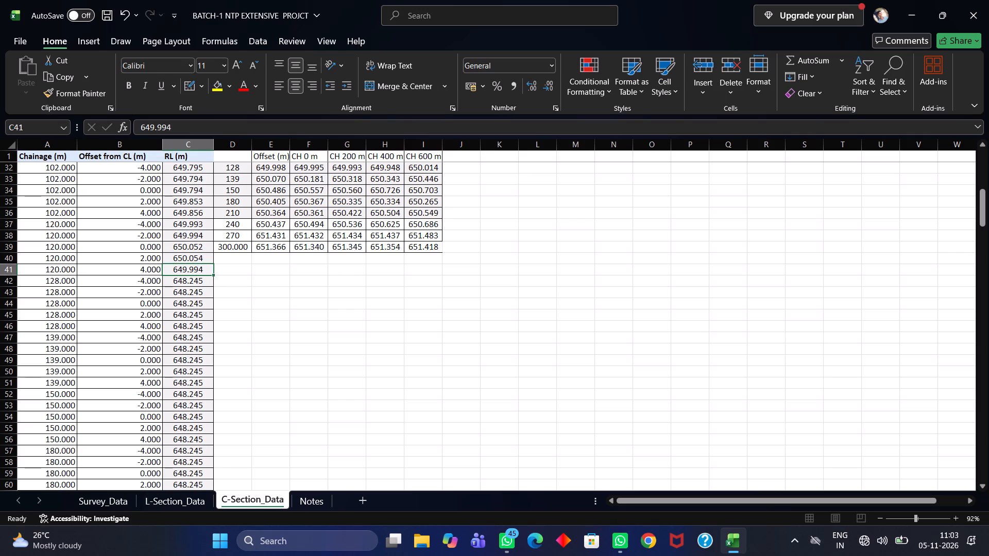
{"action": "left_click", "coordinate": [179, 226]}
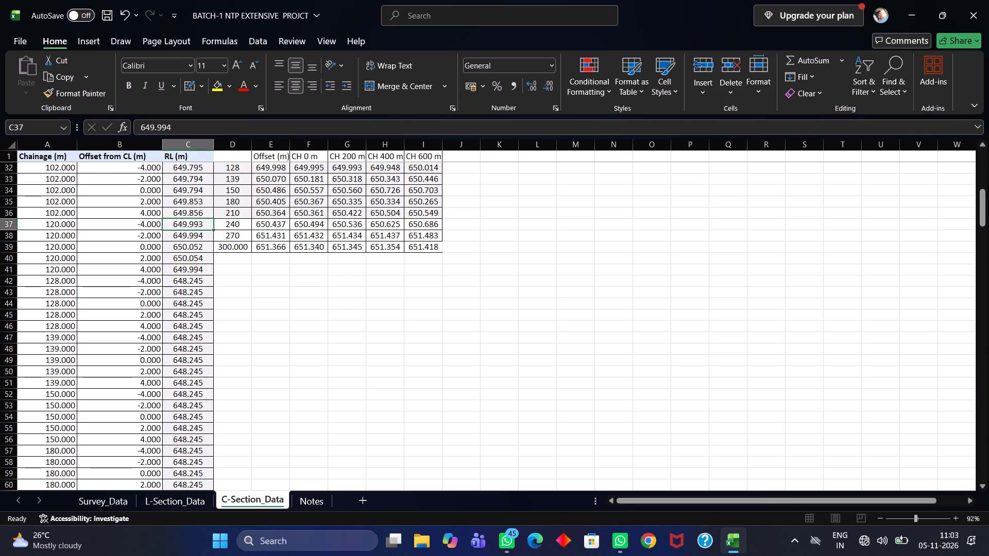
{"action": "scroll", "coordinate": [236, 180], "scroll_direction": "up", "scroll_amount": 1}
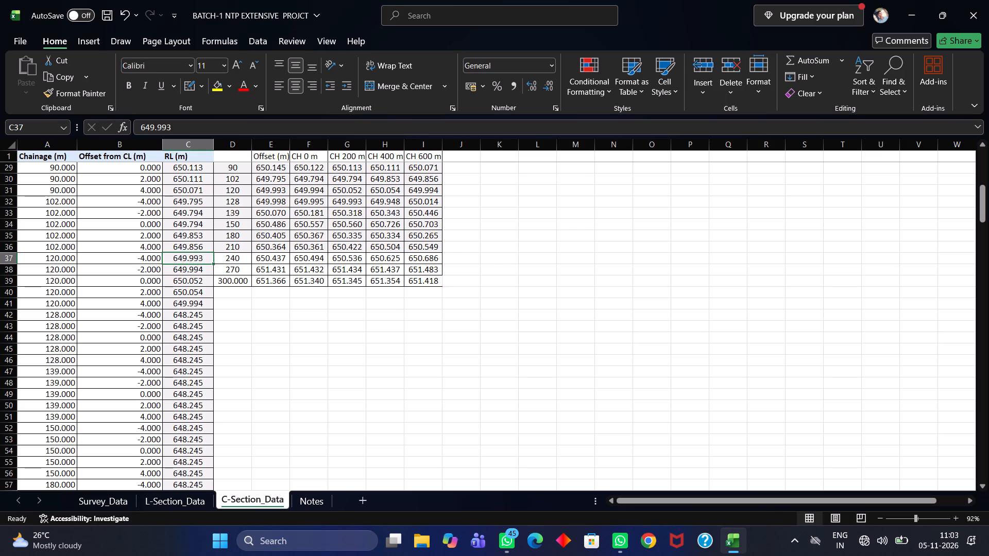
{"action": "left_click", "coordinate": [170, 247]}
{"action": "left_click", "coordinate": [424, 179]}
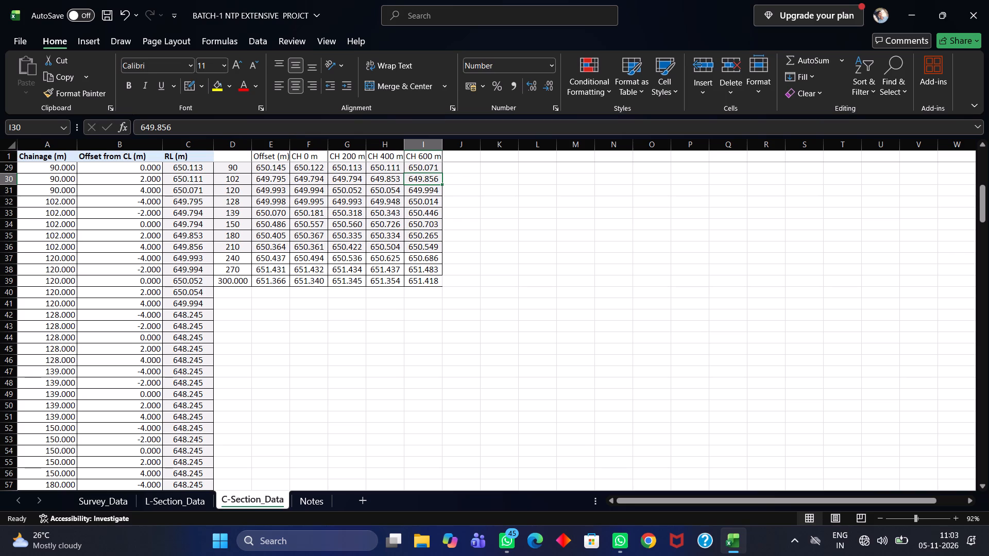
{"action": "left_click_drag", "start_coordinate": [235, 168], "coordinate": [294, 175]}
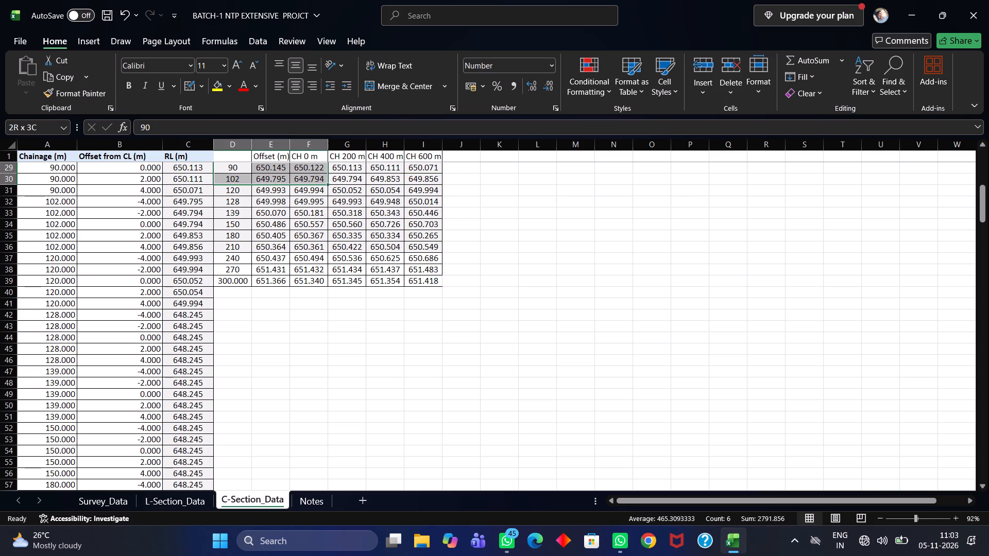
{"action": "left_click_drag", "start_coordinate": [294, 175], "coordinate": [422, 175]}
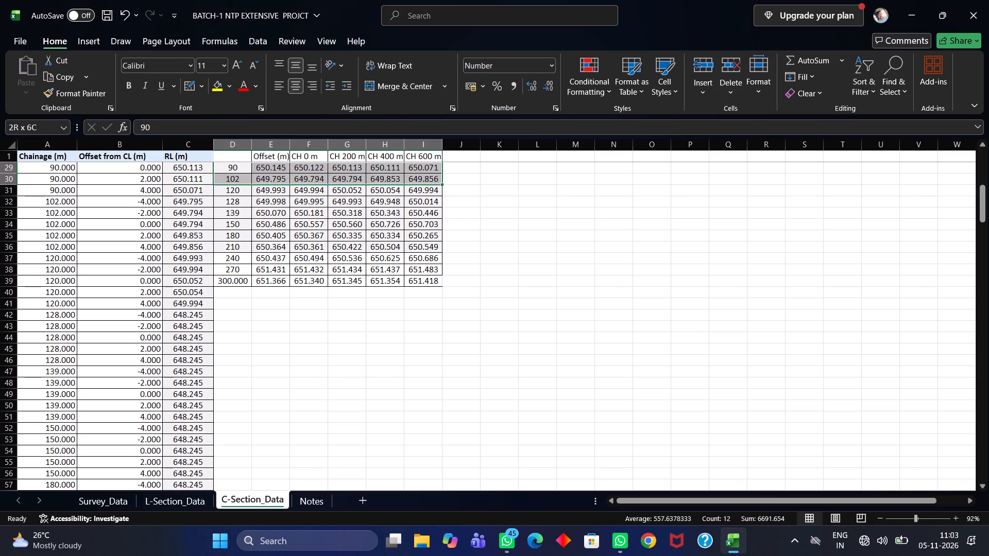
{"action": "left_click_drag", "start_coordinate": [422, 175], "coordinate": [423, 176]}
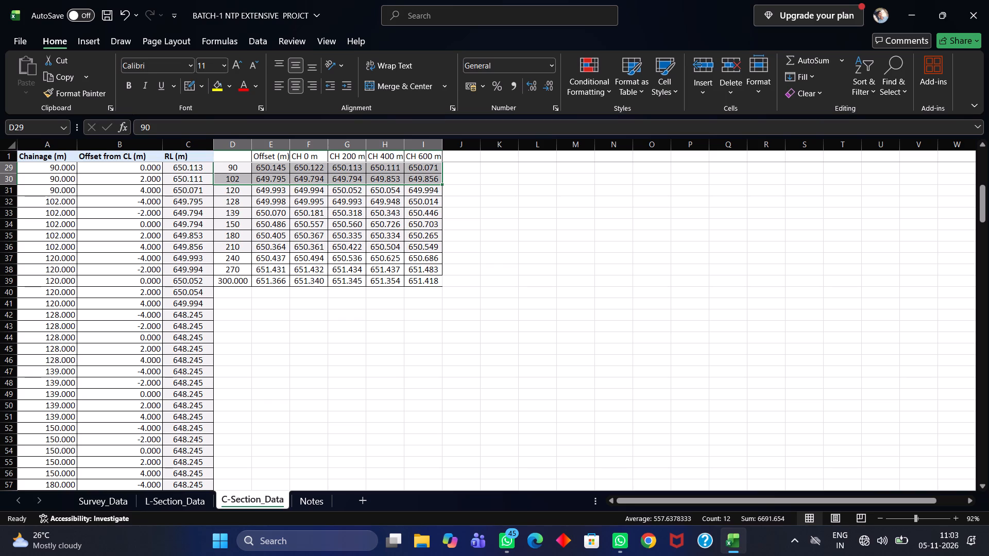
{"action": "double_click", "coordinate": [185, 314]}
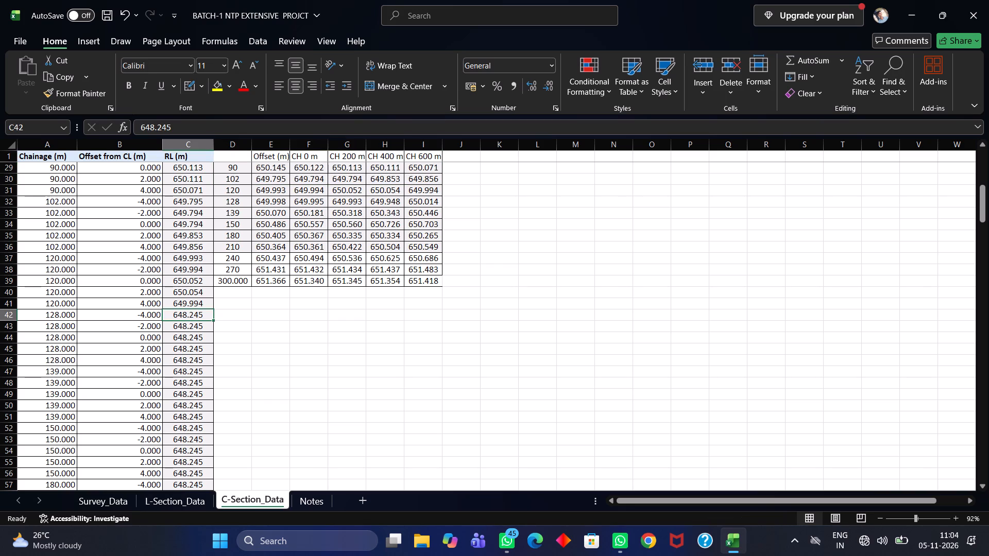
{"action": "left_click", "coordinate": [207, 310]}
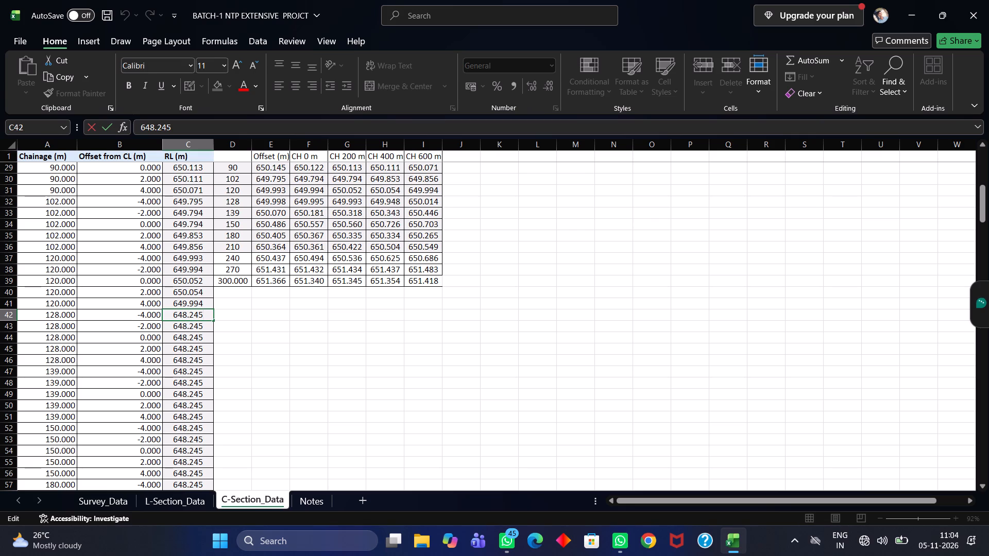
Clear the level-table rows for chainages 90, 102 and 120 in C-Section_Data cells D29 to I31.
{"action": "left_click_drag", "start_coordinate": [231, 170], "coordinate": [388, 188]}
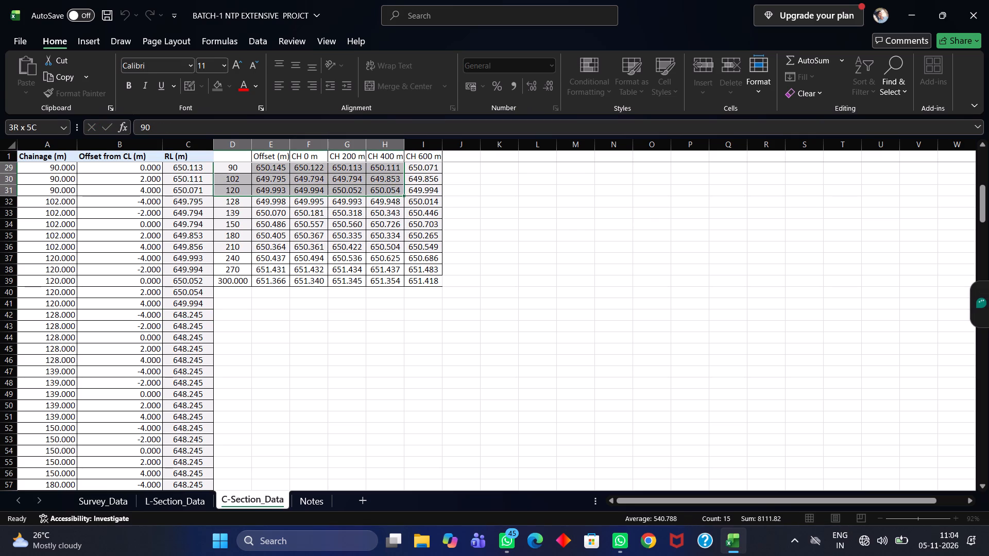
{"action": "left_click_drag", "start_coordinate": [388, 188], "coordinate": [435, 189]}
{"action": "key", "text": "Delete"}
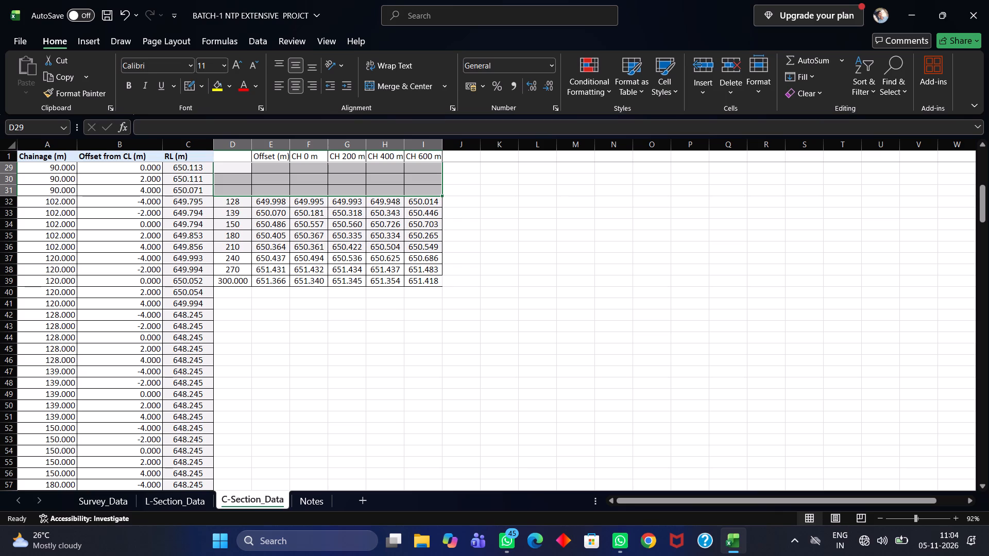
Enter RL 649.998 for chainage 128 at offset -4 in C-Section_Data cell C42.
{"action": "double_click", "coordinate": [182, 318]}
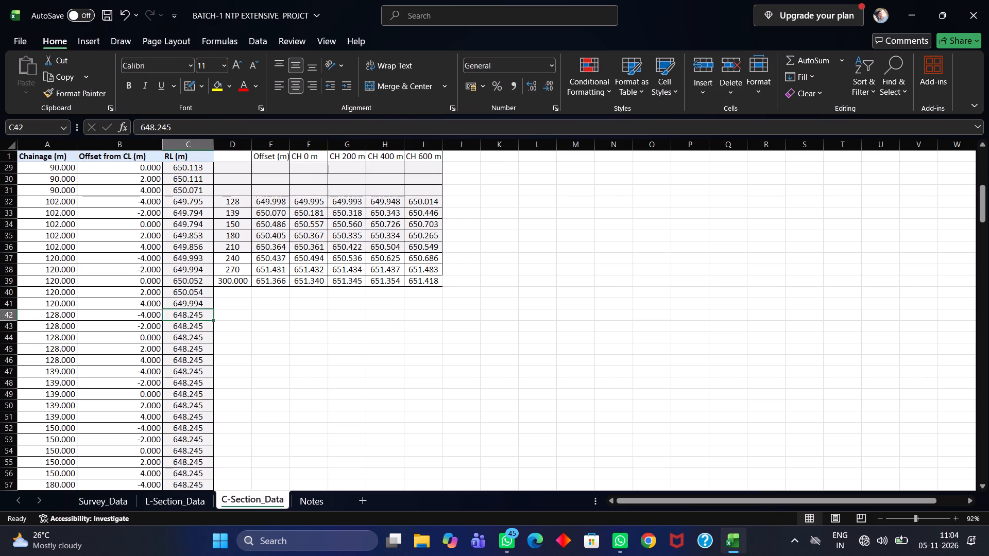
{"action": "double_click", "coordinate": [197, 309]}
{"action": "key", "text": "BackSpace"}
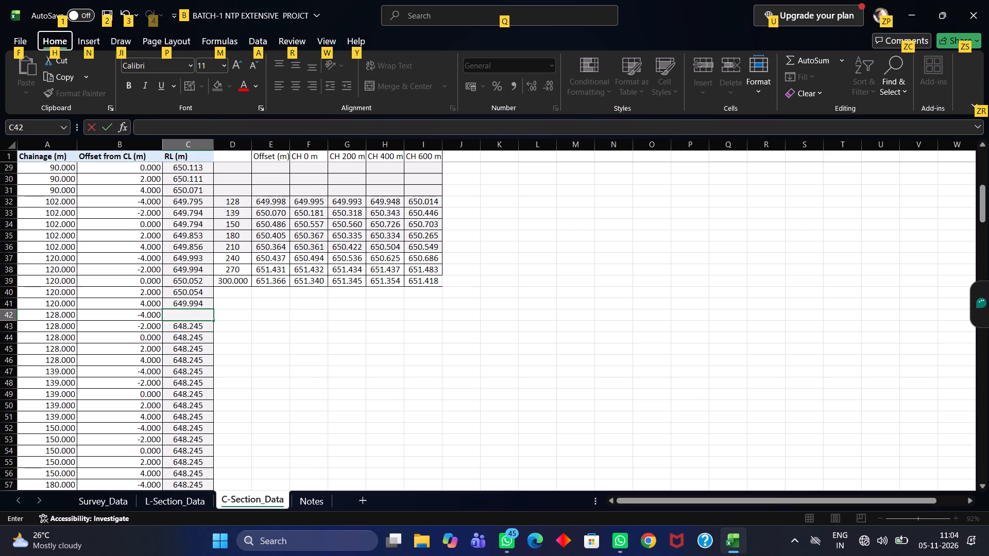
{"action": "type", "text": "6649."}
{"action": "double_click", "coordinate": [184, 317]}
{"action": "type", "text": "649."}
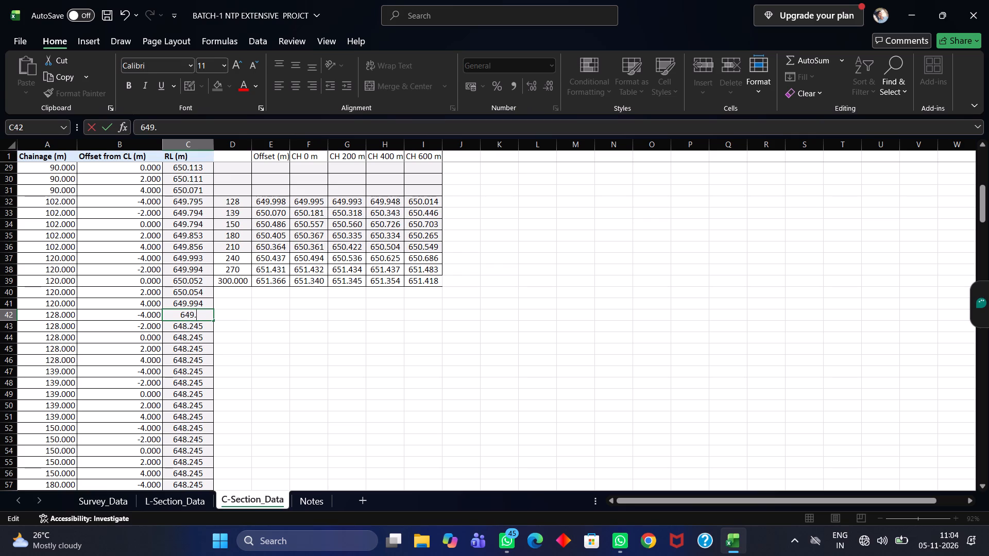
{"action": "type", "text": "998"}
{"action": "key", "text": "Down"}
{"action": "type", "text": "648."}
{"action": "key", "text": "BackSpace"}
{"action": "key", "text": "BackSpace"}
{"action": "key", "text": "BackSpace"}
{"action": "key", "text": "BackSpace"}
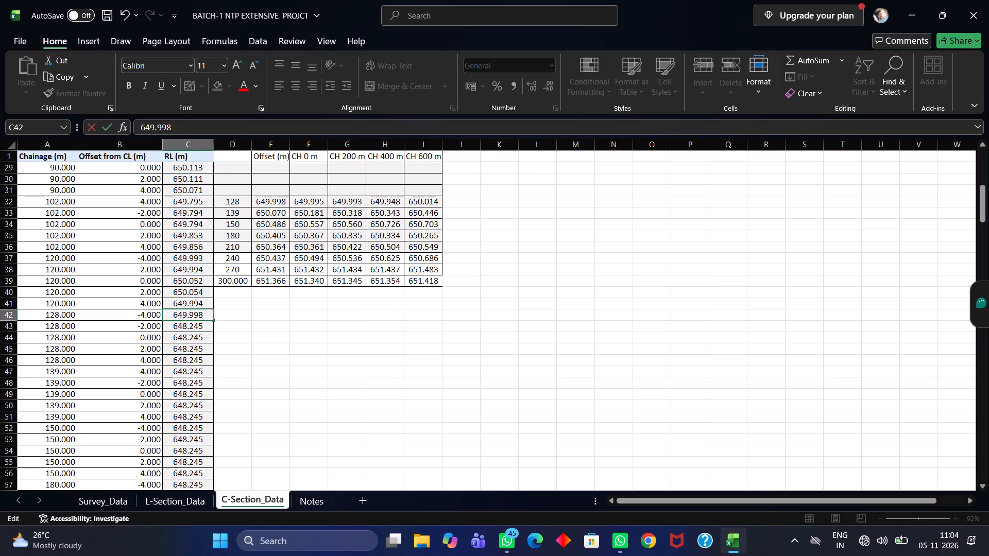
{"action": "key", "text": "Return"}
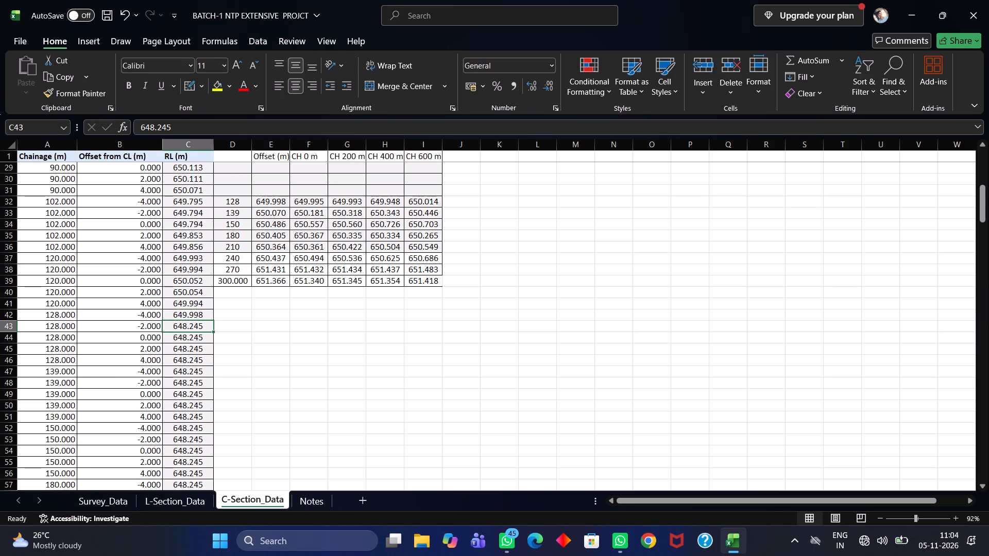
Enter the remaining chainage 128 RLs in C-Section_Data cells C43 to C46: 649.995, 649.993, 694.948 and 650.14.
{"action": "type", "text": "648."}
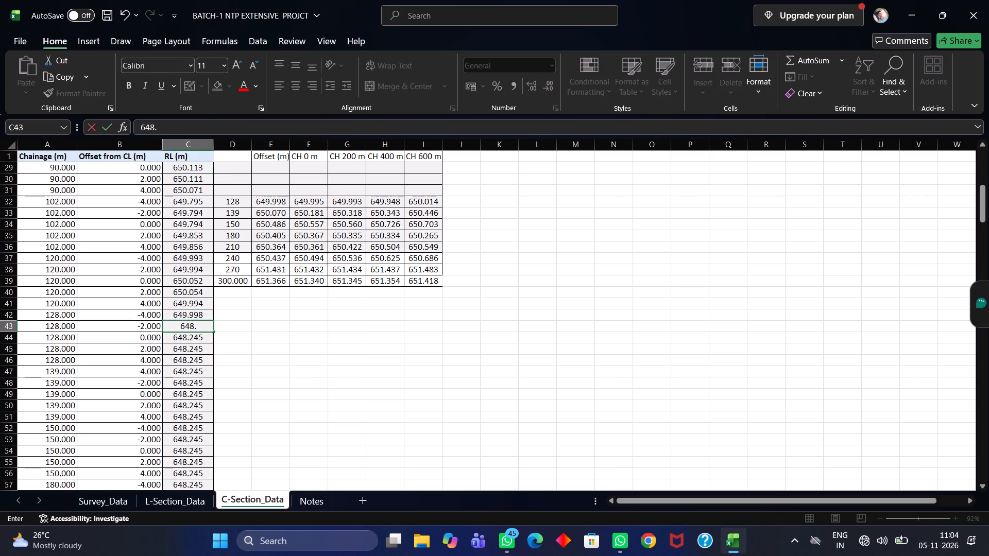
{"action": "key", "text": "BackSpace"}
{"action": "key", "text": "BackSpace"}
{"action": "type", "text": "9."}
{"action": "type", "text": "995"}
{"action": "key", "text": "Down"}
{"action": "type", "text": "649.993"}
{"action": "key", "text": "Down"}
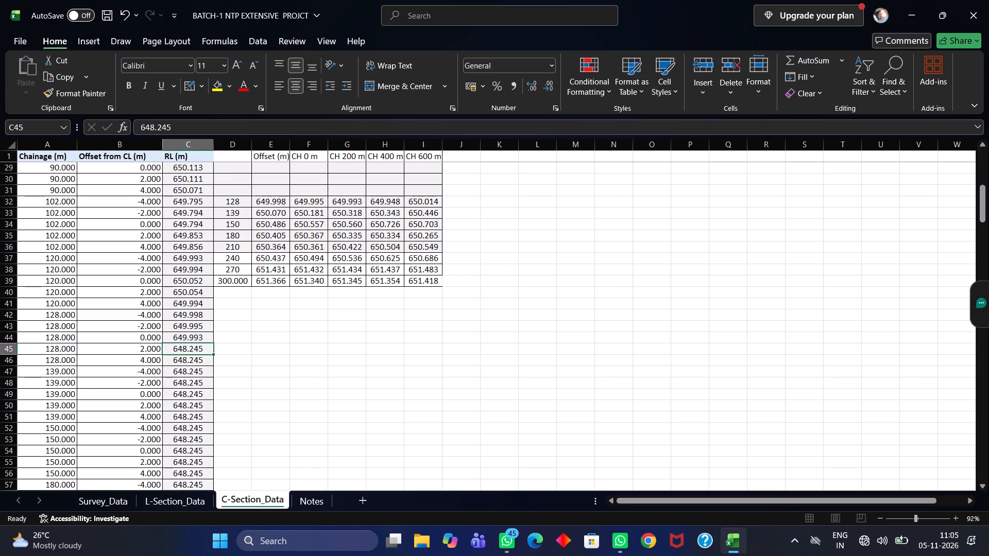
{"action": "type", "text": "694.948"}
{"action": "key", "text": "Down"}
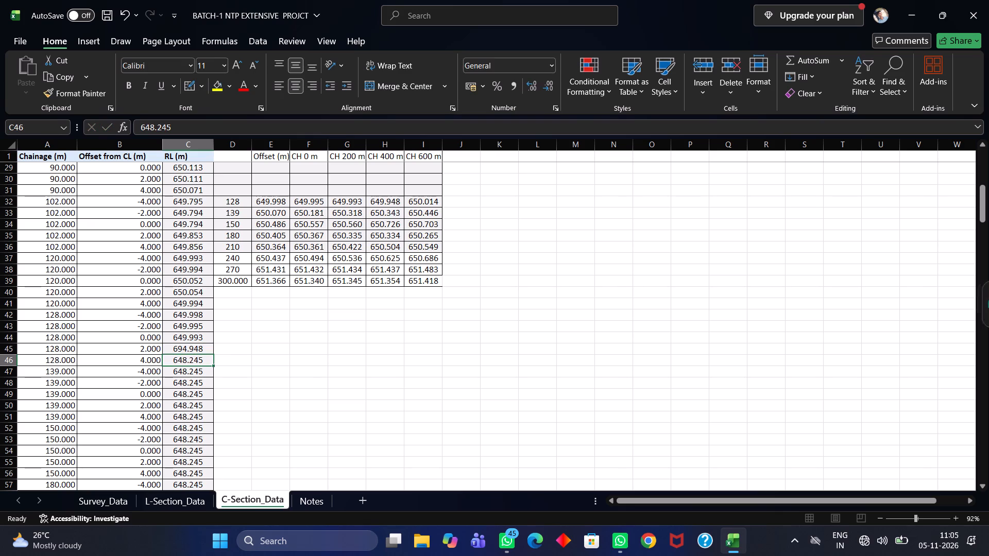
{"action": "type", "text": "64"}
{"action": "key", "text": "BackSpace"}
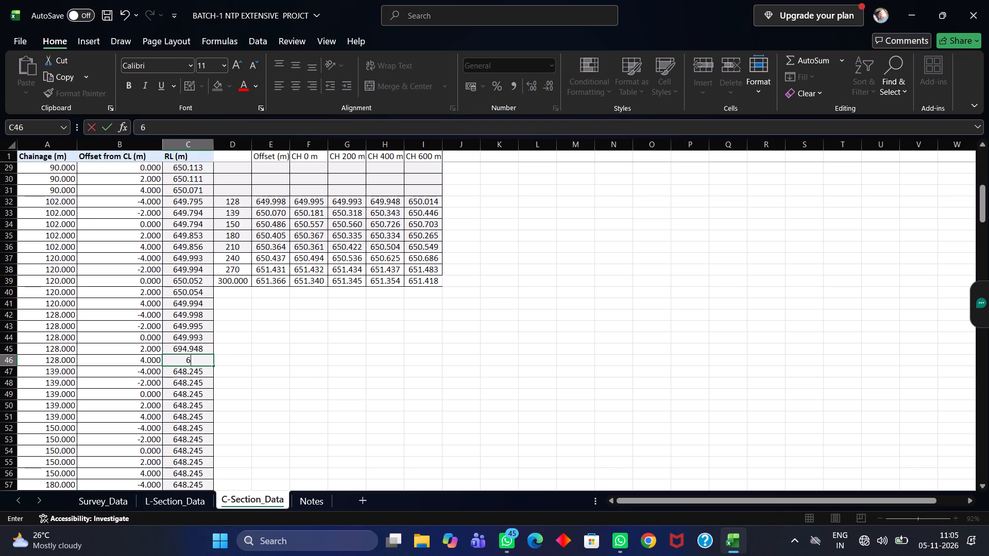
{"action": "type", "text": "50.14"}
{"action": "key", "text": "Down"}
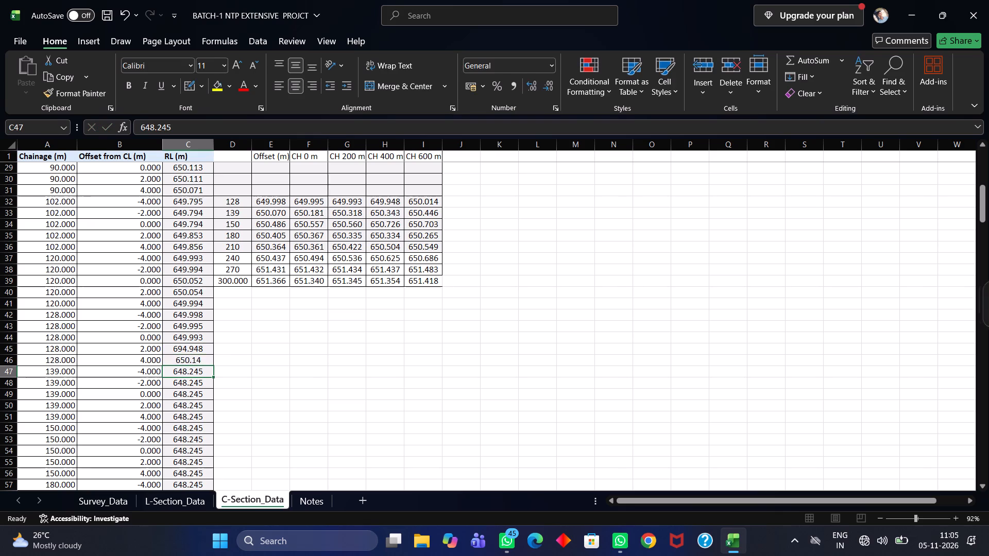
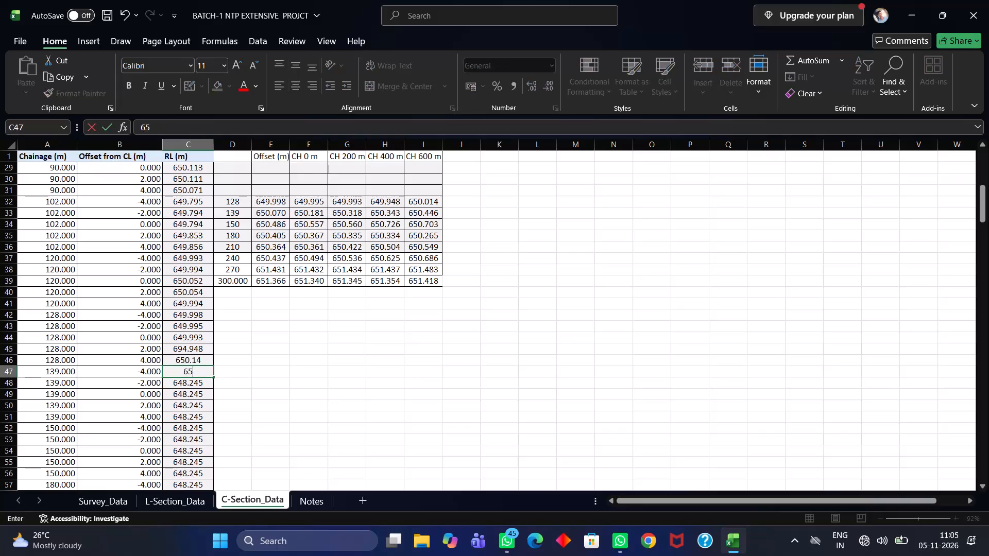
Enter the chainage 139 RL values 650.070, 650.181, 650.318, 650.343 and 650.446 for offsets -4 to 4 in C47:C51.
{"action": "key", "text": "Down"}
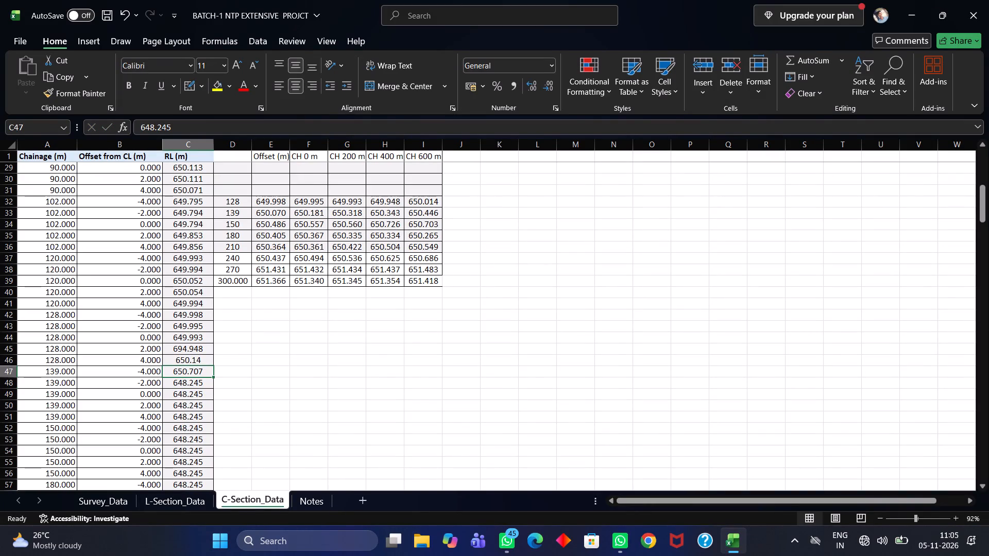
{"action": "key", "text": "Up"}
{"action": "type", "text": "650.070"}
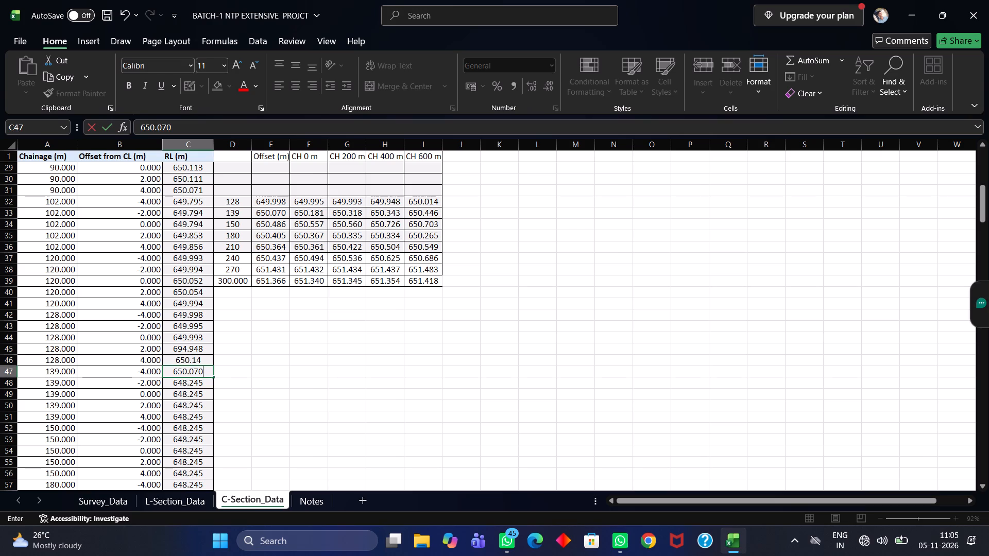
{"action": "key", "text": "Down"}
{"action": "type", "text": "650.181"}
{"action": "key", "text": "Down"}
{"action": "type", "text": "650."}
{"action": "type", "text": "318"}
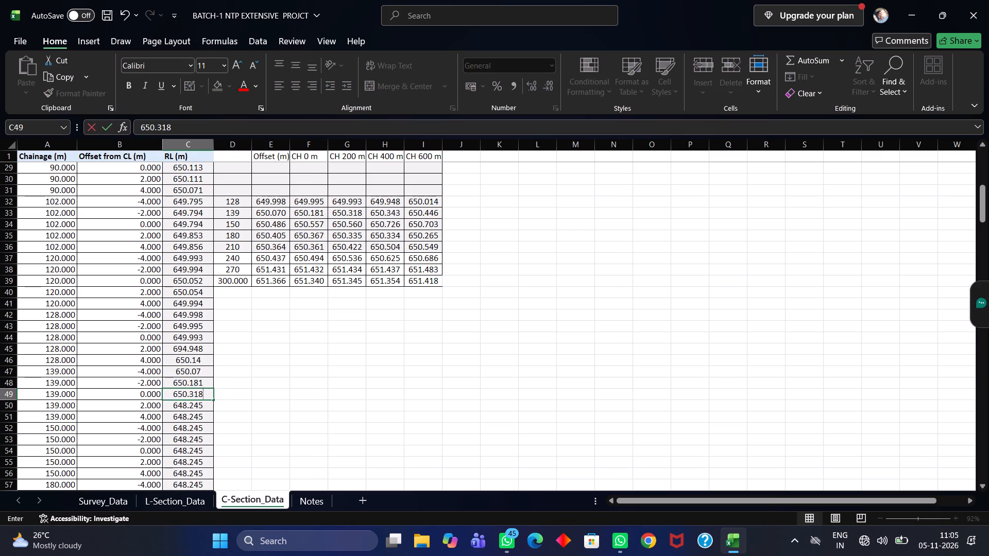
{"action": "key", "text": "Down"}
{"action": "type", "text": "650."}
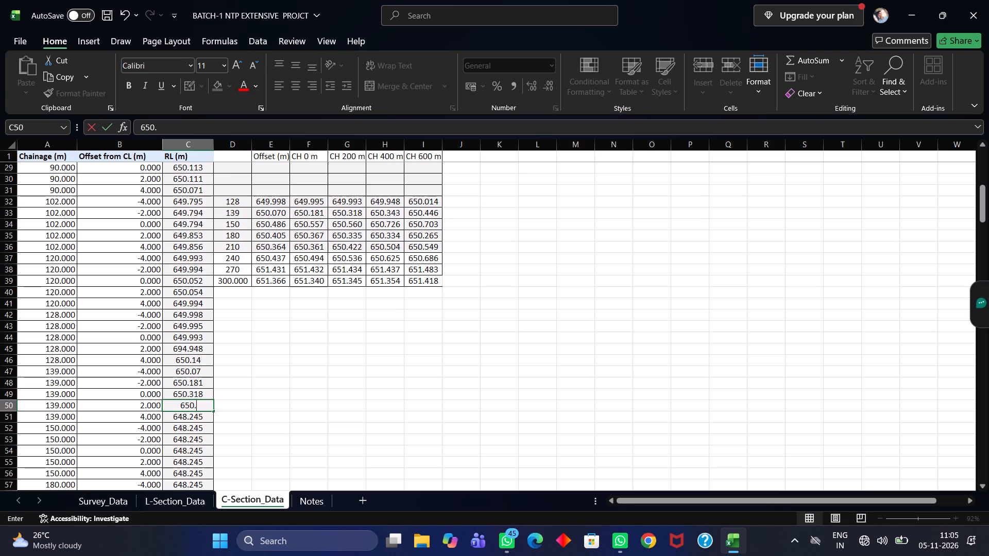
{"action": "type", "text": "343"}
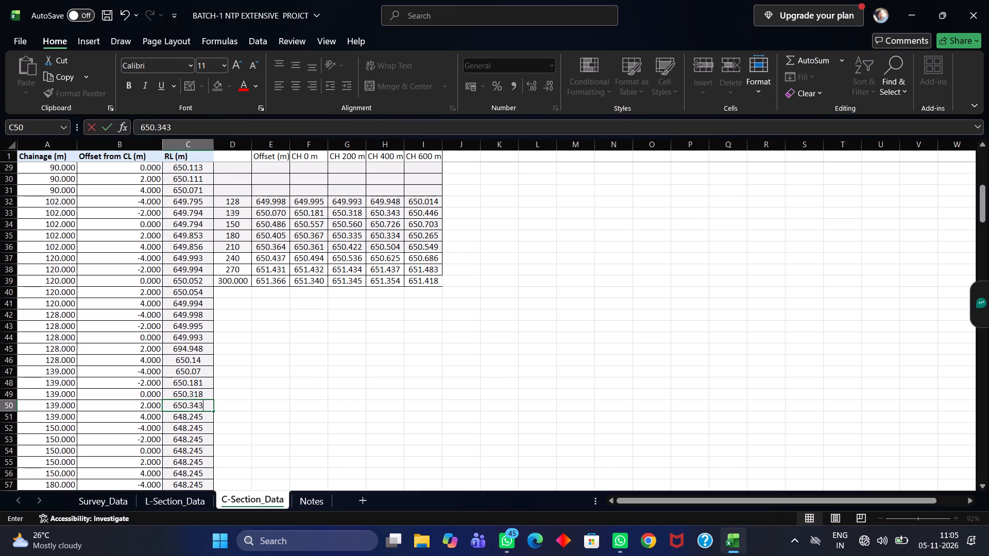
{"action": "key", "text": "Down"}
{"action": "type", "text": "650."}
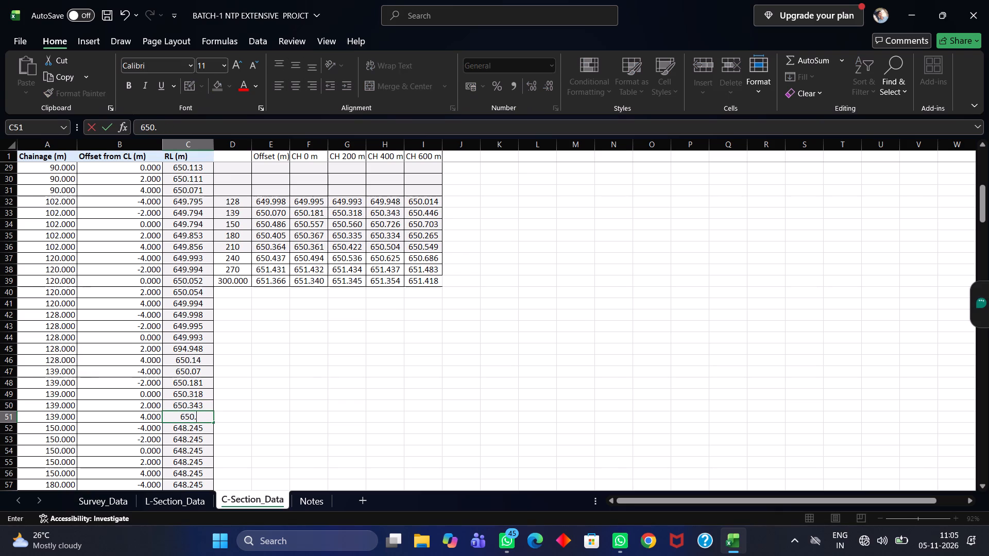
{"action": "type", "text": "446"}
{"action": "key", "text": "Down"}
Enter the chainage 150 RL values 650.486, 650.557, 650.560, 650.726 and 650.703 for offsets -4 to 4 in C52:C56.
{"action": "key", "text": "6"}
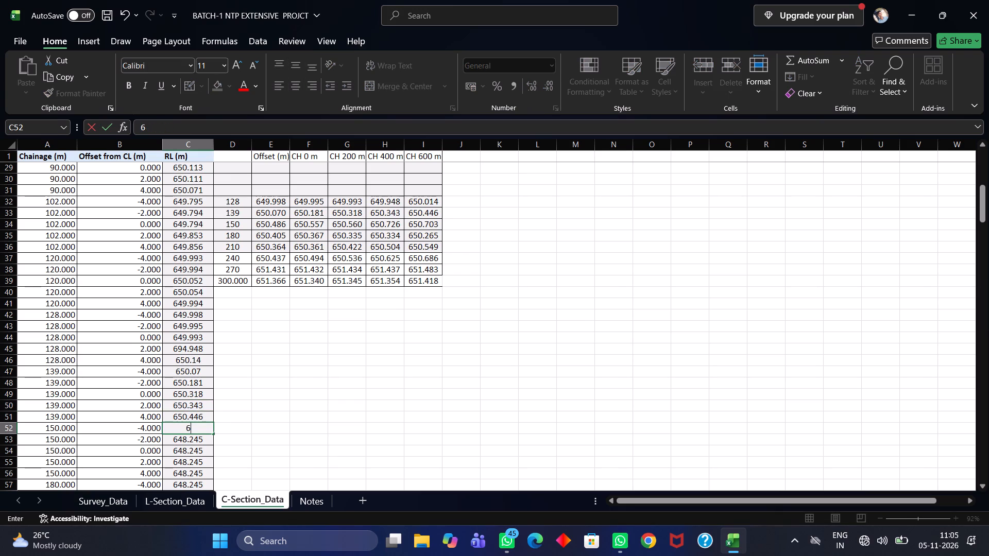
{"action": "key", "text": "BackSpace"}
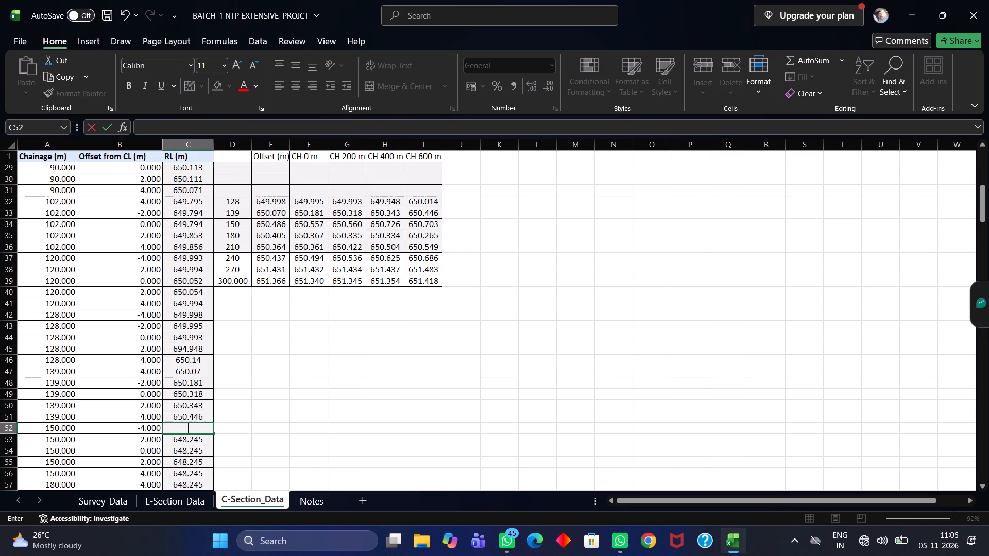
{"action": "type", "text": "650."}
{"action": "type", "text": "486"}
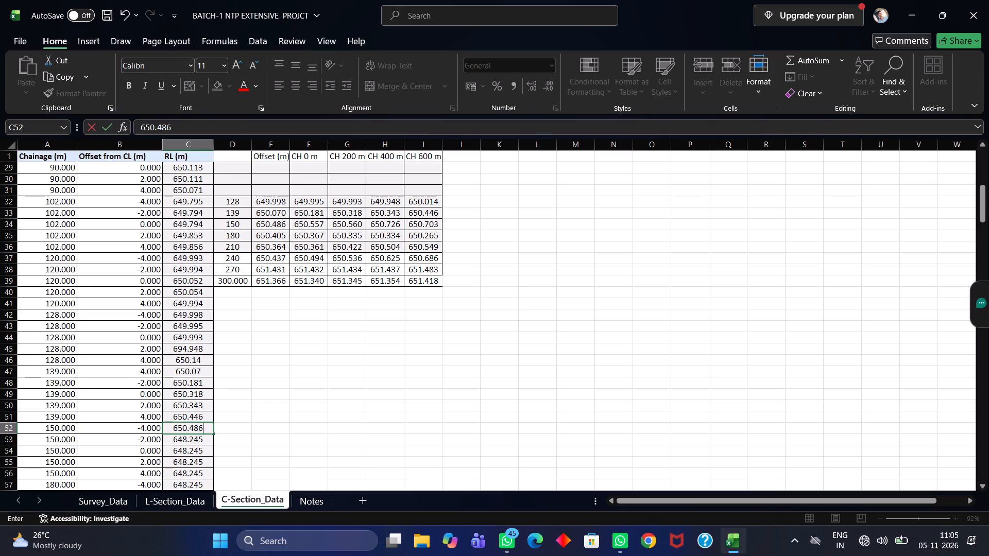
{"action": "key", "text": "Return"}
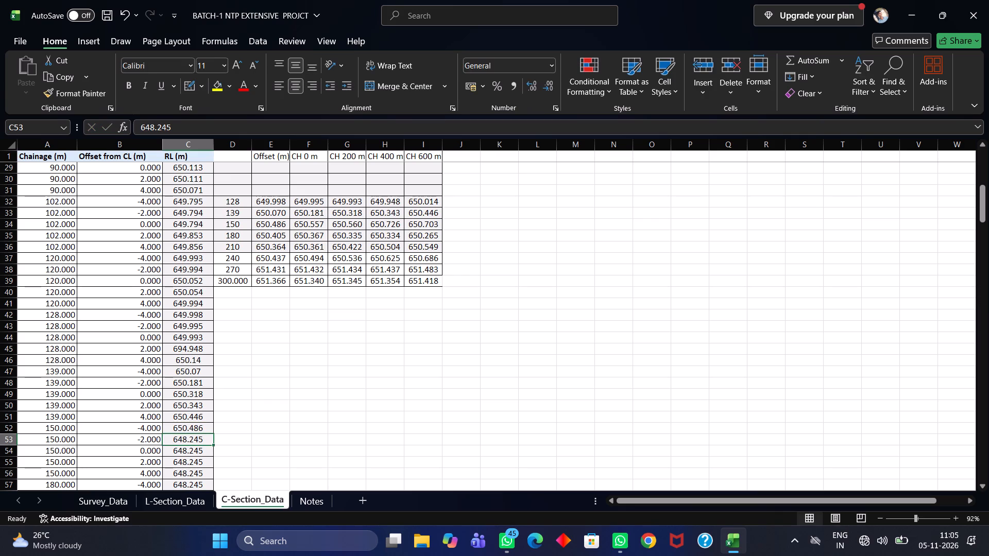
{"action": "type", "text": "650.557"}
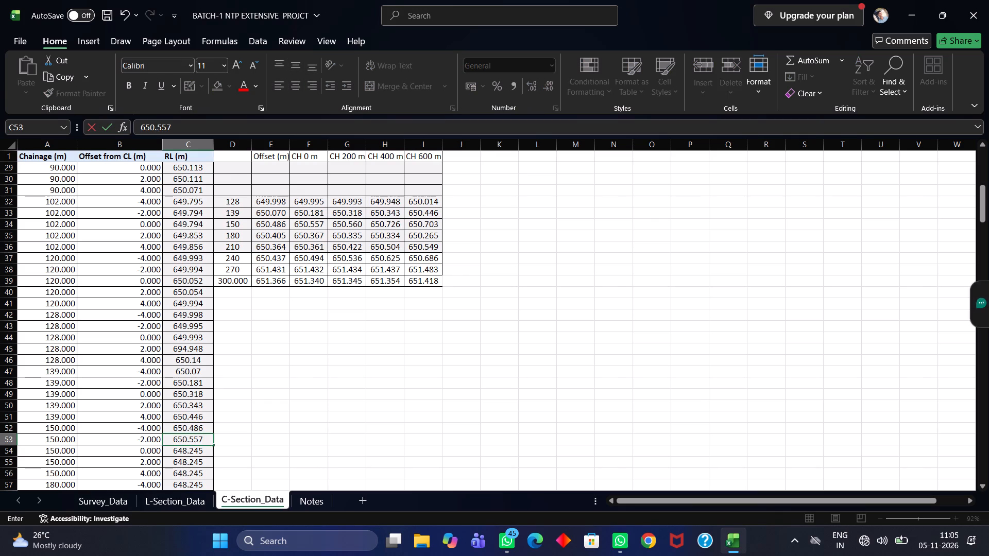
{"action": "key", "text": "Down"}
{"action": "type", "text": "650.560"}
{"action": "key", "text": "Down"}
{"action": "type", "text": "650.726"}
{"action": "key", "text": "Down"}
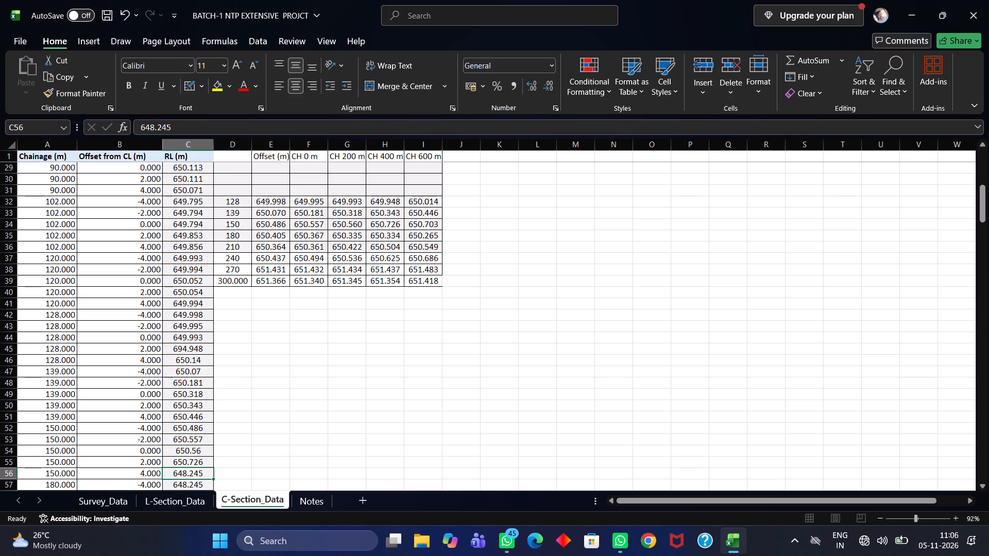
{"action": "type", "text": "650.703"}
{"action": "key", "text": "Down"}
Enter the chainage 180 RL values 650.405, 650.367 and 650.335 for offsets -4, -2 and 0 in C57:C59.
{"action": "type", "text": "650.405"}
{"action": "key", "text": "Down"}
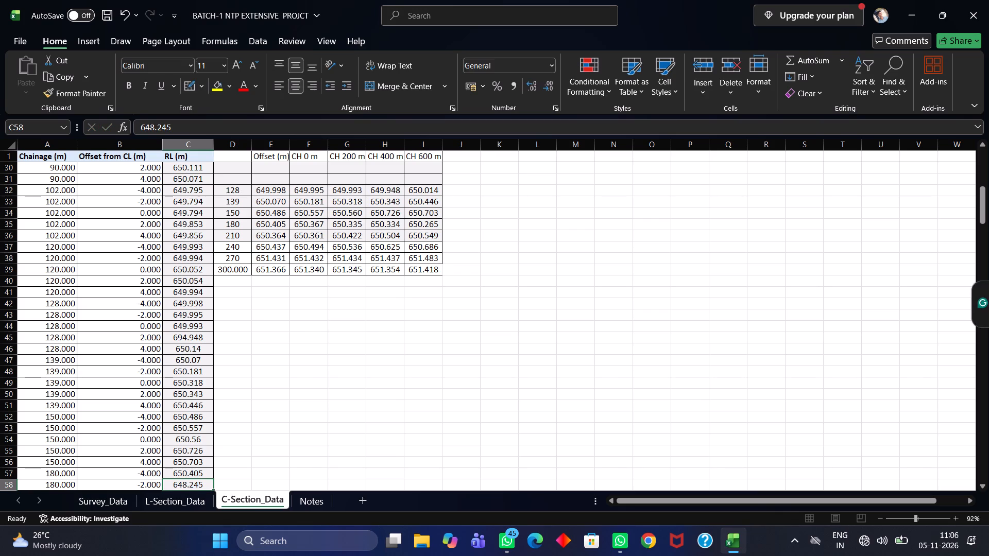
{"action": "type", "text": "650."}
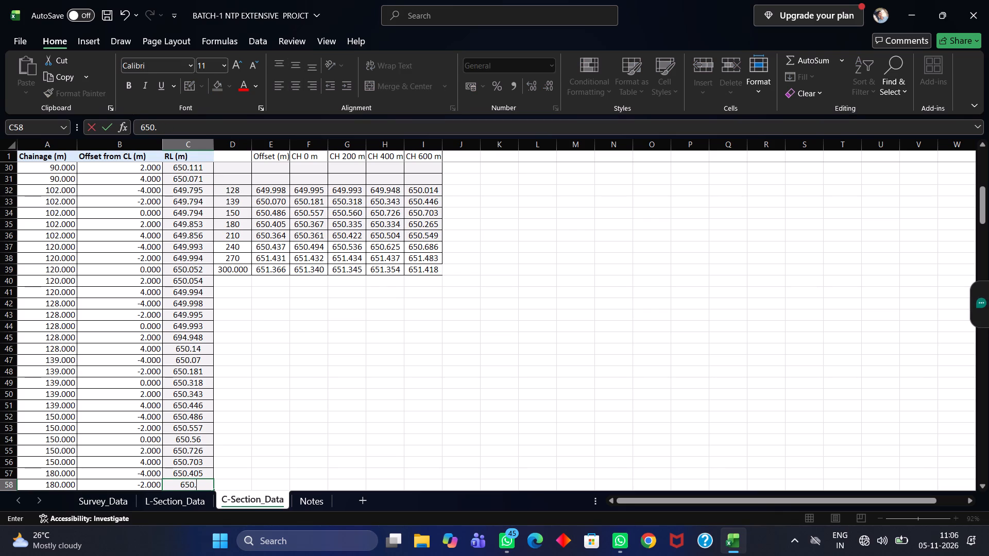
{"action": "type", "text": "367"}
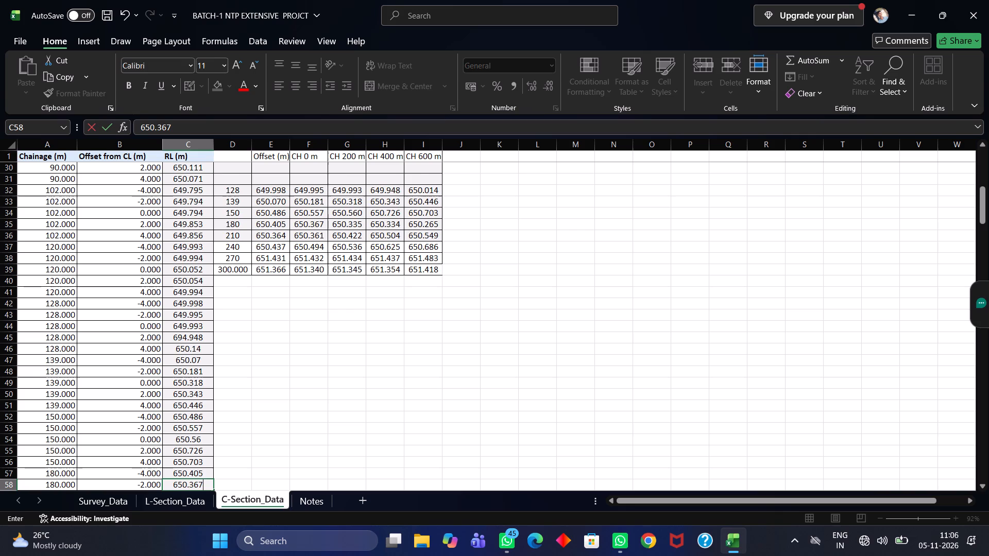
{"action": "key", "text": "Down"}
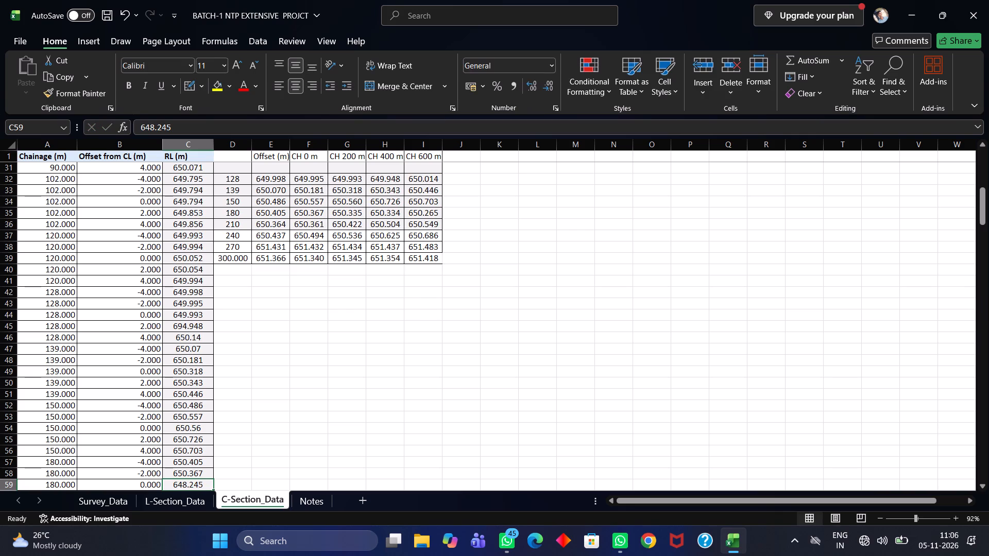
{"action": "type", "text": "650."}
{"action": "type", "text": "335"}
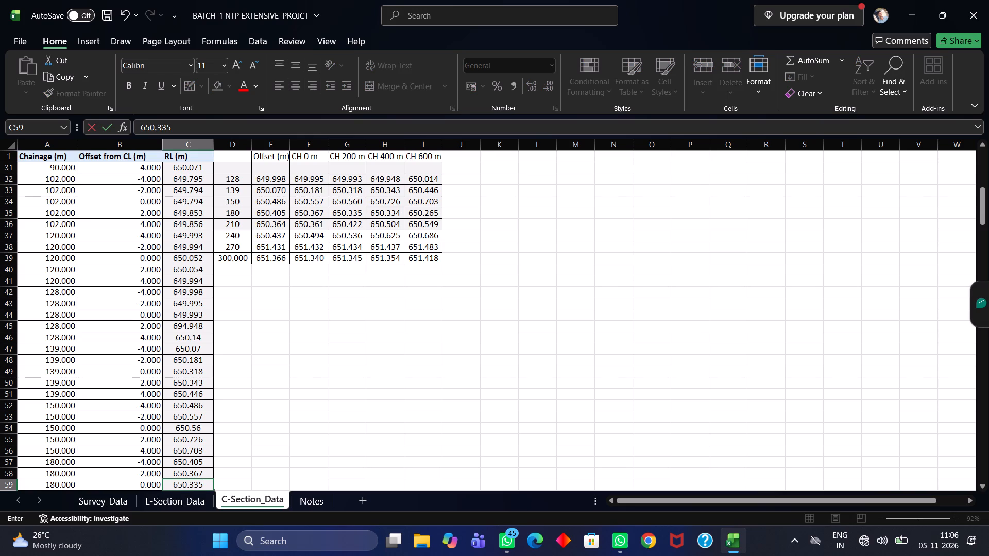
Replace the remaining chainage 180 RL values with 650.334 at offset 2 and 650.265 at offset 4 in C60:C61.
{"action": "scroll", "coordinate": [217, 423], "scroll_direction": "down", "scroll_amount": 2}
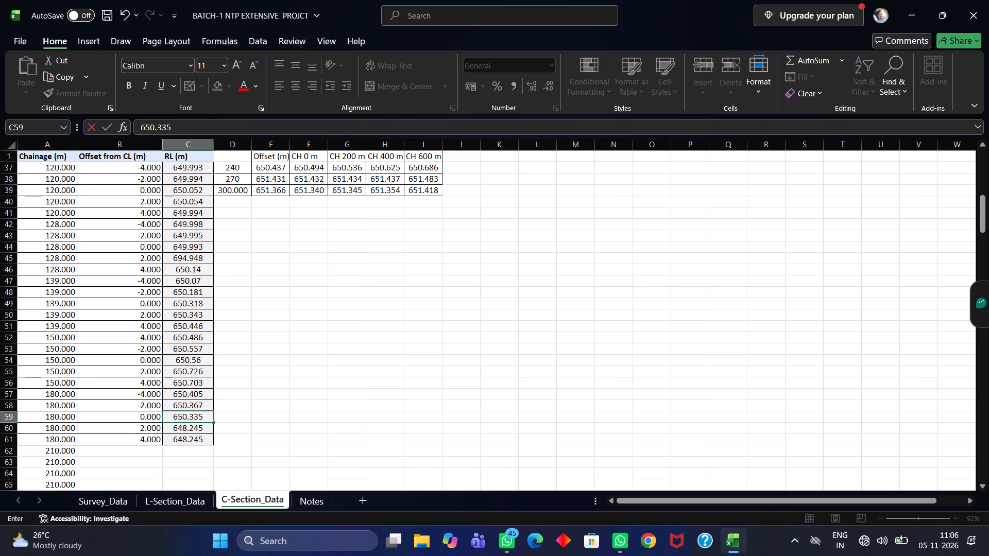
{"action": "scroll", "coordinate": [202, 429], "scroll_direction": "up", "scroll_amount": 1}
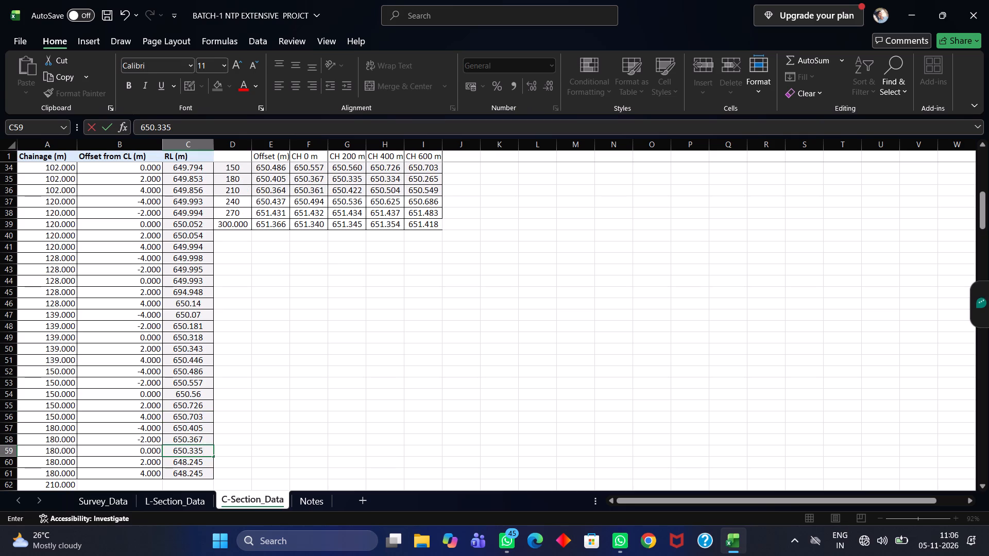
{"action": "double_click", "coordinate": [199, 464]}
{"action": "left_click", "coordinate": [209, 463]}
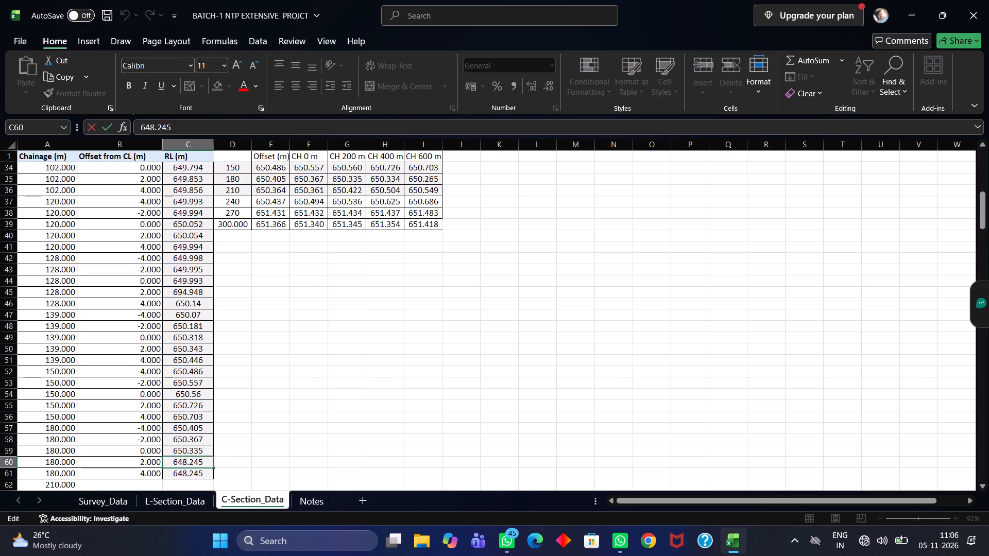
{"action": "key", "text": "BackSpace"}
{"action": "key", "text": "BackSpace"}
{"action": "key", "text": "BackSpace"}
{"action": "key", "text": "BackSpace"}
{"action": "key", "text": "BackSpace"}
{"action": "key", "text": "BackSpace"}
{"action": "key", "text": "5"}
{"action": "type", "text": "0.334"}
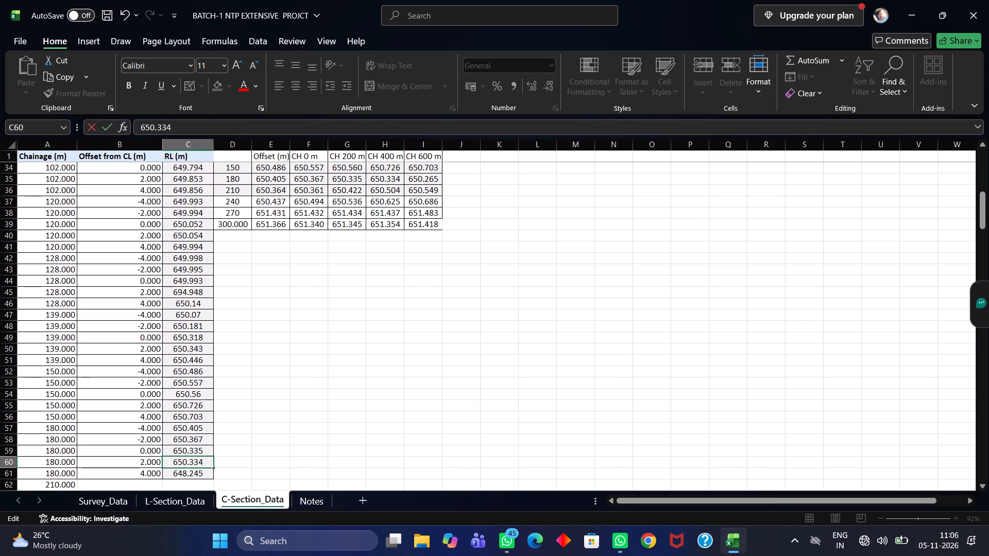
{"action": "key", "text": "Return"}
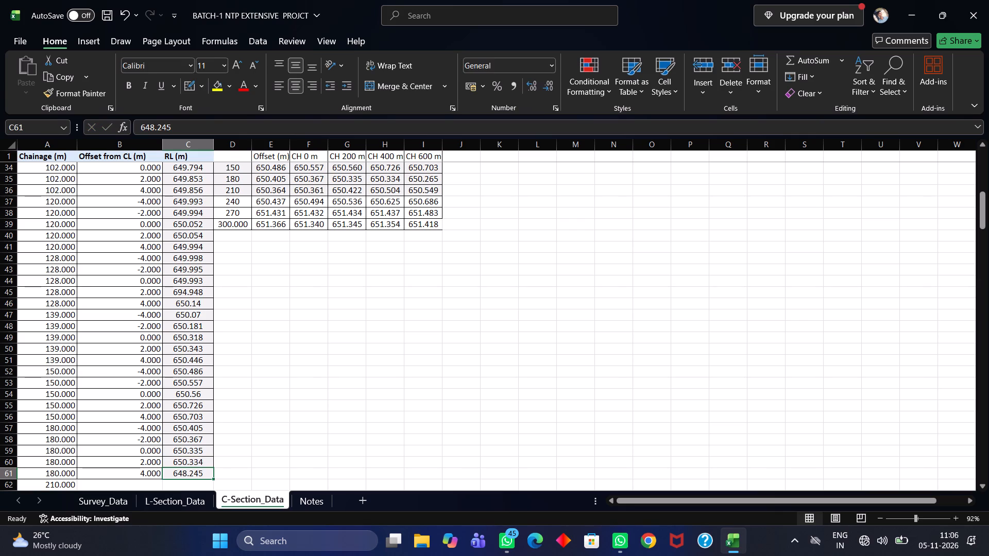
{"action": "type", "text": "650.265"}
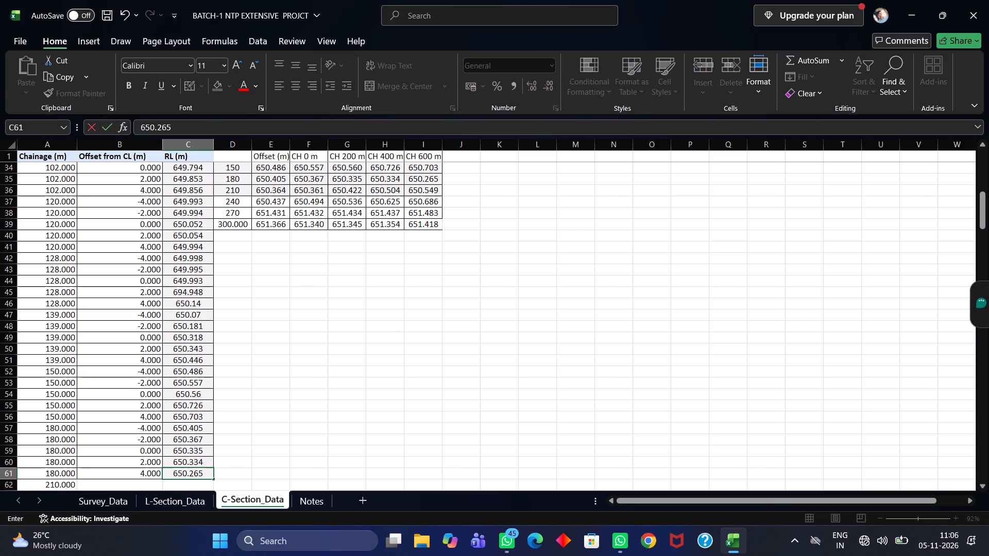
Clear the transferred chainage 150 and 180 rows, D34:I35, from the side reference table.
{"action": "left_click_drag", "start_coordinate": [229, 170], "coordinate": [259, 176]}
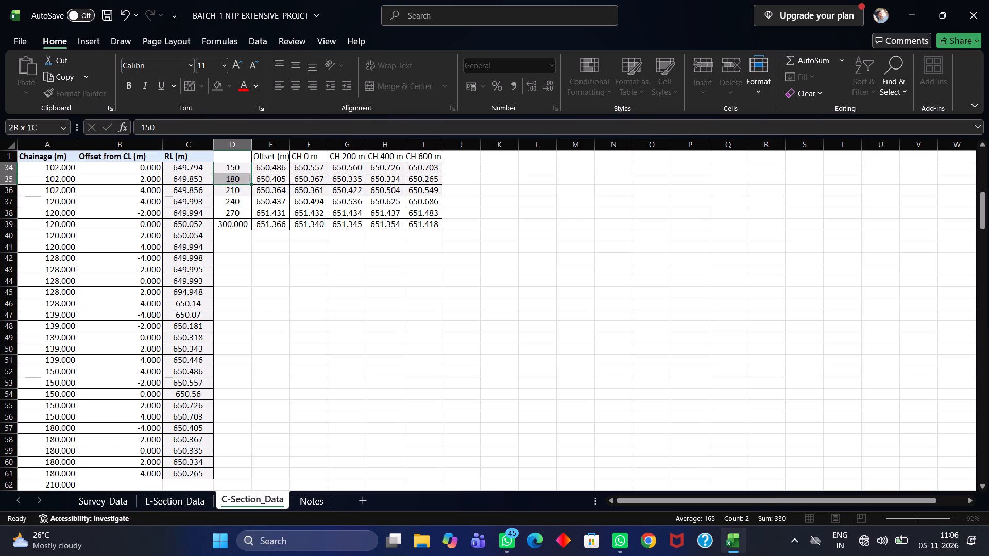
{"action": "left_click_drag", "start_coordinate": [259, 176], "coordinate": [437, 178]}
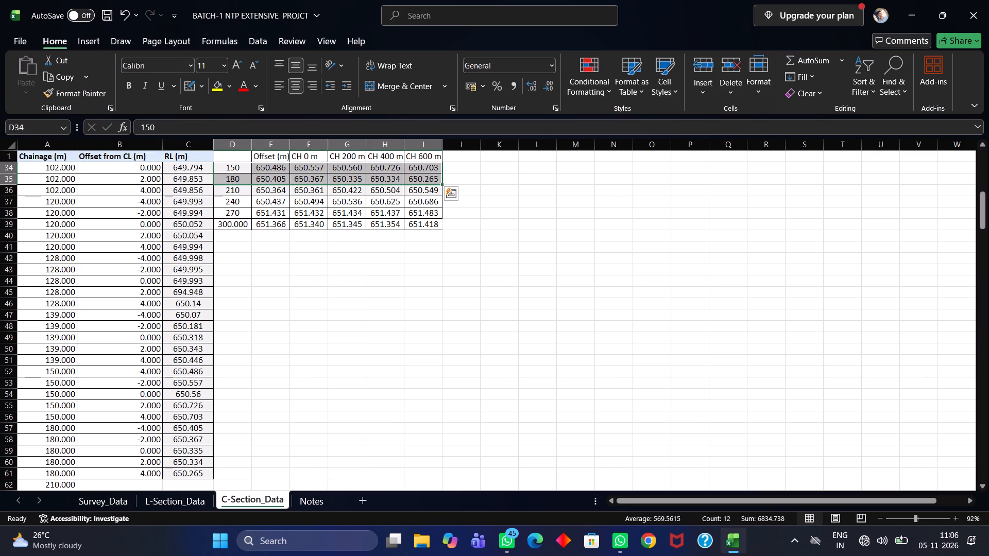
{"action": "key", "text": "Delete"}
{"action": "left_click", "coordinate": [371, 289]}
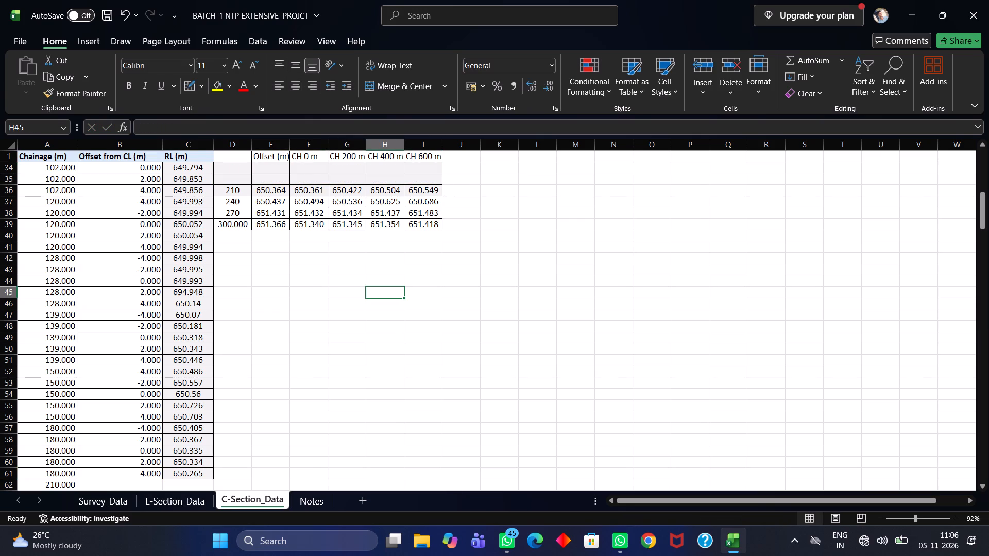
Copy the remaining source rows for chainages 210 to 300, D36:I39, to J65:O68 beside the unfilled chainage rows.
{"action": "left_click_drag", "start_coordinate": [236, 193], "coordinate": [430, 225]}
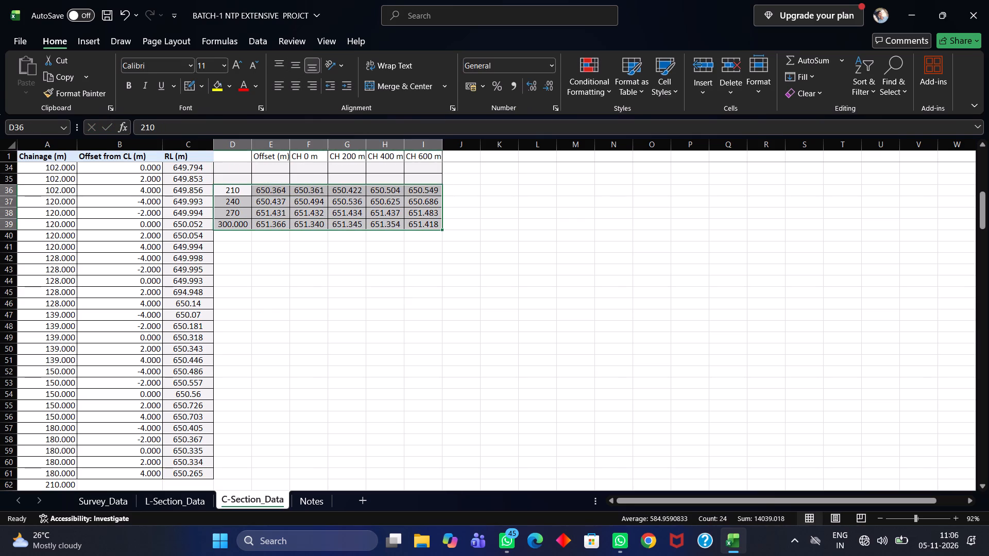
{"action": "scroll", "coordinate": [435, 227], "scroll_direction": "up", "scroll_amount": 8}
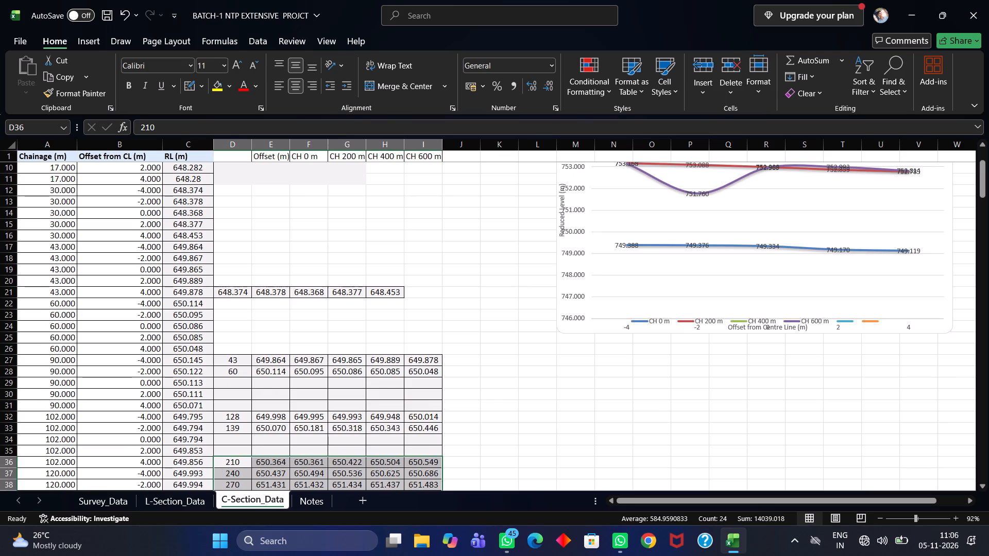
{"action": "scroll", "coordinate": [437, 227], "scroll_direction": "up", "scroll_amount": 4}
{"action": "scroll", "coordinate": [437, 227], "scroll_direction": "down", "scroll_amount": 7}
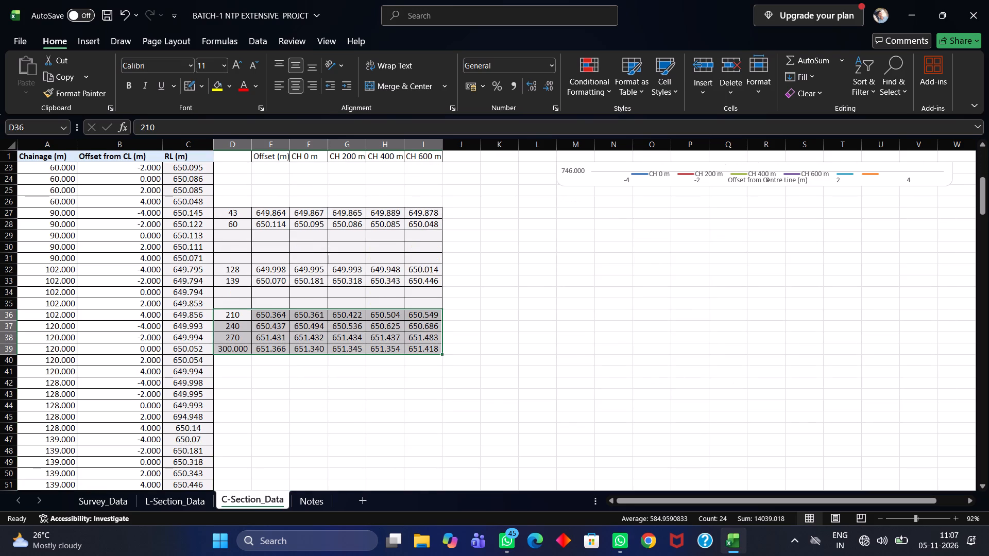
{"action": "key", "text": "ctrl+c"}
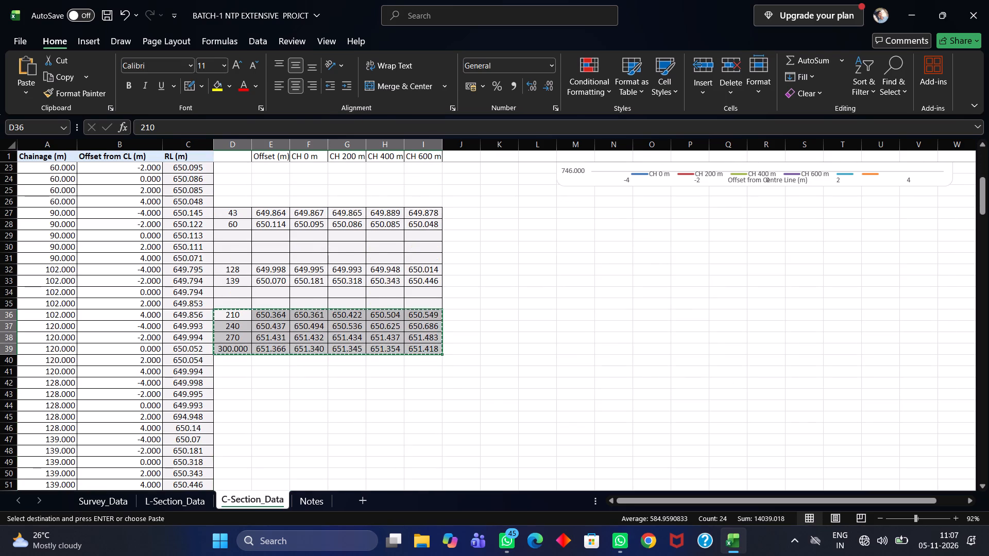
{"action": "scroll", "coordinate": [438, 228], "scroll_direction": "down", "scroll_amount": 3}
{"action": "scroll", "coordinate": [311, 314], "scroll_direction": "down", "scroll_amount": 2}
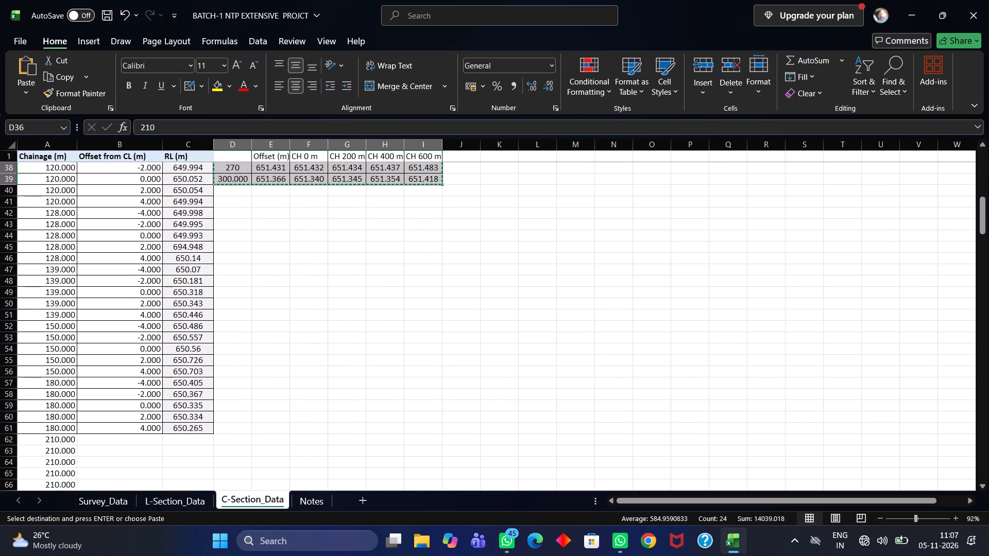
{"action": "scroll", "coordinate": [279, 357], "scroll_direction": "down", "scroll_amount": 5}
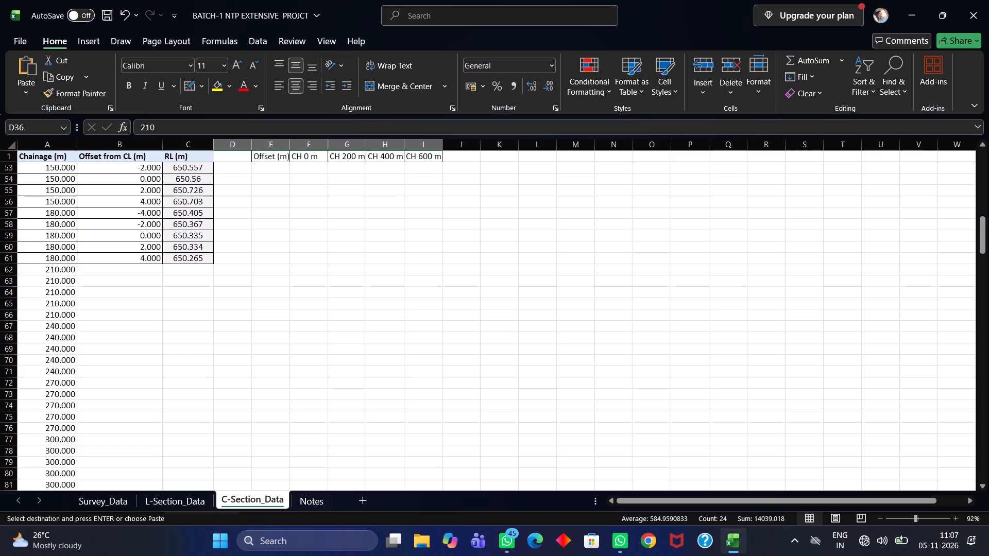
{"action": "left_click", "coordinate": [451, 298]}
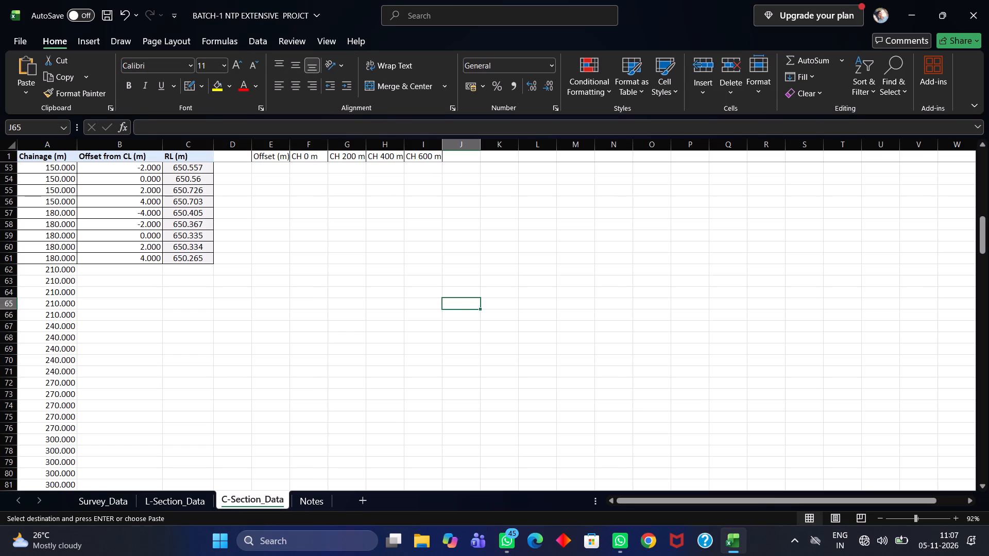
{"action": "key", "text": "ctrl+v"}
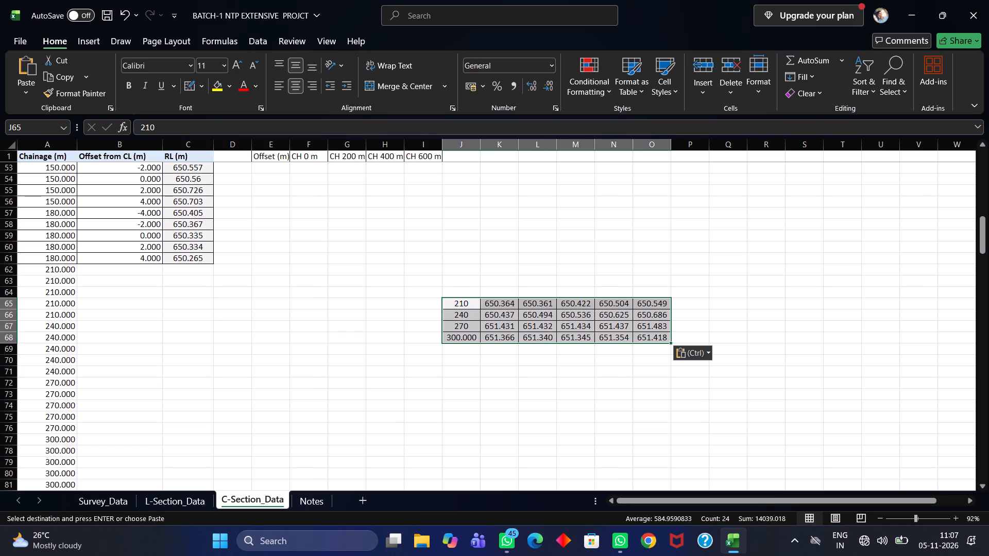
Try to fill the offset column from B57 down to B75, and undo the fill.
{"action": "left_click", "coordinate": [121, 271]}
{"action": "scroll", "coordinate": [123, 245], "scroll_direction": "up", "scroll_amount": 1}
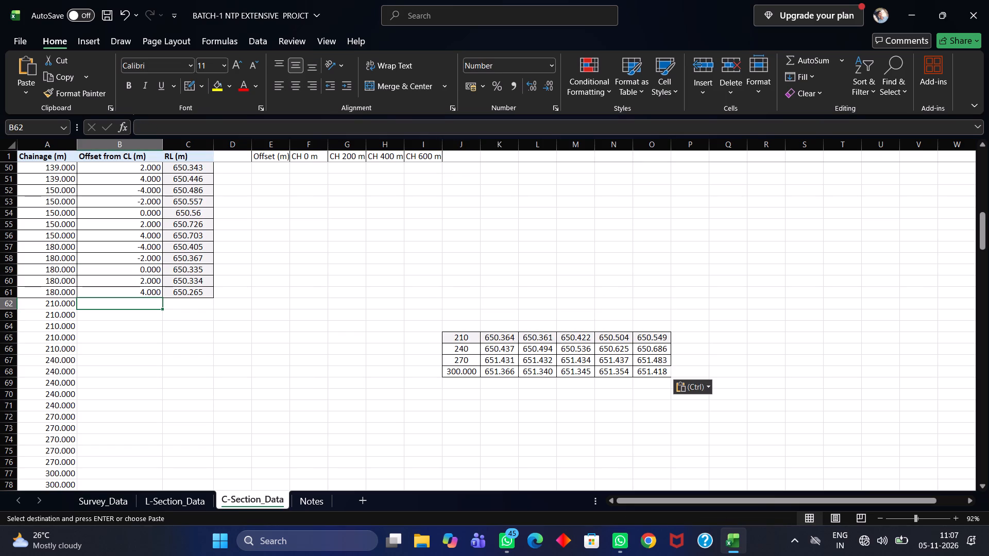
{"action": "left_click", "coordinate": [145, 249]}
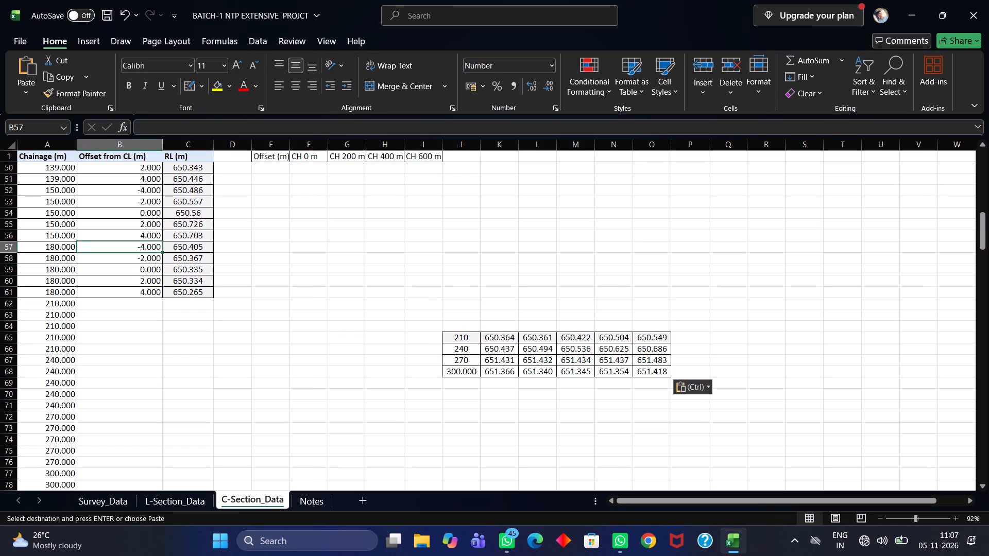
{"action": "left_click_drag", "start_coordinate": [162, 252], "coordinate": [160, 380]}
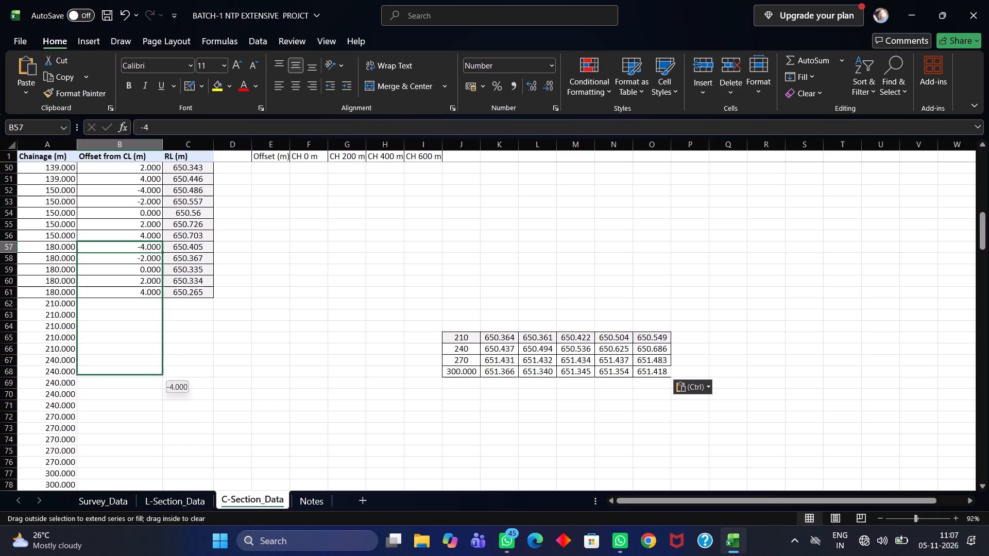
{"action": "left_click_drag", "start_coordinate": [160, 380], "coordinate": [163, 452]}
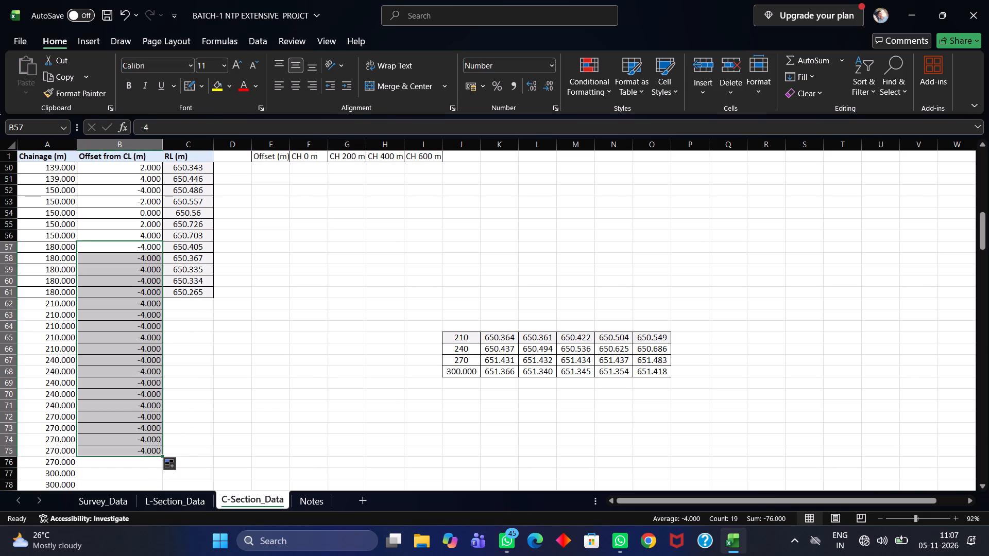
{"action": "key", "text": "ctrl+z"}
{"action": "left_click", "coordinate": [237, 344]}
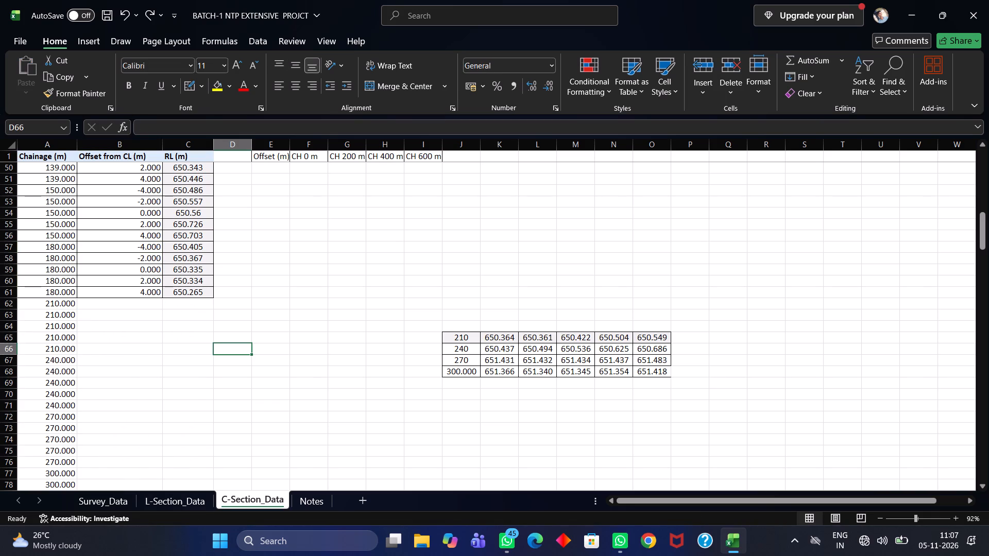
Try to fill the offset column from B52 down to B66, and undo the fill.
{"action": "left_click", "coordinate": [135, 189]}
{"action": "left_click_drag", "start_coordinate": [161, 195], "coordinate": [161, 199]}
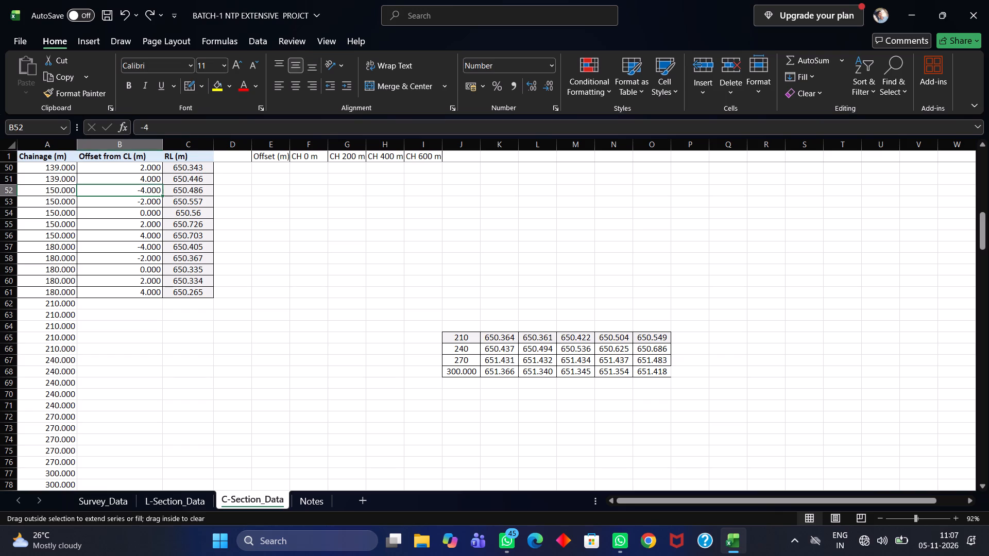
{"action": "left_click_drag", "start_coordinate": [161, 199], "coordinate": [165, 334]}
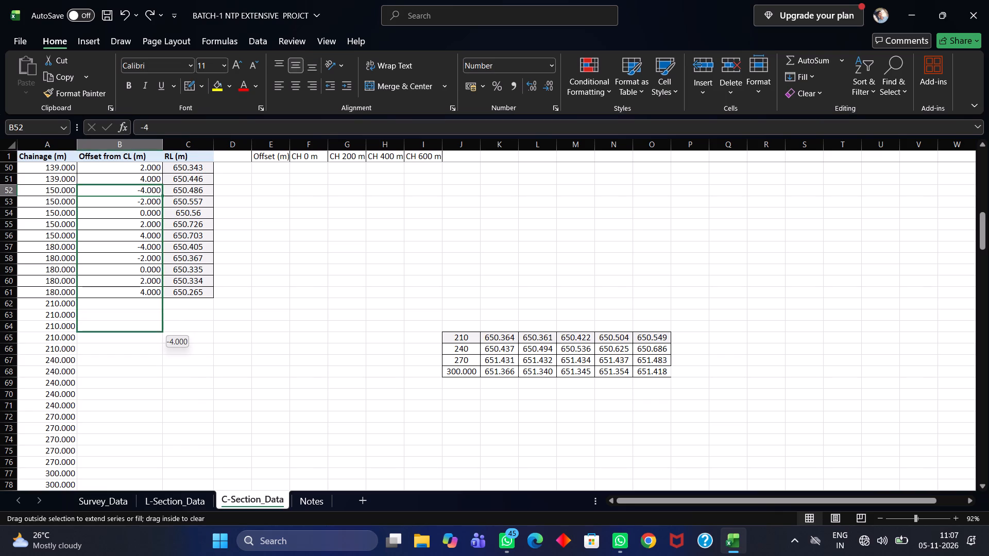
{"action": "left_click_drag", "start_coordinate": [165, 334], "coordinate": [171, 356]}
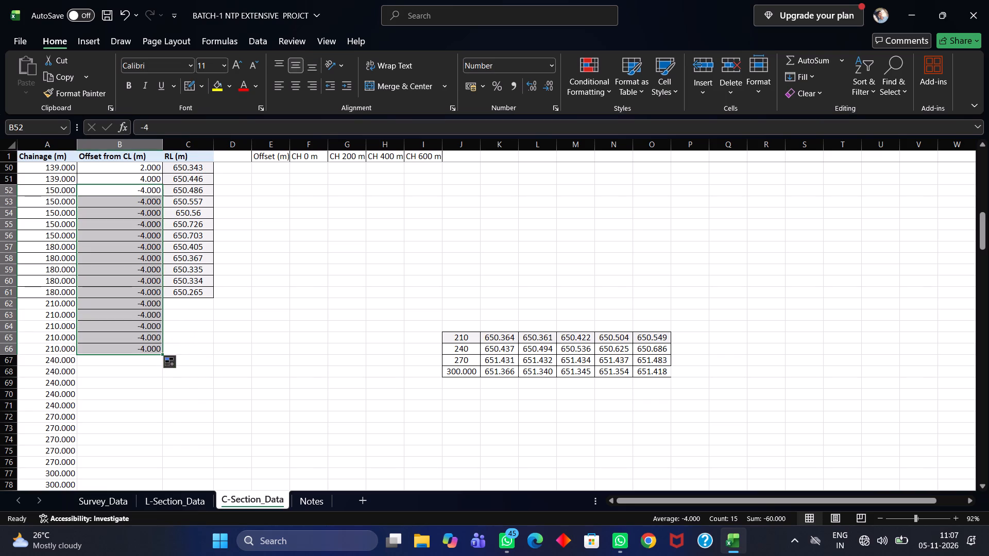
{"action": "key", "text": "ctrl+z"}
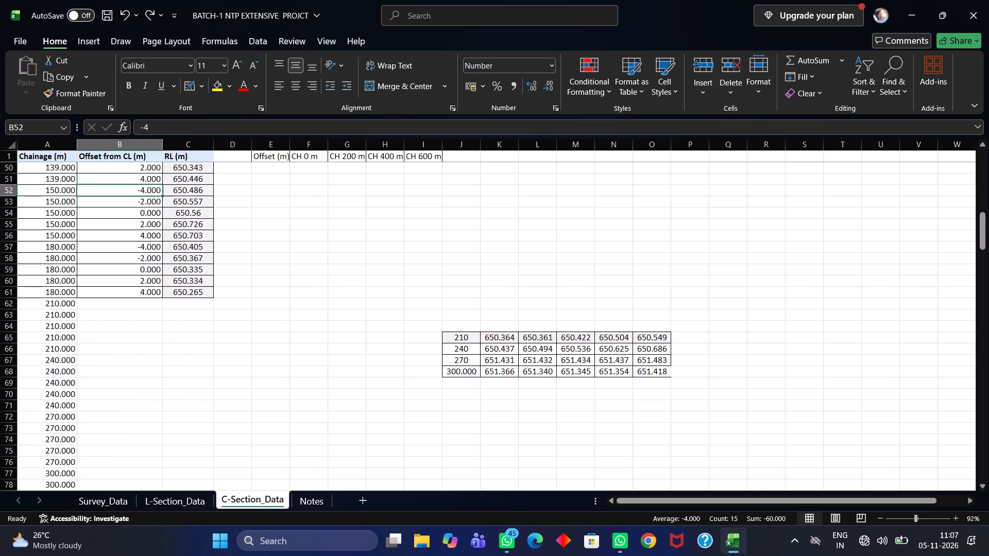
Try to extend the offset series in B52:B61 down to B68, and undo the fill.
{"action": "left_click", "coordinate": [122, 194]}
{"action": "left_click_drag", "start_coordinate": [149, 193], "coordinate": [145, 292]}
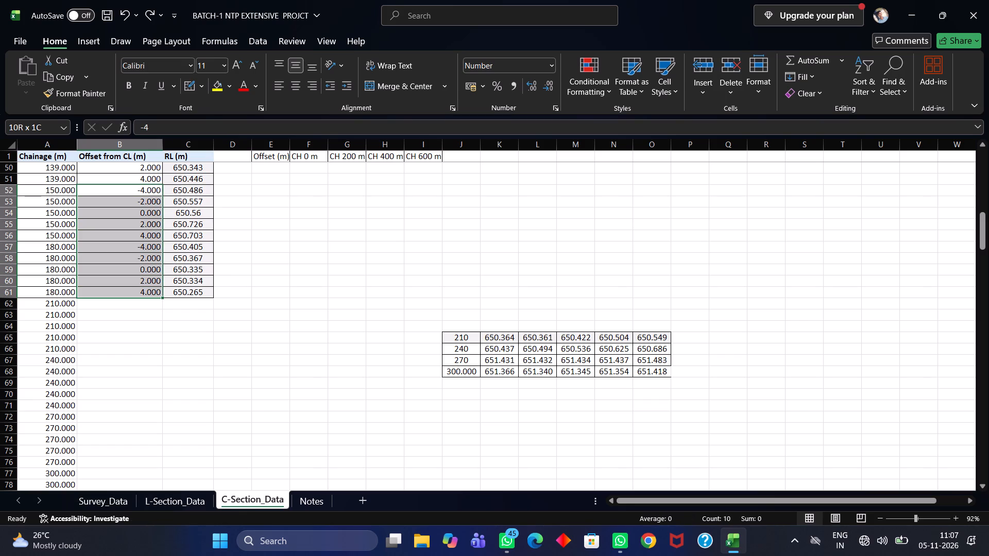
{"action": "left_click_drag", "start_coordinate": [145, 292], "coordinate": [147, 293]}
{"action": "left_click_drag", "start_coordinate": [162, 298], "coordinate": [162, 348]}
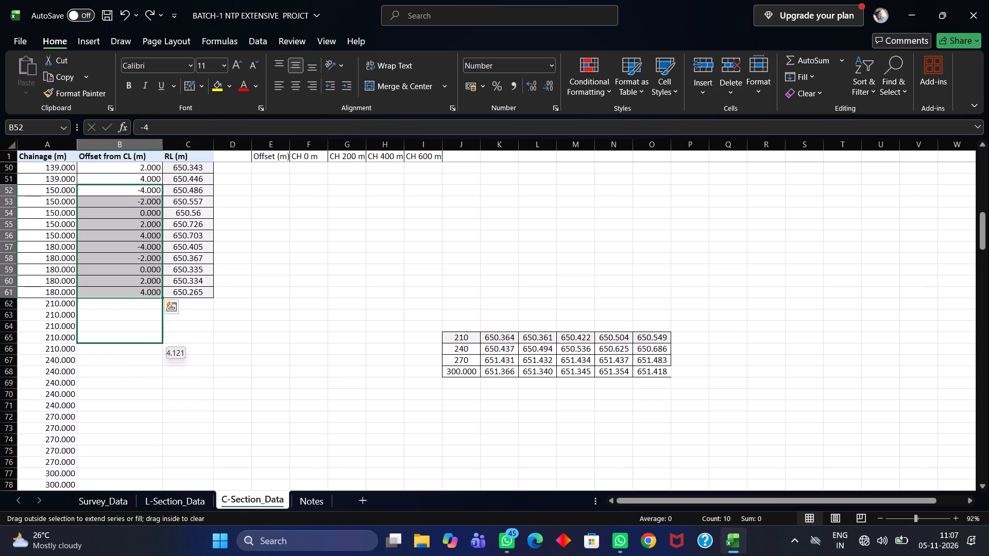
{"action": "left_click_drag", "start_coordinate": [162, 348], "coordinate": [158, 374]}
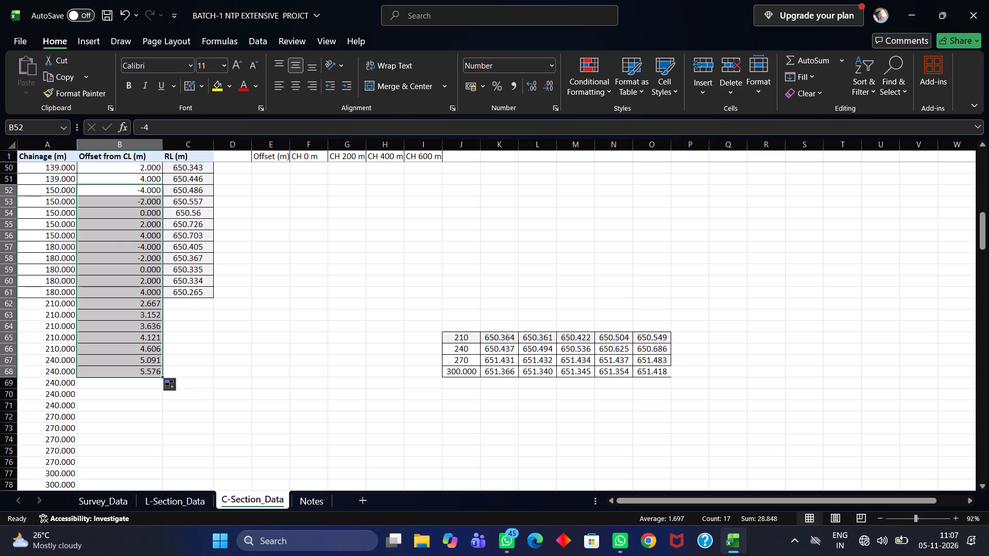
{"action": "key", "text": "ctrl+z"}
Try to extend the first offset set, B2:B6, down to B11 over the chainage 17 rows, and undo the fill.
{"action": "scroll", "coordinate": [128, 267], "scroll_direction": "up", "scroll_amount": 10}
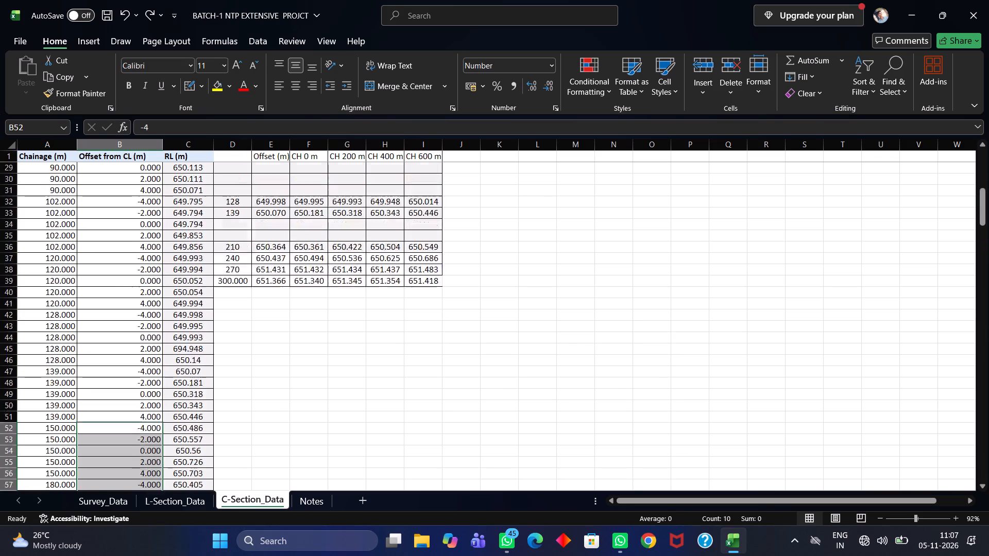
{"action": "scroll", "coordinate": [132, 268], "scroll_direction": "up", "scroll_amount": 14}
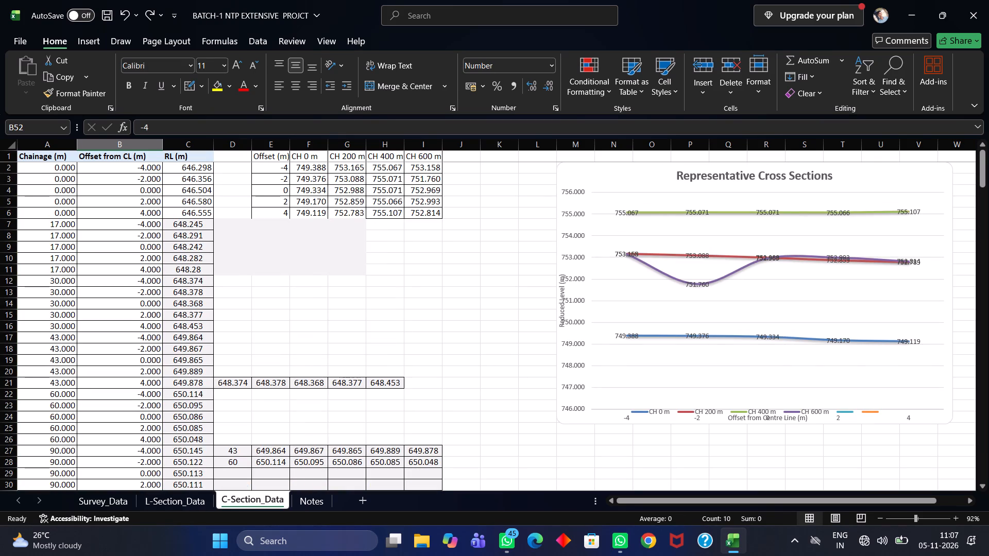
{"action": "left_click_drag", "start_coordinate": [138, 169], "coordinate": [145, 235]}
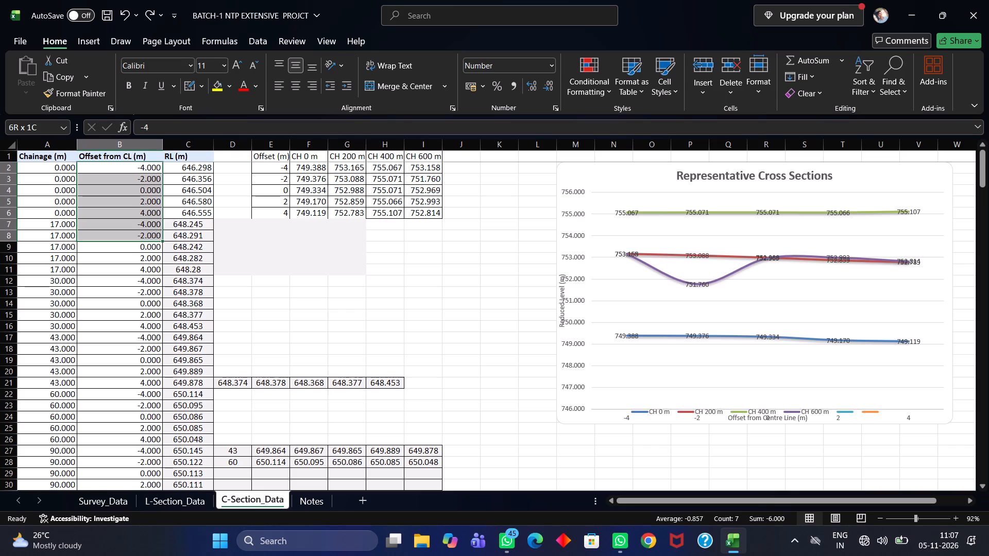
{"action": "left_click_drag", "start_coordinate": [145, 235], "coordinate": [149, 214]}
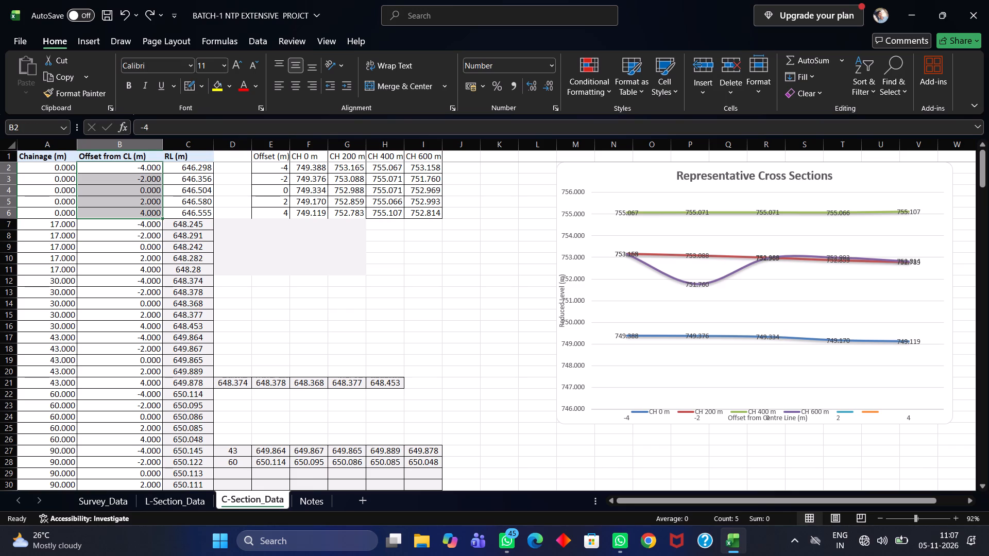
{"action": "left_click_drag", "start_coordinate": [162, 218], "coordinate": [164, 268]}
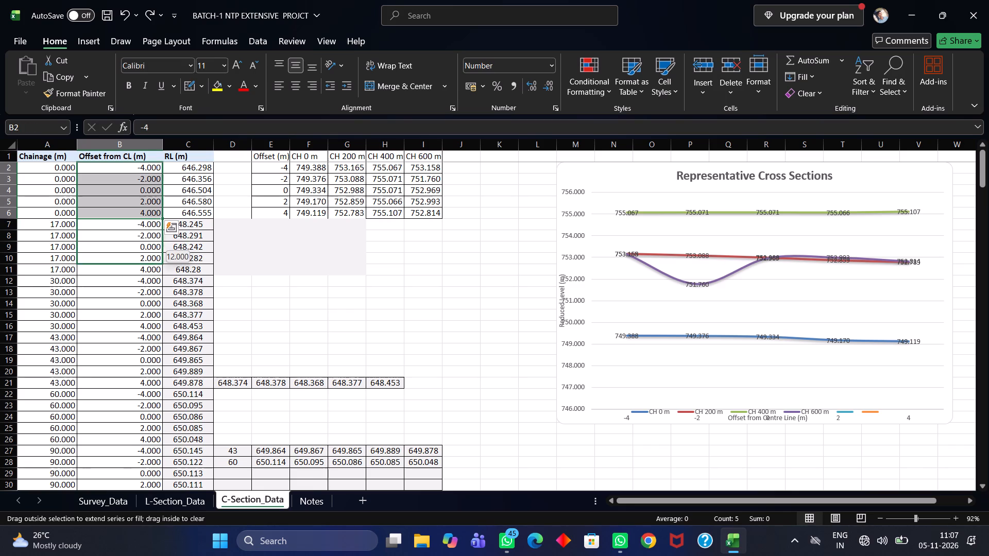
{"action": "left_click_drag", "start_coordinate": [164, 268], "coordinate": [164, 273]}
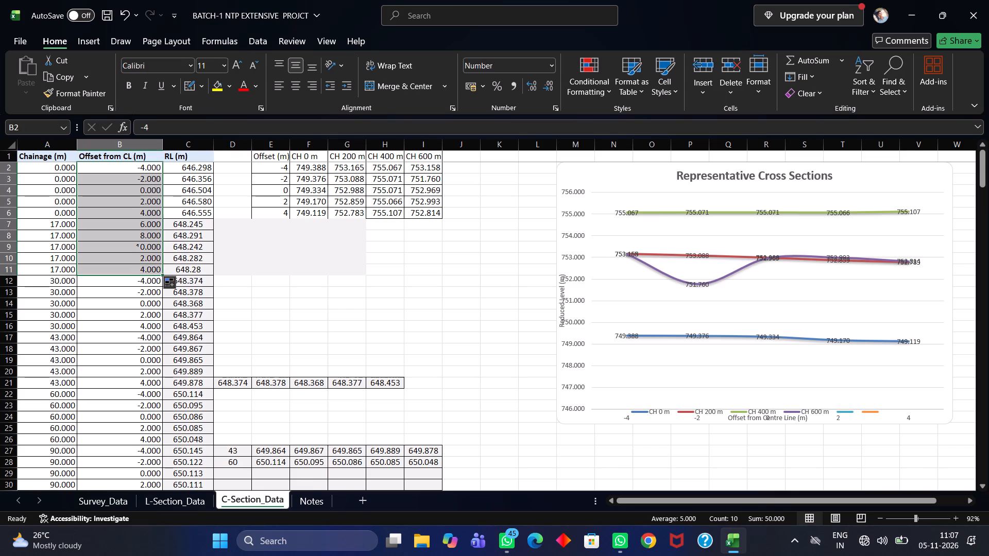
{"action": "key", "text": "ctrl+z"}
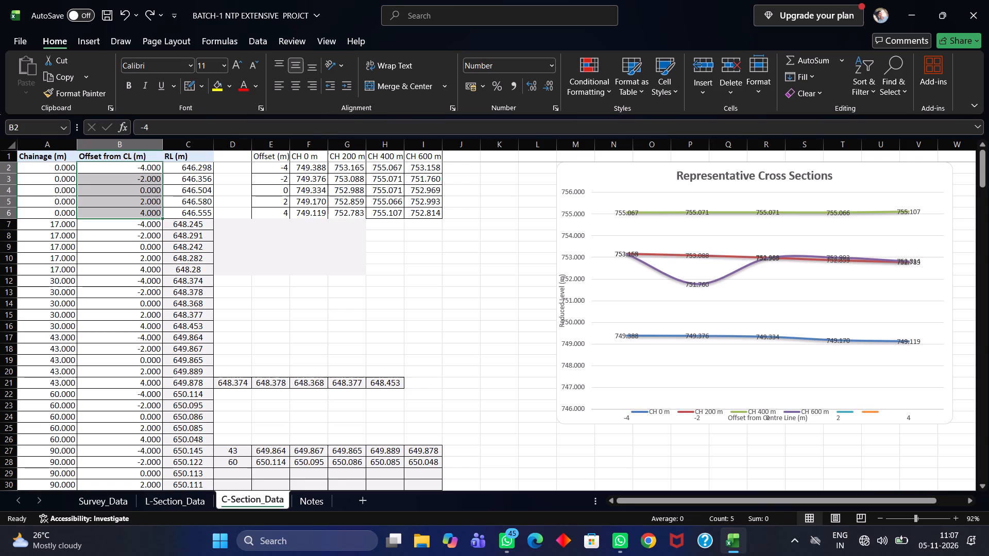
Review the existing offset pattern in column B and the rows for chainages 210 to 300 that still lack offsets.
{"action": "scroll", "coordinate": [234, 322], "scroll_direction": "down", "scroll_amount": 18}
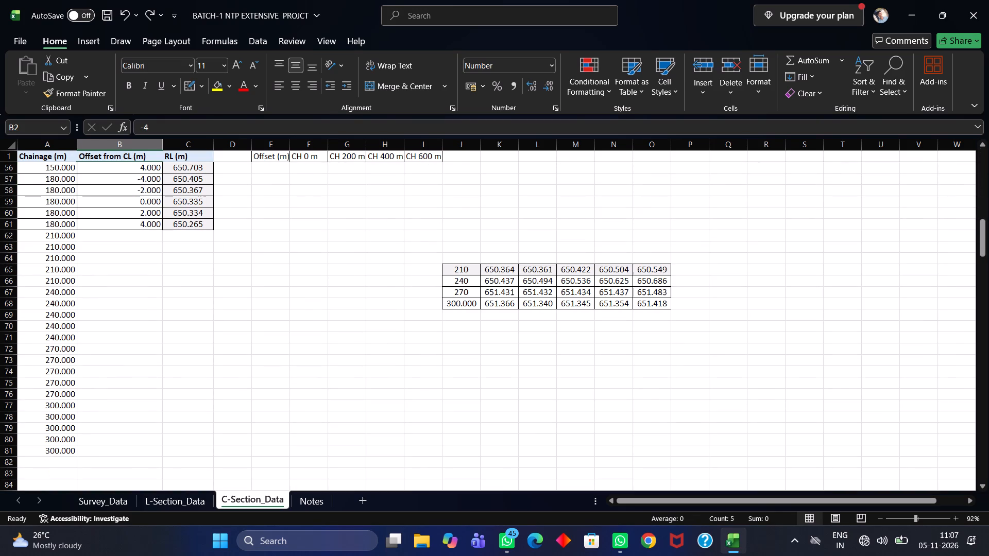
{"action": "scroll", "coordinate": [146, 194], "scroll_direction": "up", "scroll_amount": 1}
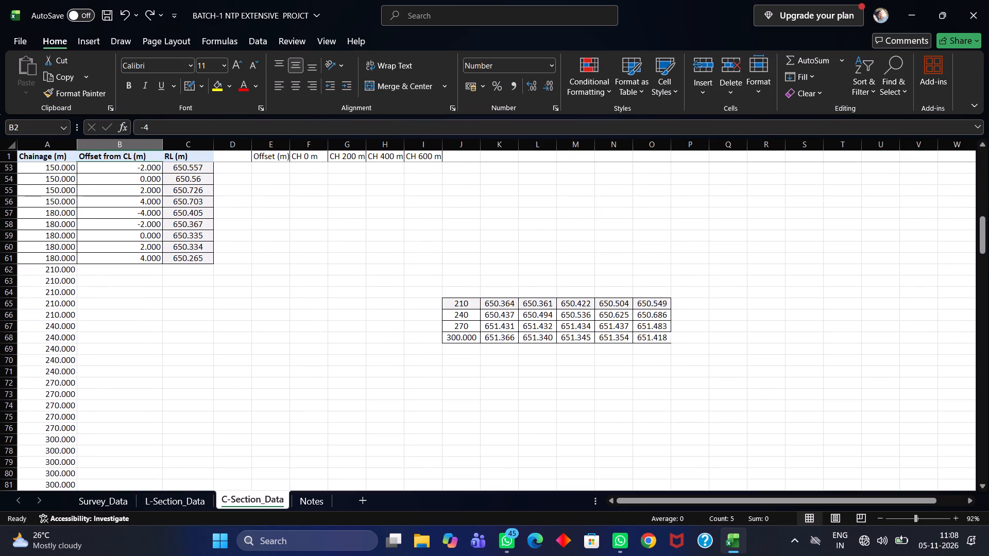
{"action": "scroll", "coordinate": [144, 398], "scroll_direction": "down", "scroll_amount": 4}
{"action": "scroll", "coordinate": [147, 397], "scroll_direction": "up", "scroll_amount": 9}
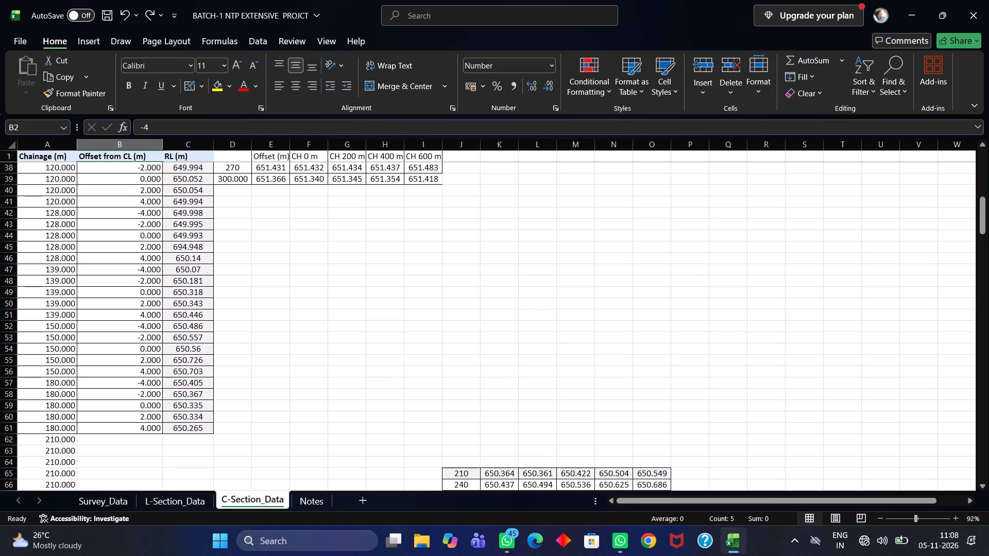
{"action": "scroll", "coordinate": [229, 304], "scroll_direction": "up", "scroll_amount": 2}
{"action": "scroll", "coordinate": [229, 304], "scroll_direction": "down", "scroll_amount": 7}
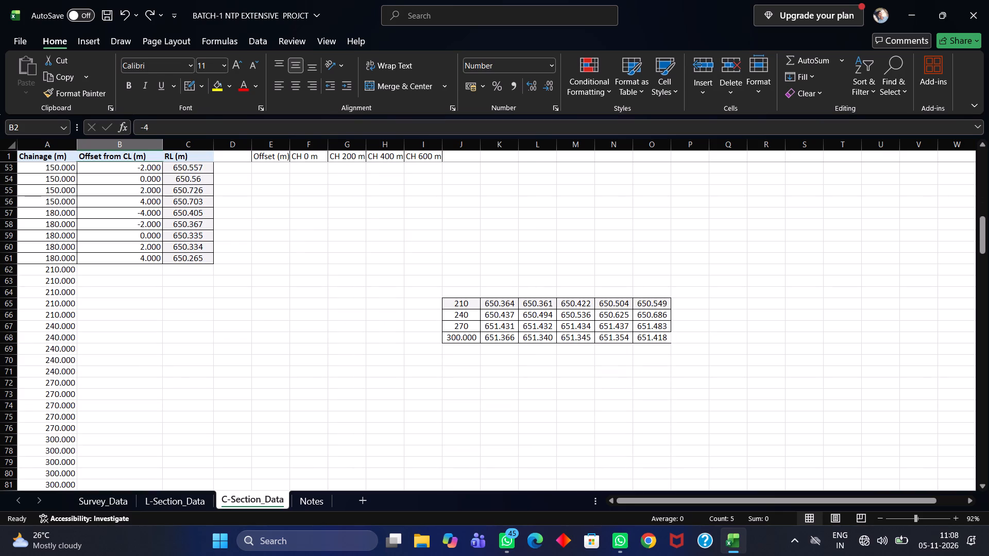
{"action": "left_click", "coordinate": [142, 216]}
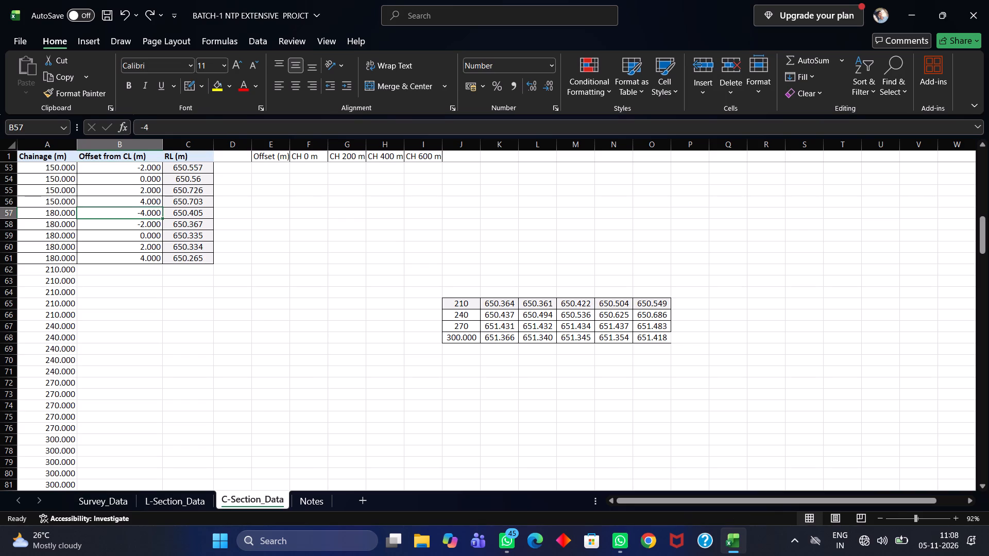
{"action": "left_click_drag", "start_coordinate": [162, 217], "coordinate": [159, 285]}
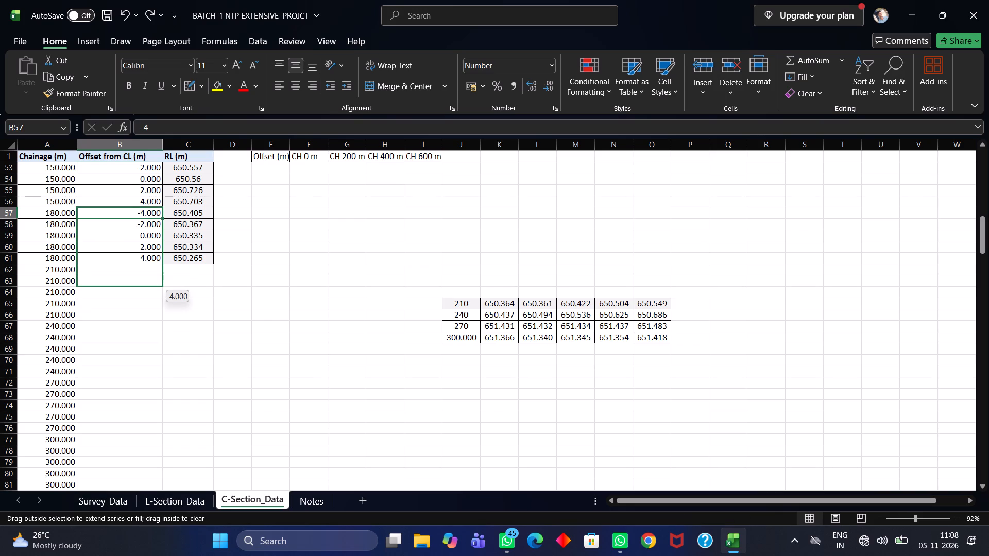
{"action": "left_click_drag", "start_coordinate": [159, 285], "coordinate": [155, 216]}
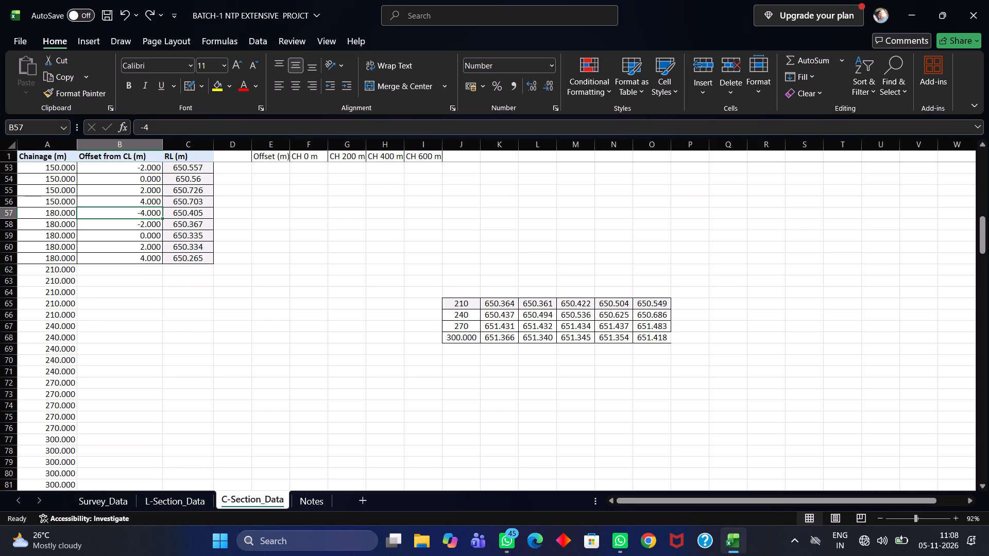
Copy the chainage 180 offset set, B57:B61, into column B for chainages 210, 240, 270 and 300, filling B62:B81.
{"action": "left_click", "coordinate": [145, 213]}
{"action": "left_click_drag", "start_coordinate": [149, 214], "coordinate": [151, 259]}
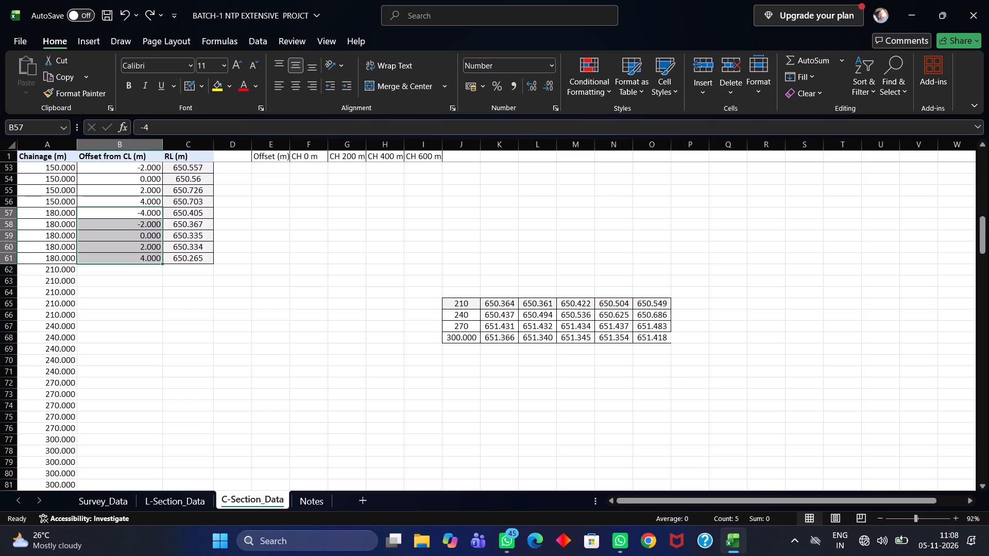
{"action": "key", "text": "ctrl+c"}
{"action": "left_click", "coordinate": [134, 268]}
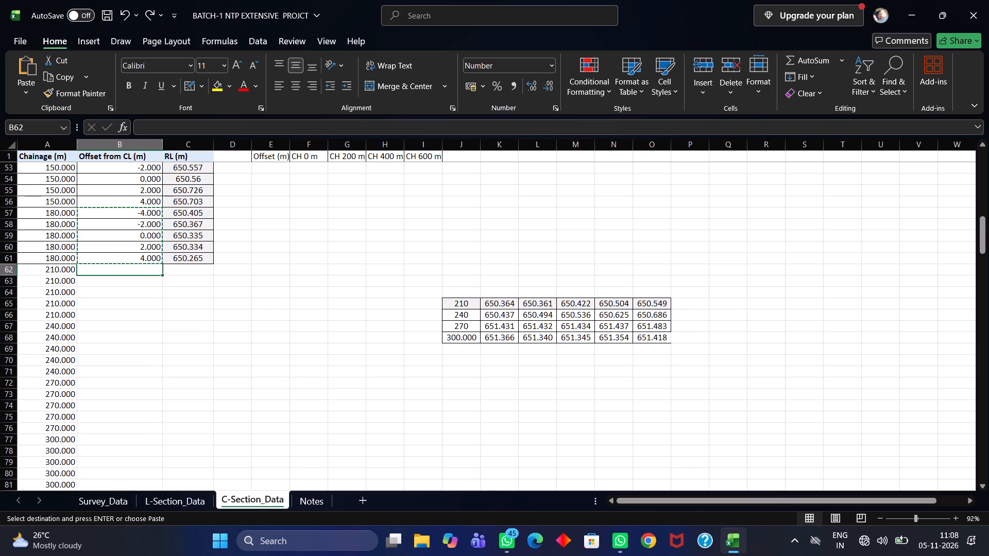
{"action": "key", "text": "ctrl+v"}
{"action": "left_click", "coordinate": [131, 325]}
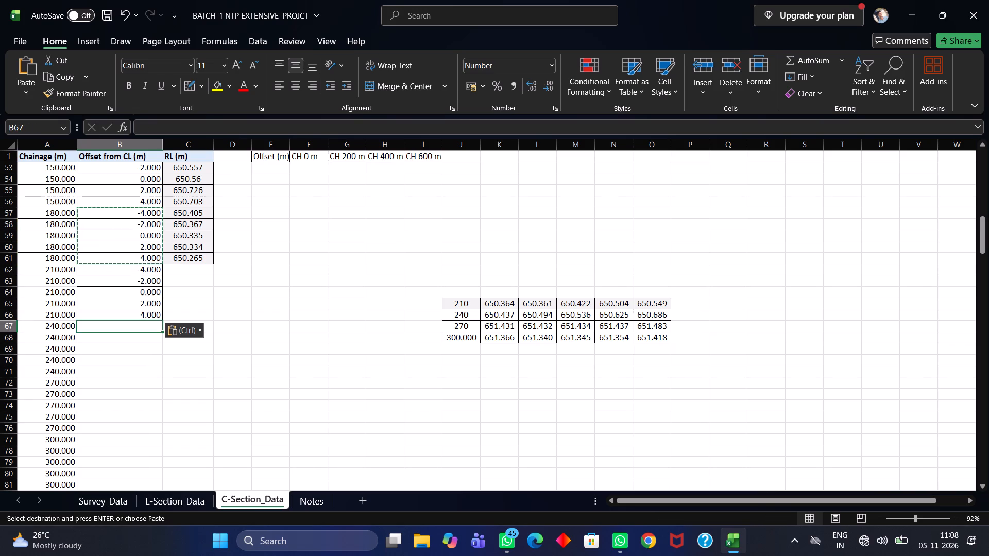
{"action": "key", "text": "ctrl+v"}
{"action": "left_click", "coordinate": [142, 380], "text": "ctrl"}
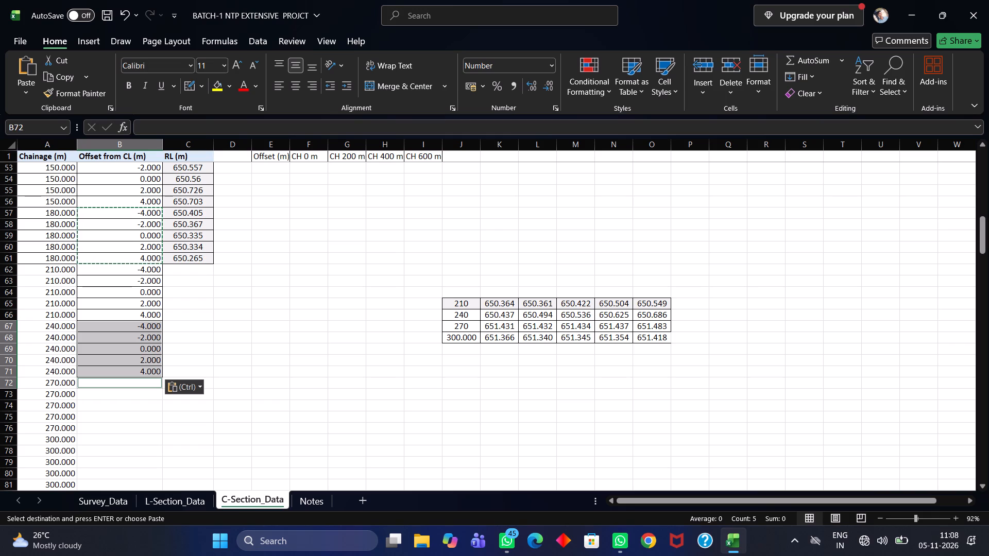
{"action": "key", "text": "ctrl+v"}
{"action": "scroll", "coordinate": [140, 471], "scroll_direction": "down", "scroll_amount": 2}
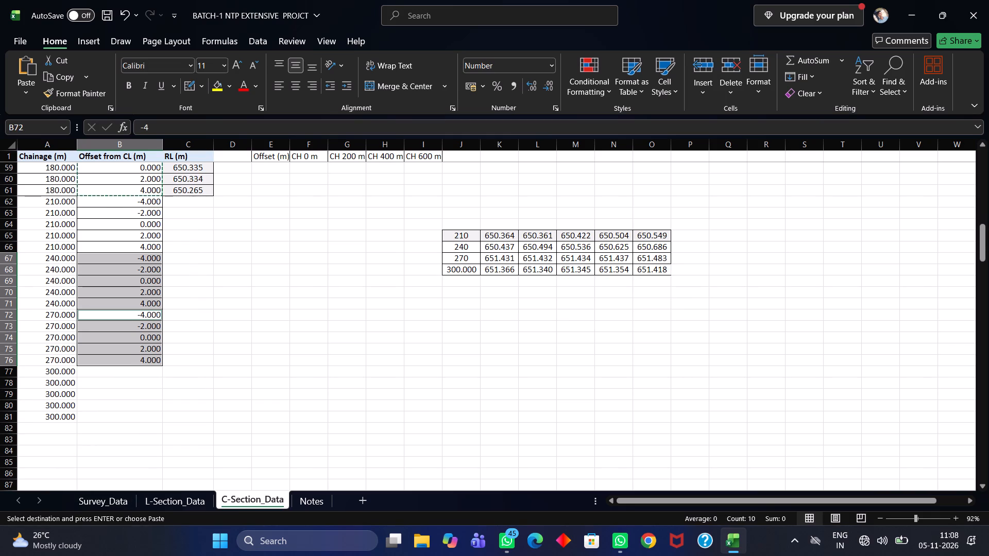
{"action": "left_click", "coordinate": [158, 379]}
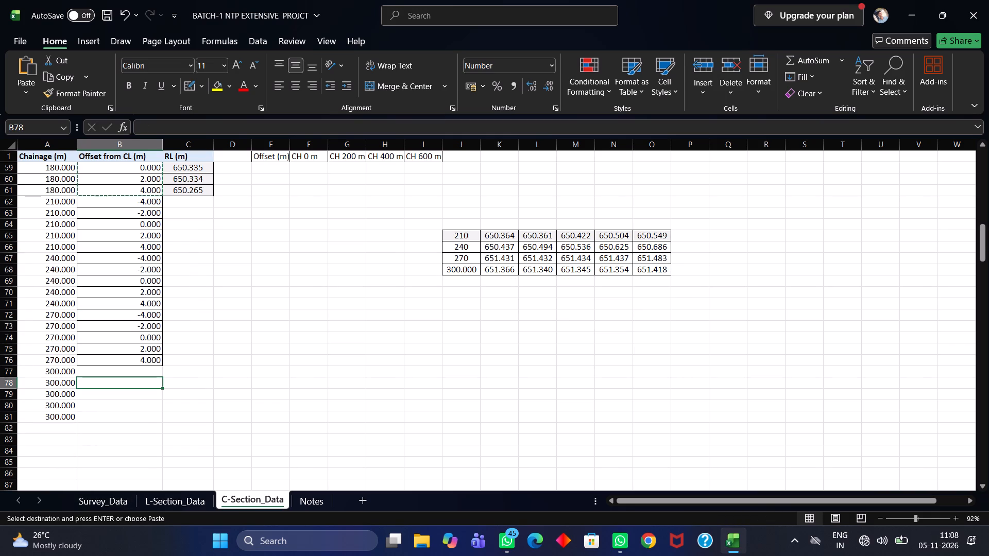
{"action": "left_click", "coordinate": [157, 375]}
{"action": "left_click", "coordinate": [157, 369]}
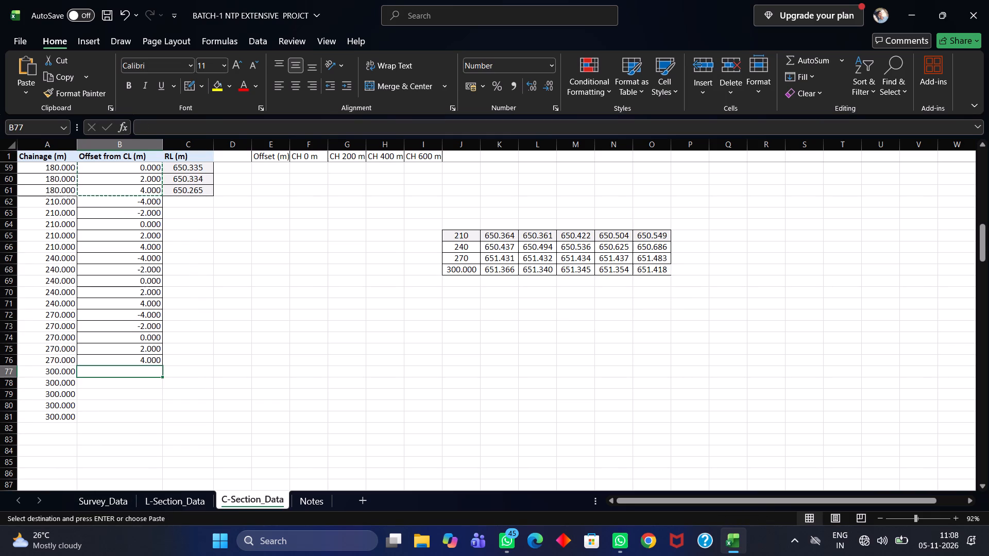
{"action": "key", "text": "ctrl+v"}
Enter RLs 650.364, 650.361 and 650.422 in C62:C64 for chainage 210 at offsets -4, -2 and 0.
{"action": "scroll", "coordinate": [161, 416], "scroll_direction": "up", "scroll_amount": 2}
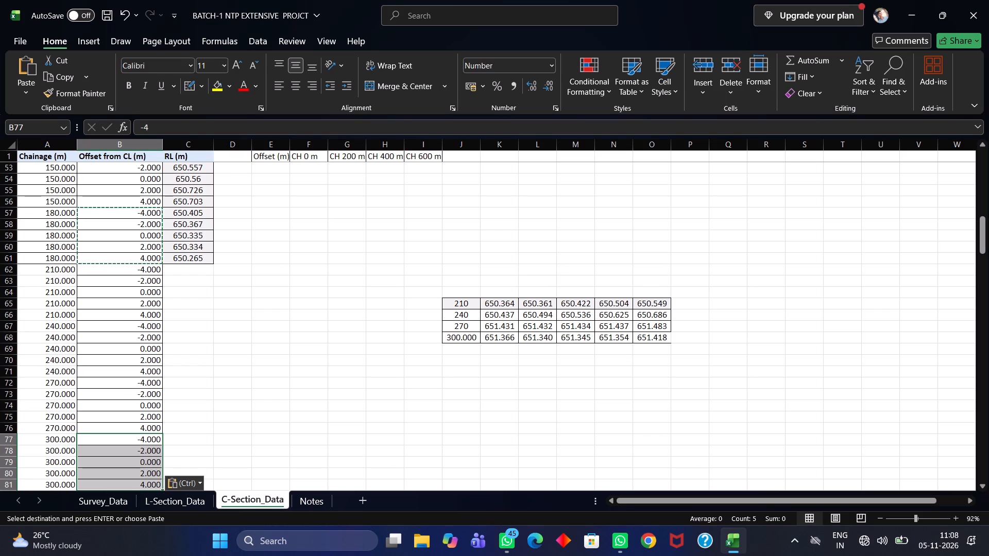
{"action": "double_click", "coordinate": [186, 273]}
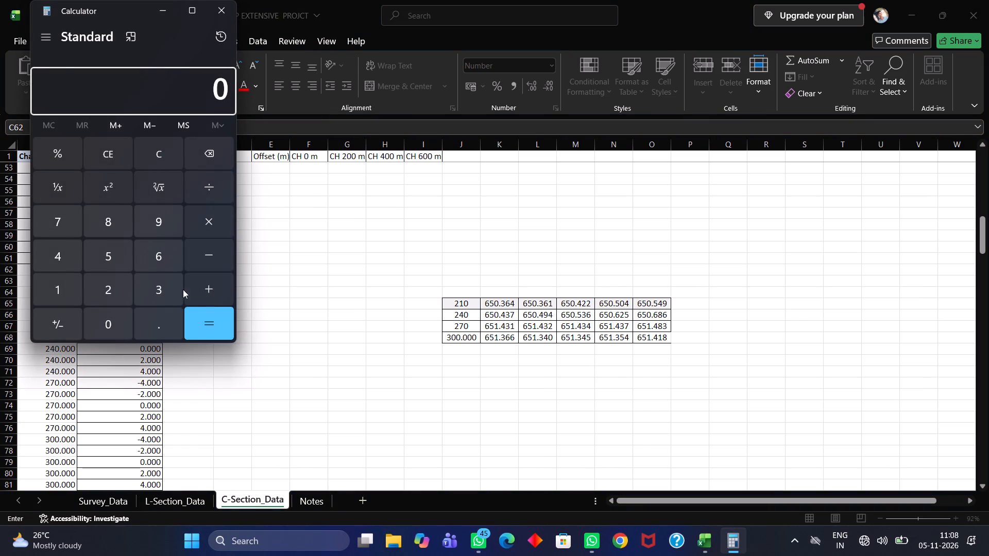
{"action": "left_click", "coordinate": [219, 4]}
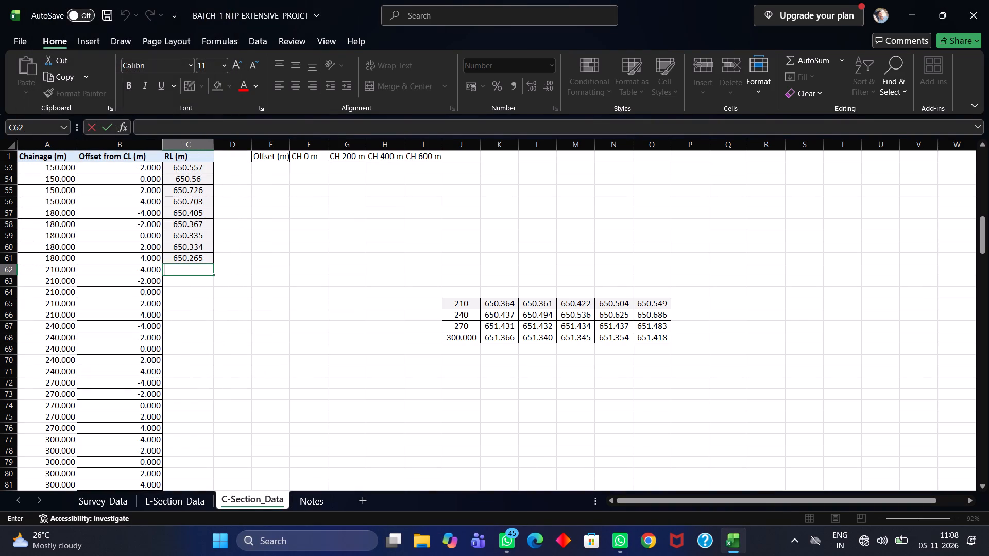
{"action": "type", "text": "650."}
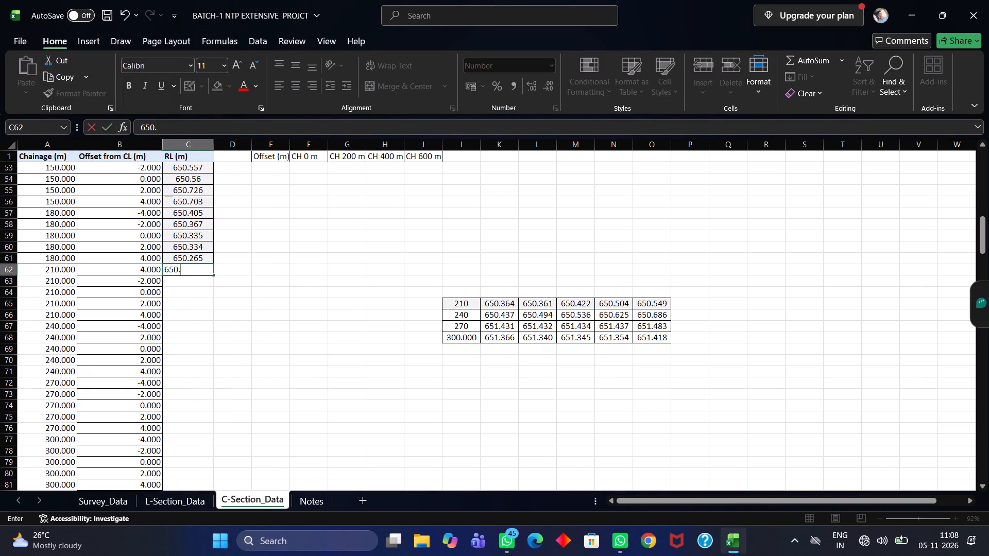
{"action": "type", "text": "364"}
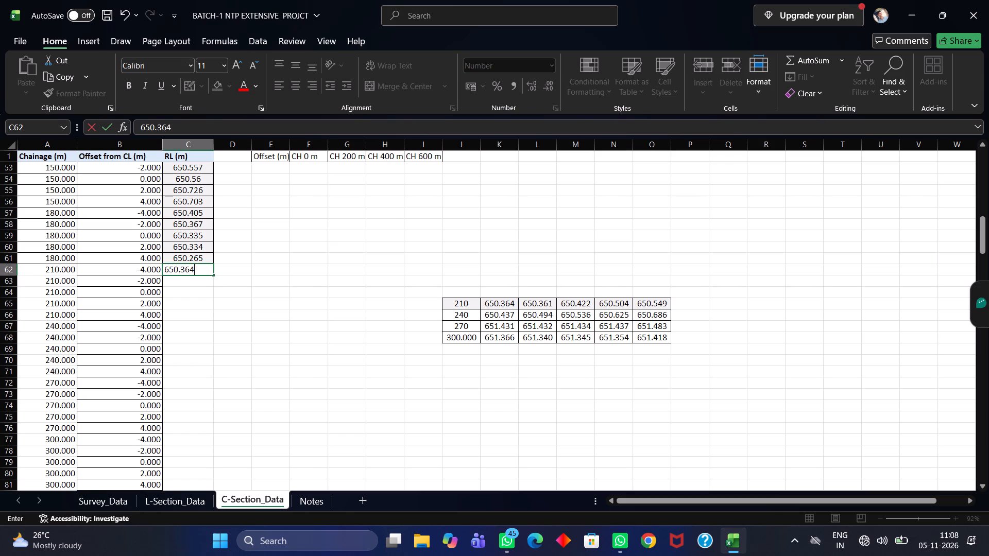
{"action": "key", "text": "Down"}
{"action": "type", "text": "650.361"}
{"action": "key", "text": "Down"}
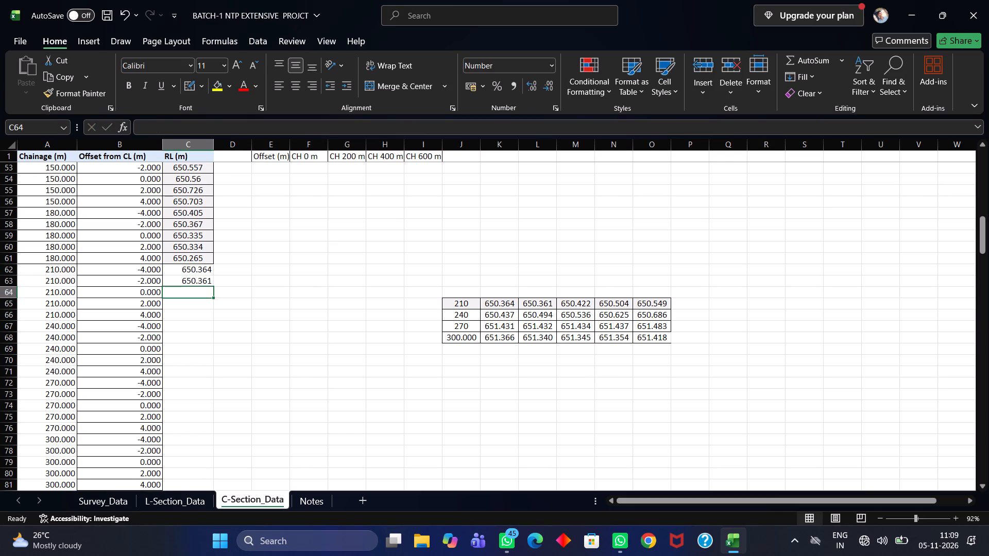
{"action": "type", "text": "650."}
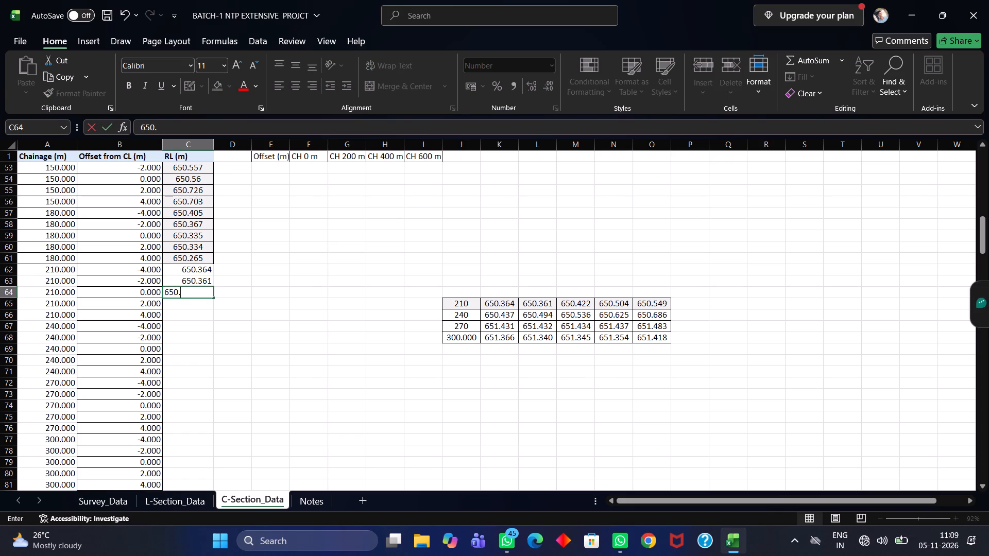
{"action": "type", "text": "422"}
{"action": "key", "text": "Down"}
Enter RLs 650.504 and 650.549 in C65:C66 for chainage 210 at offsets 2 and 4.
{"action": "type", "text": "650.505"}
{"action": "key", "text": "Down"}
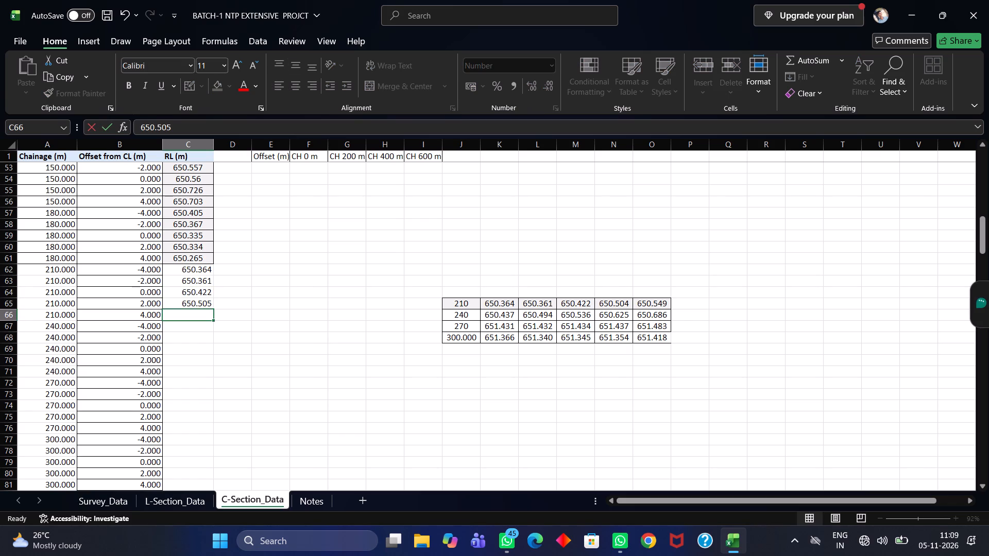
{"action": "double_click", "coordinate": [210, 302]}
{"action": "key", "text": "BackSpace"}
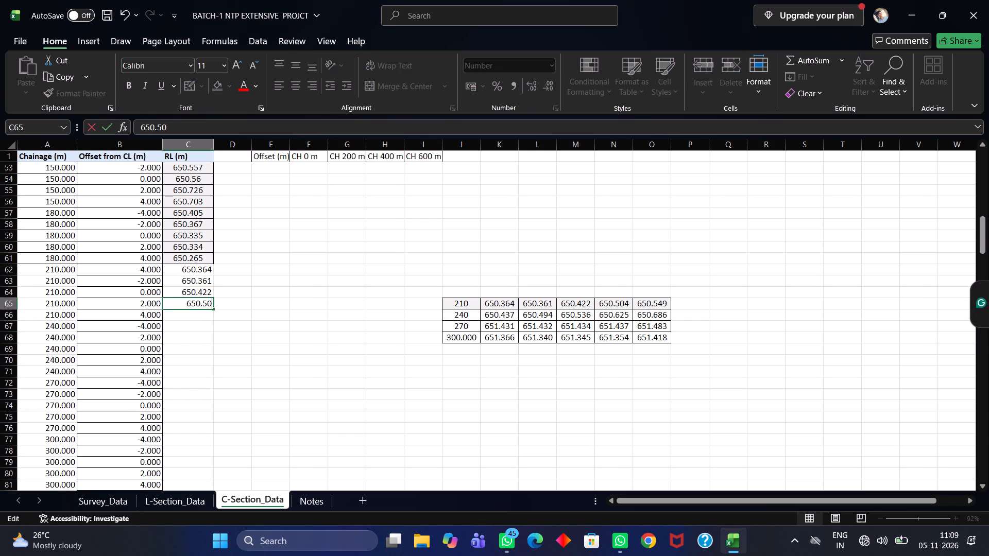
{"action": "key", "text": "4"}
{"action": "key", "text": "Down"}
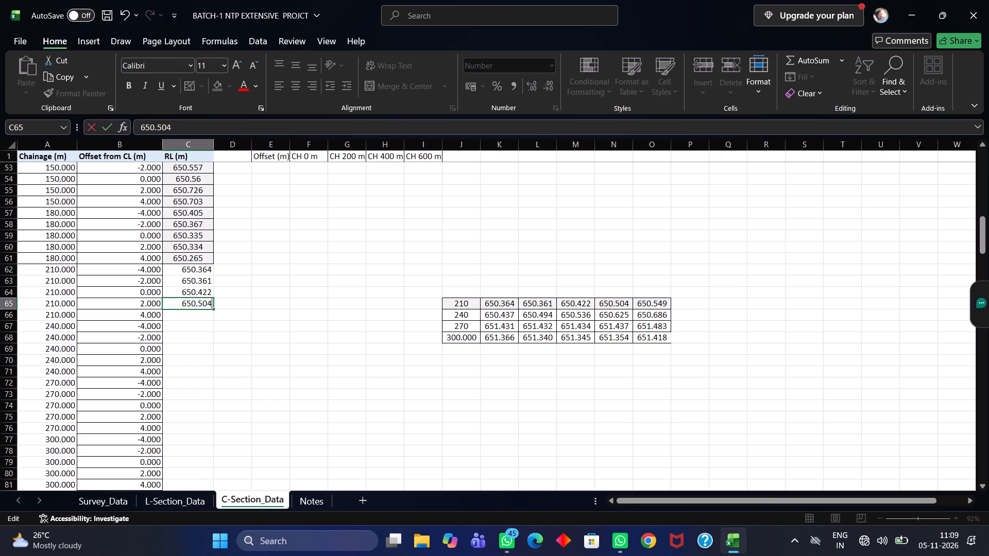
{"action": "key", "text": "Return"}
{"action": "type", "text": "650."}
{"action": "type", "text": "549"}
{"action": "key", "text": "Down"}
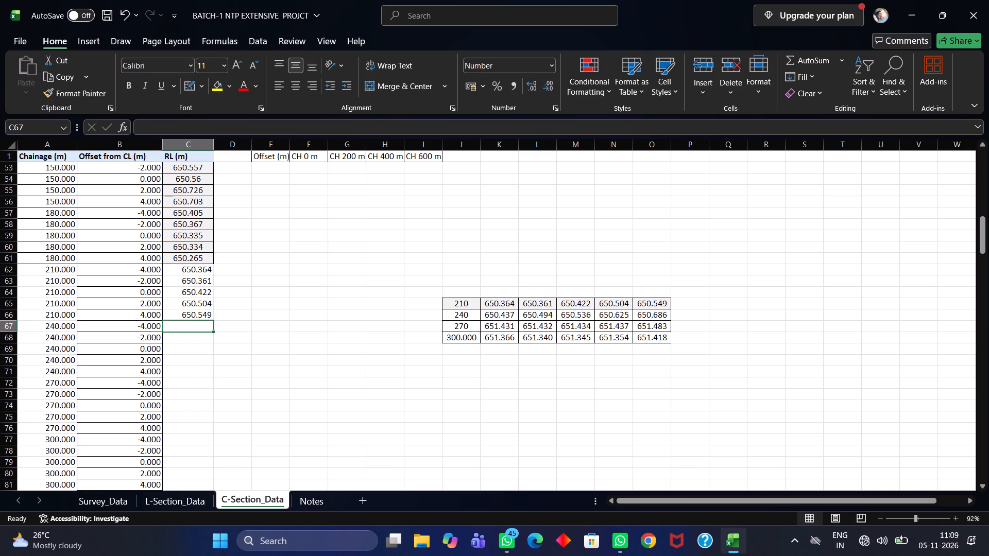
Enter RLs 650.437 and 650.494 in C67:C68 for chainage 240 at offsets -4 and -2.
{"action": "type", "text": "650.437"}
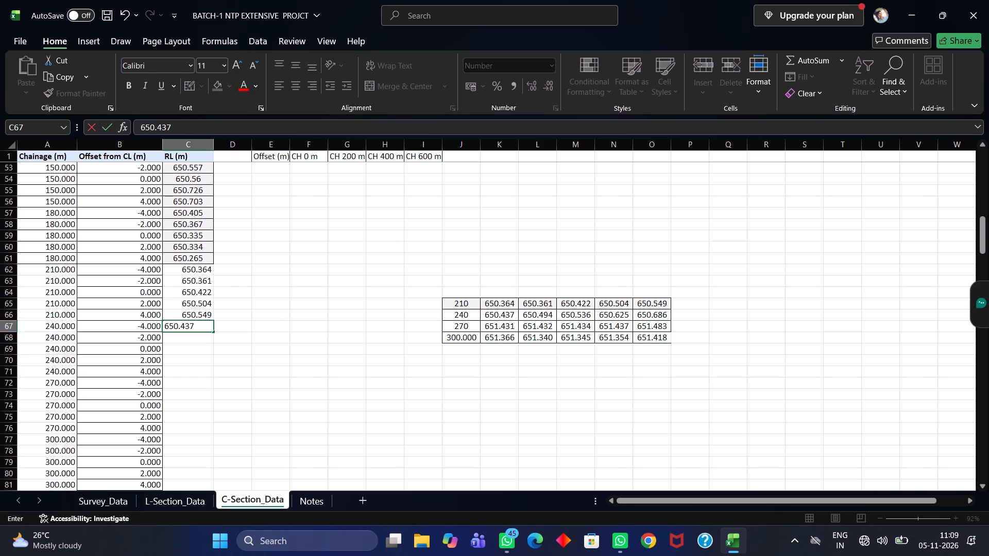
{"action": "key", "text": "Down"}
{"action": "type", "text": "650."}
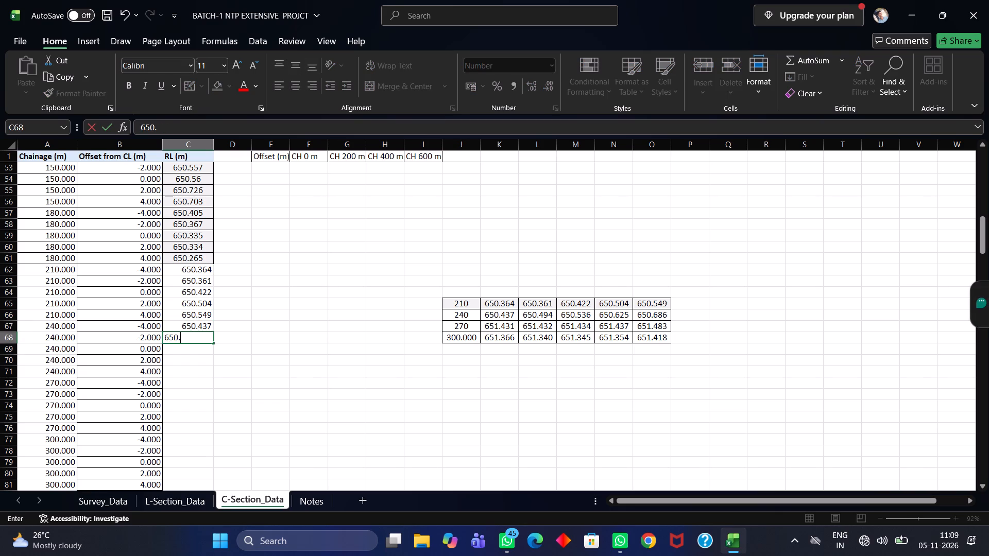
{"action": "type", "text": "494"}
{"action": "key", "text": "Down"}
{"action": "key", "text": "Up"}
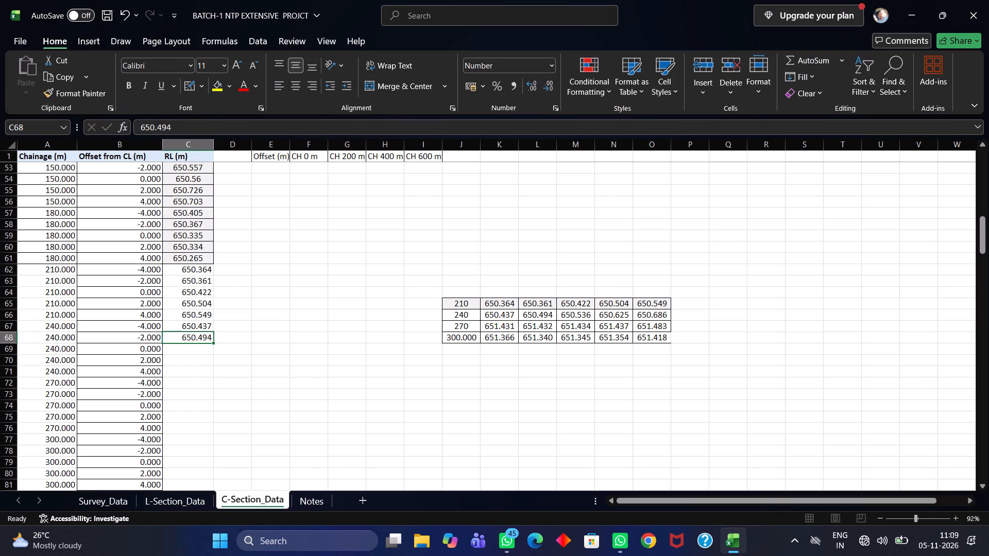
{"action": "key", "text": "6"}
{"action": "key", "text": "5"}
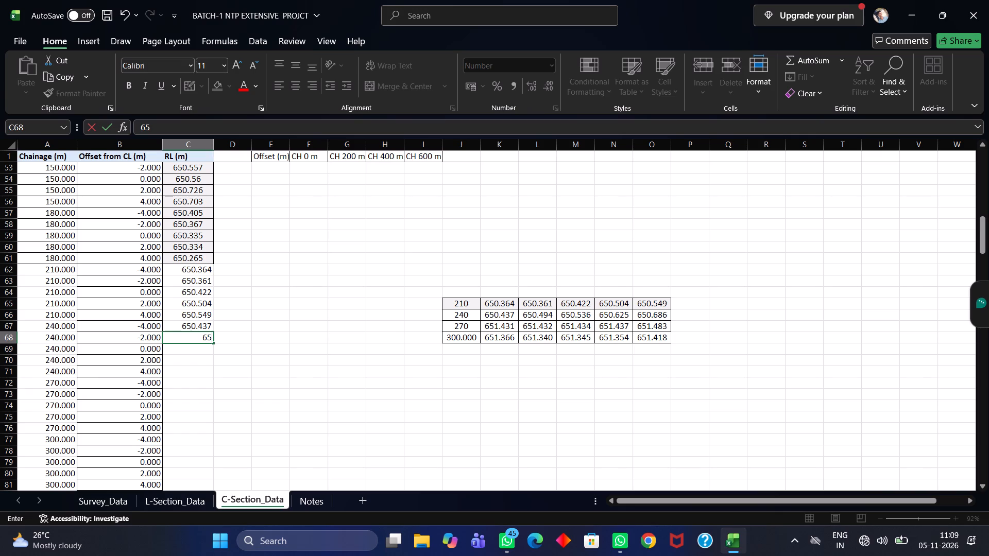
{"action": "type", "text": "50."}
{"action": "key", "text": "BackSpace"}
{"action": "key", "text": "BackSpace"}
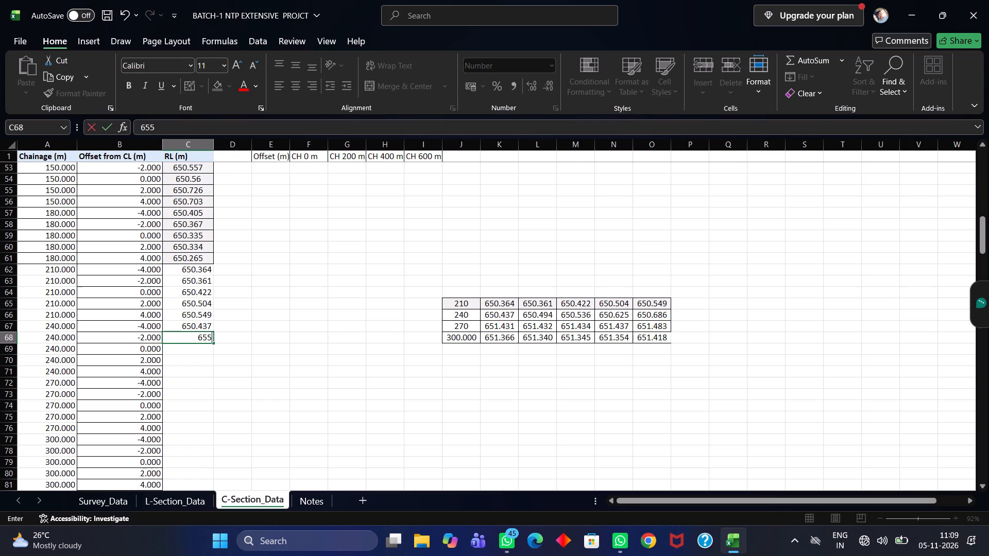
{"action": "key", "text": "BackSpace"}
{"action": "type", "text": "0.494"}
{"action": "key", "text": "Down"}
Enter RLs 650.536, 650.625 and 650.686 in C69:C71 for chainage 240 at offsets 0, 2 and 4.
{"action": "type", "text": "650."}
{"action": "type", "text": "536"}
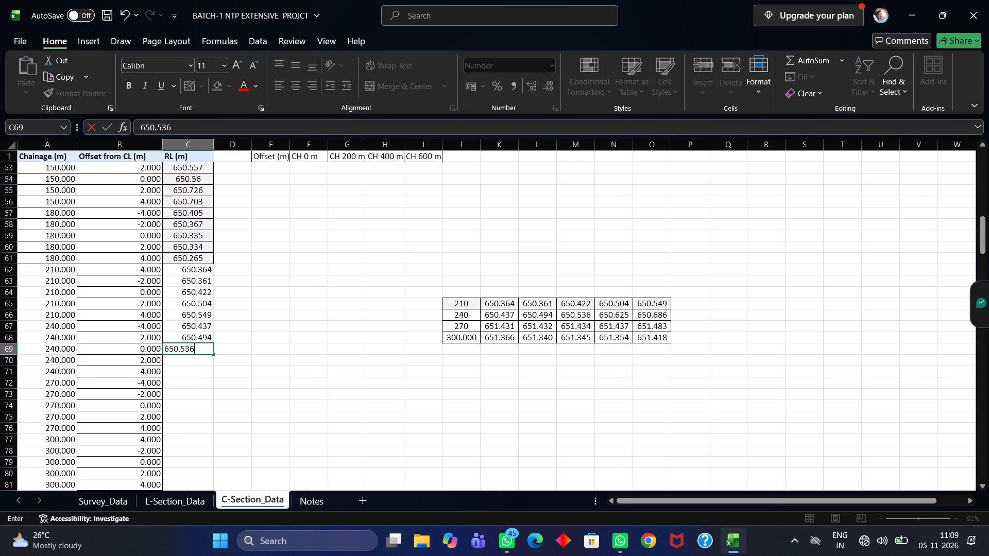
{"action": "key", "text": "Down"}
{"action": "type", "text": "650."}
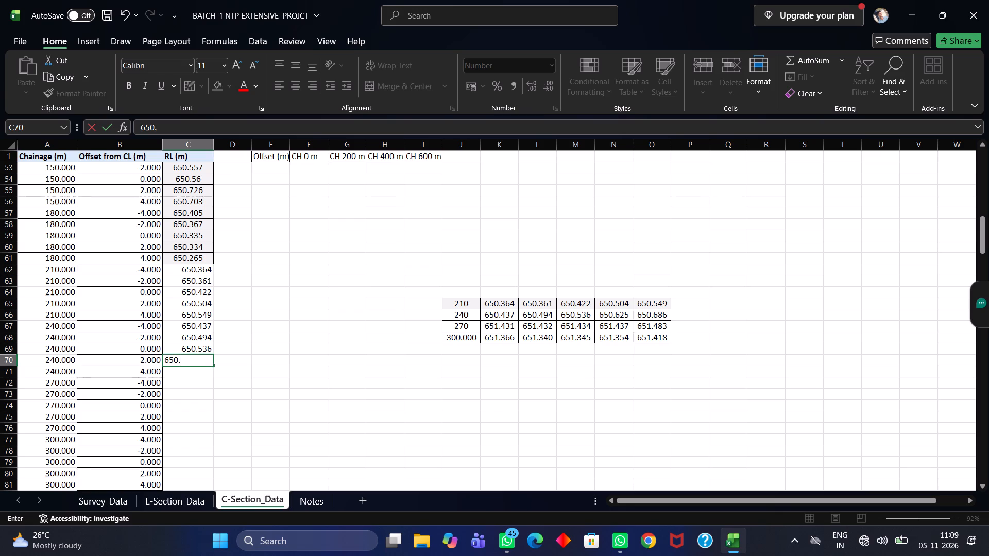
{"action": "type", "text": "360"}
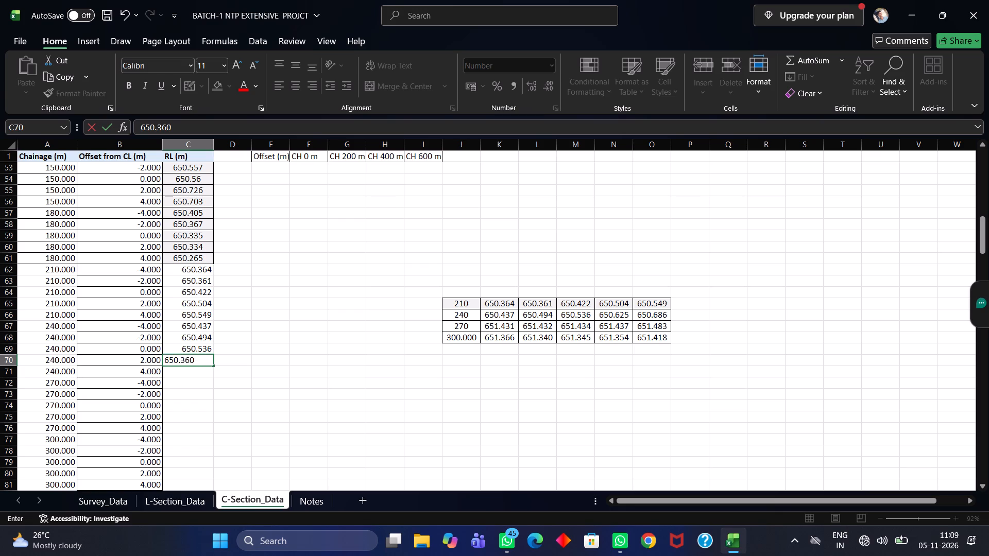
{"action": "key", "text": "BackSpace"}
{"action": "key", "text": "BackSpace"}
{"action": "key", "text": "BackSpace"}
{"action": "type", "text": "625"}
{"action": "key", "text": "Down"}
{"action": "type", "text": "650."}
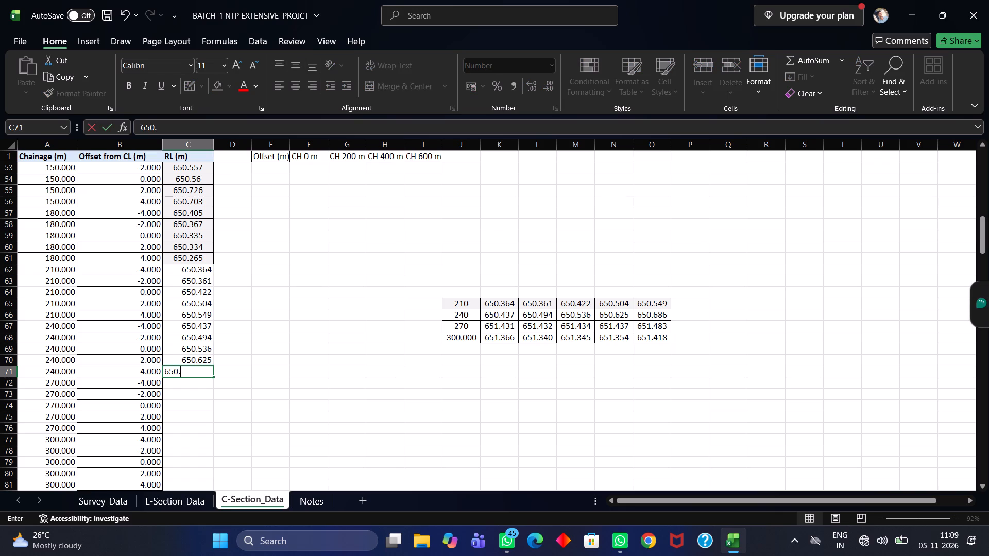
{"action": "type", "text": "686"}
{"action": "key", "text": "Down"}
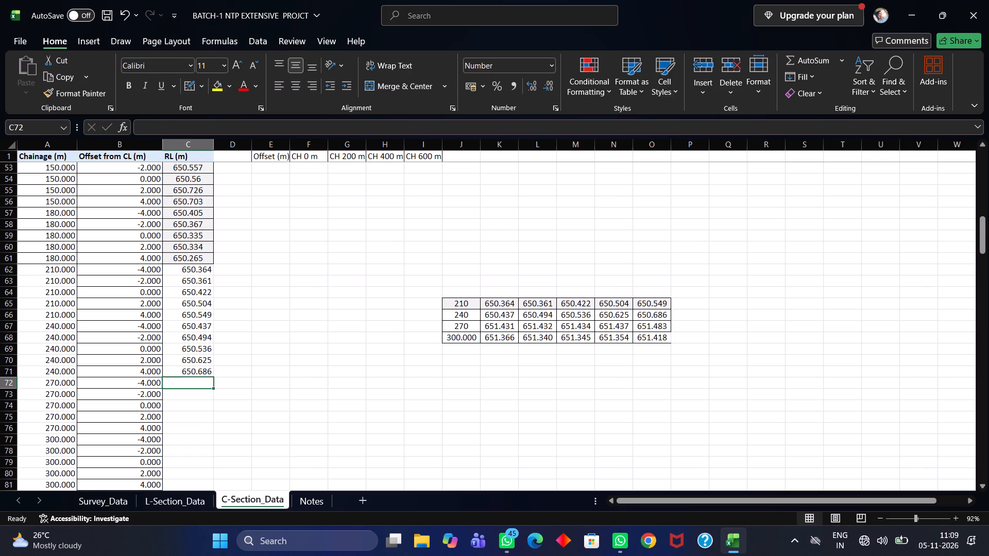
Enter RLs 651.431, 650.432, 651.434, 651.437 and 651.483 in C72:C76 for chainage 270.
{"action": "type", "text": "650"}
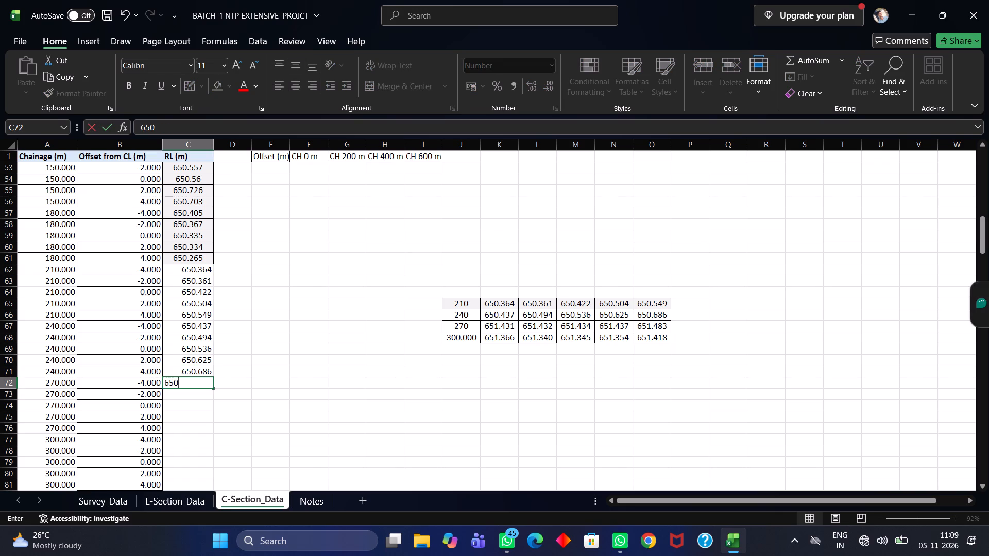
{"action": "key", "text": "BackSpace"}
{"action": "type", "text": "1.431"}
{"action": "key", "text": "Down"}
{"action": "type", "text": "650.432"}
{"action": "key", "text": "Down"}
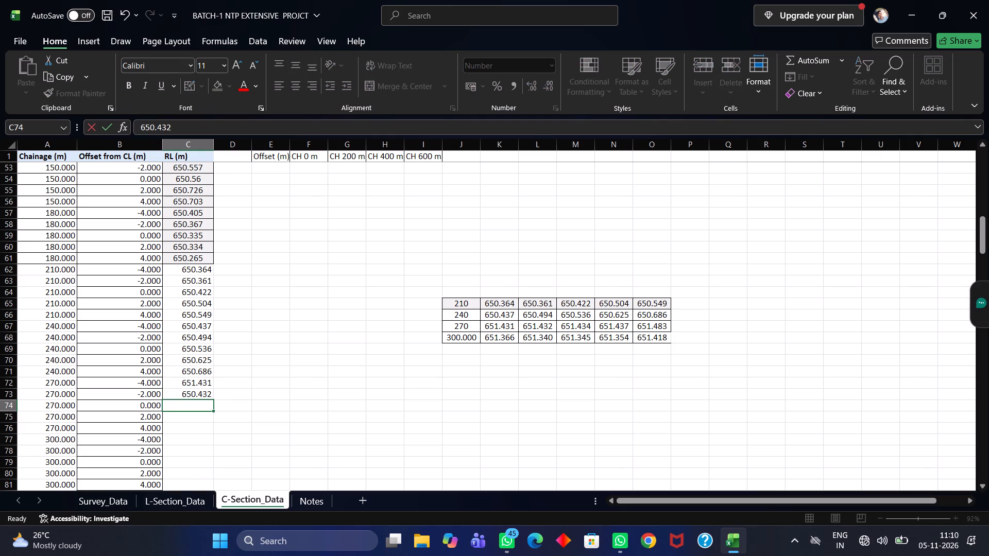
{"action": "type", "text": "651.434"}
{"action": "key", "text": "Down"}
{"action": "type", "text": "651."}
{"action": "type", "text": "437"}
{"action": "key", "text": "Down"}
{"action": "type", "text": "651."}
{"action": "type", "text": "483"}
{"action": "key", "text": "Down"}
Enter RLs 651.366, 651.340, 651.345, 650.354 and 651.418 in C77:C81 for chainage 300.
{"action": "type", "text": "651.366"}
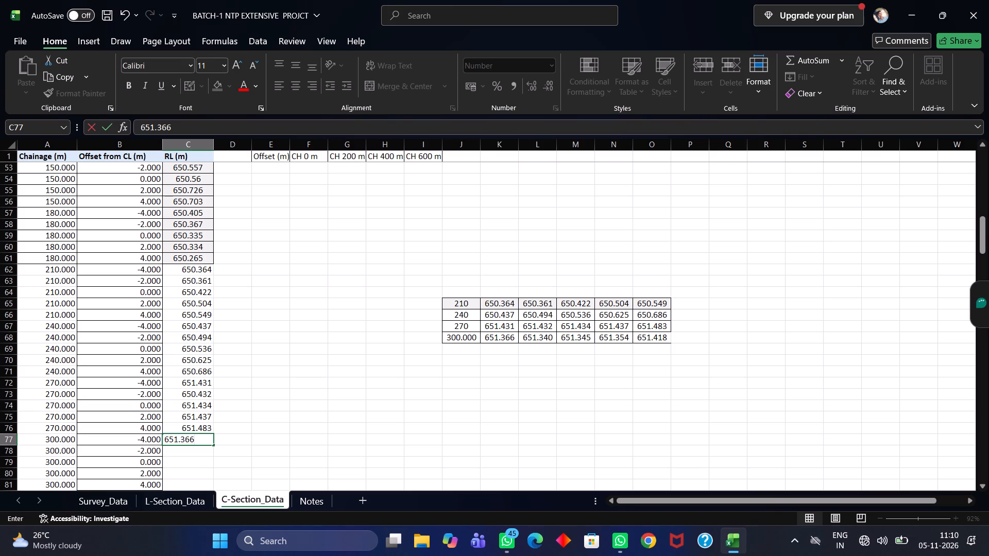
{"action": "key", "text": "Down"}
{"action": "type", "text": "651.340"}
{"action": "key", "text": "Down"}
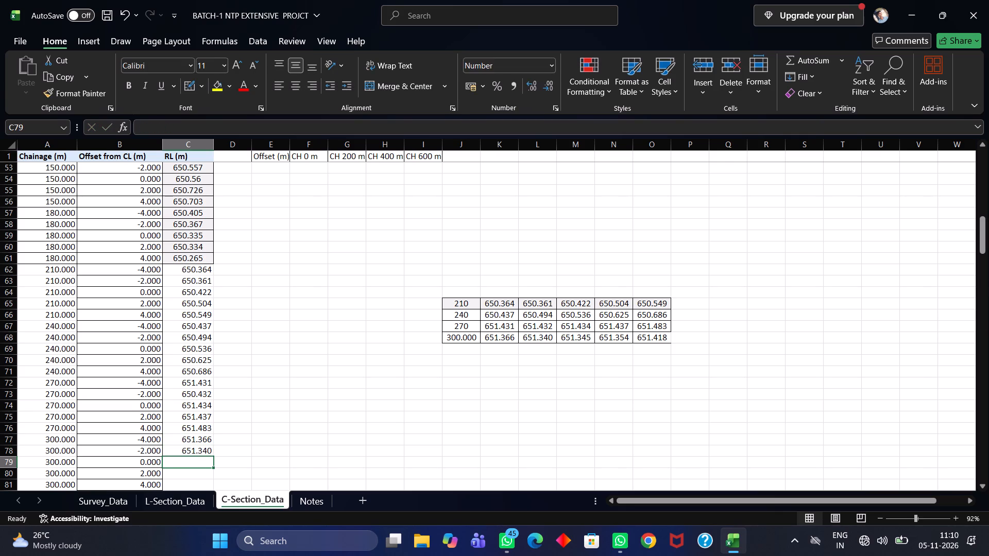
{"action": "type", "text": "651.345"}
{"action": "key", "text": "Return"}
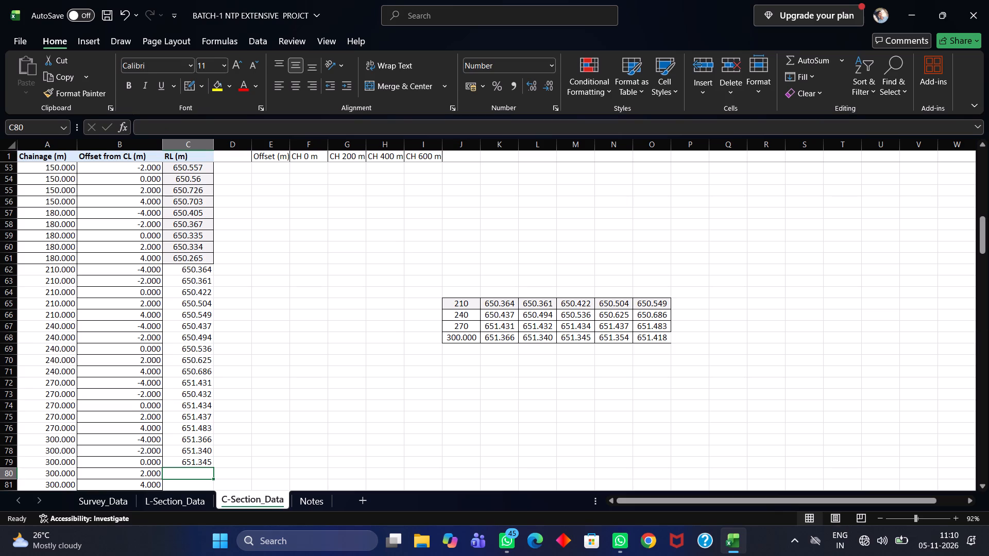
{"action": "type", "text": "650.354"}
{"action": "key", "text": "Down"}
{"action": "type", "text": "651.418"}
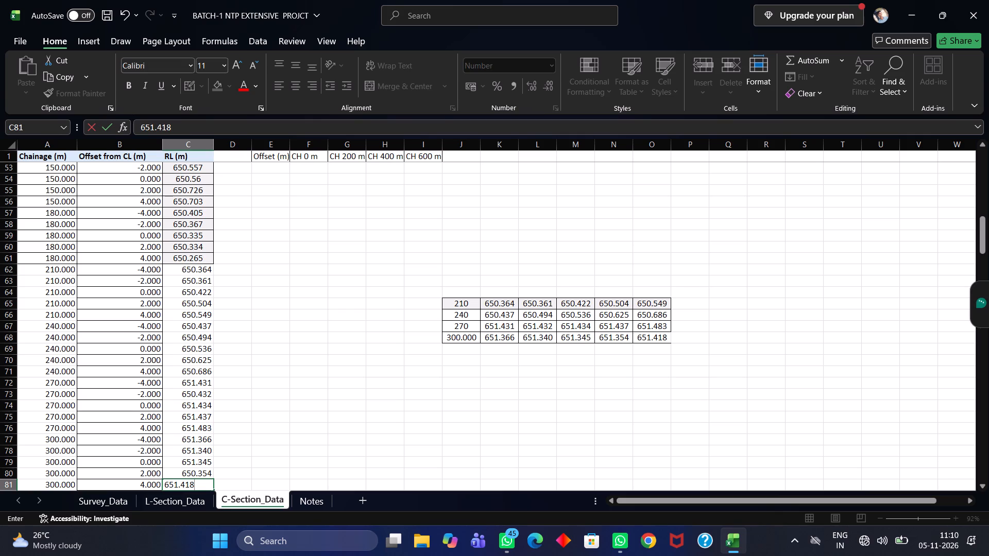
{"action": "key", "text": "Down"}
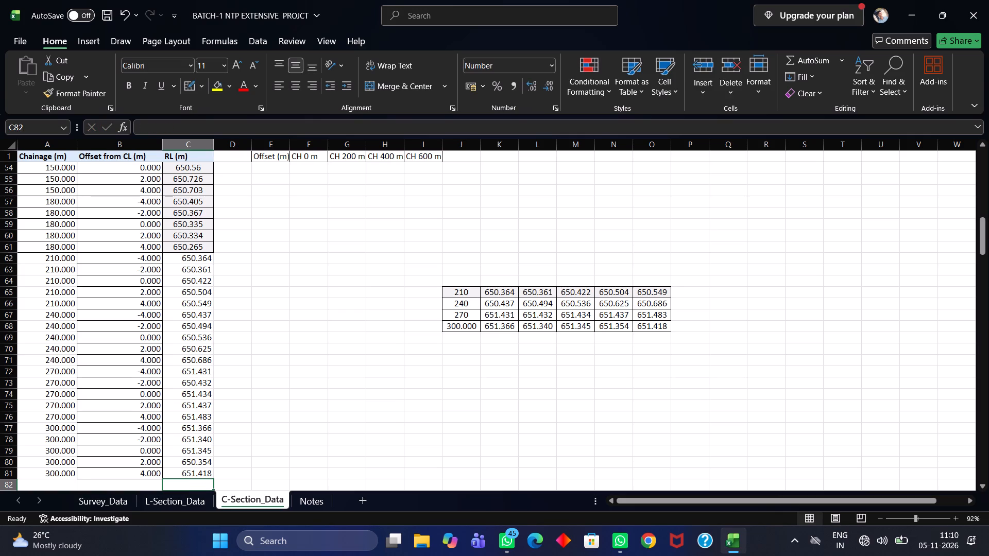
Clear the values of the side reference table for chainages 210 to 300 in J65:O68.
{"action": "left_click_drag", "start_coordinate": [455, 292], "coordinate": [662, 304]}
{"action": "left_click_drag", "start_coordinate": [388, 254], "coordinate": [708, 319]}
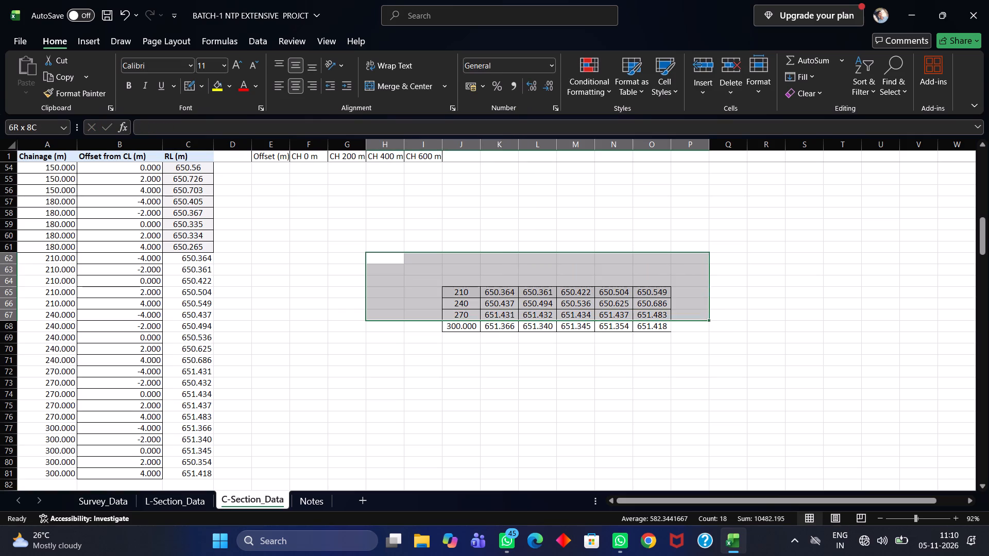
{"action": "left_click_drag", "start_coordinate": [708, 319], "coordinate": [732, 334]}
{"action": "key", "text": "Delete"}
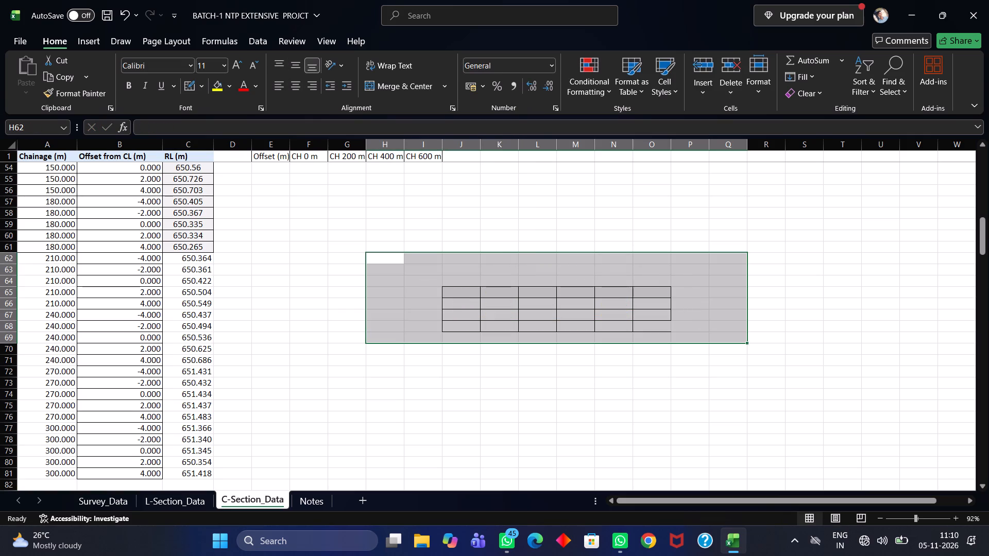
Erase the borders of the emptied reference table in J65:O68.
{"action": "left_click", "coordinate": [201, 83]}
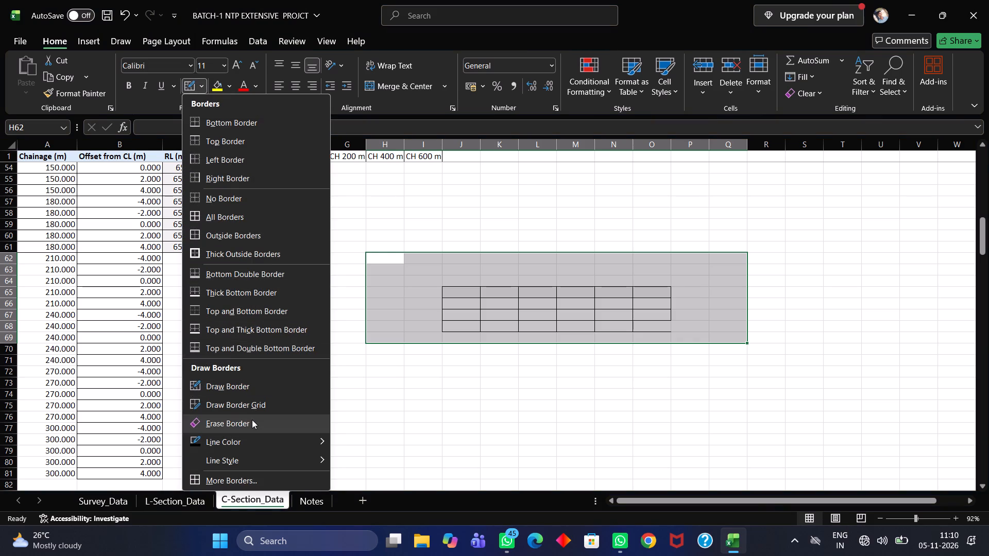
{"action": "left_click", "coordinate": [252, 420]}
{"action": "left_click_drag", "start_coordinate": [407, 256], "coordinate": [766, 355]}
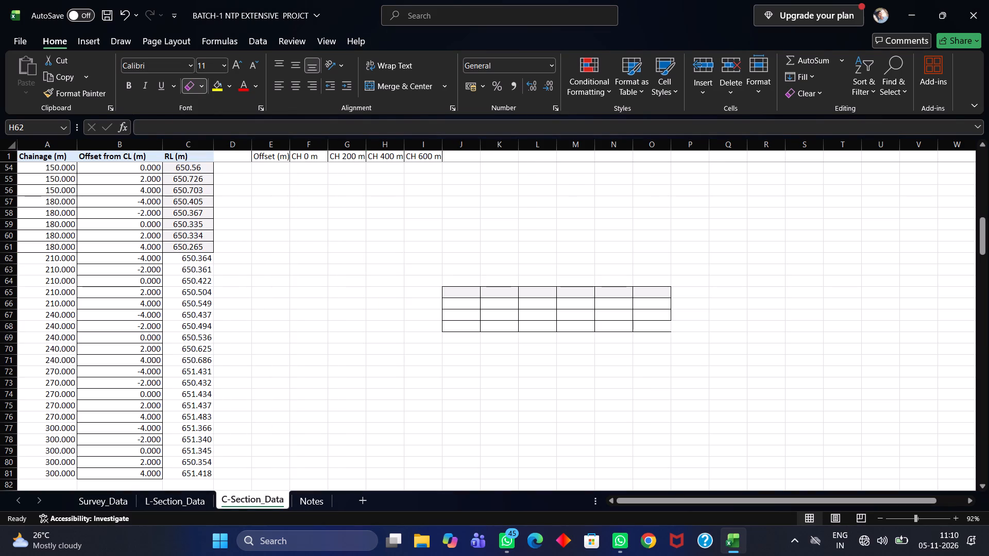
Erase the borders of the other side reference tables in D21:I39.
{"action": "scroll", "coordinate": [489, 298], "scroll_direction": "up", "scroll_amount": 13}
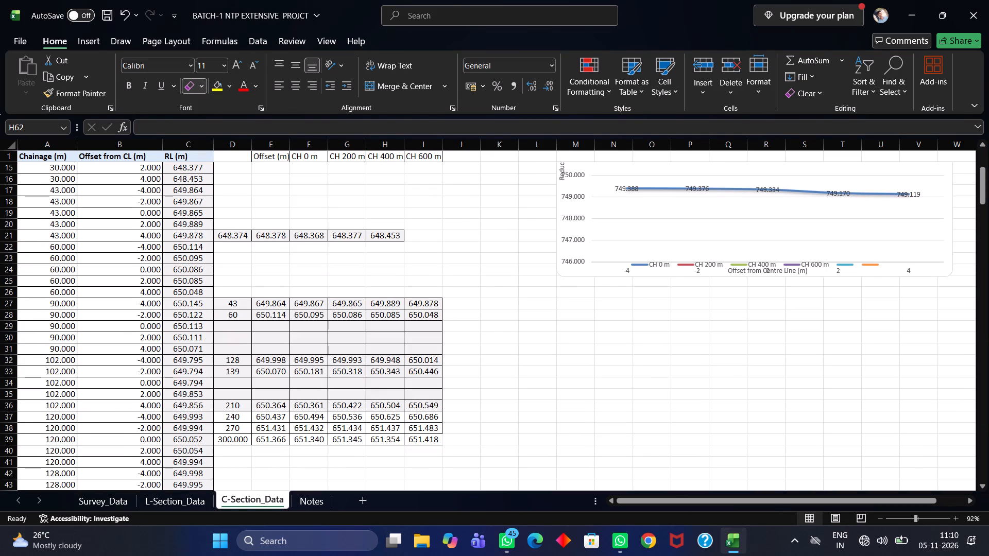
{"action": "left_click_drag", "start_coordinate": [233, 226], "coordinate": [362, 437]}
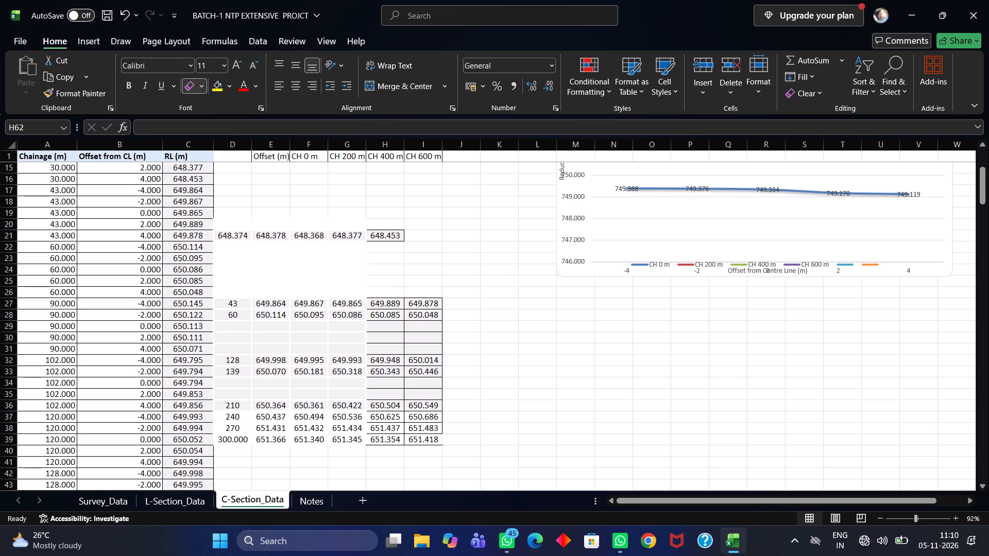
{"action": "left_click_drag", "start_coordinate": [362, 437], "coordinate": [415, 461]}
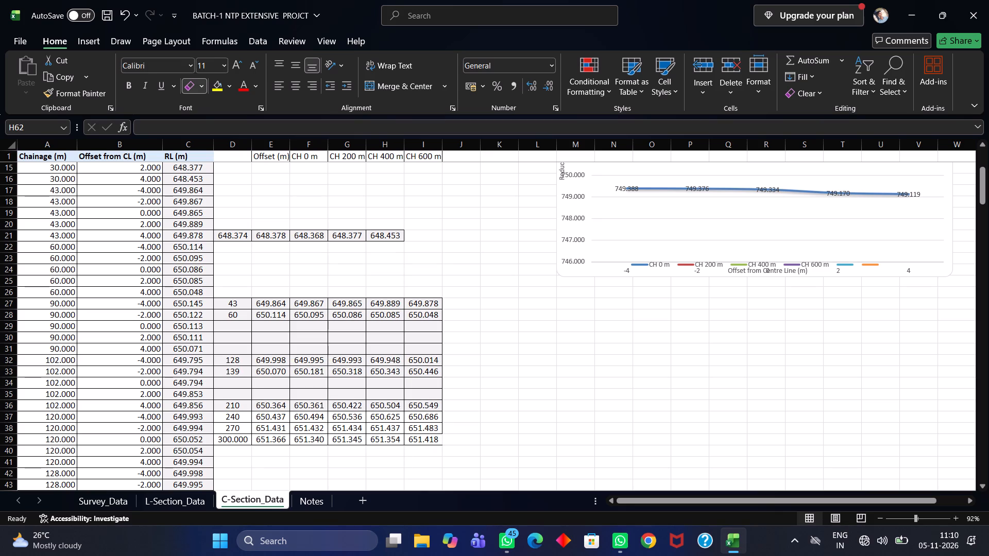
{"action": "left_click_drag", "start_coordinate": [243, 216], "coordinate": [253, 246]}
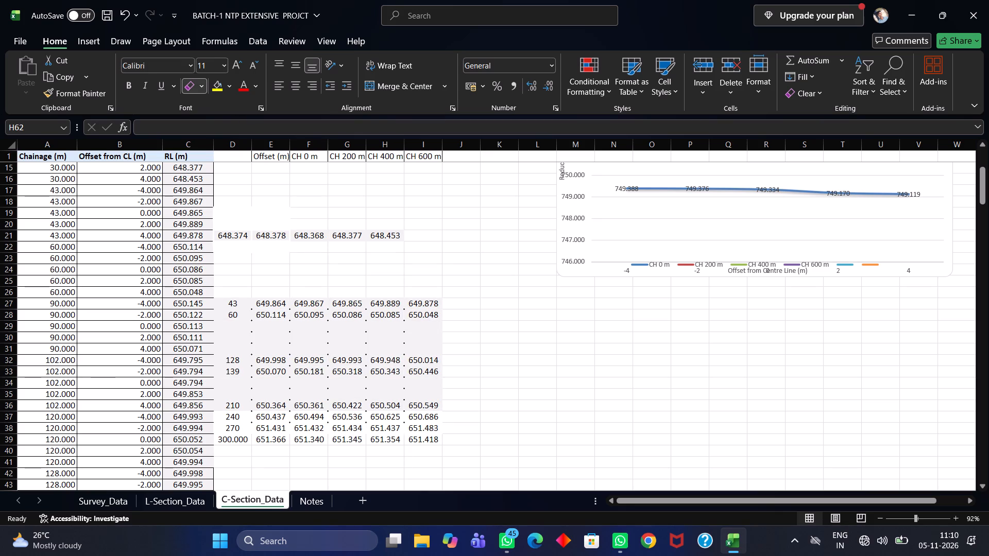
{"action": "left_click_drag", "start_coordinate": [253, 246], "coordinate": [259, 266]}
{"action": "key", "text": "Escape"}
Clear the leftover reference values in the range D21:J41.
{"action": "left_click_drag", "start_coordinate": [234, 233], "coordinate": [258, 265]}
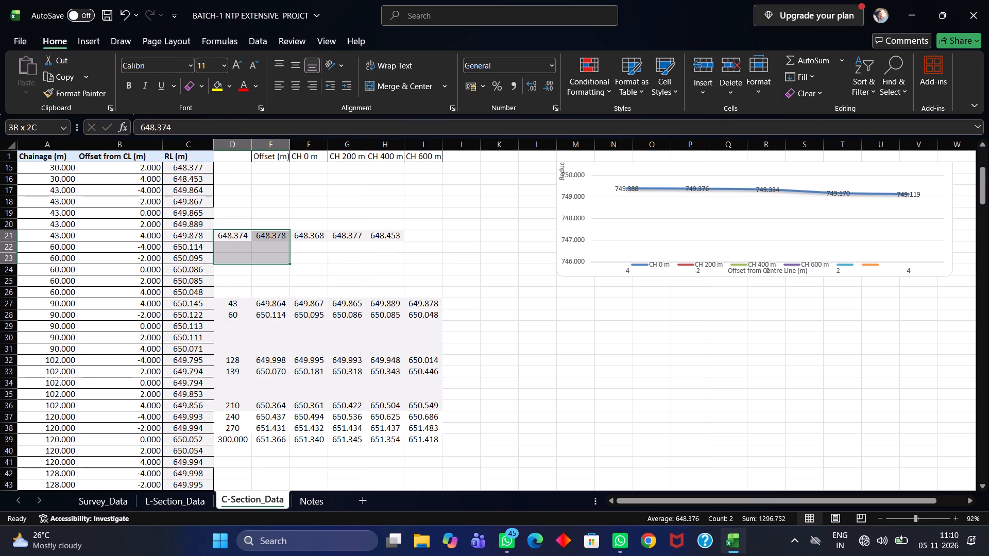
{"action": "left_click_drag", "start_coordinate": [258, 265], "coordinate": [453, 467]}
{"action": "key", "text": "Delete"}
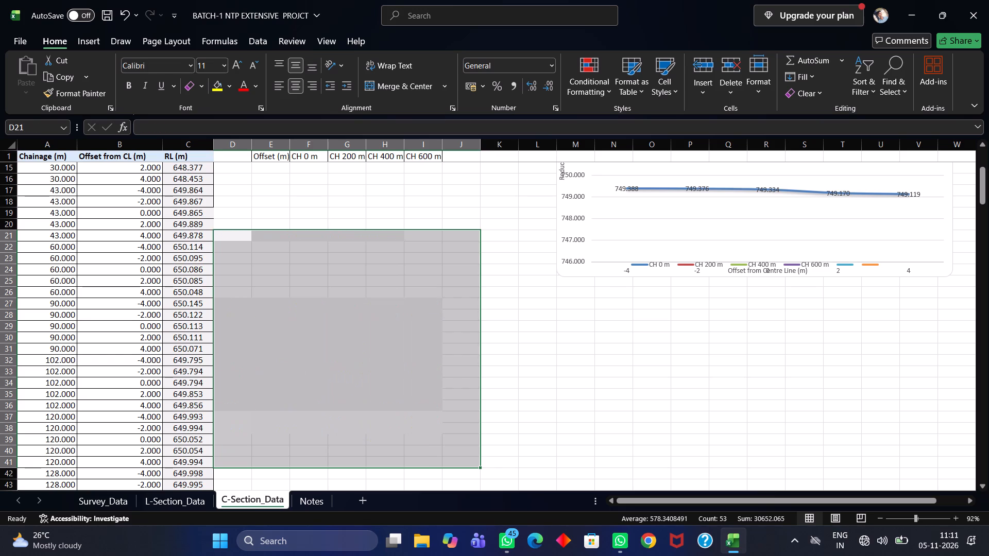
Draw a border along the outer edge of the RL column down to row 81 and beneath C81.
{"action": "left_click", "coordinate": [272, 294]}
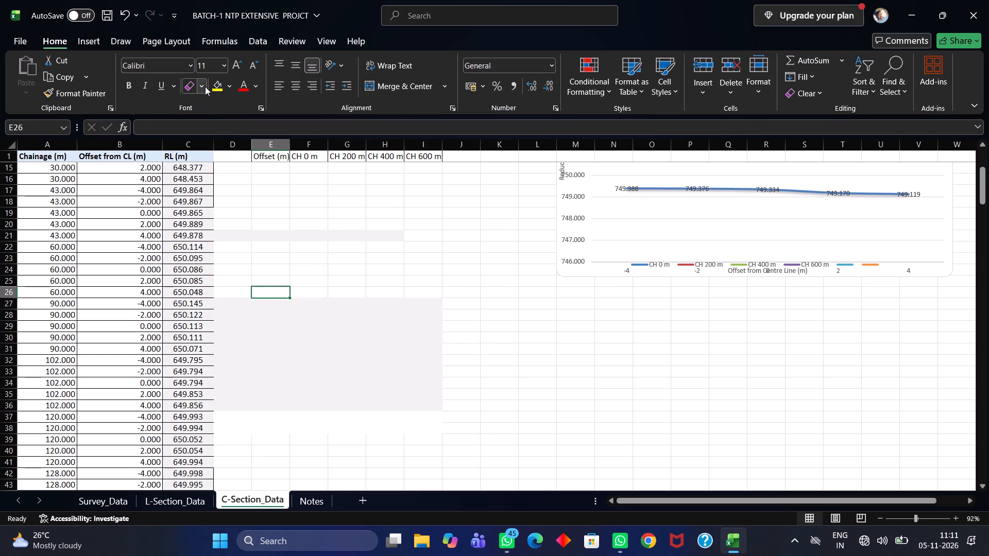
{"action": "left_click", "coordinate": [205, 86]}
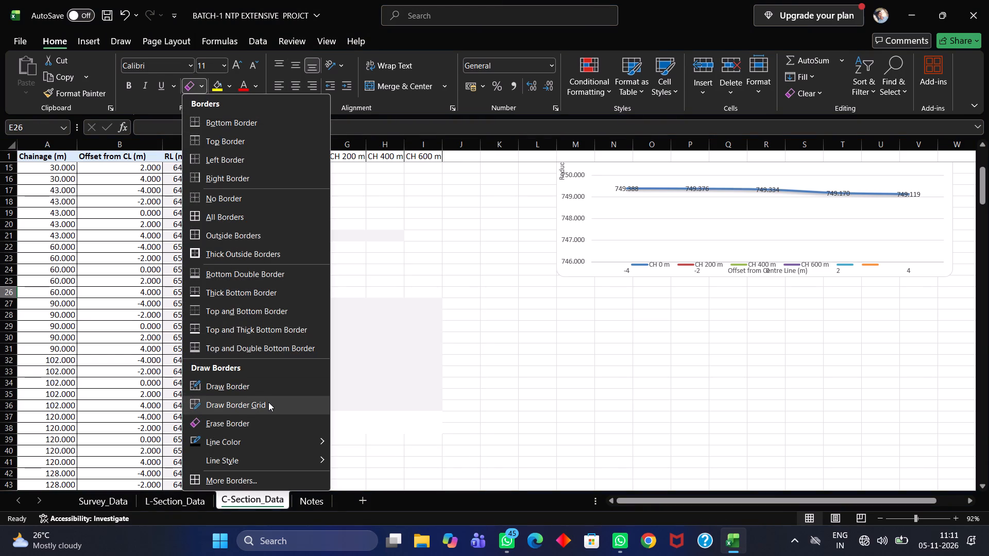
{"action": "left_click", "coordinate": [270, 390]}
{"action": "left_click_drag", "start_coordinate": [214, 213], "coordinate": [215, 333]}
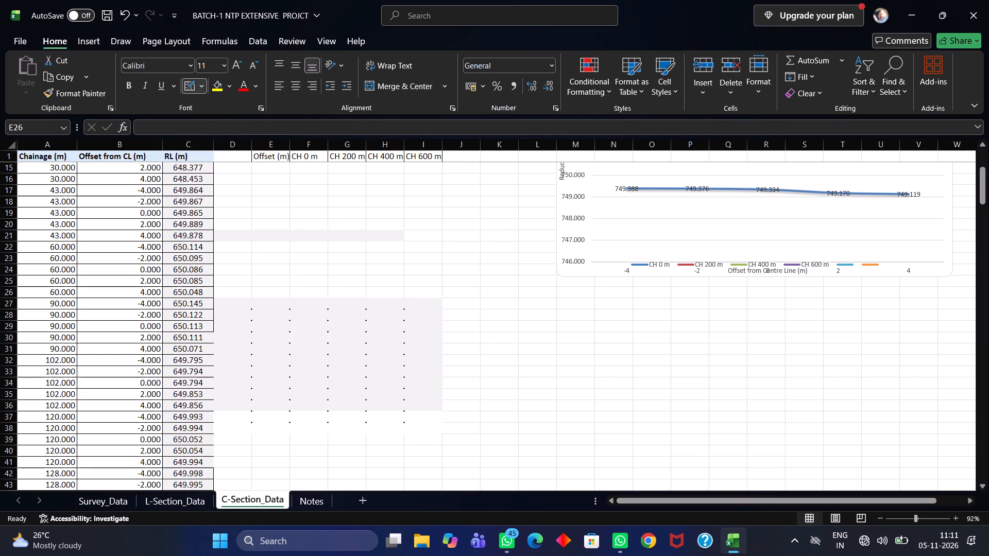
{"action": "left_click_drag", "start_coordinate": [215, 333], "coordinate": [217, 498]}
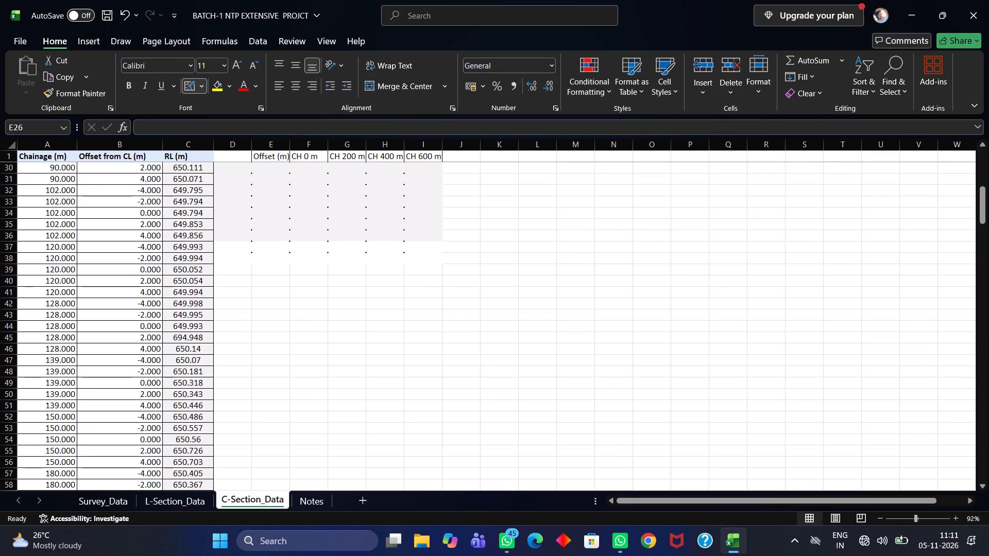
{"action": "left_click_drag", "start_coordinate": [217, 498], "coordinate": [213, 496]}
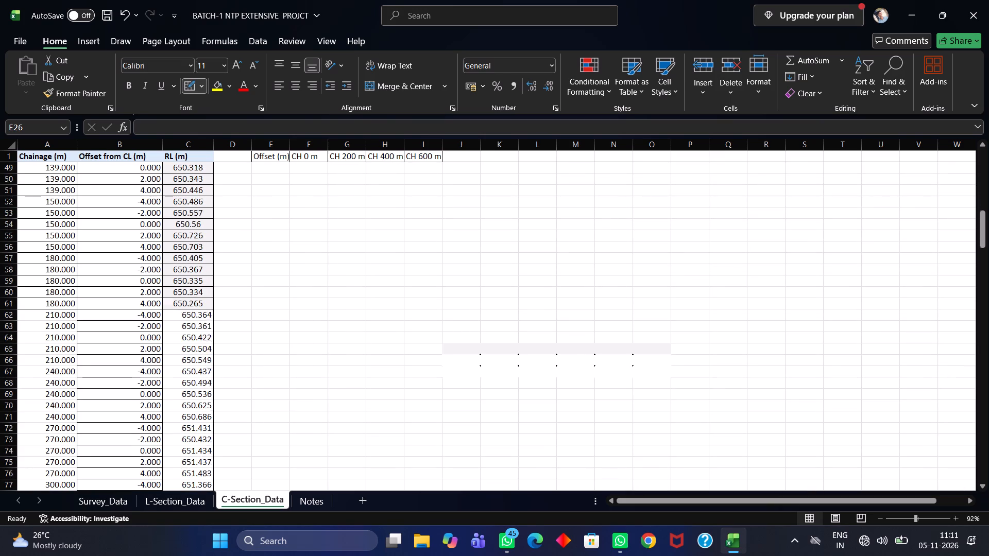
{"action": "left_click_drag", "start_coordinate": [213, 496], "coordinate": [172, 358]}
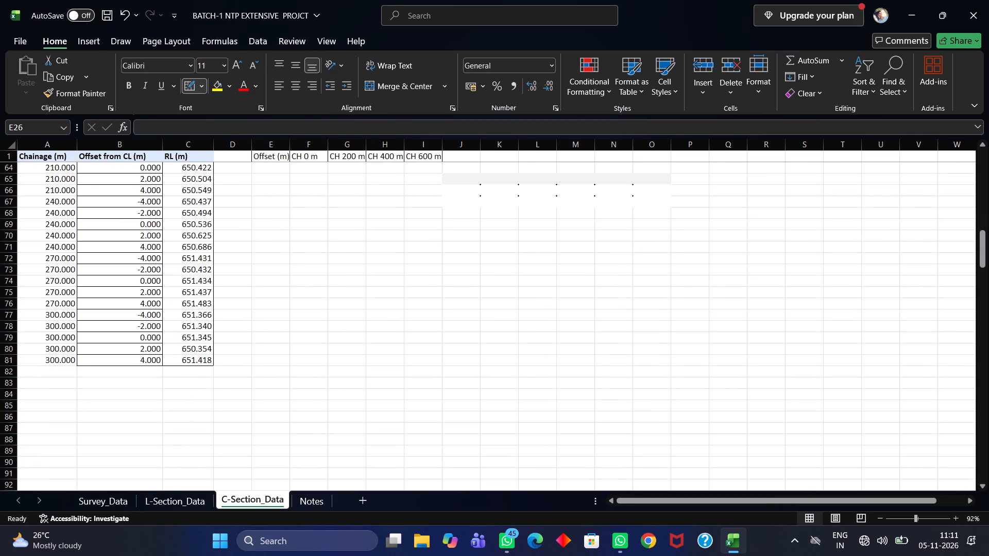
{"action": "left_click_drag", "start_coordinate": [172, 358], "coordinate": [172, 361]}
Draw a border grid over the RL cells C62:C81 for chainages 210 to 300.
{"action": "scroll", "coordinate": [178, 249], "scroll_direction": "up", "scroll_amount": 2}
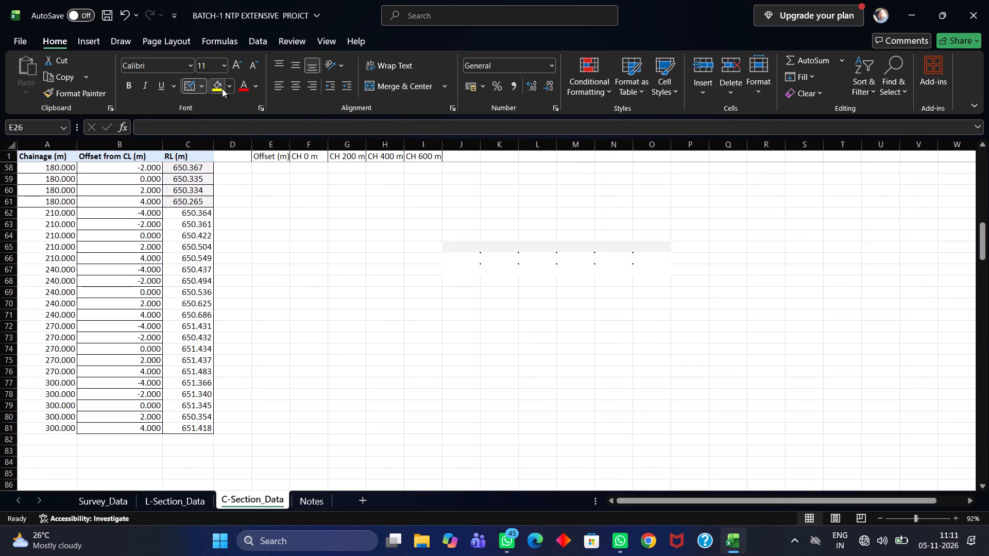
{"action": "left_click", "coordinate": [203, 88]}
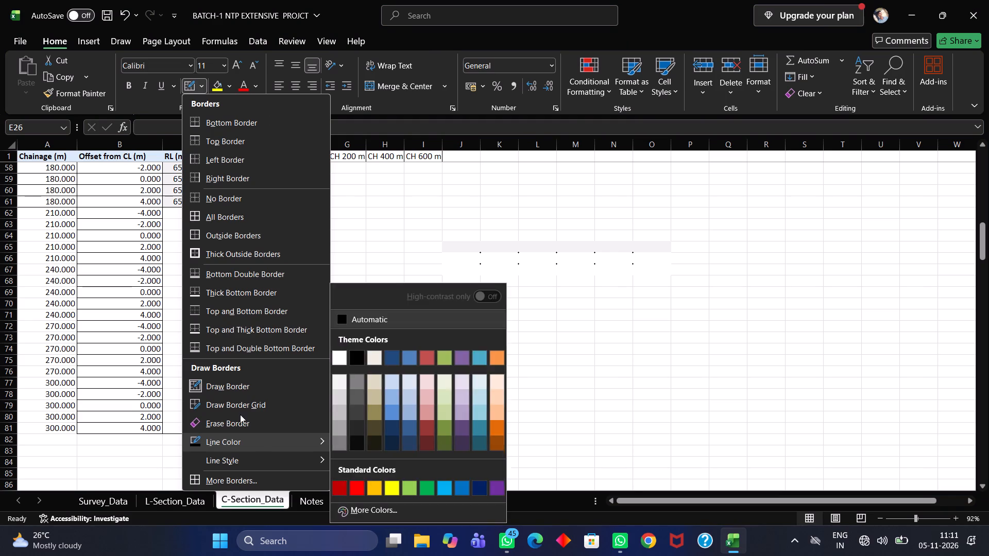
{"action": "left_click", "coordinate": [243, 412]}
{"action": "left_click_drag", "start_coordinate": [187, 214], "coordinate": [204, 281]}
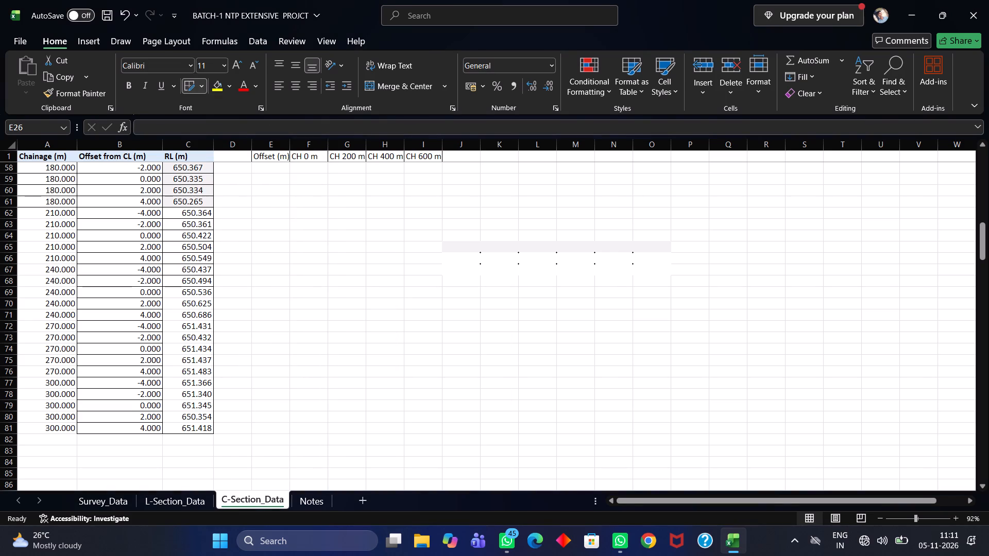
{"action": "left_click_drag", "start_coordinate": [204, 281], "coordinate": [199, 425]}
{"action": "scroll", "coordinate": [203, 310], "scroll_direction": "up", "scroll_amount": 7}
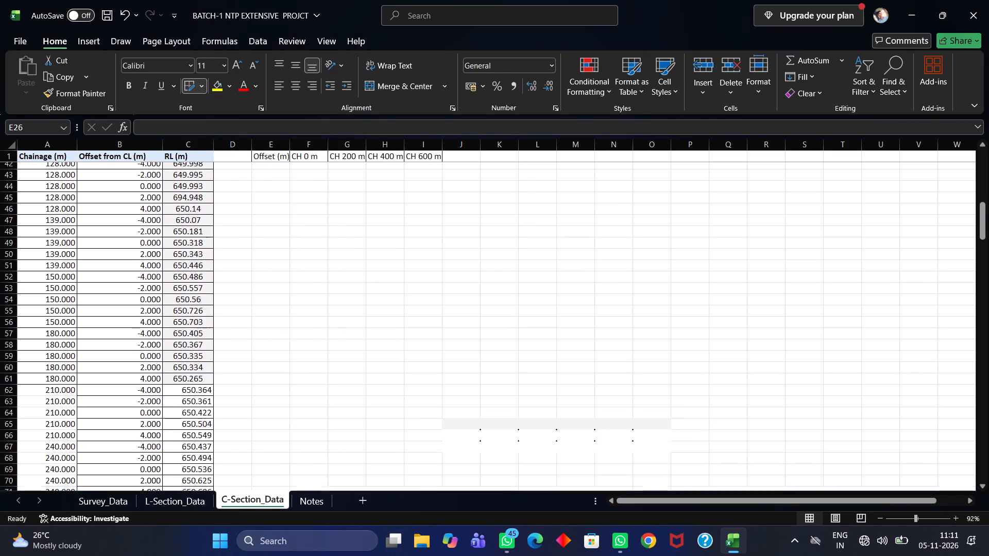
{"action": "scroll", "coordinate": [203, 309], "scroll_direction": "up", "scroll_amount": 20}
{"action": "scroll", "coordinate": [203, 309], "scroll_direction": "up", "scroll_amount": 1}
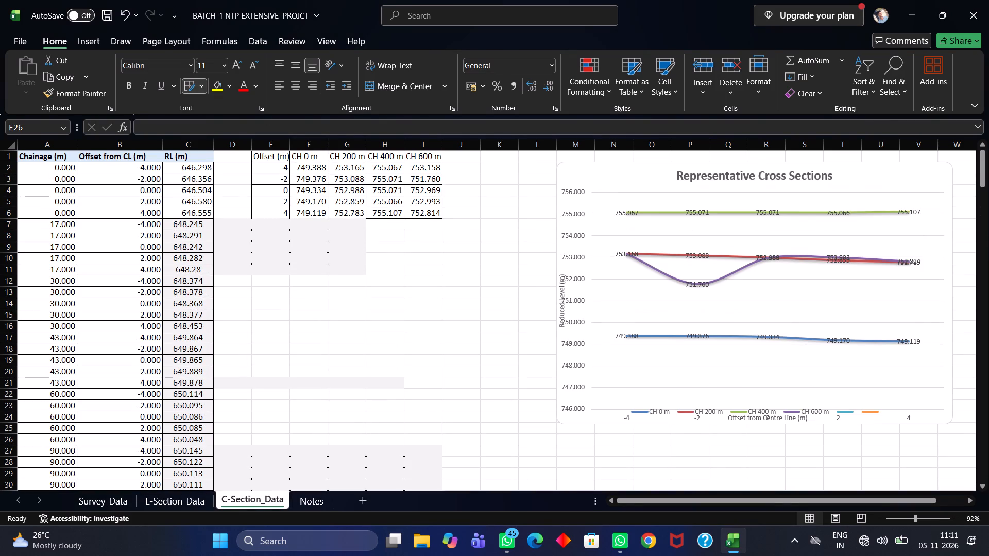
{"action": "key", "text": "Escape"}
Centre-align the entire RL (m) column C.
{"action": "scroll", "coordinate": [198, 284], "scroll_direction": "up", "scroll_amount": 3}
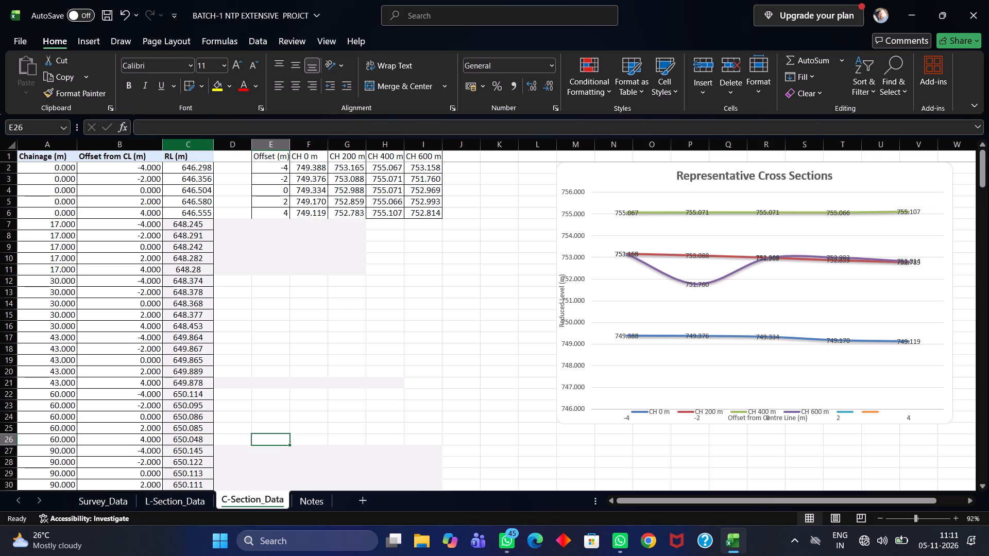
{"action": "double_click", "coordinate": [197, 158]}
{"action": "left_click", "coordinate": [193, 142]}
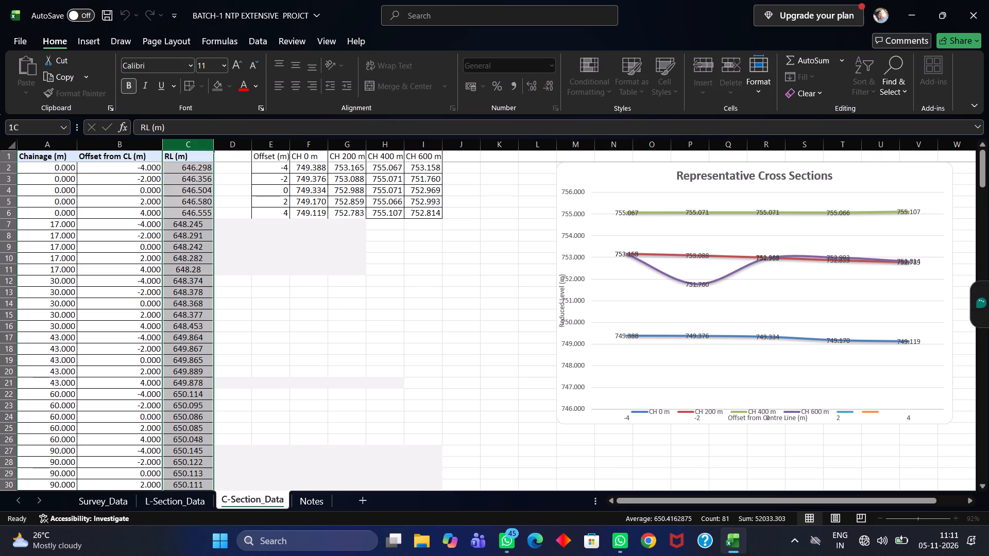
{"action": "left_click", "coordinate": [193, 142]}
{"action": "left_click", "coordinate": [296, 88]}
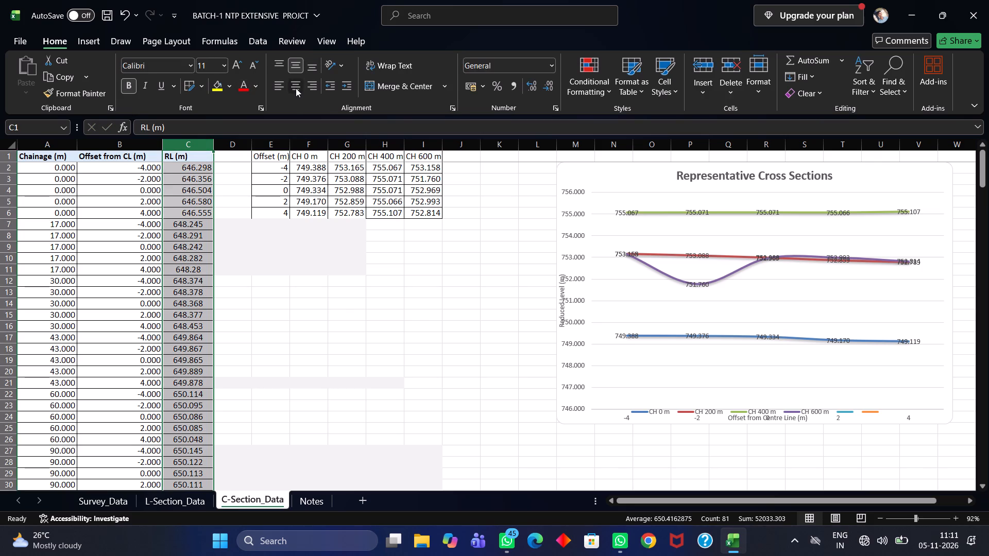
{"action": "left_click", "coordinate": [296, 88]}
{"action": "left_click", "coordinate": [296, 88]}
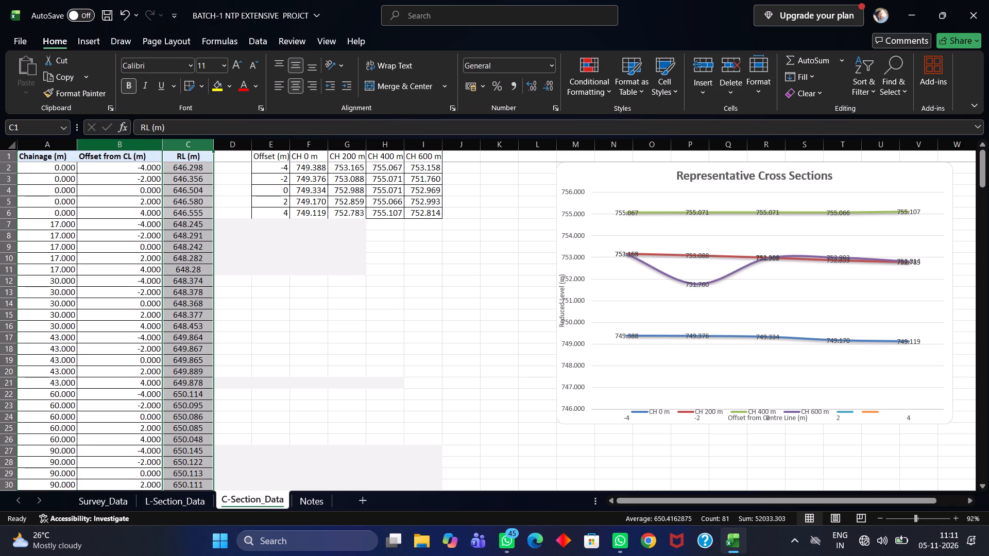
Centre-align the entire Offset from CL (m) column B.
{"action": "left_click", "coordinate": [125, 142]}
{"action": "left_click", "coordinate": [125, 142]}
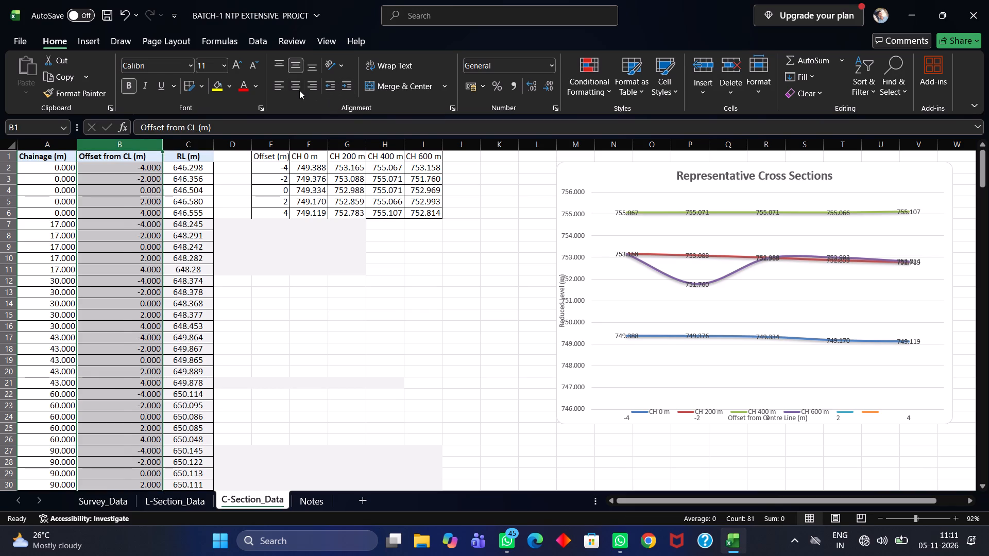
{"action": "left_click", "coordinate": [299, 90]}
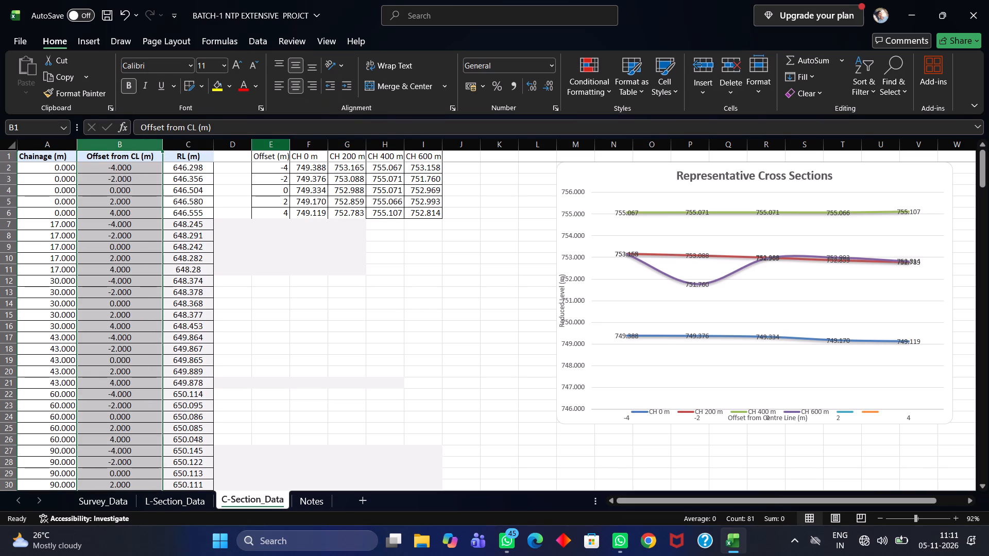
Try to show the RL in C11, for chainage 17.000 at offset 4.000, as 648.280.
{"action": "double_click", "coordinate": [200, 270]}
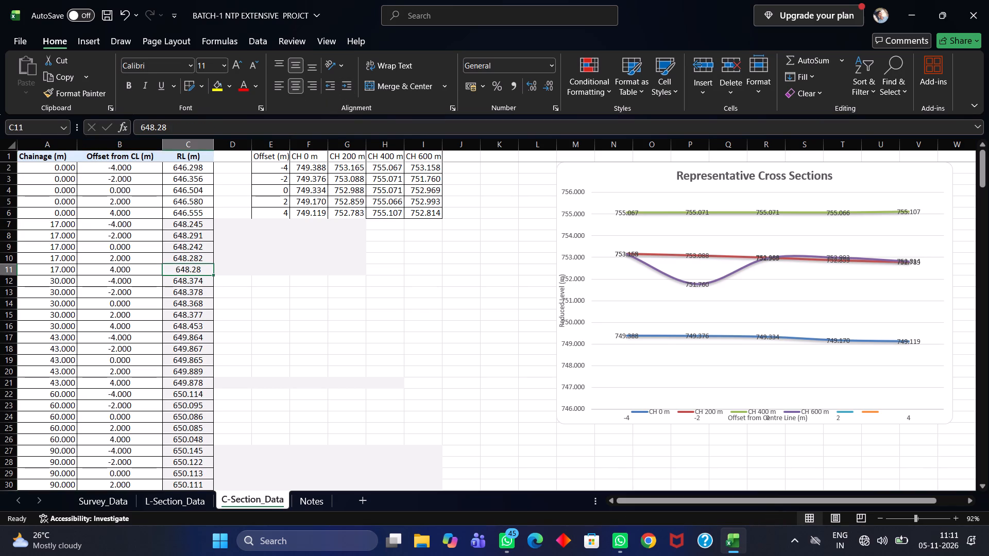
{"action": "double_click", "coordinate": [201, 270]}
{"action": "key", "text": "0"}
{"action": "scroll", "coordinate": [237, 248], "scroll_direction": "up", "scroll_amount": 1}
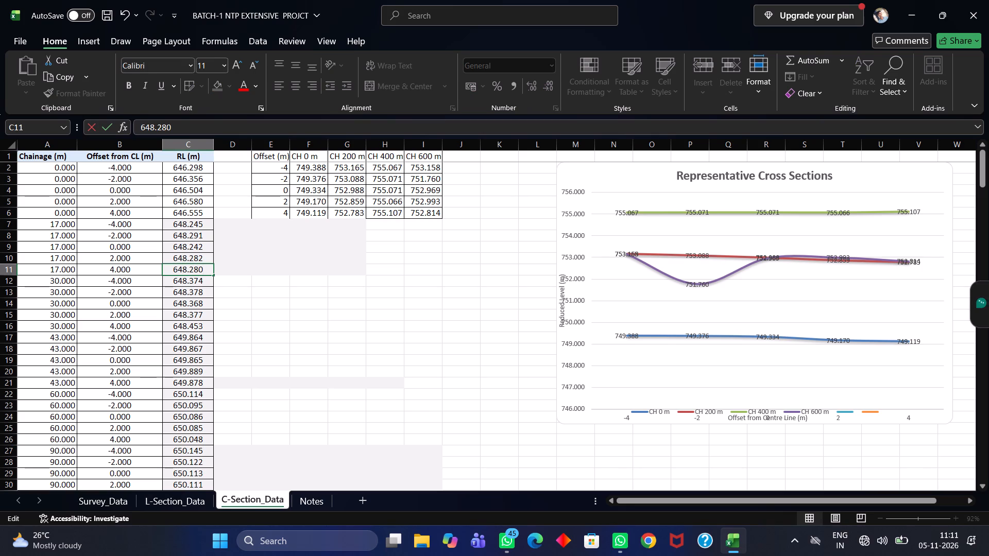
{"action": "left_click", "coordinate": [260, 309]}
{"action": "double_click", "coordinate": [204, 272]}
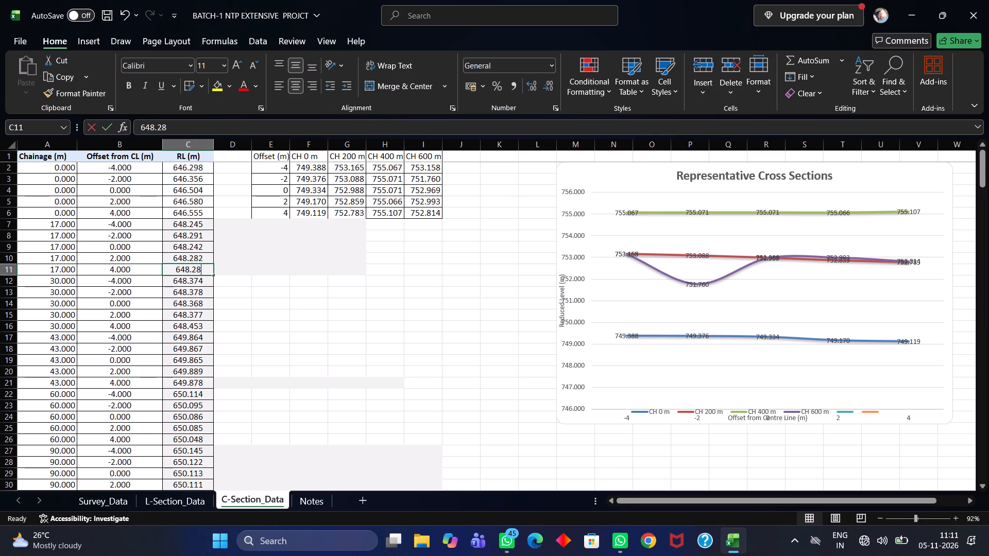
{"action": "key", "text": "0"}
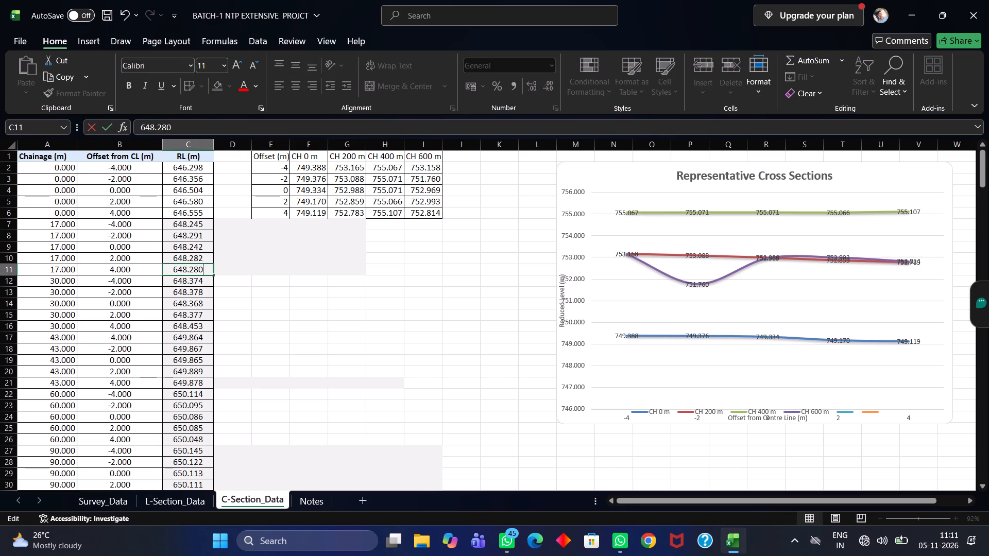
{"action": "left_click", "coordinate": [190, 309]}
Look through the chainage, offset and RL rows down to chainage 300.000 to check the column values and formatting.
{"action": "scroll", "coordinate": [202, 303], "scroll_direction": "down", "scroll_amount": 2}
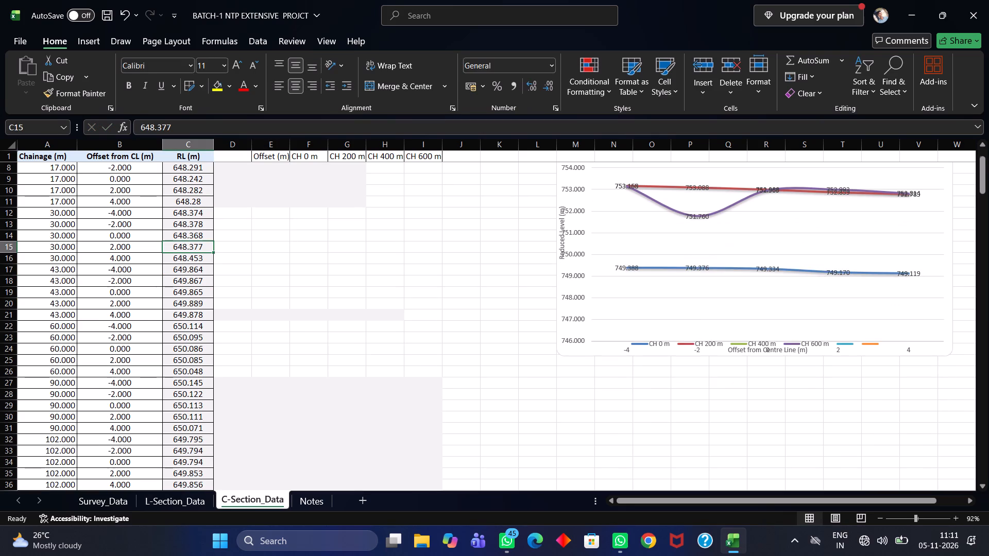
{"action": "scroll", "coordinate": [202, 302], "scroll_direction": "down", "scroll_amount": 2}
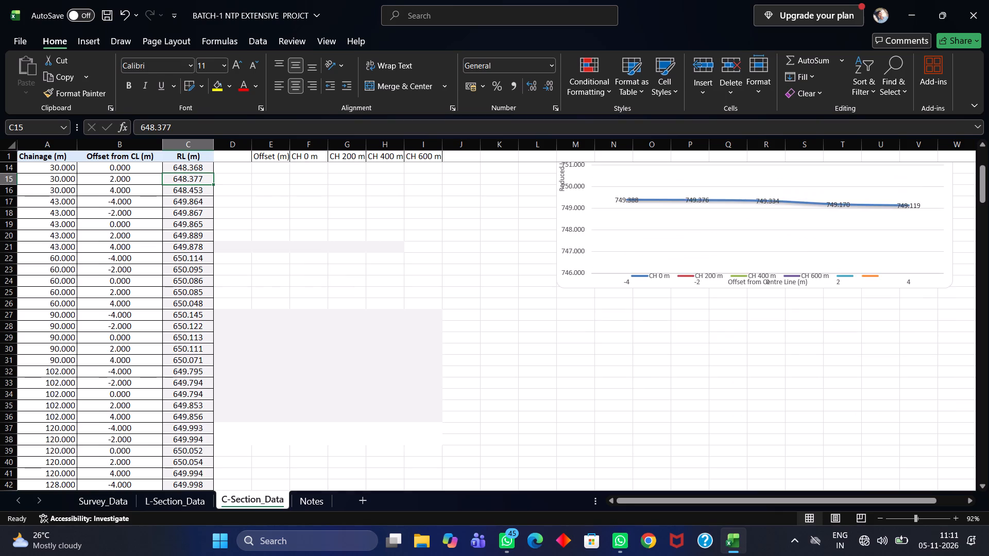
{"action": "scroll", "coordinate": [202, 302], "scroll_direction": "down", "scroll_amount": 17}
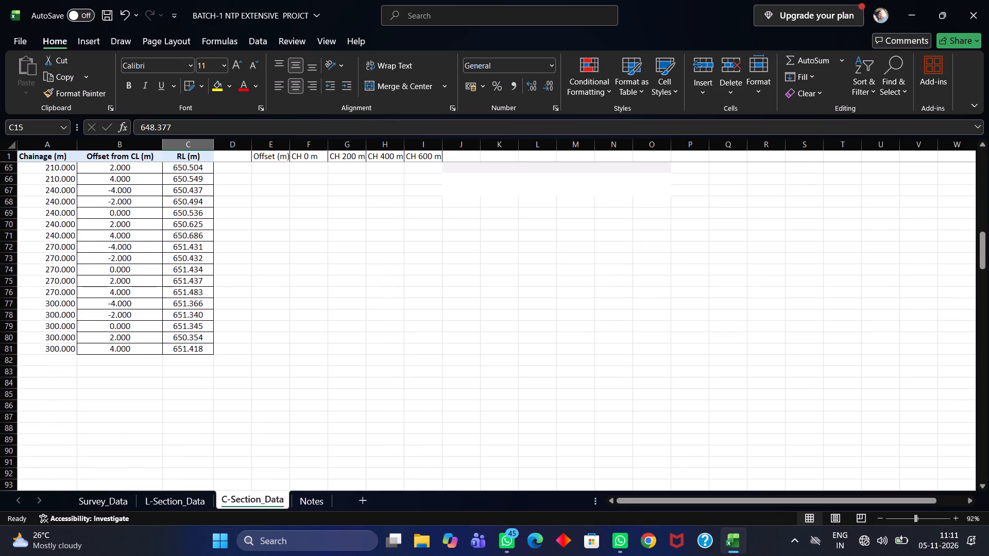
{"action": "scroll", "coordinate": [202, 302], "scroll_direction": "up", "scroll_amount": 20}
{"action": "scroll", "coordinate": [202, 302], "scroll_direction": "up", "scroll_amount": 7}
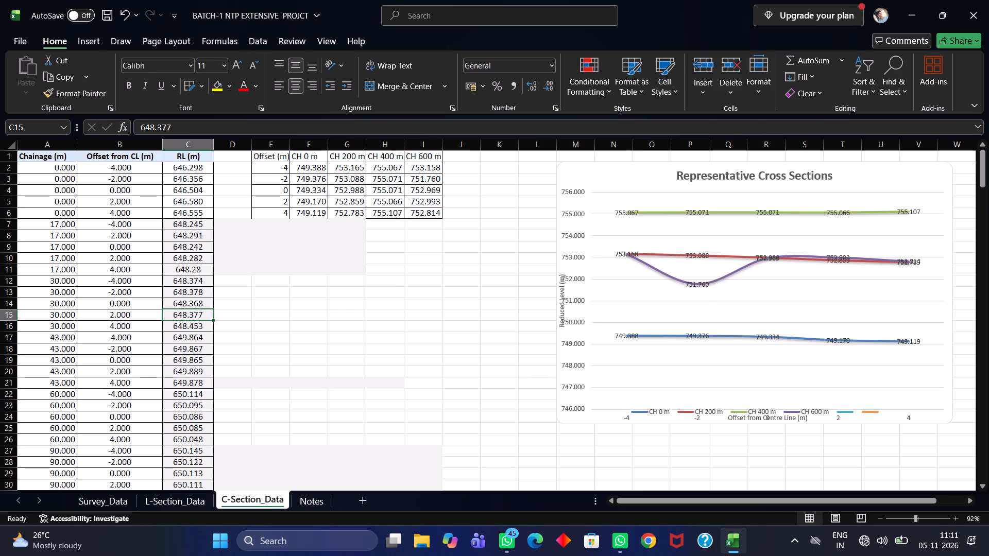
{"action": "scroll", "coordinate": [413, 315], "scroll_direction": "up", "scroll_amount": 3}
Reduce the height of the Representative Cross Sections chart and move it below the offset table, with its top edge around row 24.
{"action": "left_click", "coordinate": [603, 200]}
{"action": "left_click_drag", "start_coordinate": [605, 202], "coordinate": [606, 226]}
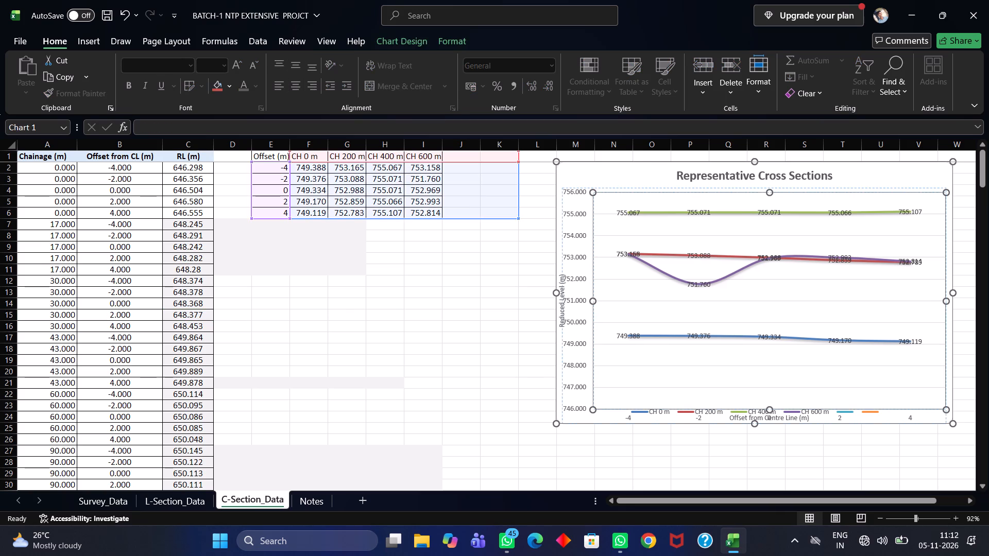
{"action": "left_click_drag", "start_coordinate": [606, 226], "coordinate": [606, 230]}
{"action": "left_click_drag", "start_coordinate": [557, 161], "coordinate": [555, 202]}
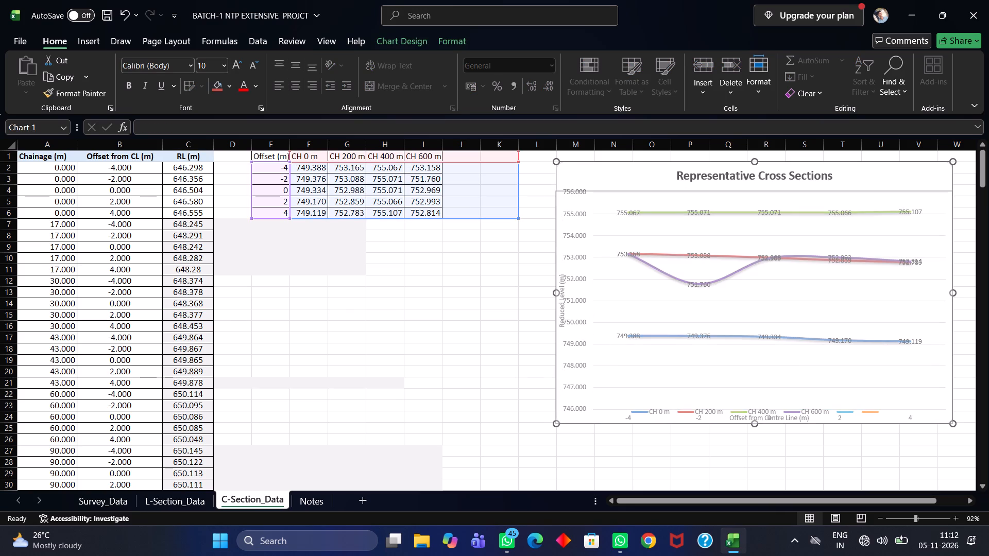
{"action": "left_click_drag", "start_coordinate": [555, 202], "coordinate": [555, 220]}
{"action": "left_click_drag", "start_coordinate": [624, 220], "coordinate": [626, 225]}
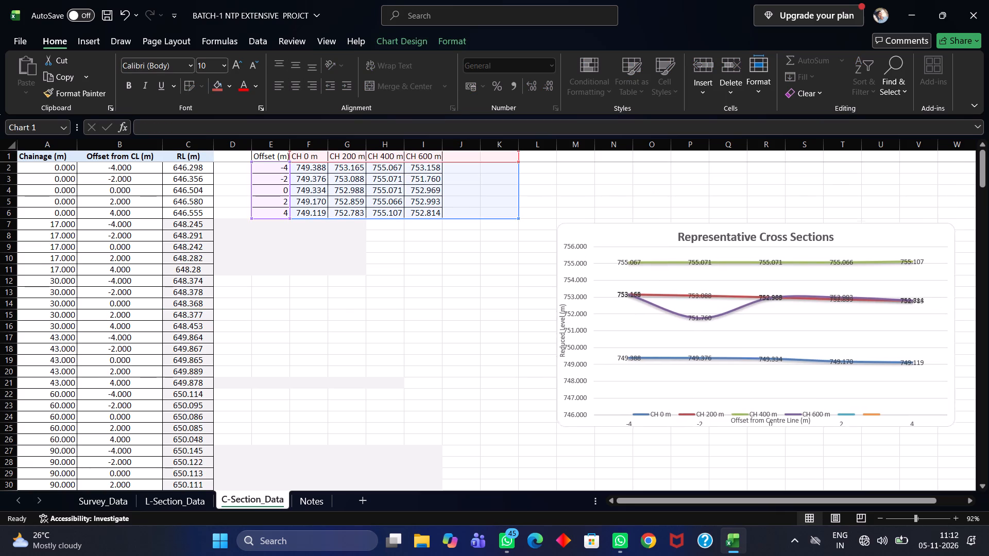
{"action": "left_click_drag", "start_coordinate": [626, 225], "coordinate": [453, 416]}
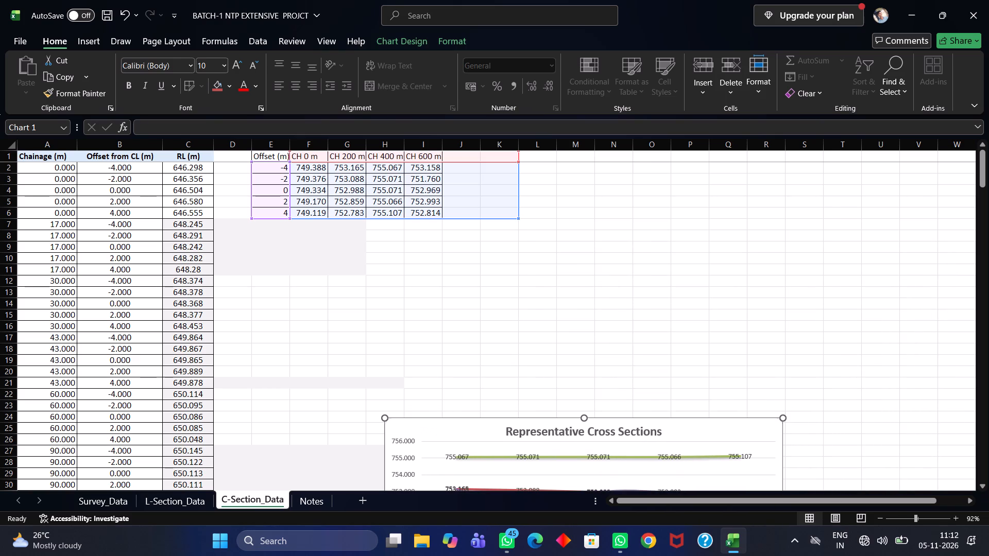
{"action": "scroll", "coordinate": [514, 283], "scroll_direction": "up", "scroll_amount": 3}
{"action": "left_click", "coordinate": [516, 282]}
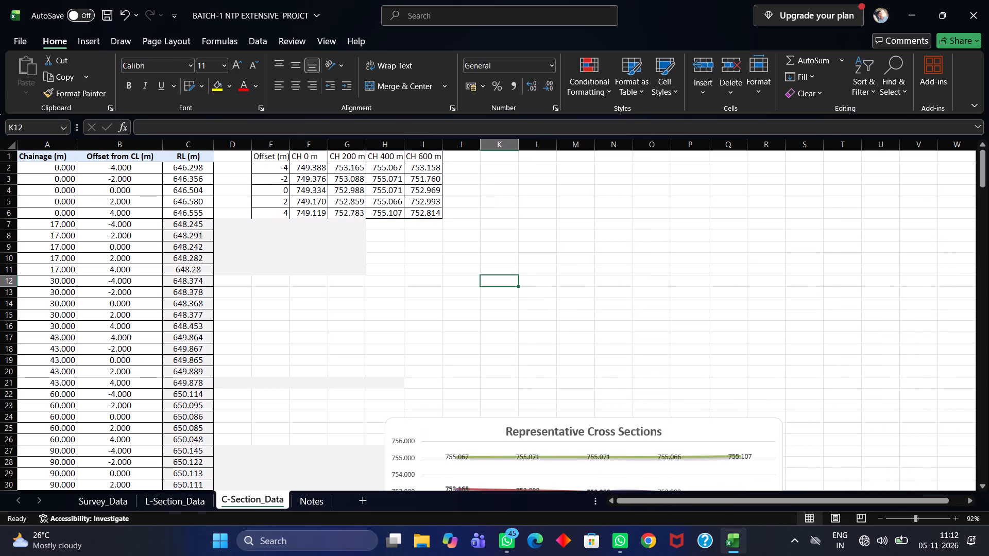
Change the header in G1 of the offset table to CH 17 m.
{"action": "double_click", "coordinate": [318, 160]}
{"action": "double_click", "coordinate": [360, 154]}
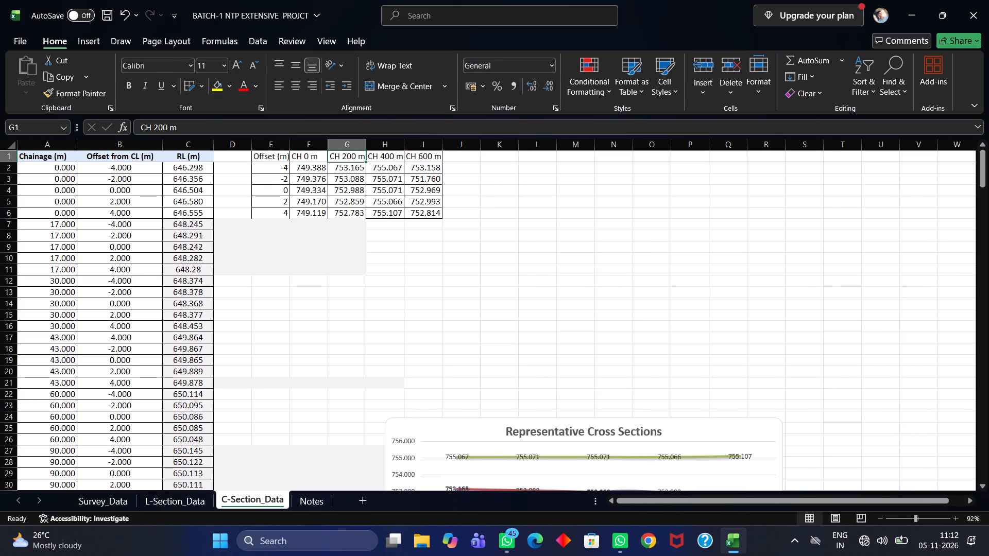
{"action": "double_click", "coordinate": [354, 159]}
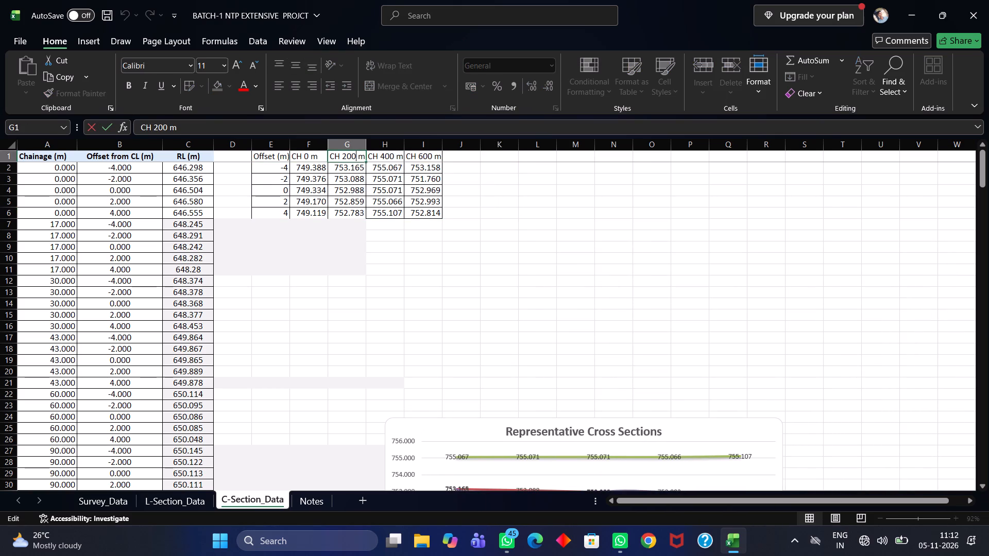
{"action": "key", "text": "BackSpace"}
{"action": "key", "text": "BackSpace"}
{"action": "key", "text": "BackSpace"}
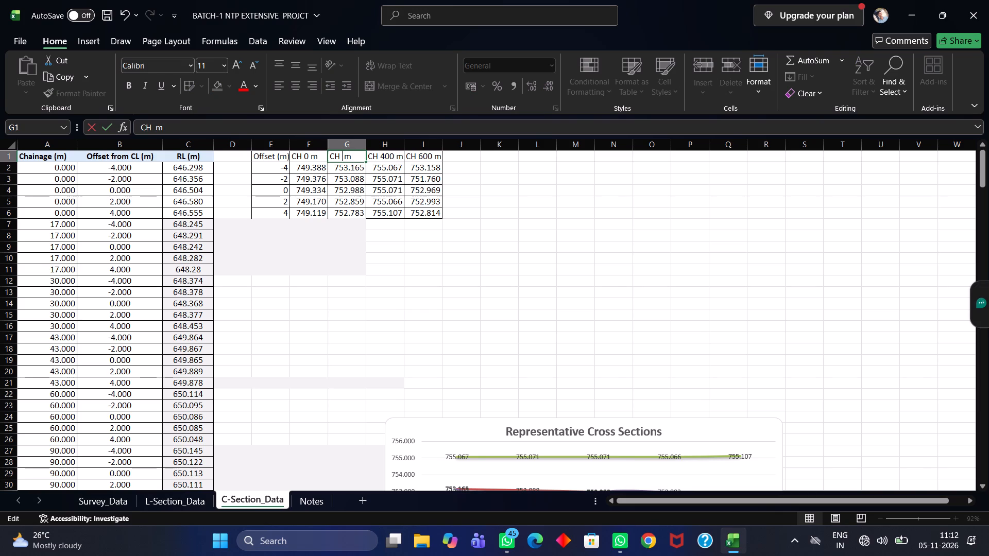
{"action": "key", "text": "BackSpace"}
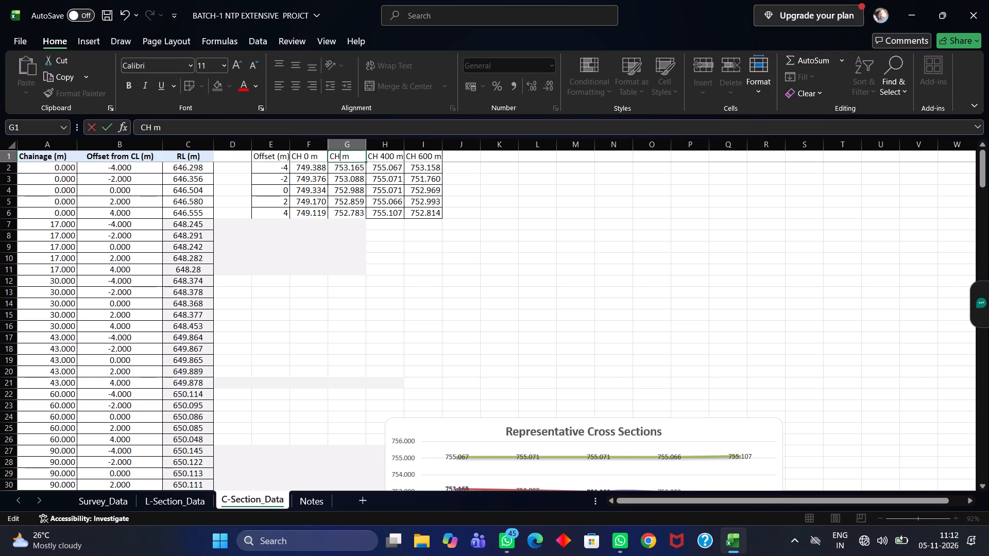
{"action": "key", "text": "space"}
{"action": "type", "text": "17"}
{"action": "key", "text": "Right"}
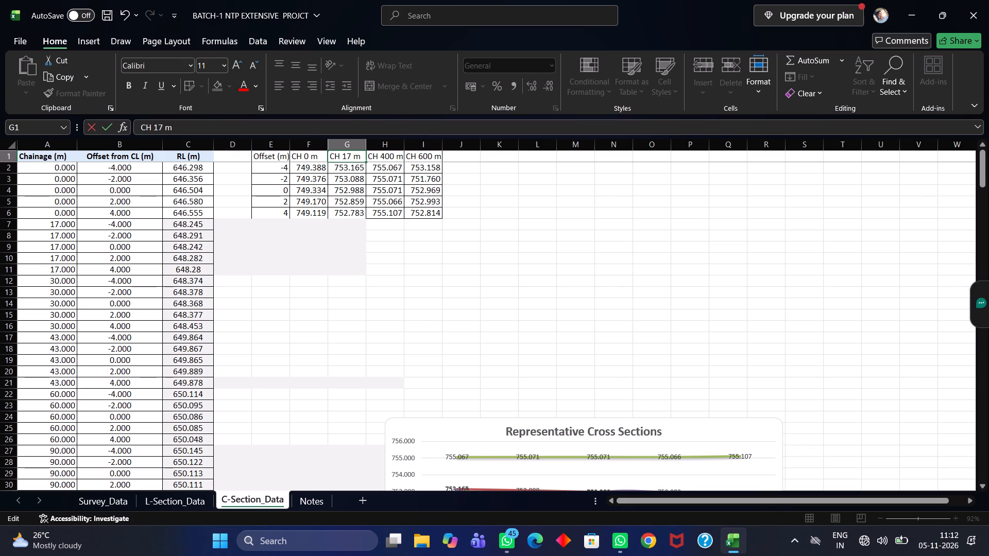
Change the header in H1 of the offset table to CH 30 m.
{"action": "double_click", "coordinate": [395, 155]}
{"action": "key", "text": "BackSpace"}
{"action": "key", "text": "BackSpace"}
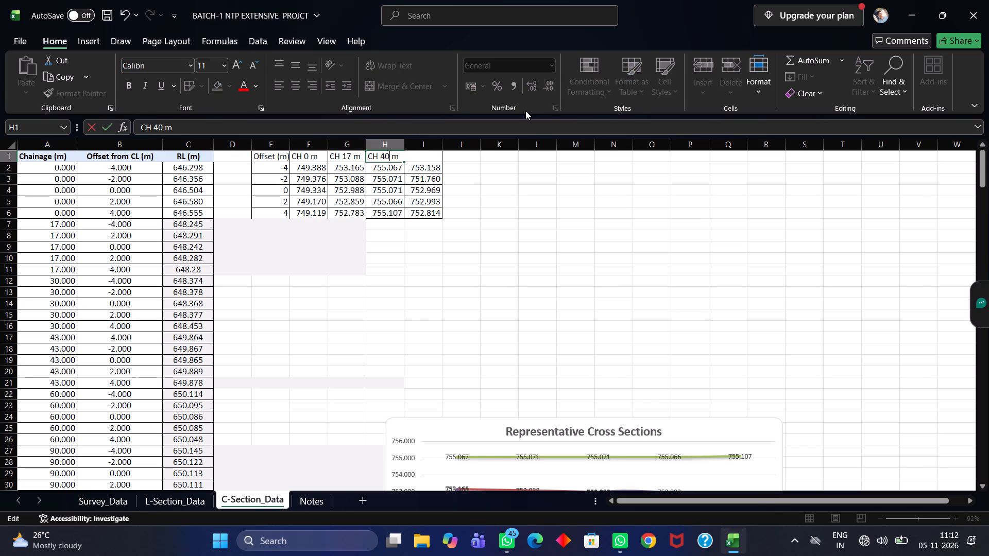
{"action": "key", "text": "BackSpace"}
{"action": "type", "text": "30"}
{"action": "left_click", "coordinate": [488, 173]}
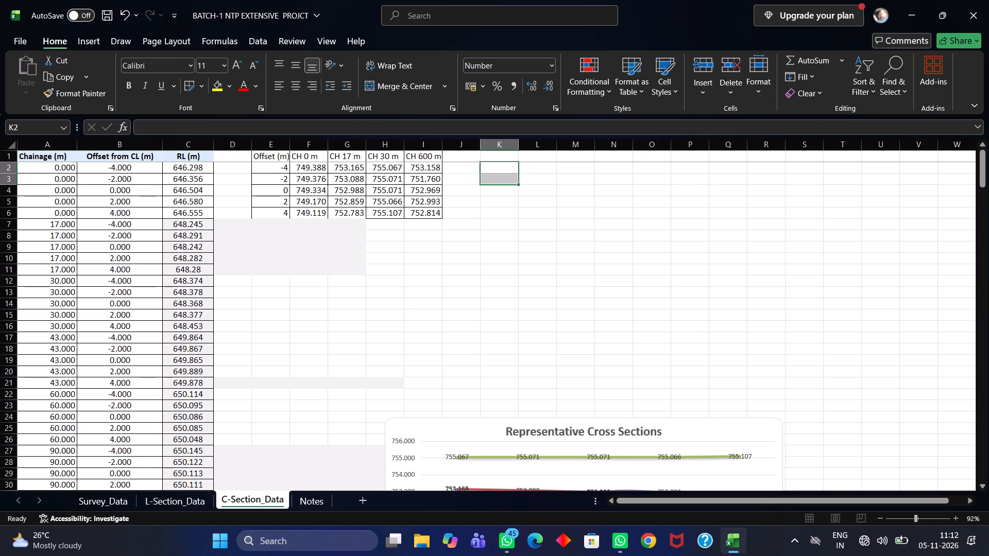
Change the header in I1 of the offset table to CH 43 m.
{"action": "double_click", "coordinate": [421, 157]}
{"action": "left_click", "coordinate": [431, 155]}
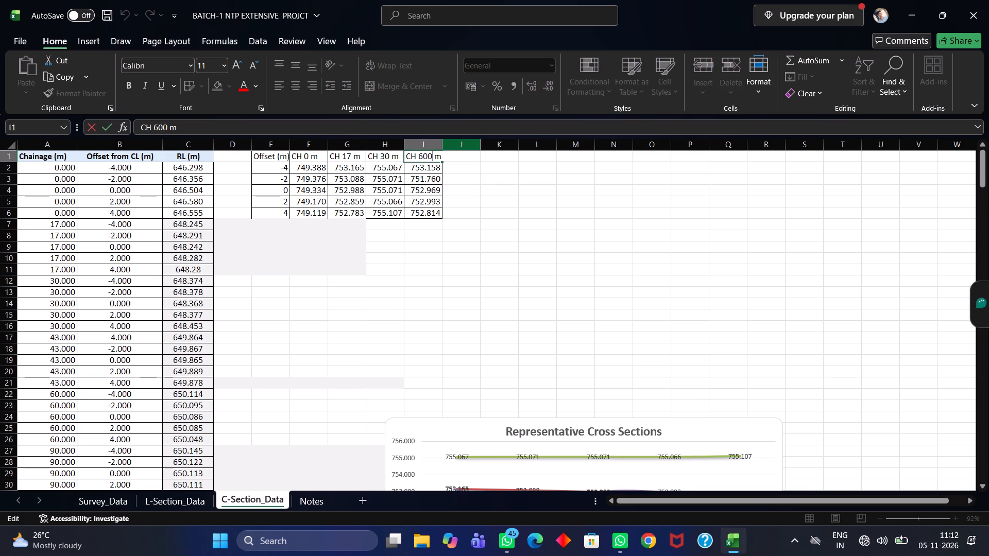
{"action": "key", "text": "BackSpace"}
{"action": "key", "text": "BackSpace"}
{"action": "key", "text": "BackSpace"}
{"action": "type", "text": "43"}
{"action": "left_click", "coordinate": [637, 237]}
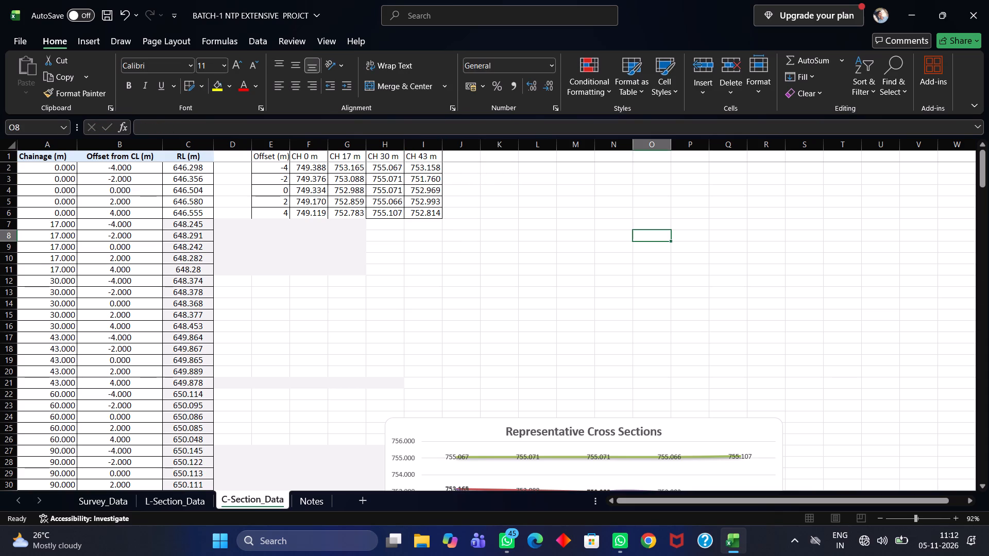
Fill the CH 43 m header from I1 across row 1 through Q1.
{"action": "left_click", "coordinate": [432, 154]}
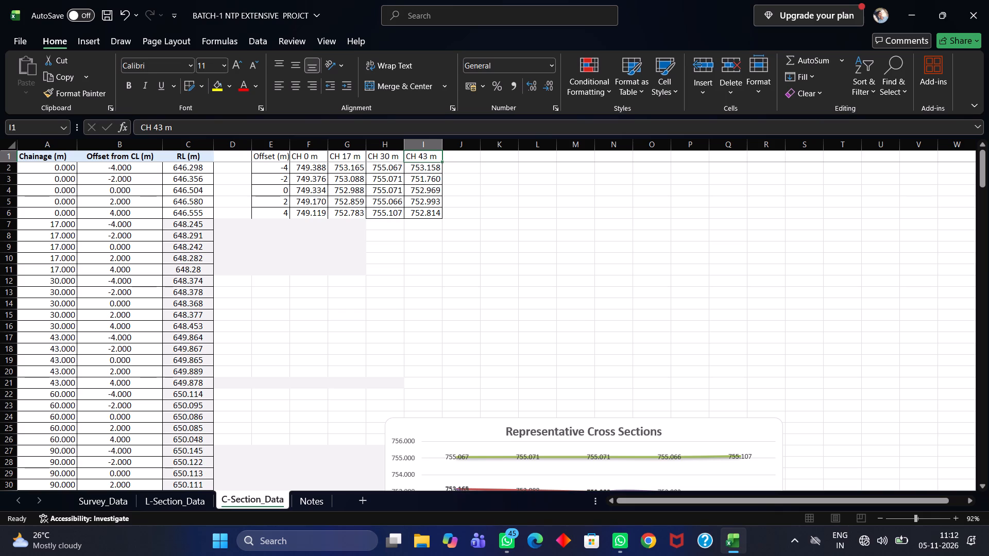
{"action": "left_click_drag", "start_coordinate": [440, 162], "coordinate": [568, 164]}
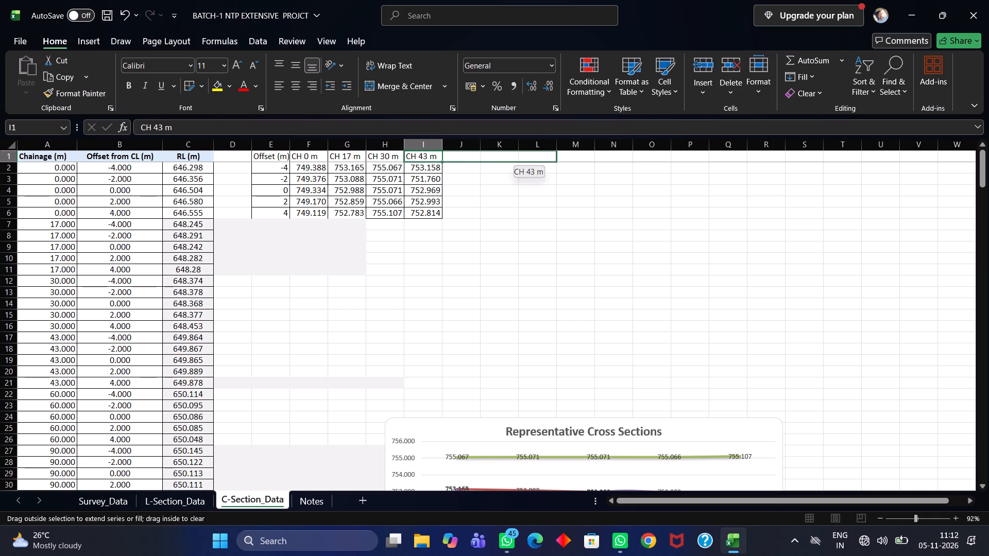
{"action": "left_click_drag", "start_coordinate": [568, 164], "coordinate": [731, 164]}
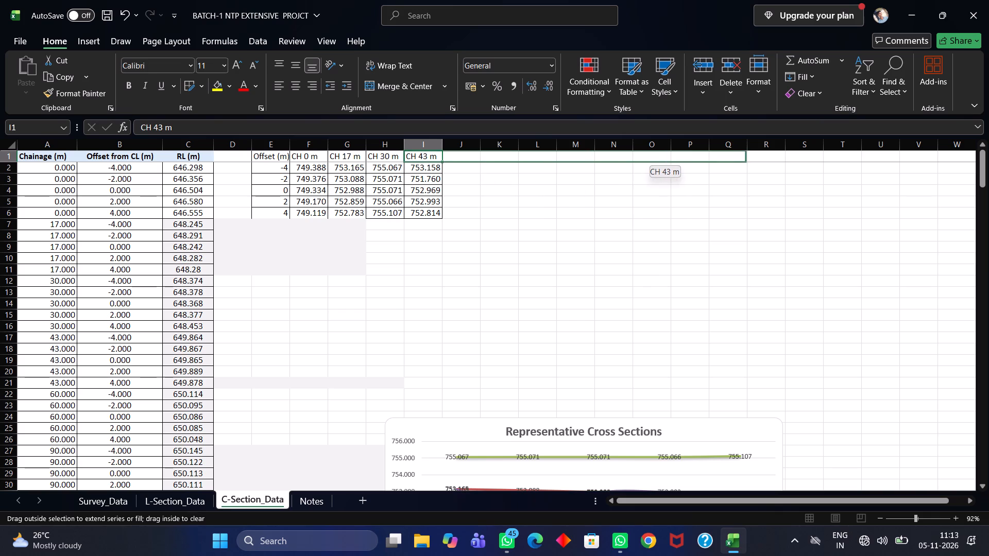
{"action": "left_click_drag", "start_coordinate": [731, 164], "coordinate": [732, 164]}
Change the copied headers in J1 and K1 to CH 60 m and CH 90 m.
{"action": "double_click", "coordinate": [466, 157]}
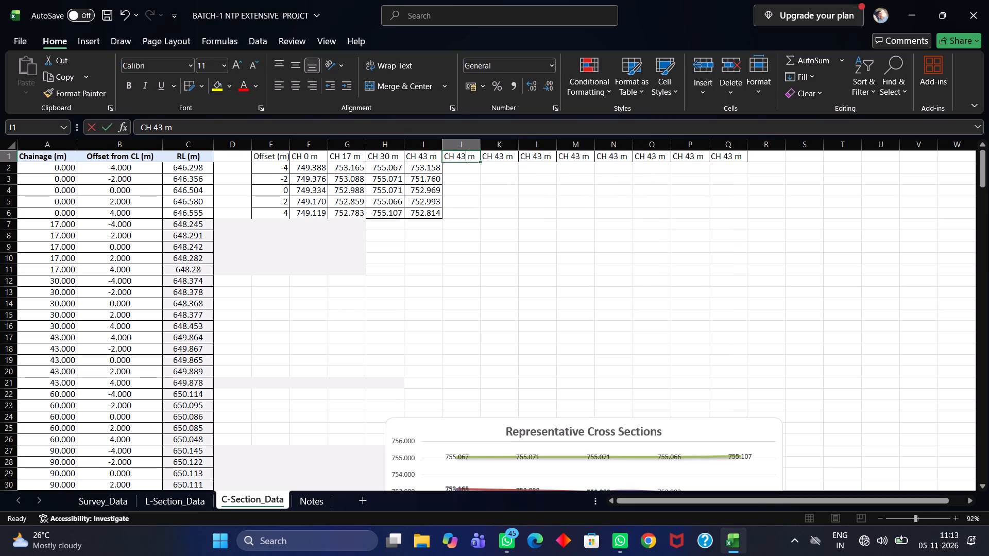
{"action": "key", "text": "BackSpace"}
{"action": "key", "text": "BackSpace"}
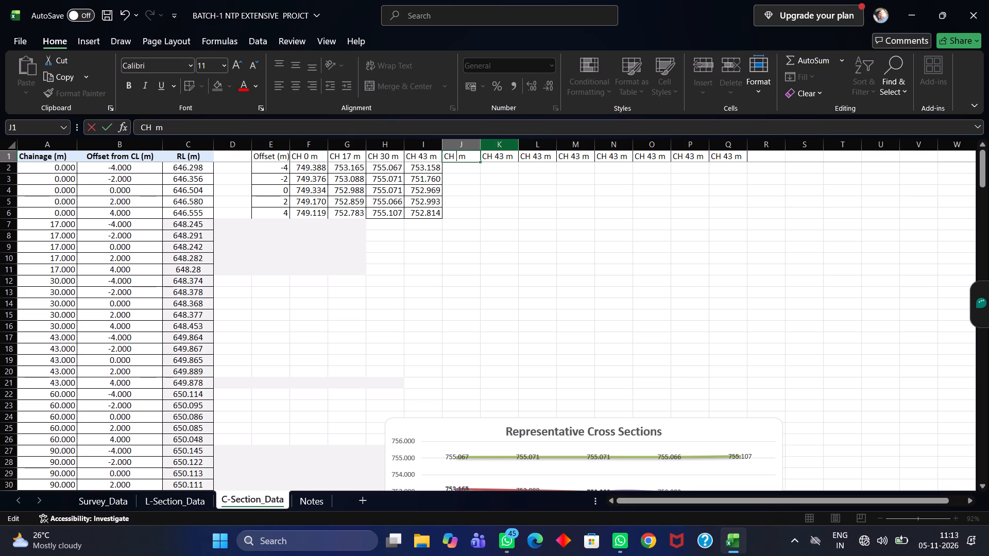
{"action": "type", "text": "60"}
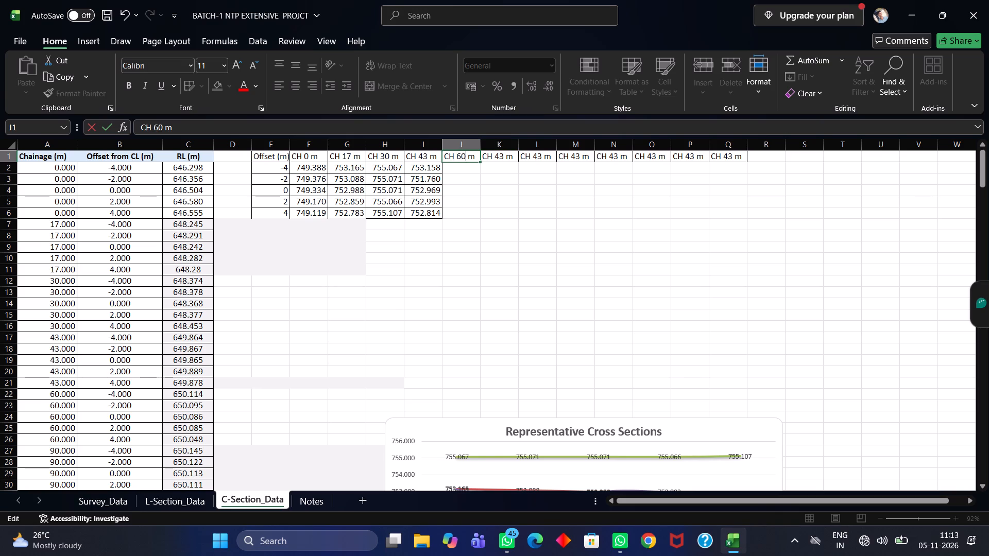
{"action": "double_click", "coordinate": [505, 159]}
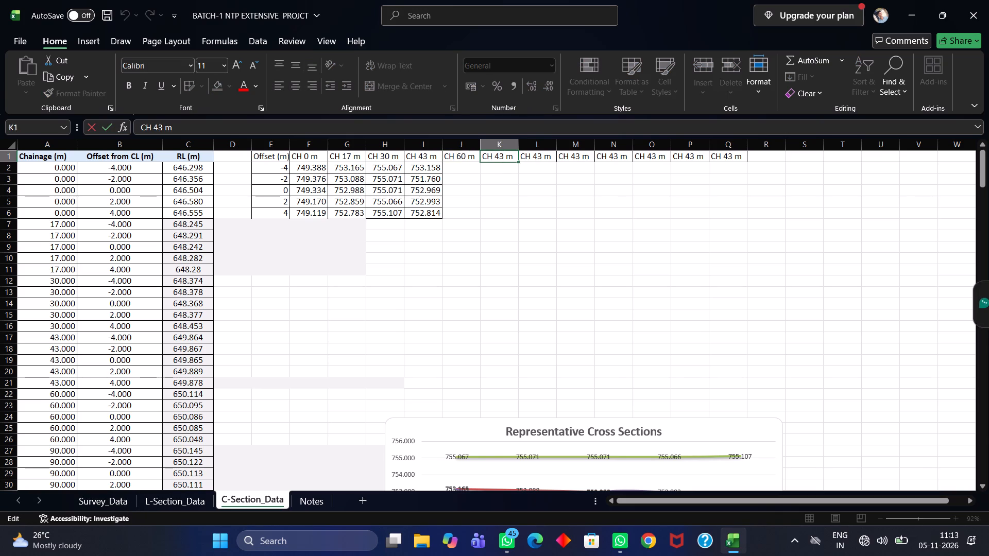
{"action": "key", "text": "BackSpace"}
{"action": "key", "text": "BackSpace"}
{"action": "type", "text": "90"}
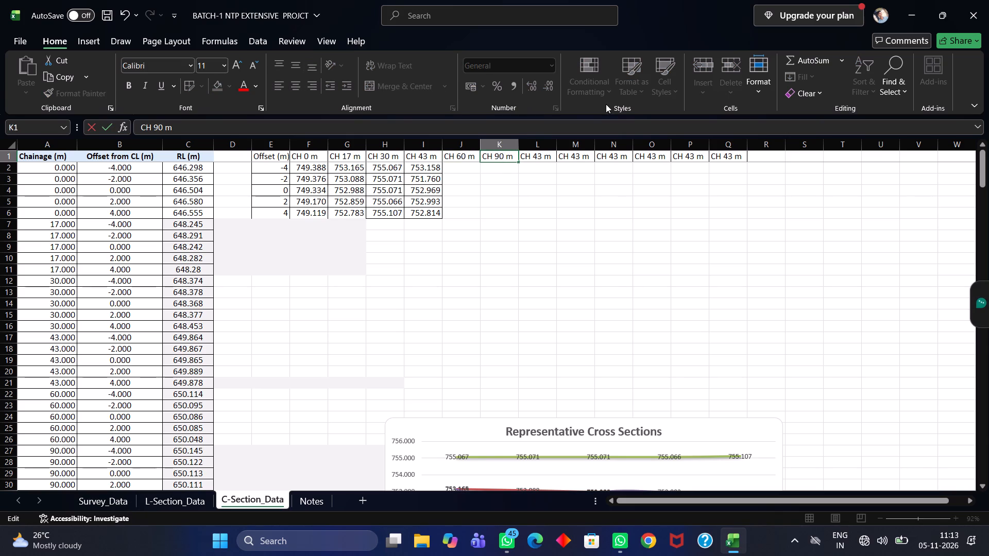
Change the copied header in L1 of the offset table to CH 102 m.
{"action": "double_click", "coordinate": [542, 158]}
{"action": "left_click", "coordinate": [543, 154]}
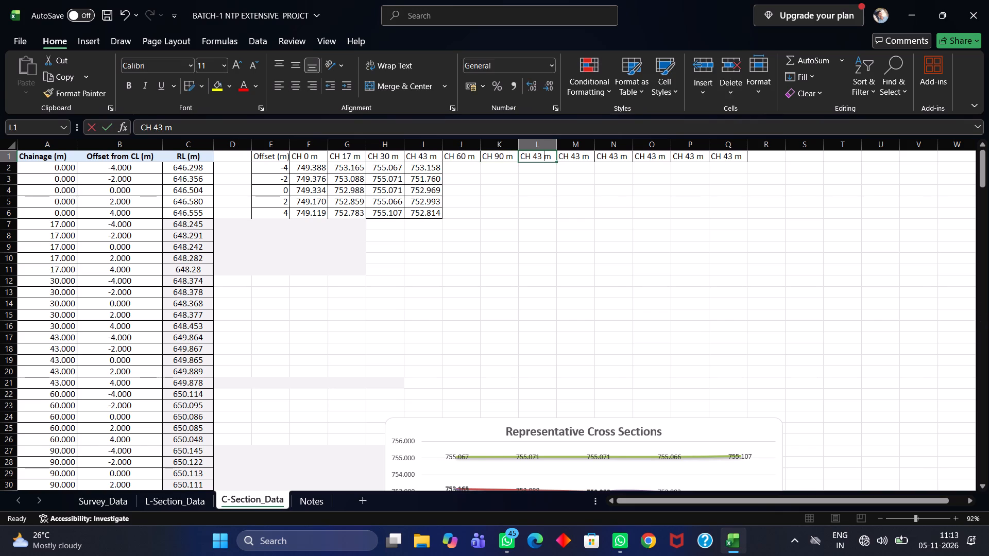
{"action": "left_click", "coordinate": [541, 157]}
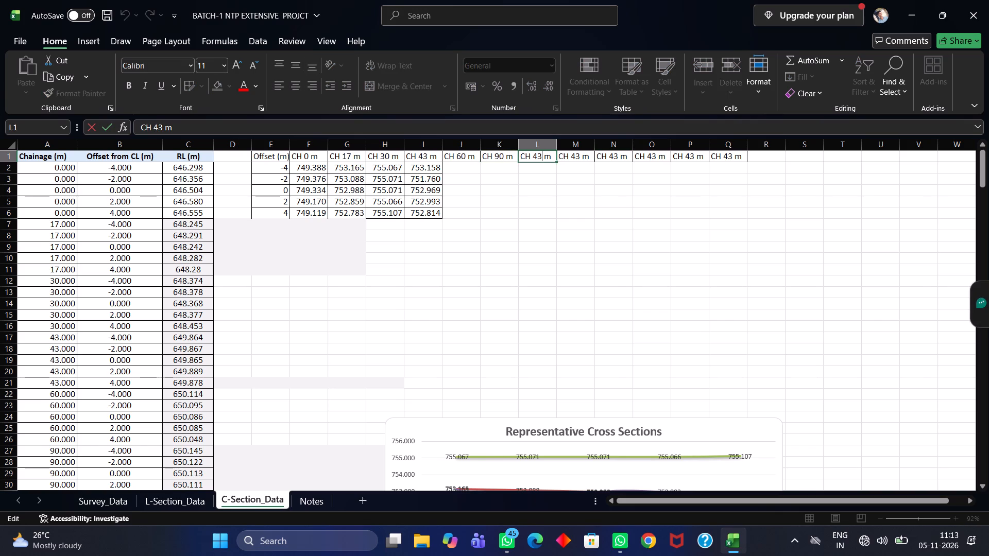
{"action": "key", "text": "BackSpace"}
{"action": "key", "text": "BackSpace"}
{"action": "type", "text": "102"}
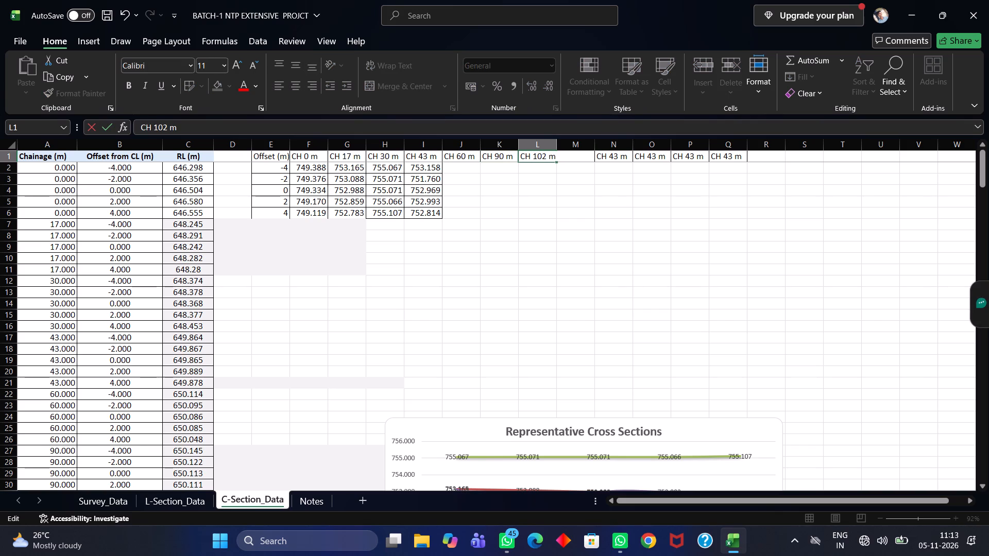
{"action": "left_click", "coordinate": [588, 158]}
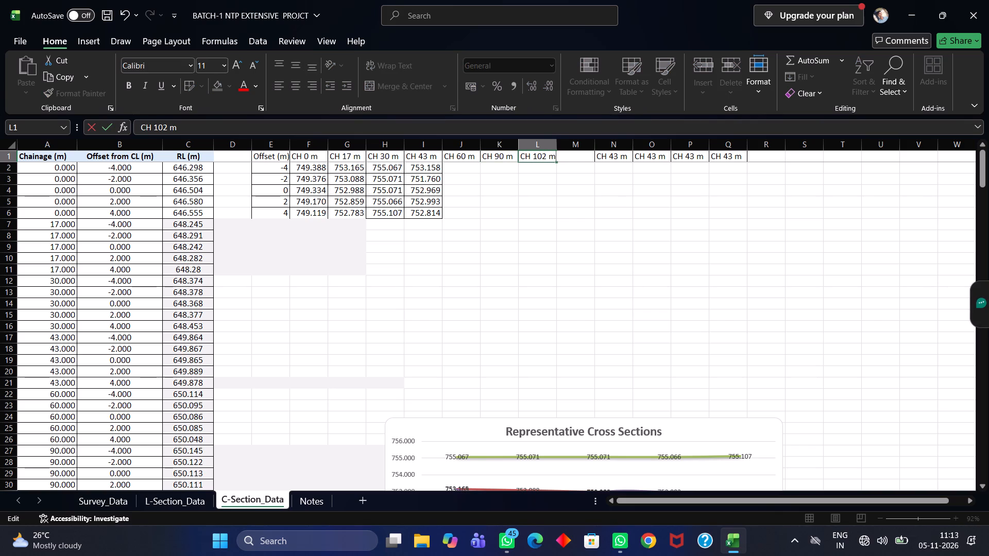
Change the copied header in M1 of the offset table to CH 120 m.
{"action": "double_click", "coordinate": [608, 153]}
{"action": "left_click", "coordinate": [620, 159]}
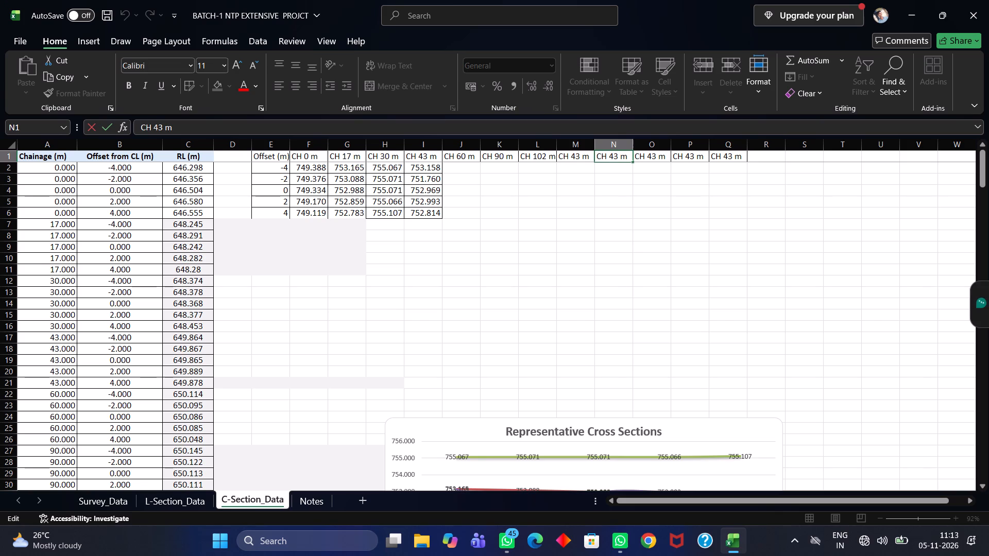
{"action": "left_click", "coordinate": [618, 156]}
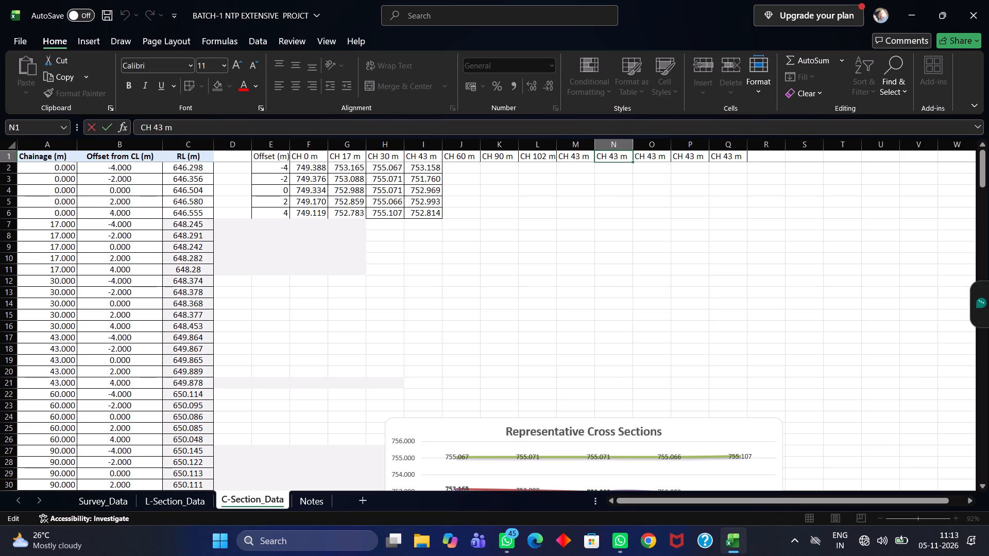
{"action": "double_click", "coordinate": [576, 155]}
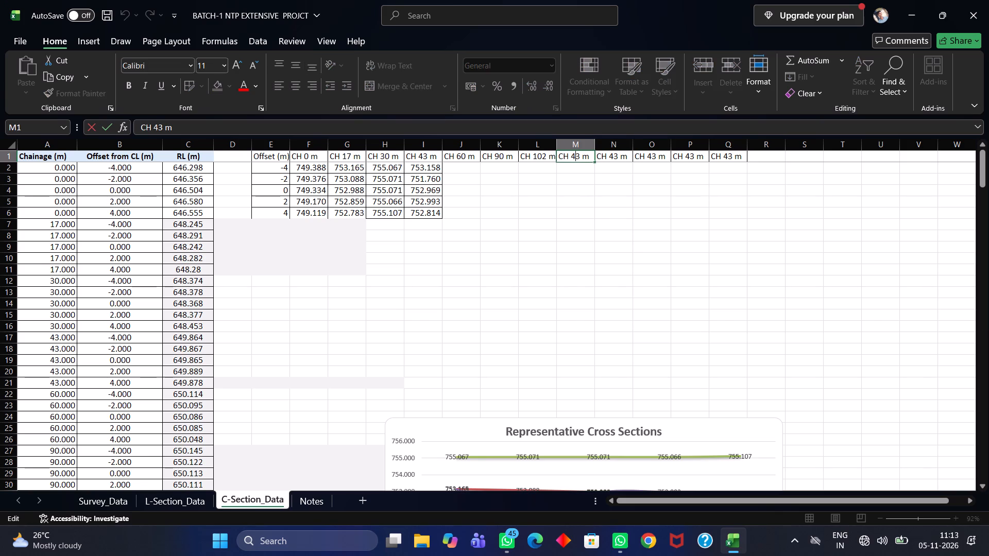
{"action": "left_click", "coordinate": [581, 158]}
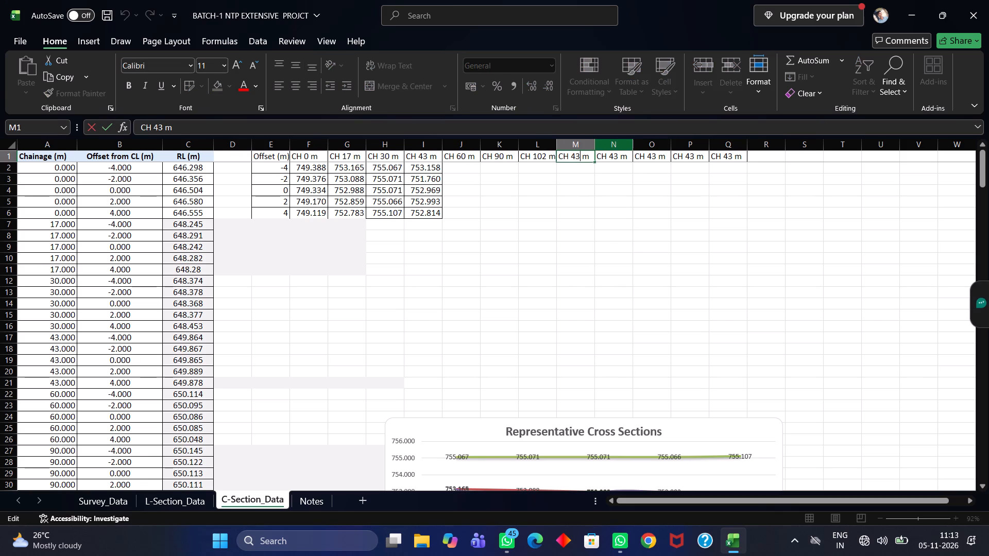
{"action": "key", "text": "BackSpace"}
{"action": "key", "text": "BackSpace"}
{"action": "type", "text": "120"}
{"action": "left_click", "coordinate": [624, 189]}
Change the copied header in N1 of the offset table to CH 150 m.
{"action": "double_click", "coordinate": [620, 157]}
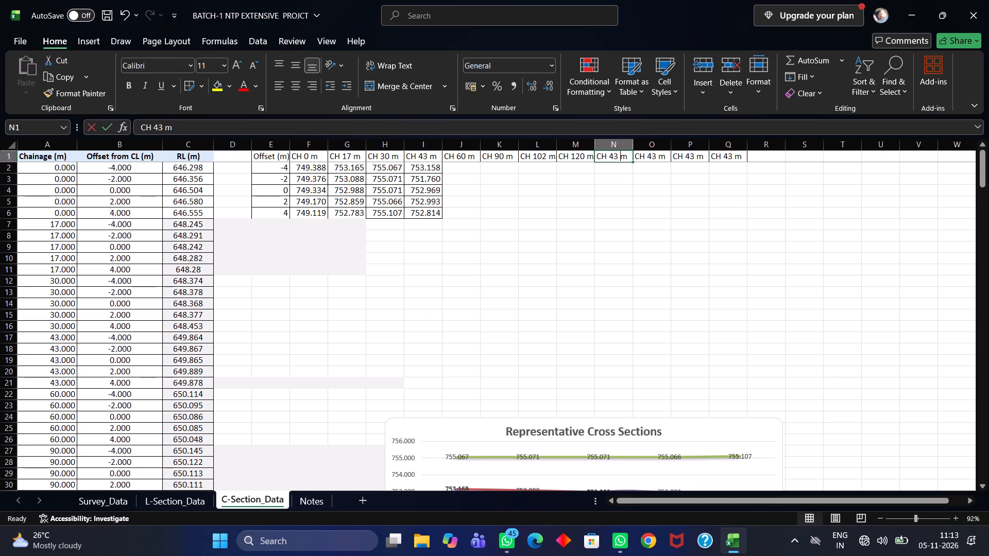
{"action": "key", "text": "BackSpace"}
{"action": "key", "text": "BackSpace"}
{"action": "key", "text": "BackSpace"}
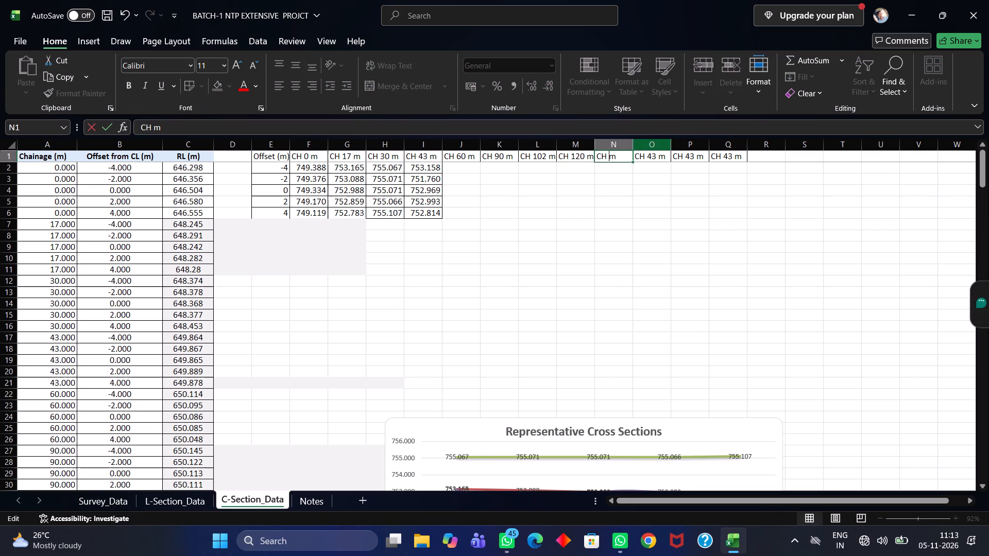
{"action": "type", "text": "150"}
{"action": "key", "text": "space"}
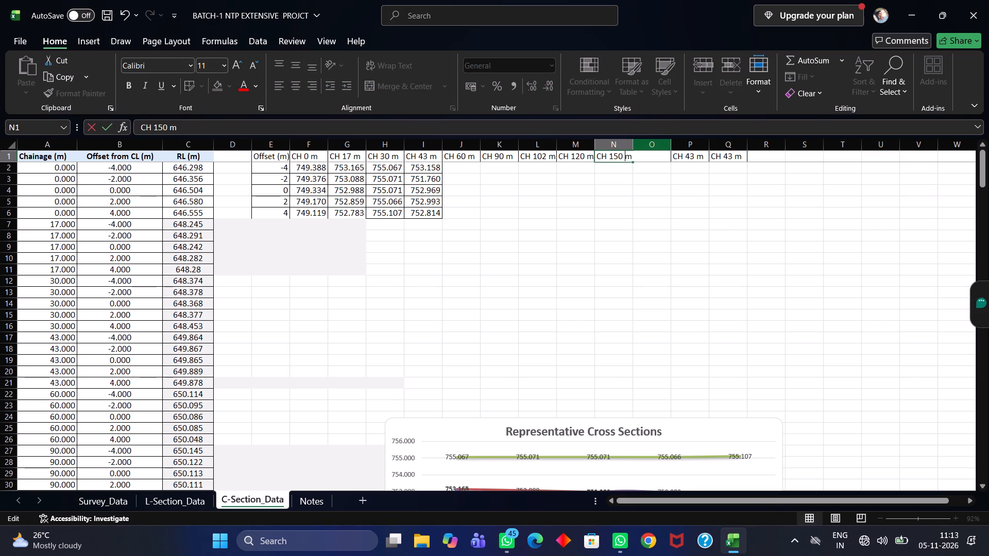
{"action": "left_click", "coordinate": [689, 196]}
Change the copied header in O1 of the offset table to CH 180 m.
{"action": "double_click", "coordinate": [657, 155]}
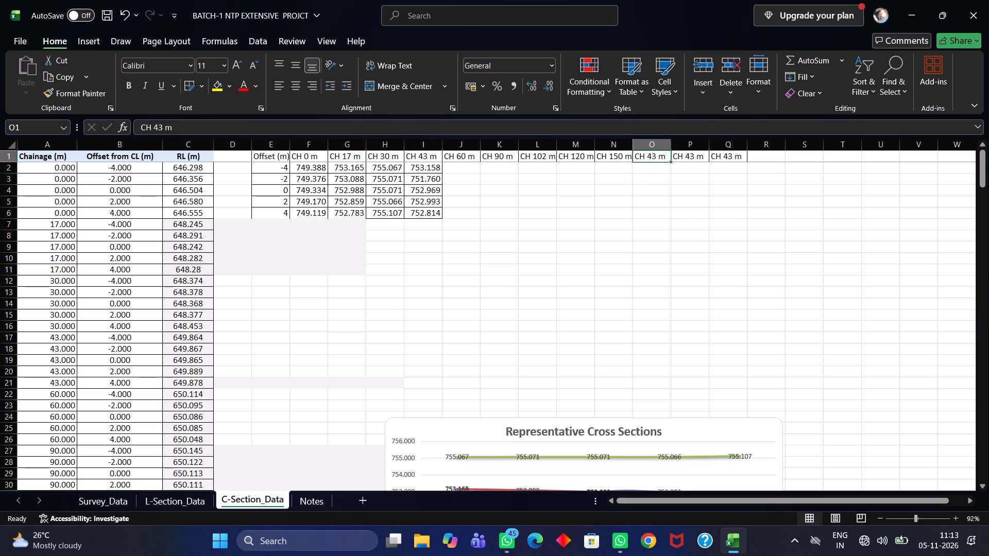
{"action": "key", "text": "BackSpace"}
{"action": "key", "text": "BackSpace"}
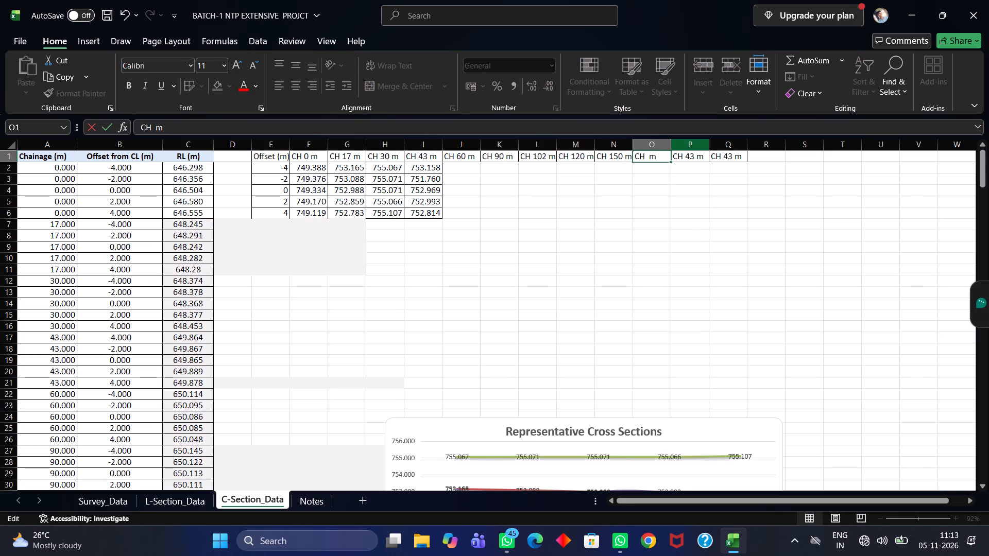
{"action": "type", "text": "180"}
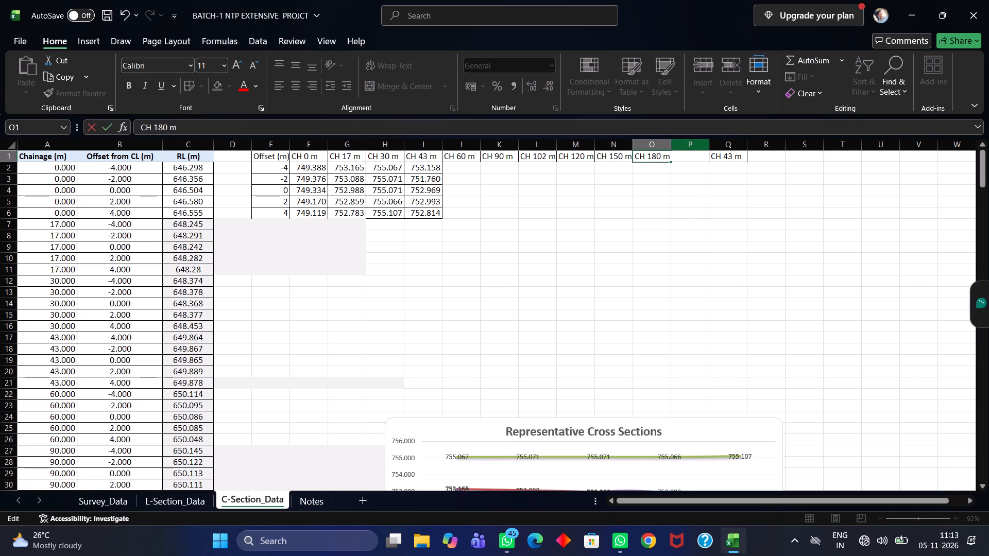
{"action": "left_click", "coordinate": [714, 188]}
Change the copied header in P1 of the offset table to CH 210 m.
{"action": "double_click", "coordinate": [687, 155]}
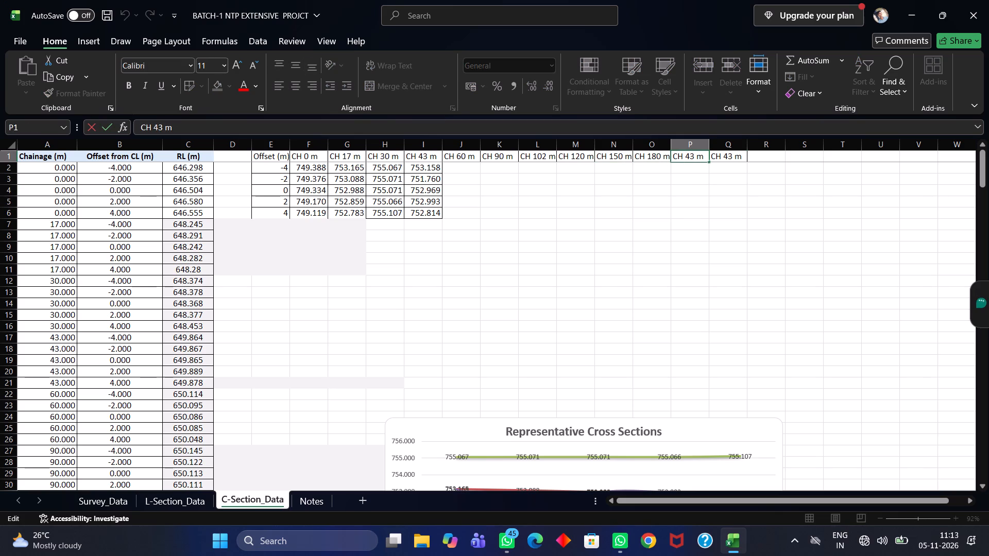
{"action": "left_click", "coordinate": [693, 160]}
{"action": "key", "text": "BackSpace"}
{"action": "key", "text": "BackSpace"}
{"action": "type", "text": "210"}
{"action": "left_click", "coordinate": [769, 194]}
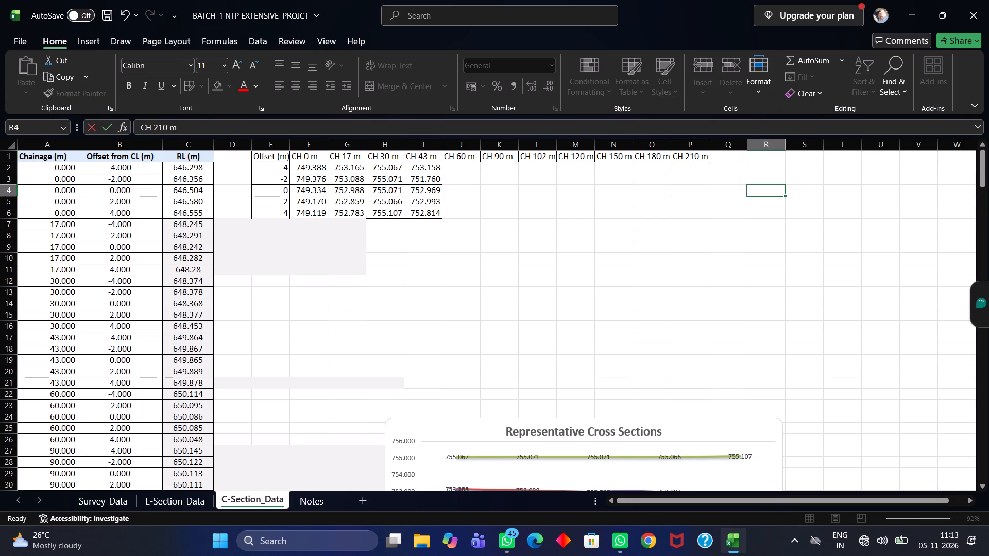
Change the copied header in Q1 of the offset table to CH 240 m.
{"action": "double_click", "coordinate": [728, 158]}
{"action": "left_click", "coordinate": [734, 156]}
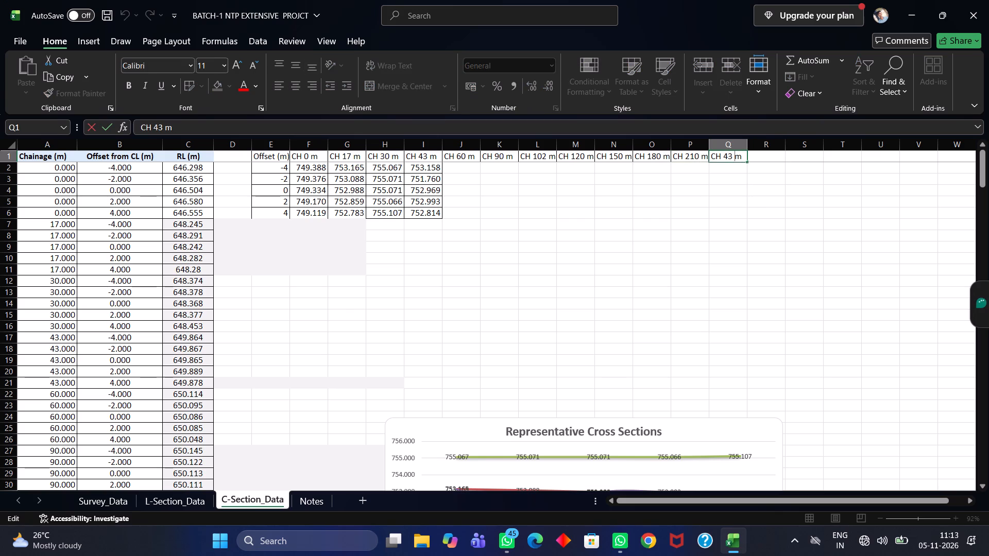
{"action": "left_click", "coordinate": [730, 155]}
{"action": "key", "text": "Right"}
{"action": "key", "text": "BackSpace"}
{"action": "key", "text": "BackSpace"}
{"action": "type", "text": "240"}
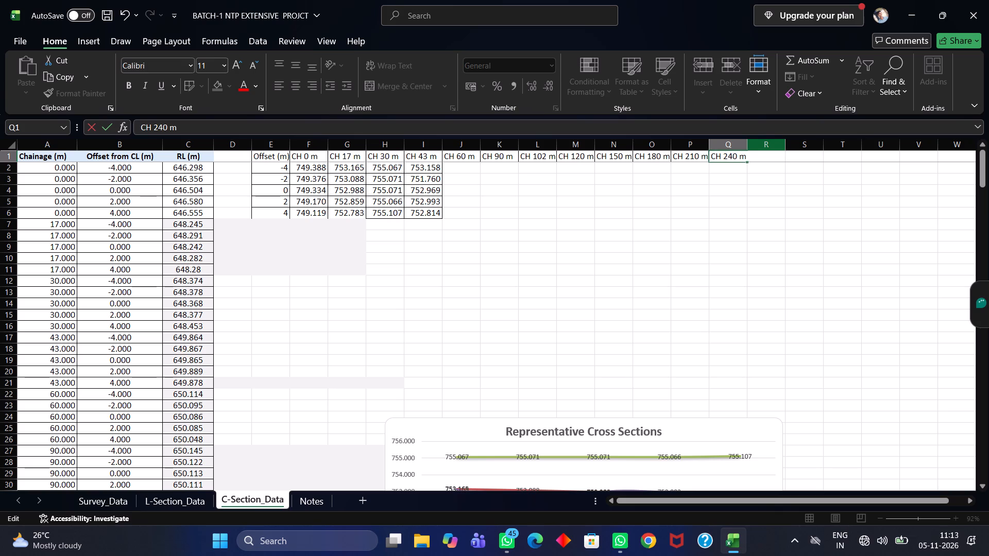
{"action": "left_click", "coordinate": [769, 184]}
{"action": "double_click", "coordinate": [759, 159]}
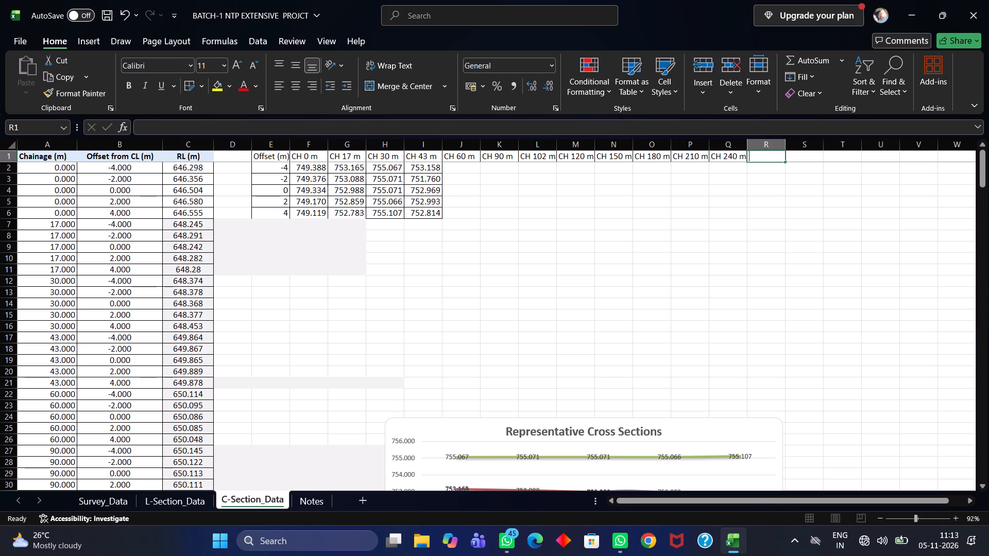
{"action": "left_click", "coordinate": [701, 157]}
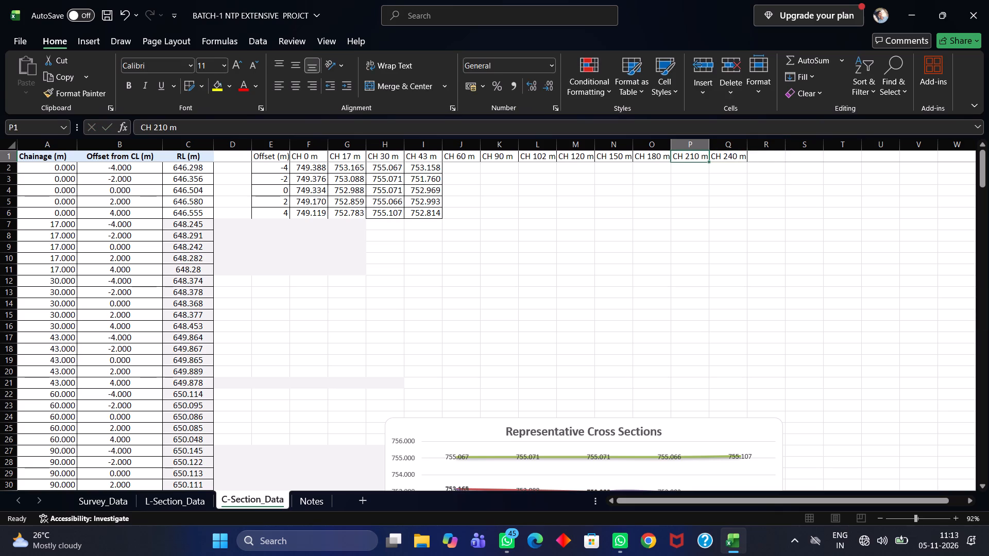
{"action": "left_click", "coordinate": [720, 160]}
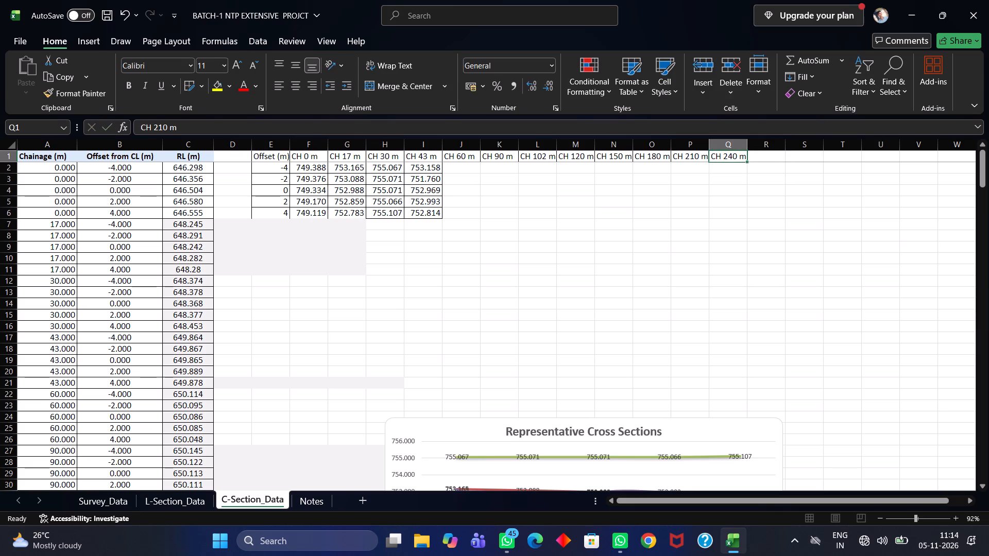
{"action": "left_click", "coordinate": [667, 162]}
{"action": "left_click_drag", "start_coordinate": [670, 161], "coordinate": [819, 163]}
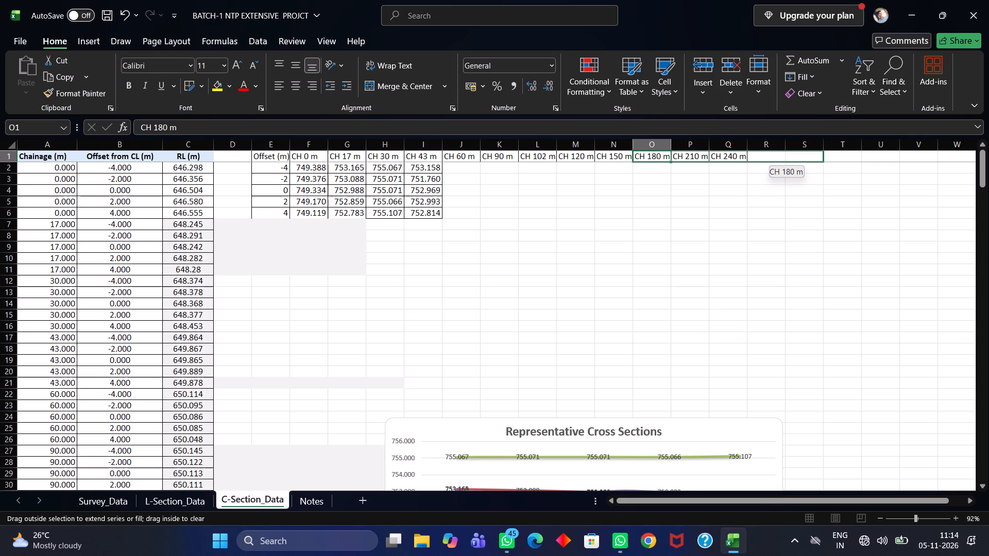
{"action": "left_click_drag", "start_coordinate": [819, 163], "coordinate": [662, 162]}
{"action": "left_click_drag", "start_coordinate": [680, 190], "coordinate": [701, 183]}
Fill the CH 240 m header from Q1 across row 1 through S1.
{"action": "left_click", "coordinate": [734, 154]}
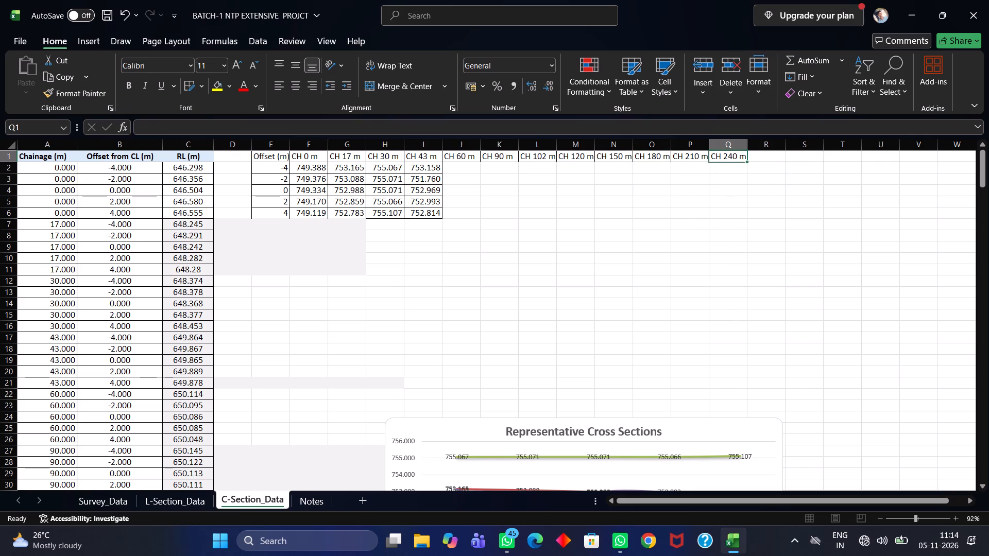
{"action": "left_click_drag", "start_coordinate": [748, 161], "coordinate": [821, 162]}
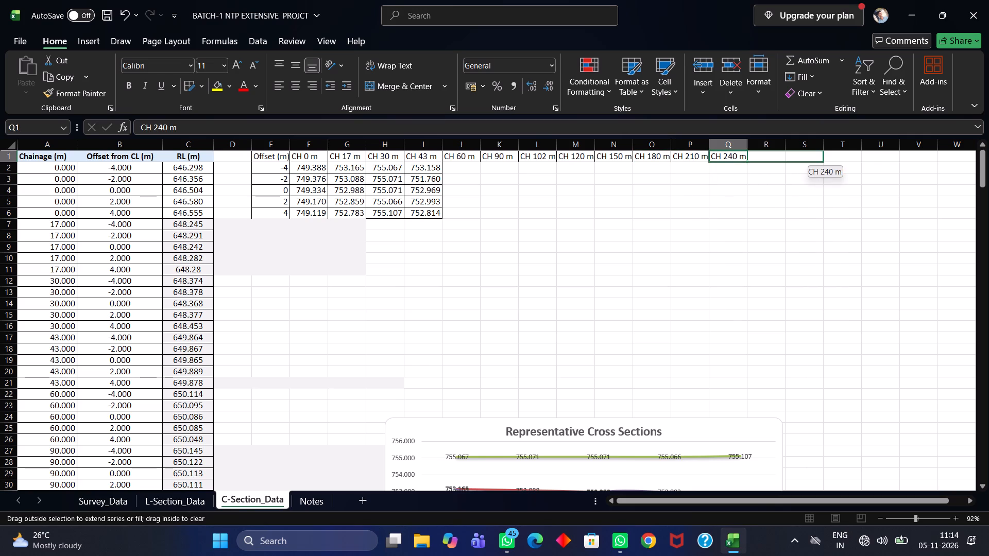
{"action": "left_click_drag", "start_coordinate": [821, 162], "coordinate": [821, 162]}
{"action": "left_click", "coordinate": [786, 200]}
Change the copied headers in R1 and S1 to CH 270 m and CH 300 m.
{"action": "double_click", "coordinate": [771, 156]}
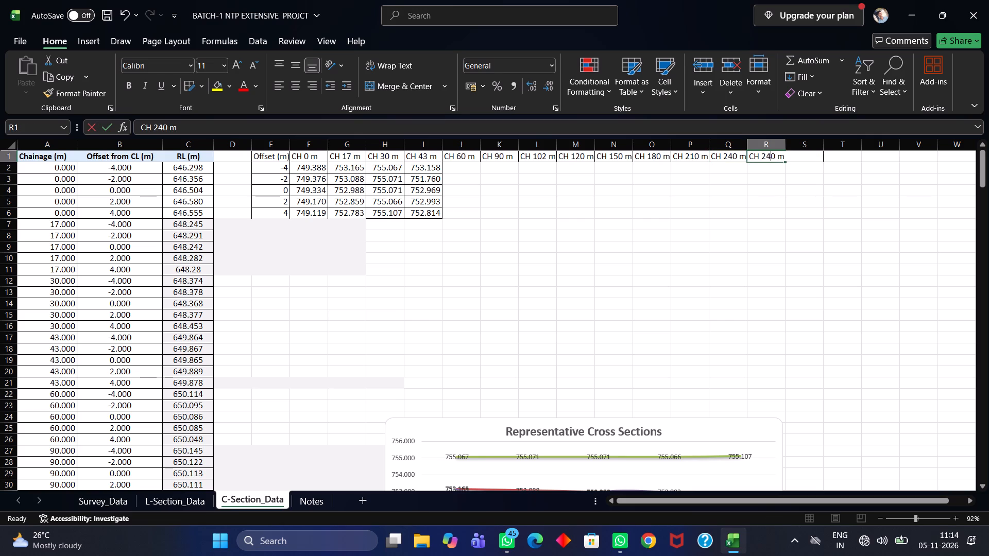
{"action": "key", "text": "BackSpace"}
{"action": "key", "text": "7"}
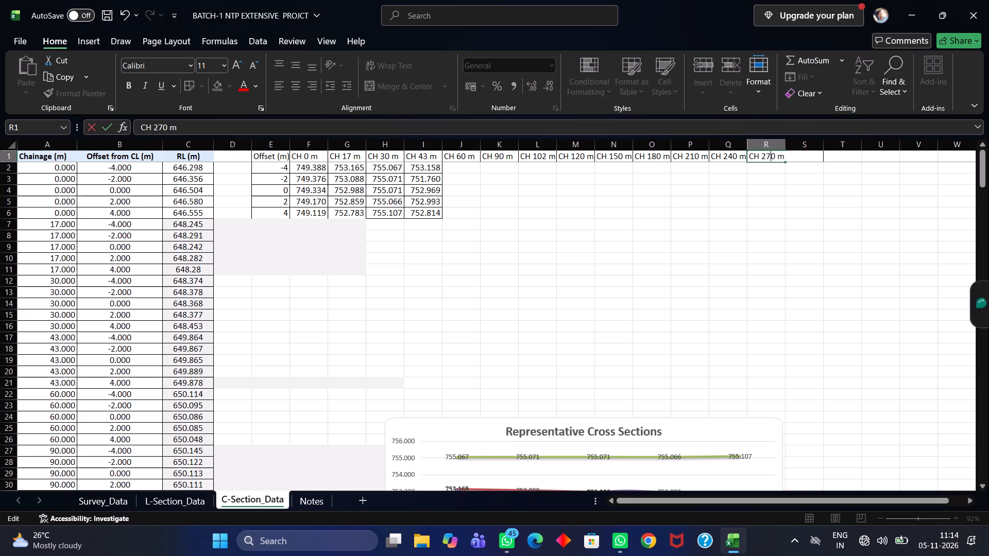
{"action": "left_click", "coordinate": [805, 161]}
{"action": "double_click", "coordinate": [806, 156]}
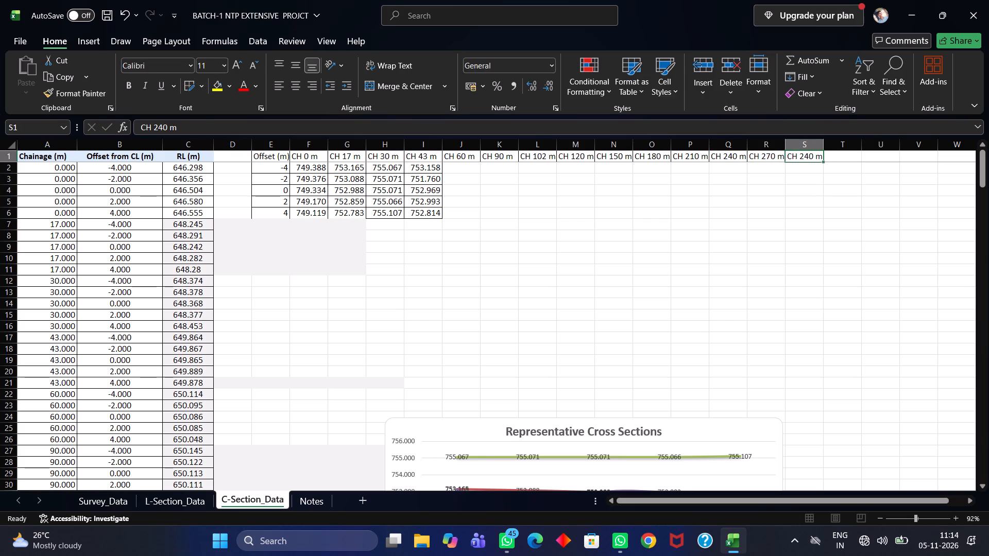
{"action": "left_click", "coordinate": [808, 155]}
{"action": "key", "text": "BackSpace"}
{"action": "key", "text": "BackSpace"}
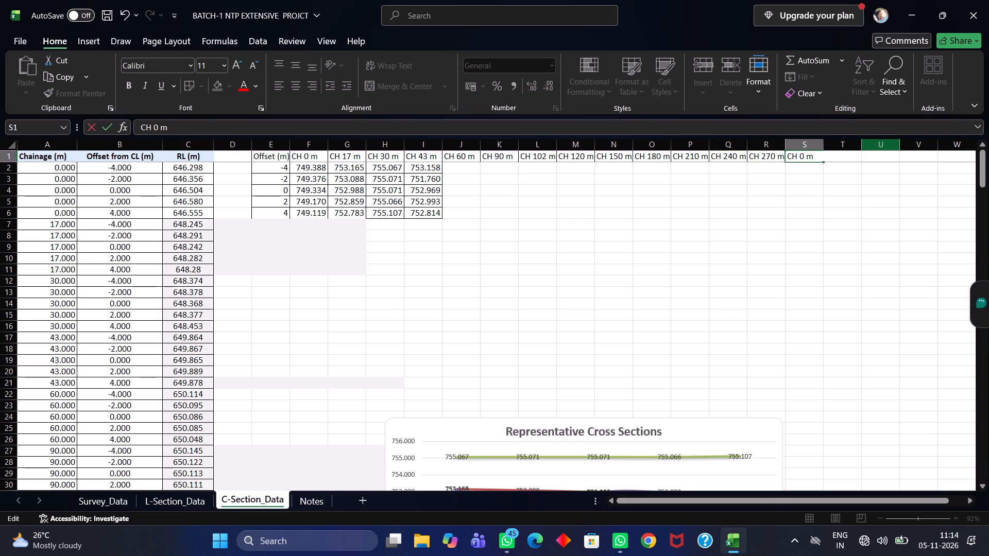
{"action": "type", "text": "30"}
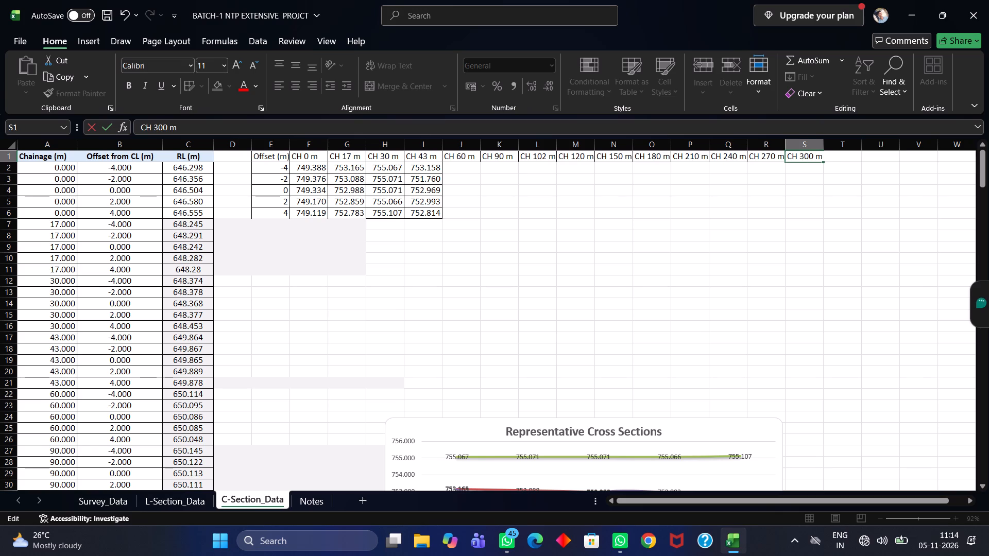
{"action": "left_click", "coordinate": [846, 223]}
Draw a border grid around the empty offset-table cells J2 to S6 below the CH 60 m to CH 300 m headers.
{"action": "left_click", "coordinate": [206, 88]}
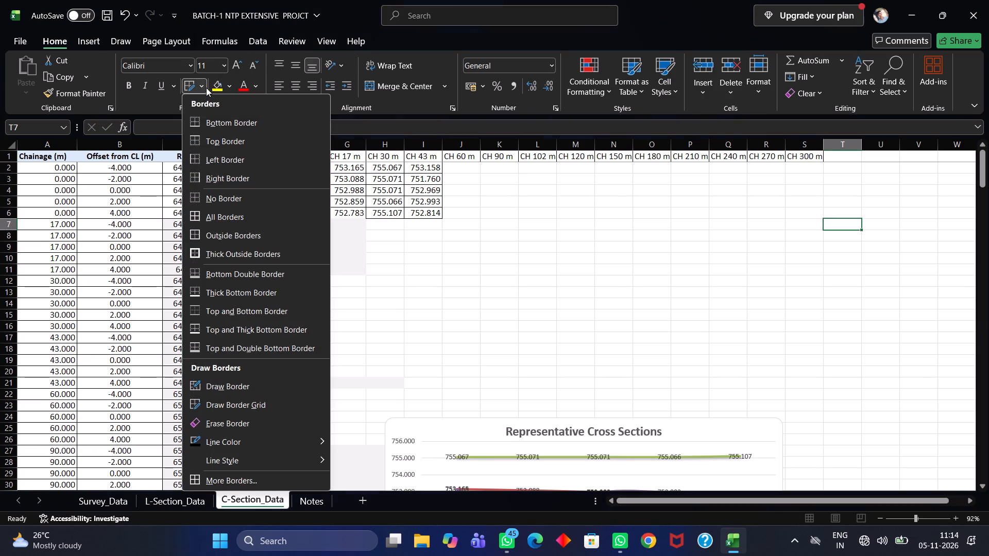
{"action": "left_click", "coordinate": [225, 412]}
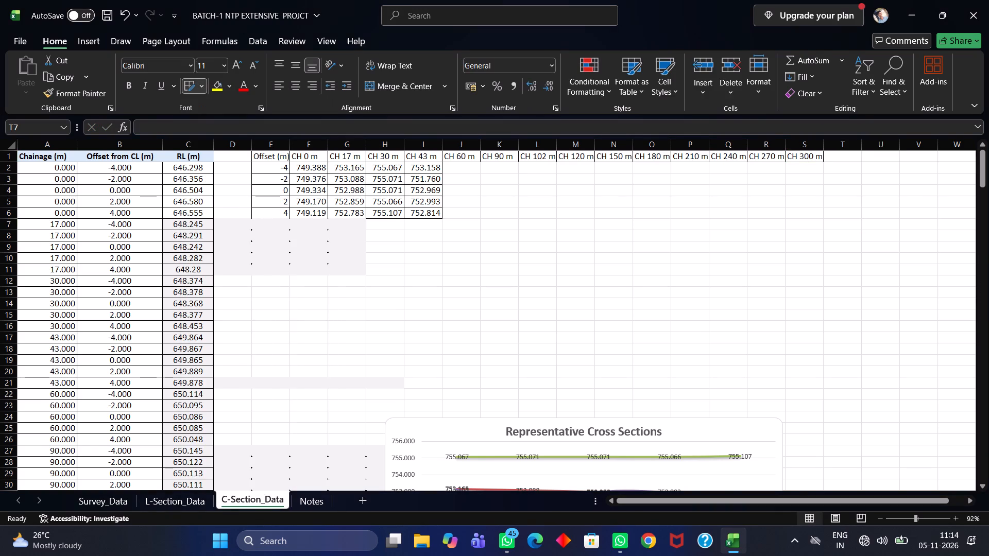
{"action": "left_click_drag", "start_coordinate": [449, 167], "coordinate": [720, 194]}
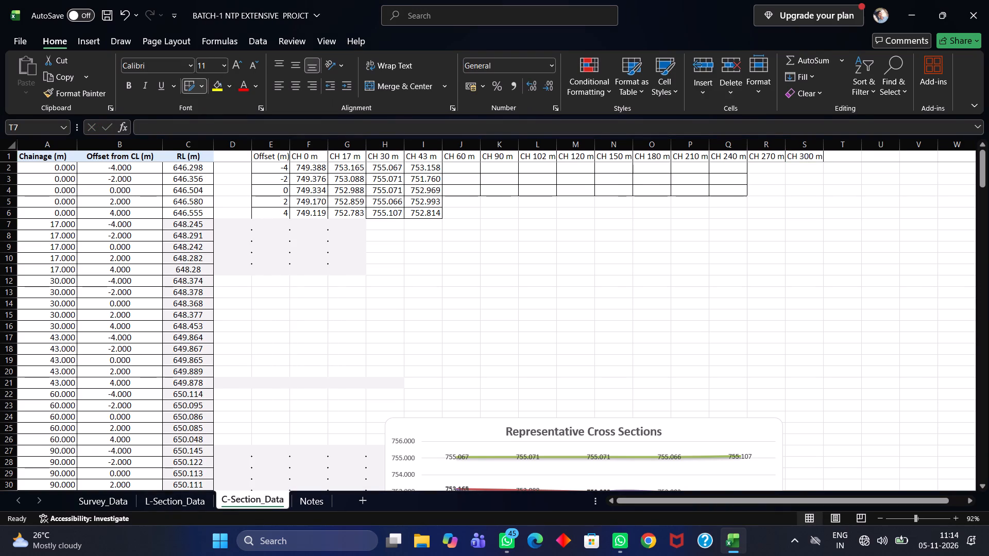
{"action": "left_click_drag", "start_coordinate": [720, 194], "coordinate": [820, 216]}
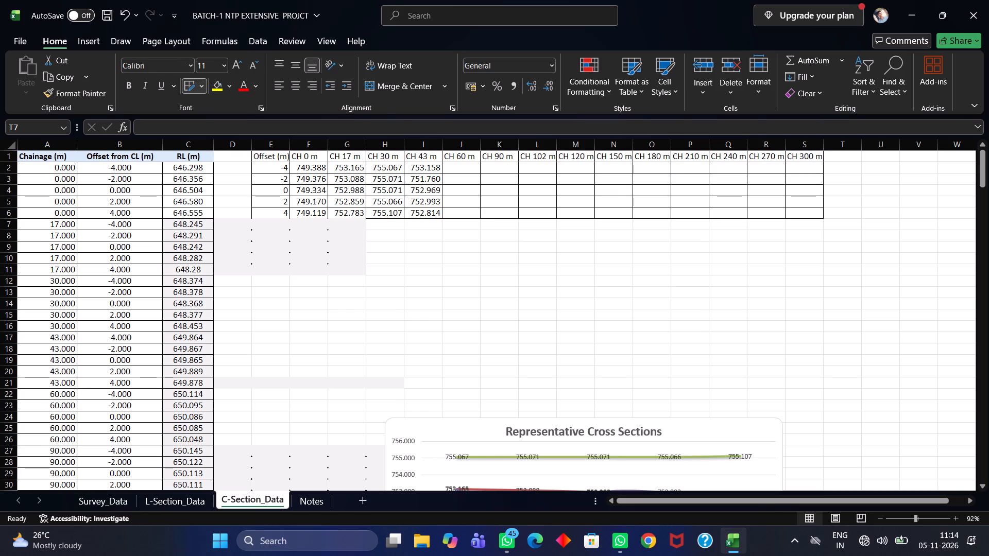
{"action": "key", "text": "Escape"}
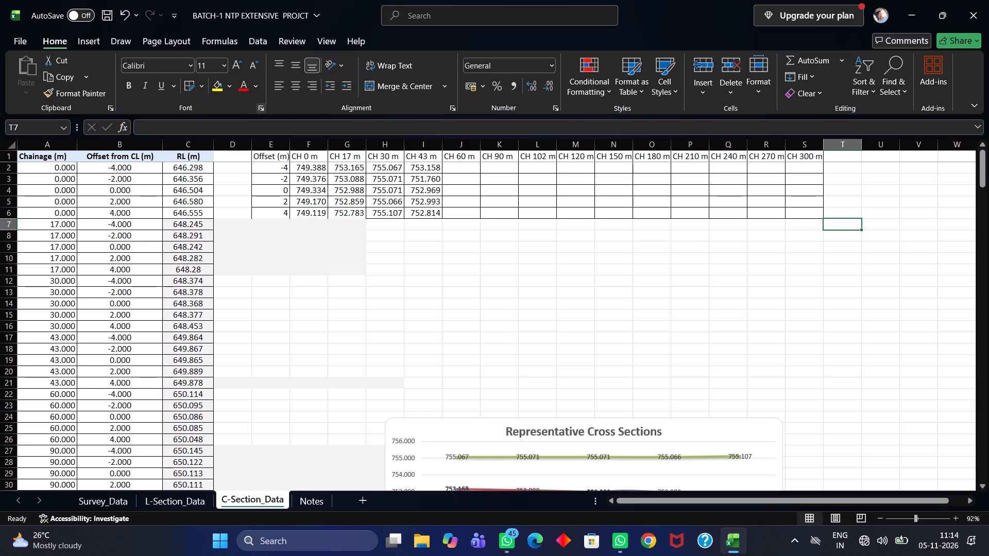
Copy the LHS 4 m RL values B2 to B18 from Survey_Data and paste them at K8 of C-Section_Data.
{"action": "scroll", "coordinate": [464, 190], "scroll_direction": "down", "scroll_amount": 2}
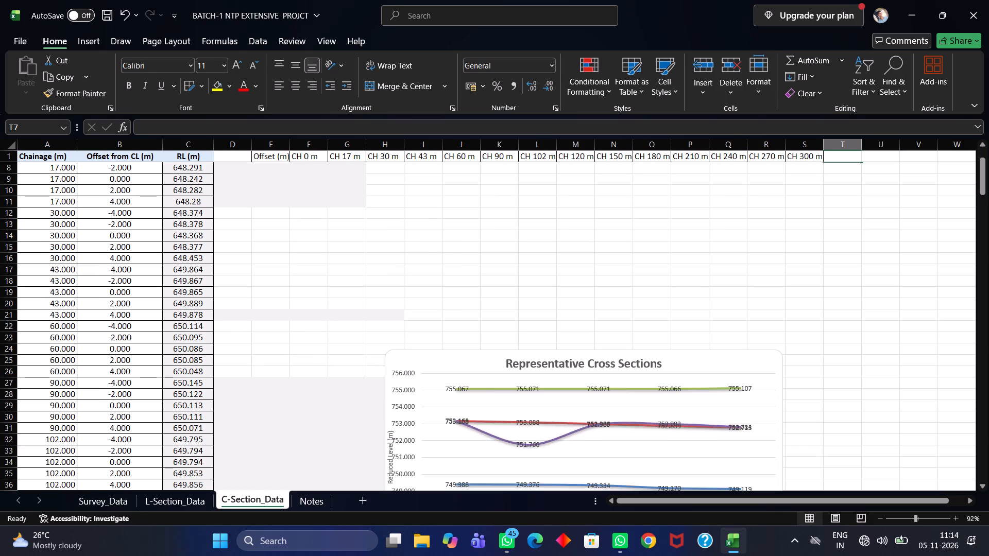
{"action": "scroll", "coordinate": [464, 190], "scroll_direction": "up", "scroll_amount": 3}
{"action": "left_click", "coordinate": [110, 495]}
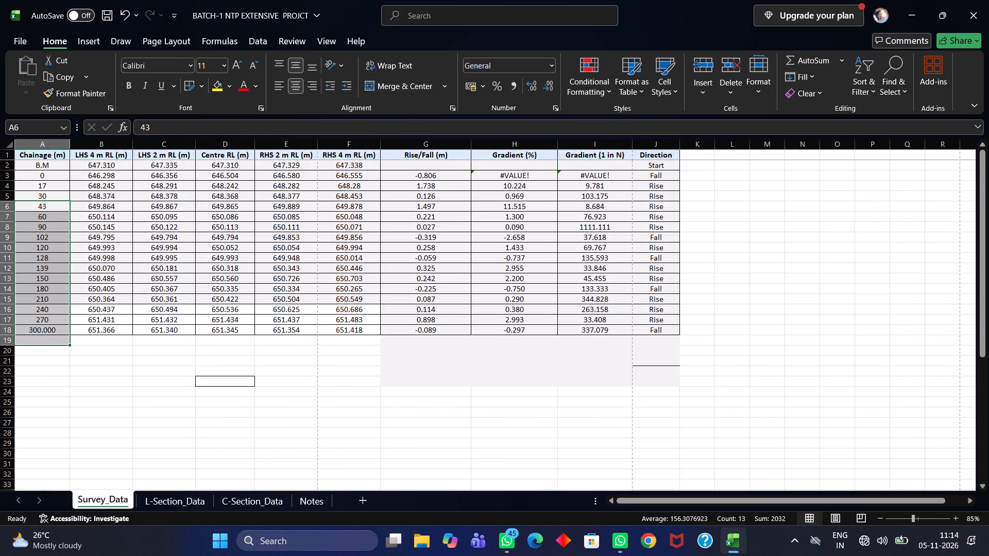
{"action": "left_click_drag", "start_coordinate": [104, 162], "coordinate": [113, 291]}
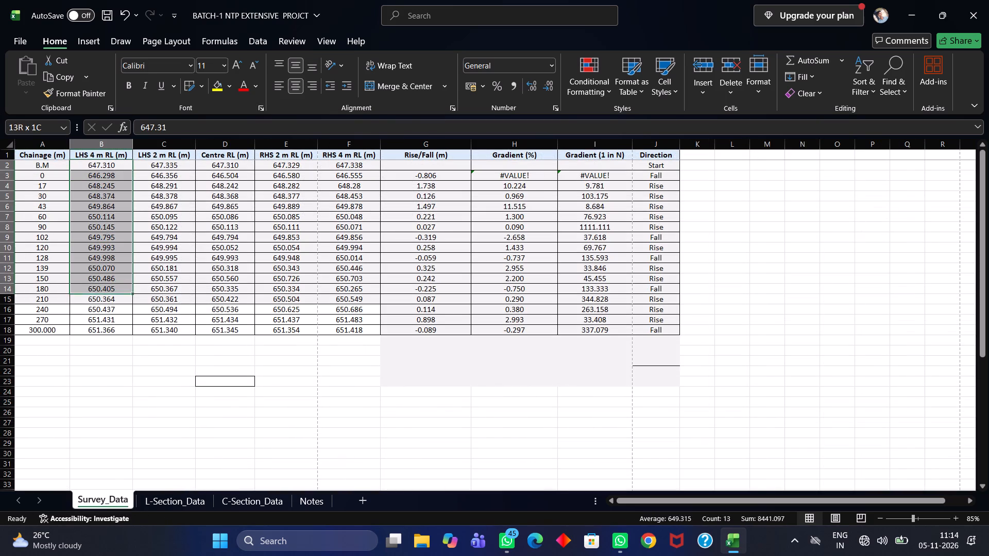
{"action": "left_click_drag", "start_coordinate": [113, 291], "coordinate": [113, 330]}
{"action": "key", "text": "ctrl+c"}
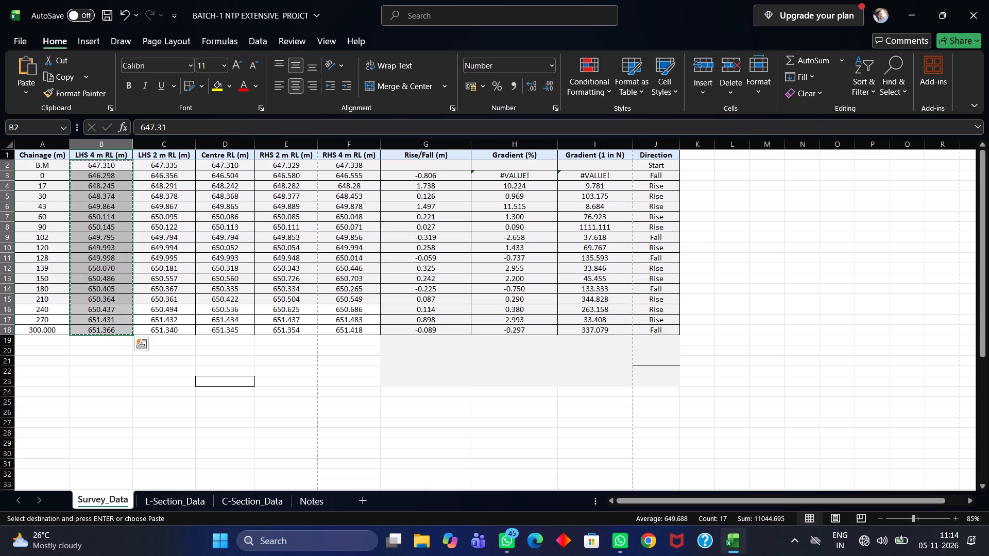
{"action": "left_click", "coordinate": [267, 492]}
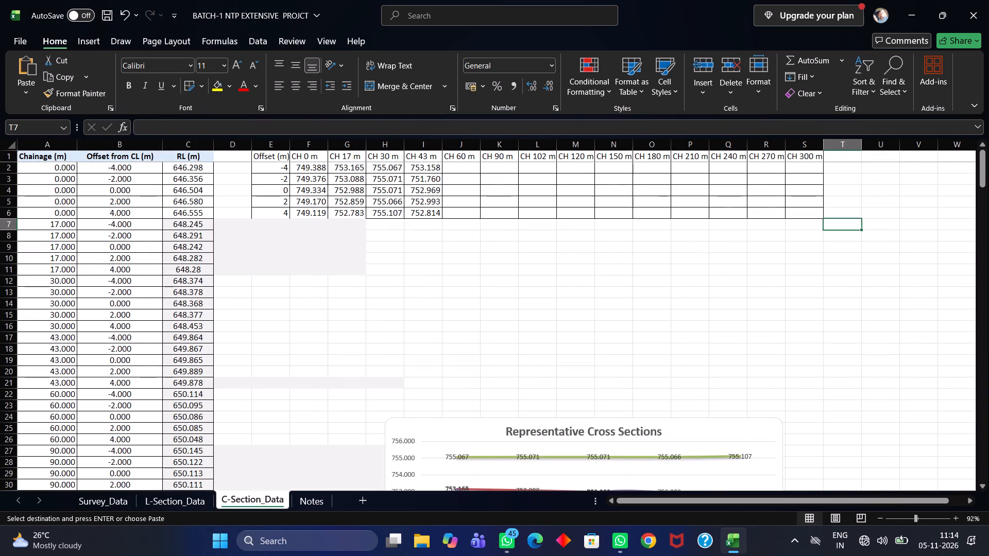
{"action": "left_click", "coordinate": [488, 237]}
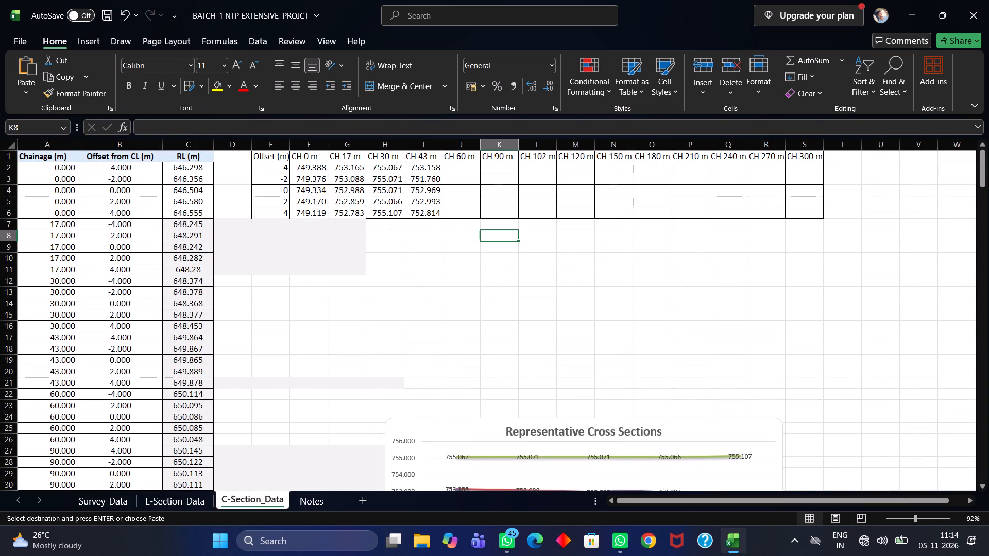
{"action": "key", "text": "ctrl+v"}
{"action": "left_click", "coordinate": [439, 281]}
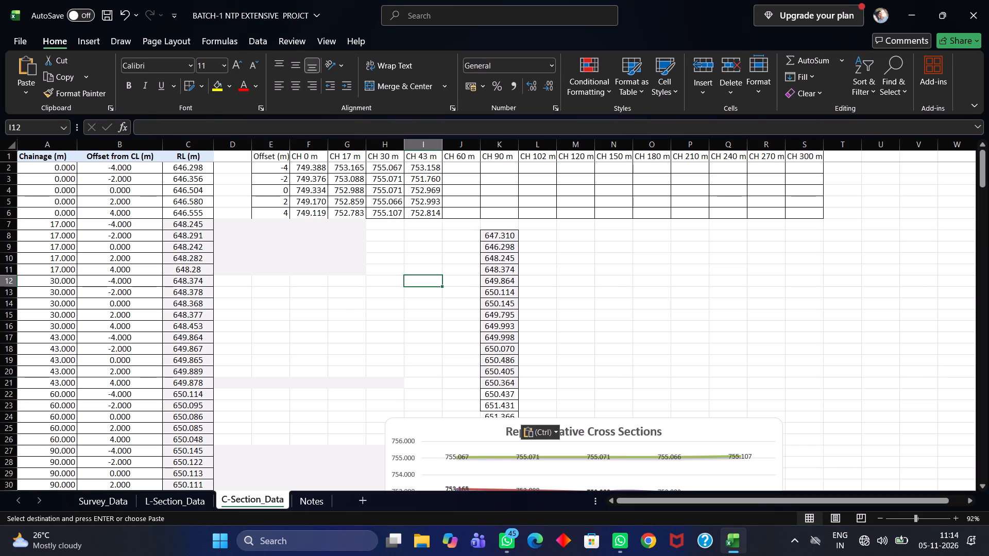
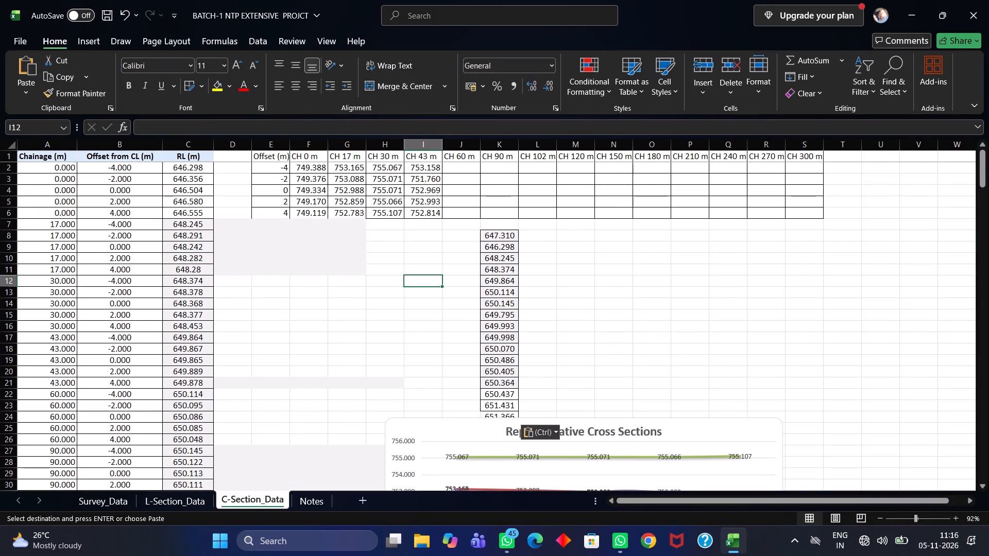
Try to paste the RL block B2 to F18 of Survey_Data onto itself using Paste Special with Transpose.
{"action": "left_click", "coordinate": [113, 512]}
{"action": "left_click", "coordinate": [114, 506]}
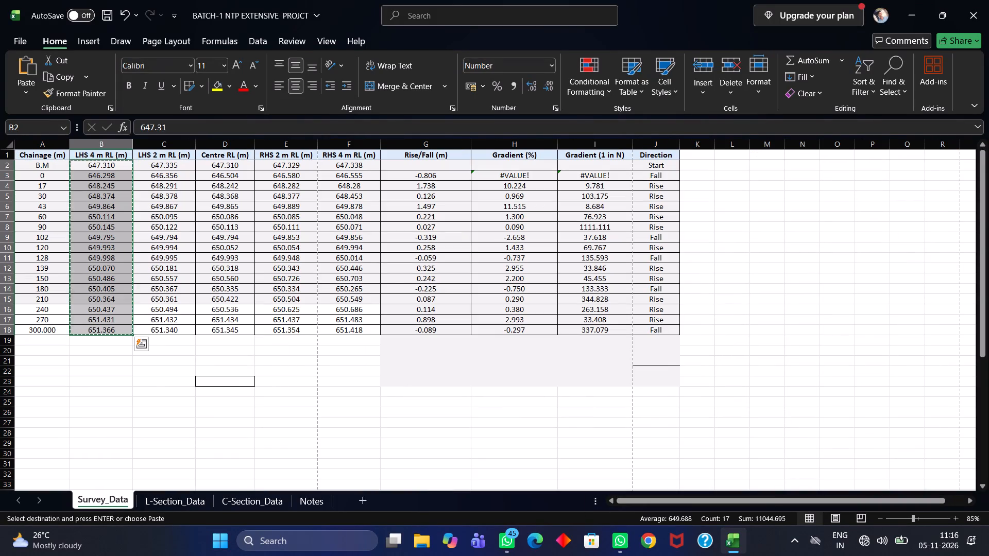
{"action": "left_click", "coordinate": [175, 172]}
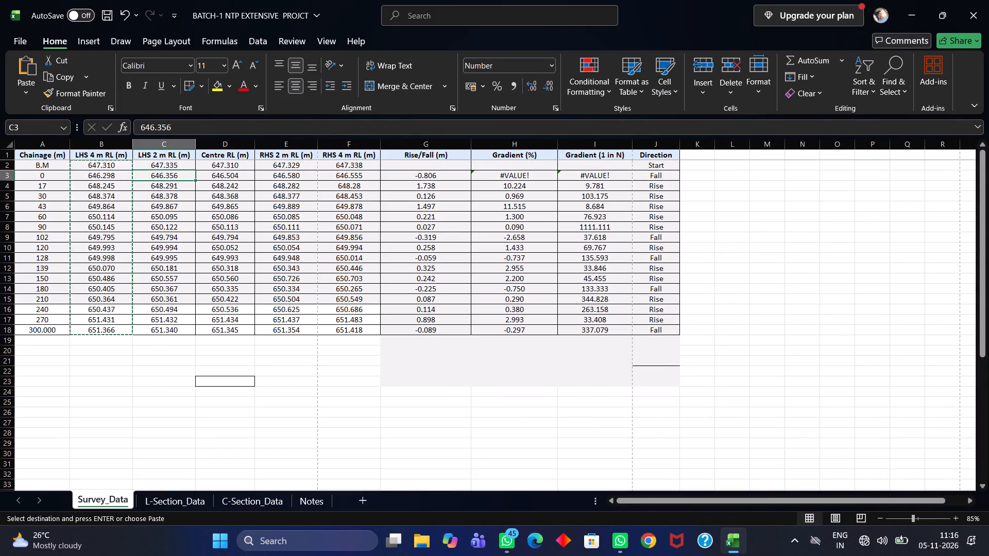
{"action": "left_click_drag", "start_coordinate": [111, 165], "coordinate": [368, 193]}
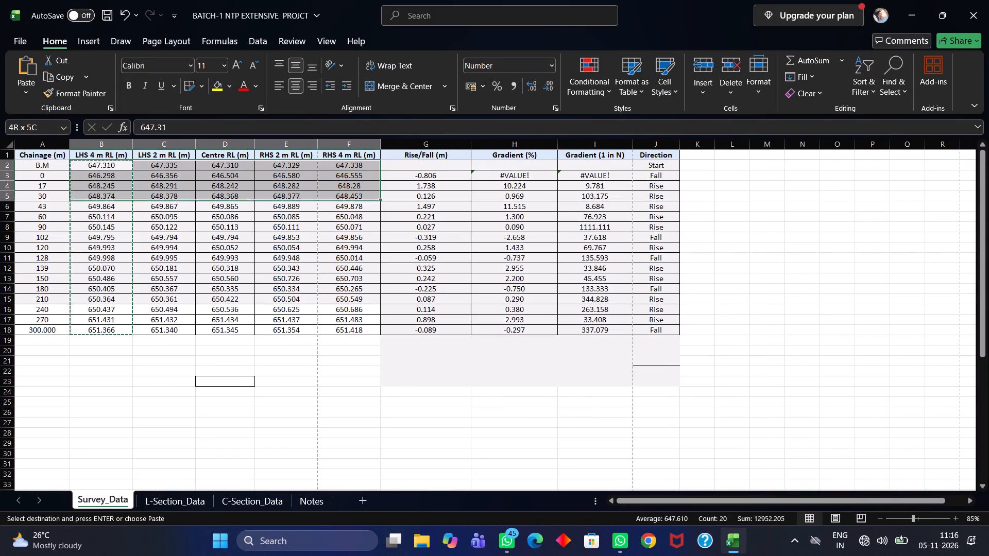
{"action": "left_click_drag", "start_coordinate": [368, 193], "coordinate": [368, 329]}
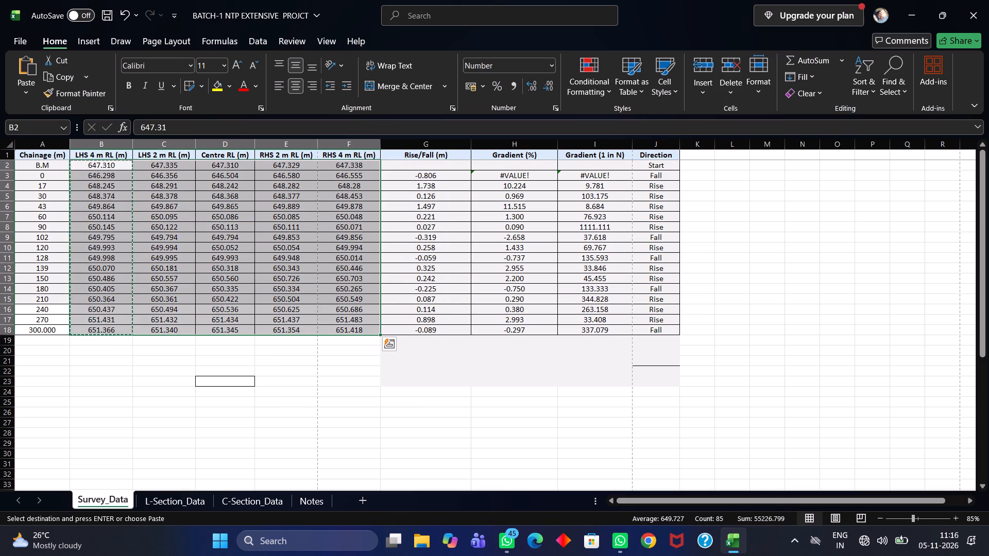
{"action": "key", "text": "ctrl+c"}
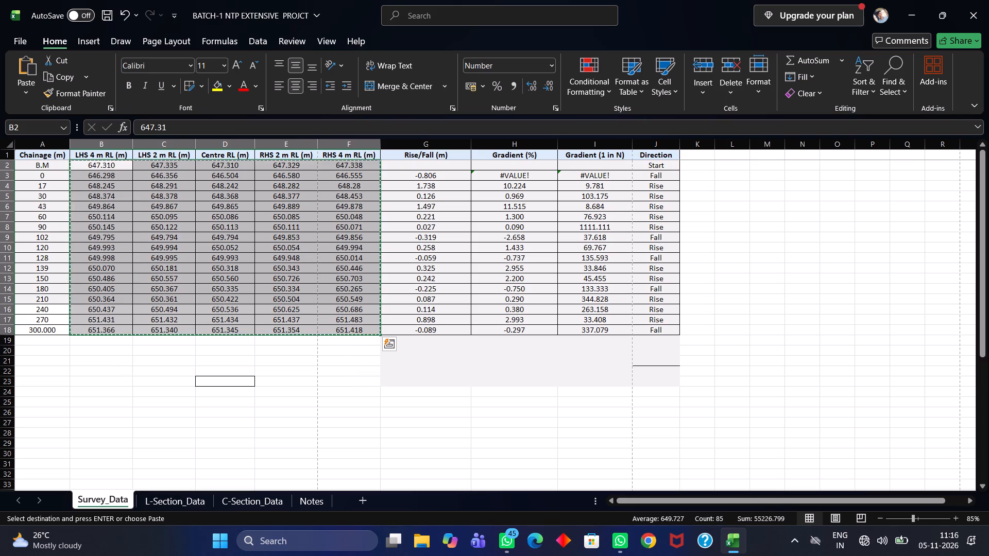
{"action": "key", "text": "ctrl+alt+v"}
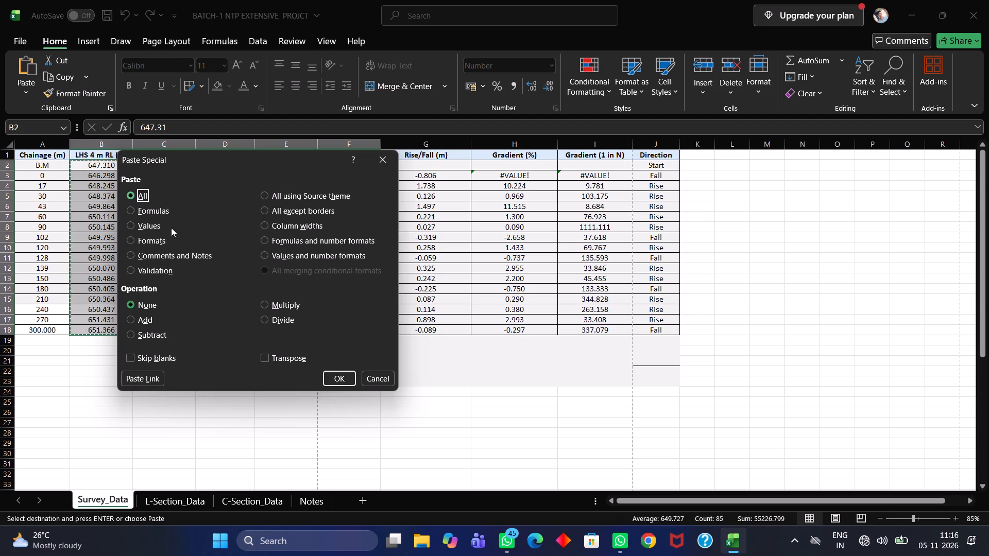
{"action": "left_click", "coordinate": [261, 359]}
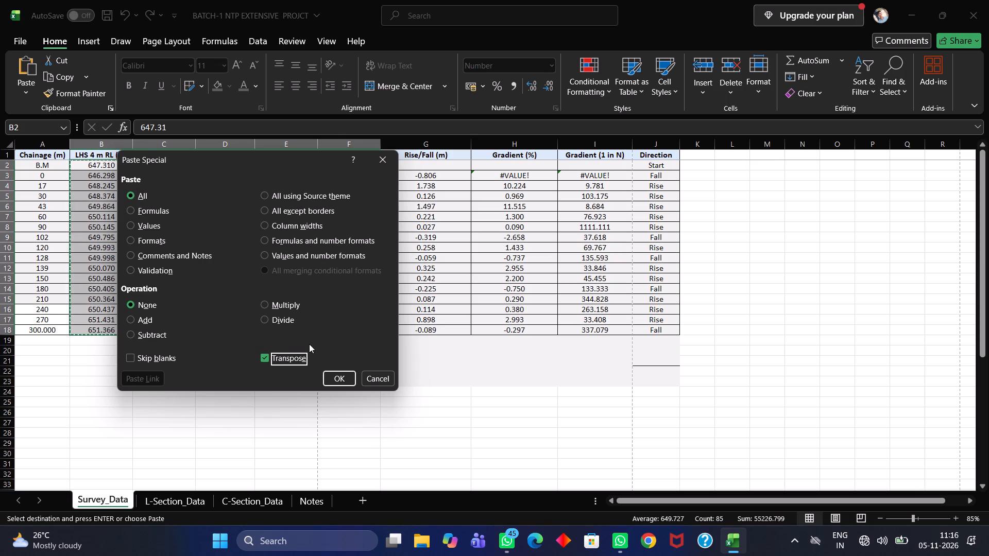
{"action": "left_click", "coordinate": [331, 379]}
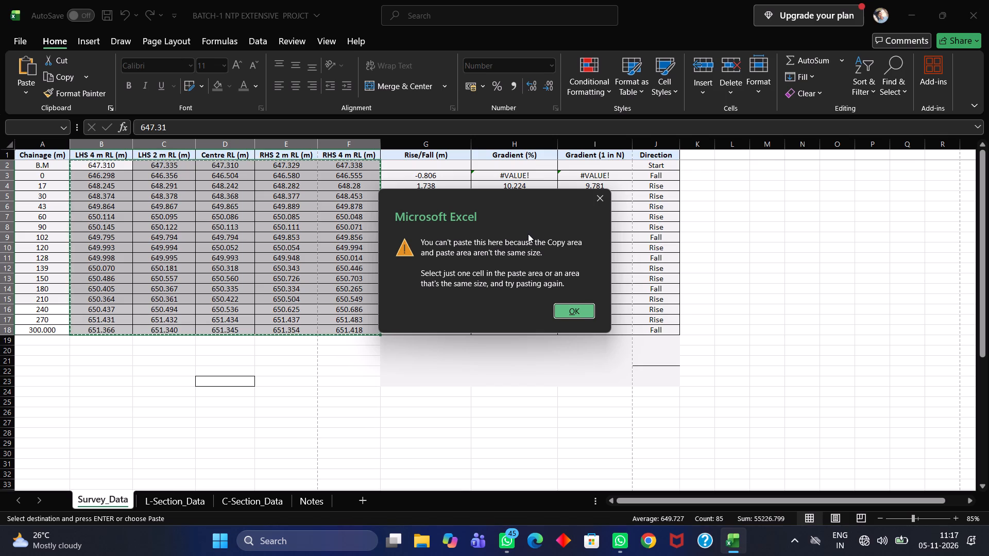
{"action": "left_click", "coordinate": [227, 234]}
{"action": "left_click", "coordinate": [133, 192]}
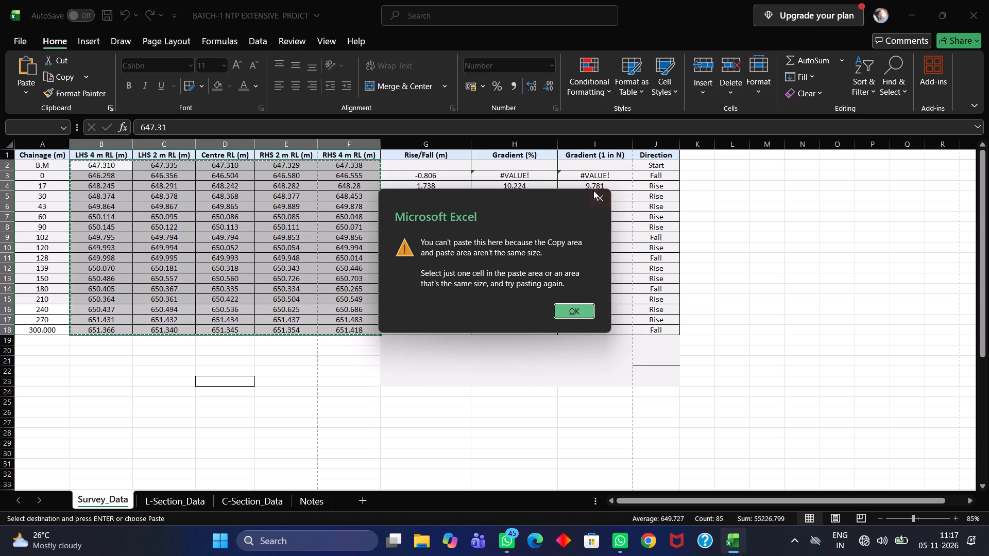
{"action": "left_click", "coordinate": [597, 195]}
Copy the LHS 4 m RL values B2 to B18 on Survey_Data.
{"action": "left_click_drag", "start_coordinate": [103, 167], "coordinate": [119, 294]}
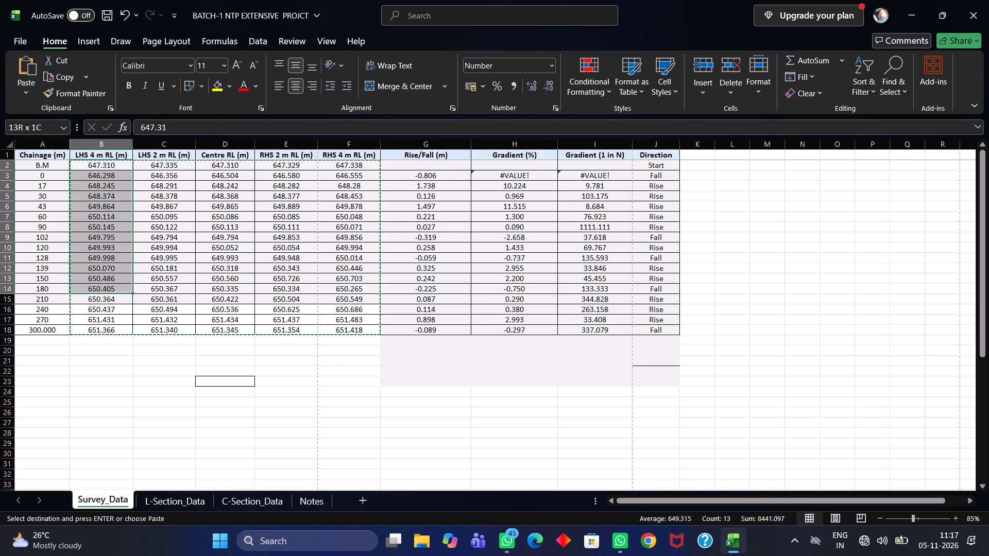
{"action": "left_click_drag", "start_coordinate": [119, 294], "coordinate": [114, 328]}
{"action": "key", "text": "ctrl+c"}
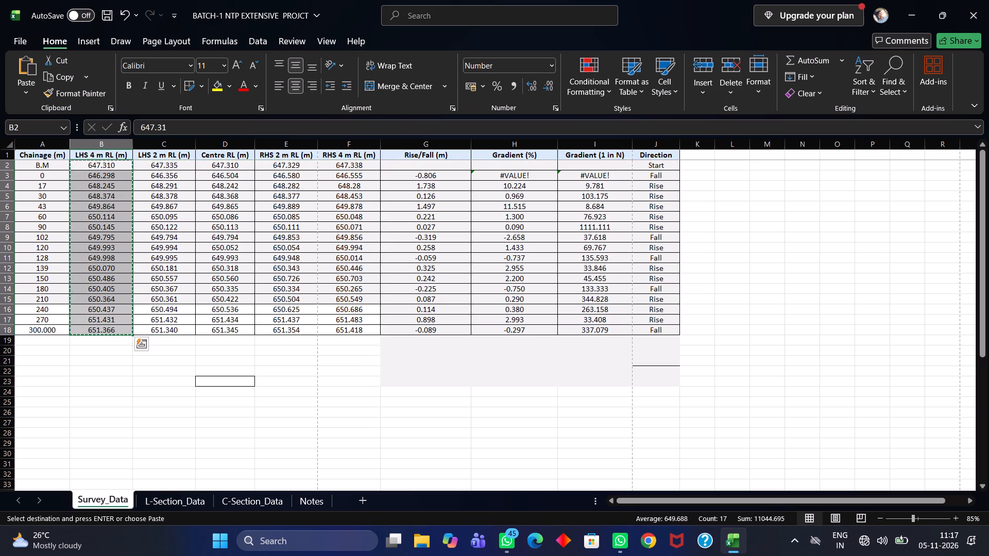
Clear the old levels F2 to I2 in the -4 offset row of C-Section_Data.
{"action": "left_click", "coordinate": [234, 505]}
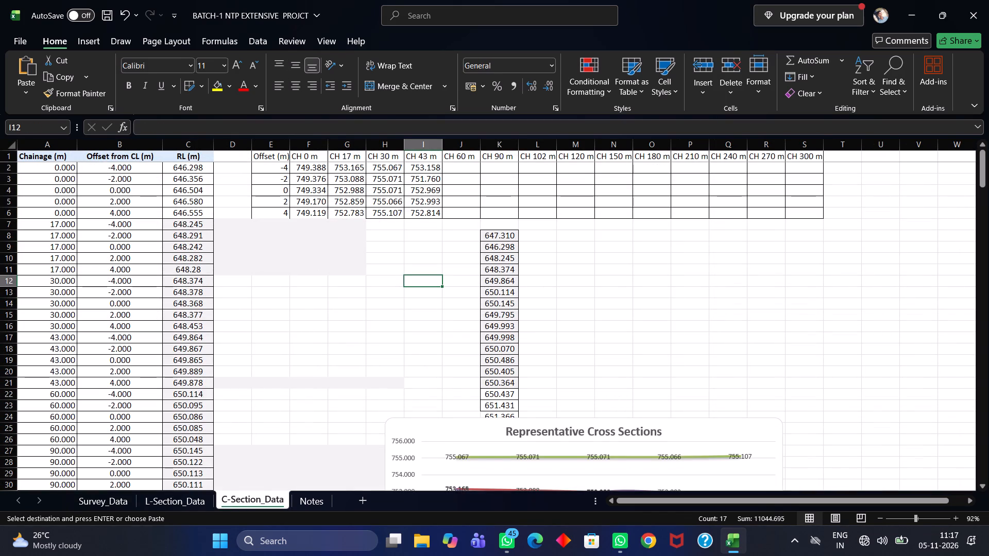
{"action": "left_click_drag", "start_coordinate": [304, 169], "coordinate": [417, 166]}
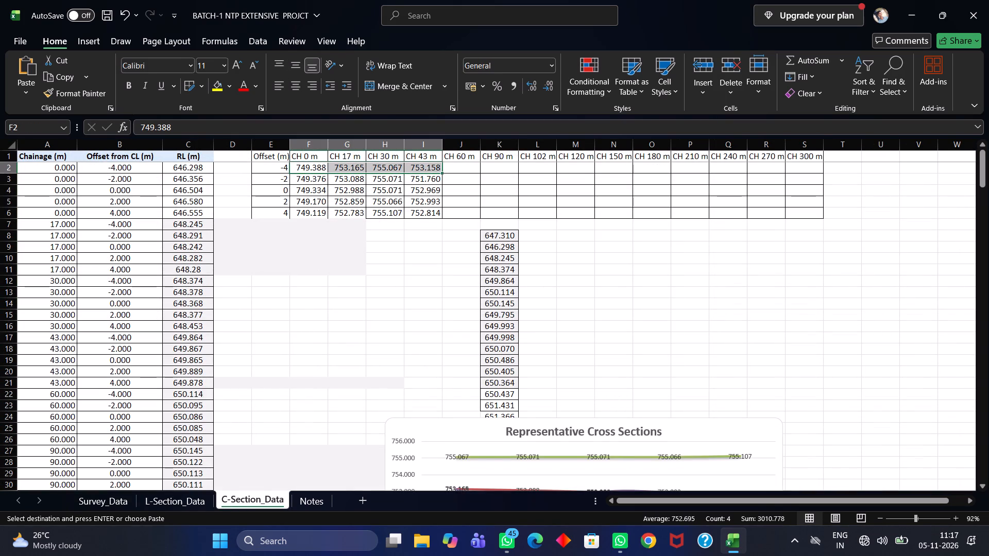
{"action": "key", "text": "Delete"}
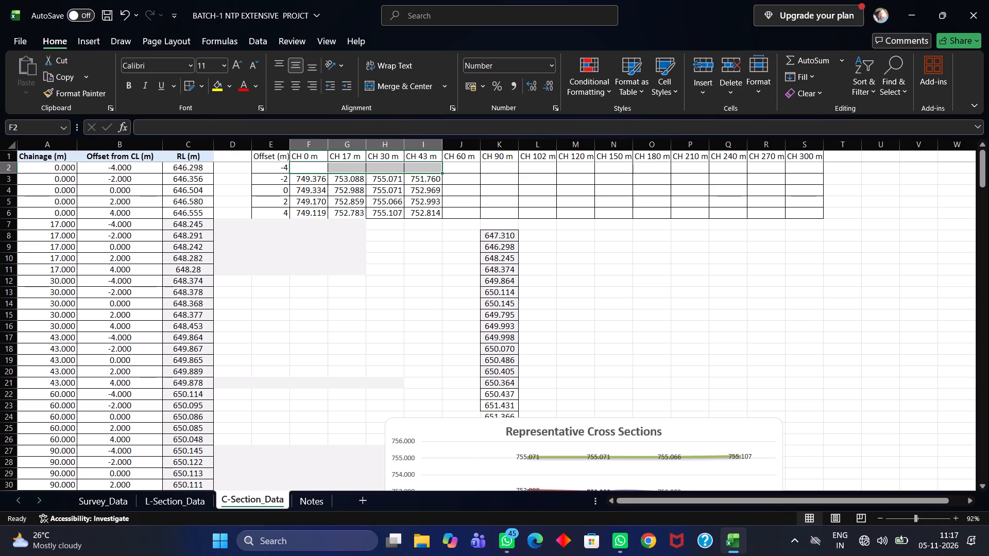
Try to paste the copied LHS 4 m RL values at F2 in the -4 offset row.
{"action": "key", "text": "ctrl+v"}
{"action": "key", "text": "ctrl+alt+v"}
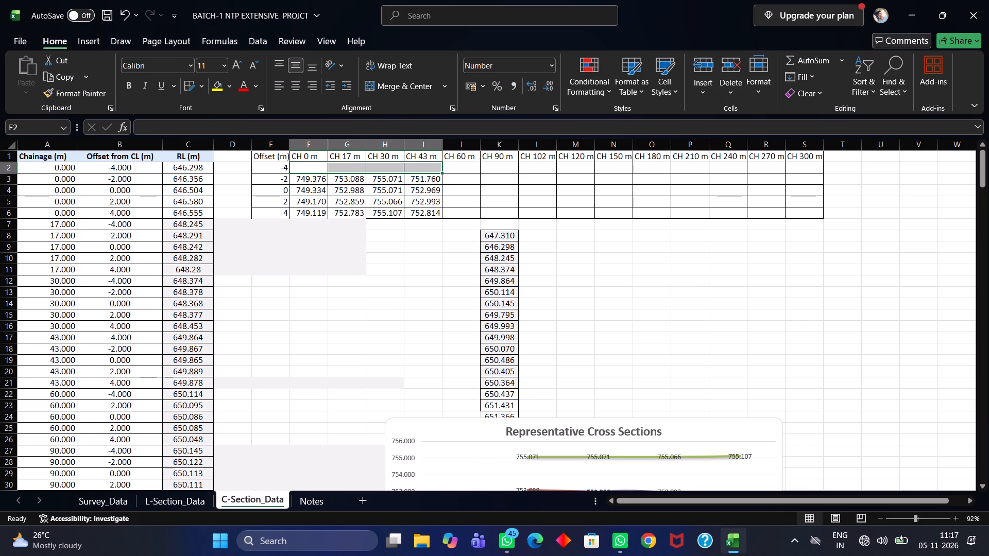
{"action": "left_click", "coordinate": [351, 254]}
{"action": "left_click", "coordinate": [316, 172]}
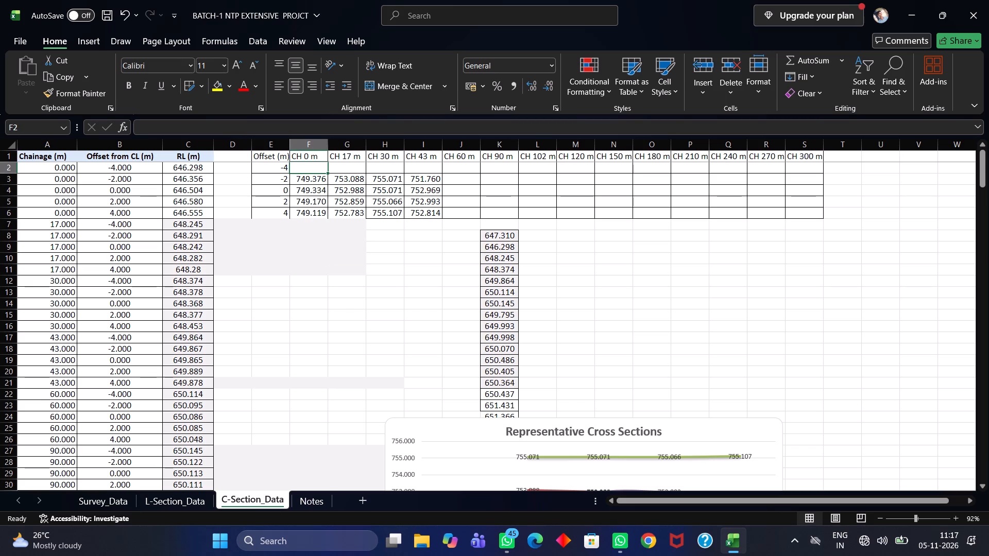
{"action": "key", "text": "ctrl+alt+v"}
Copy the LHS 4 m RL values B2 to B18 from Survey_Data and paste them transposed at F2 of C-Section_Data.
{"action": "left_click", "coordinate": [121, 507]}
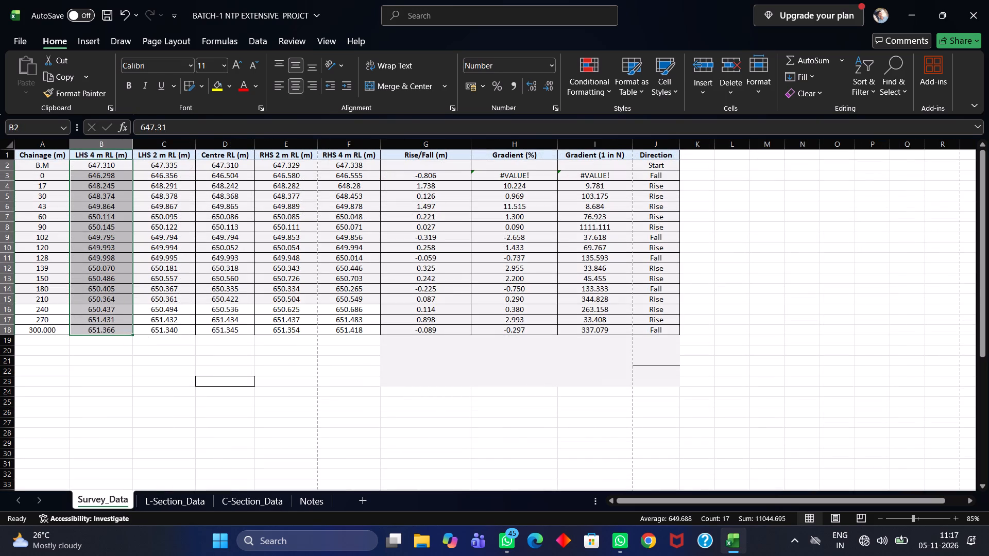
{"action": "left_click_drag", "start_coordinate": [118, 164], "coordinate": [93, 329]}
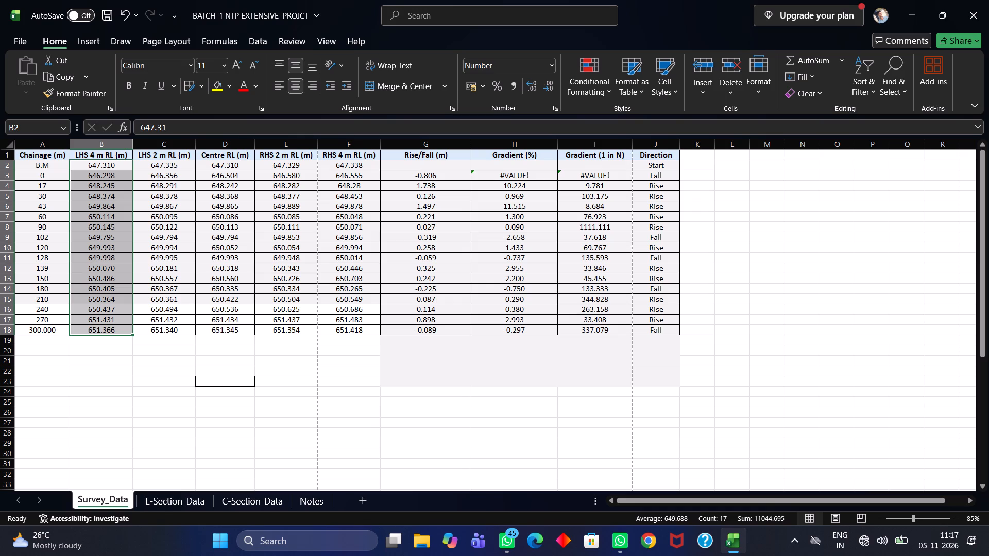
{"action": "key", "text": "ctrl+c"}
{"action": "left_click", "coordinate": [240, 506]}
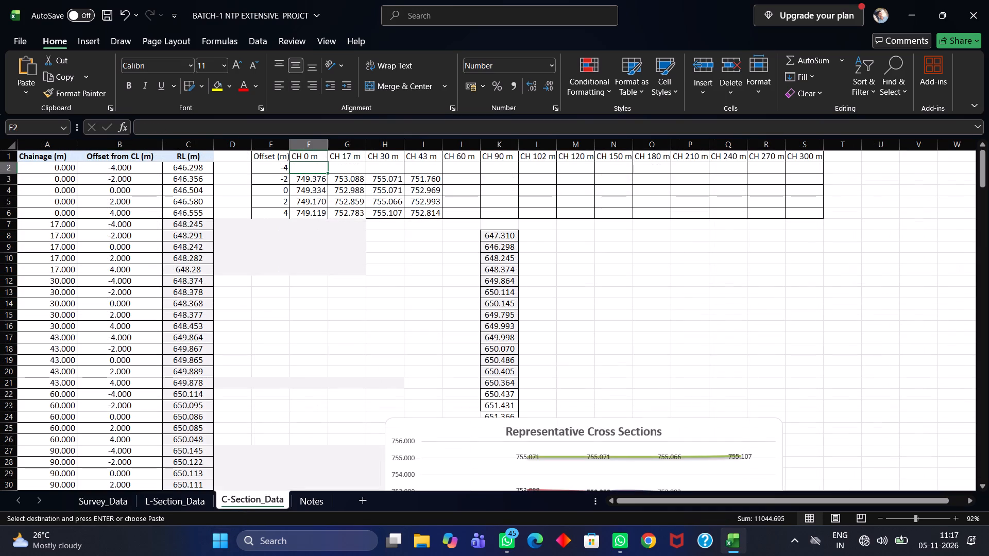
{"action": "key", "text": "ctrl+alt+v"}
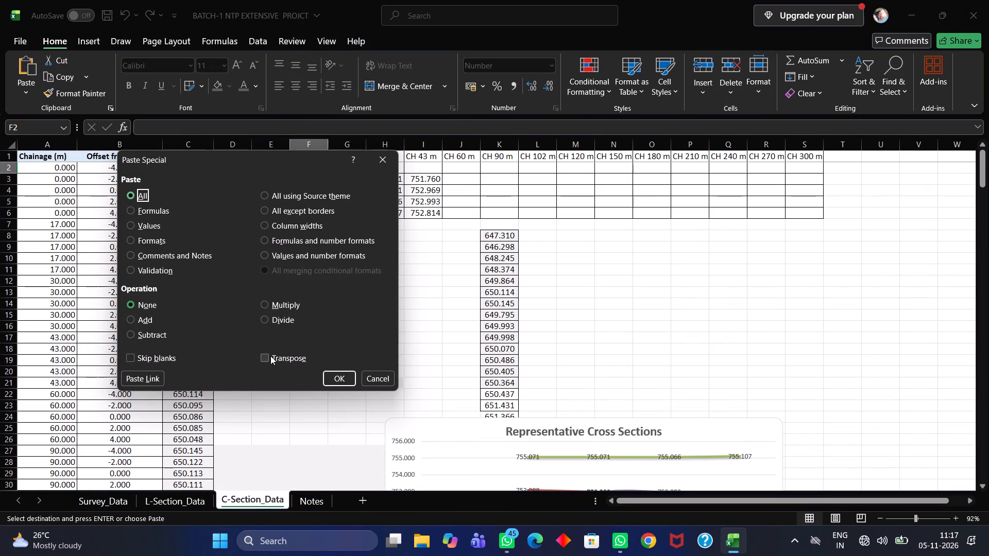
{"action": "left_click", "coordinate": [272, 356]}
{"action": "left_click", "coordinate": [342, 375]}
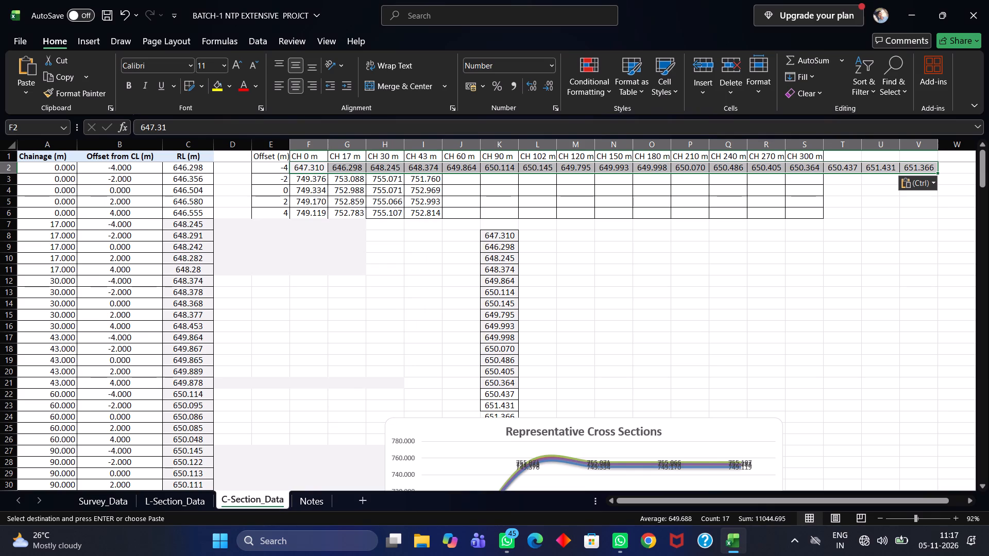
Examine the chainages listed in column A of C-Section_Data alongside the offset-table headers.
{"action": "scroll", "coordinate": [319, 349], "scroll_direction": "up", "scroll_amount": 3}
{"action": "left_click", "coordinate": [629, 270]}
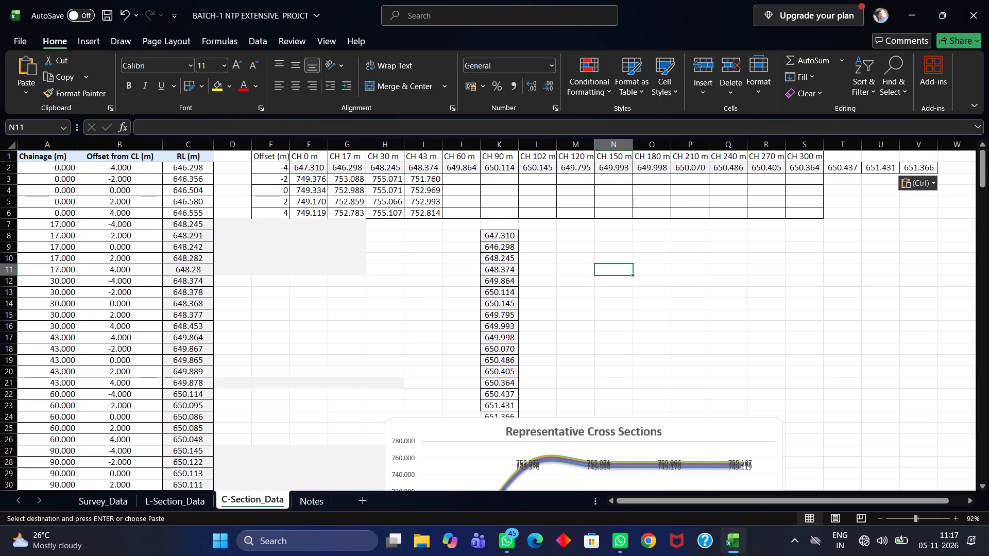
{"action": "scroll", "coordinate": [833, 251], "scroll_direction": "up", "scroll_amount": 2}
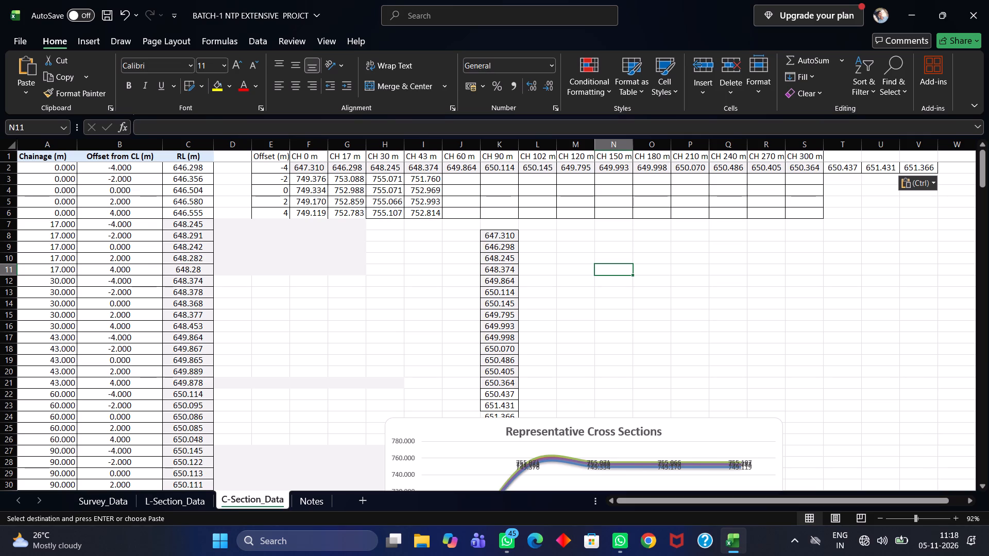
{"action": "scroll", "coordinate": [342, 271], "scroll_direction": "down", "scroll_amount": 3}
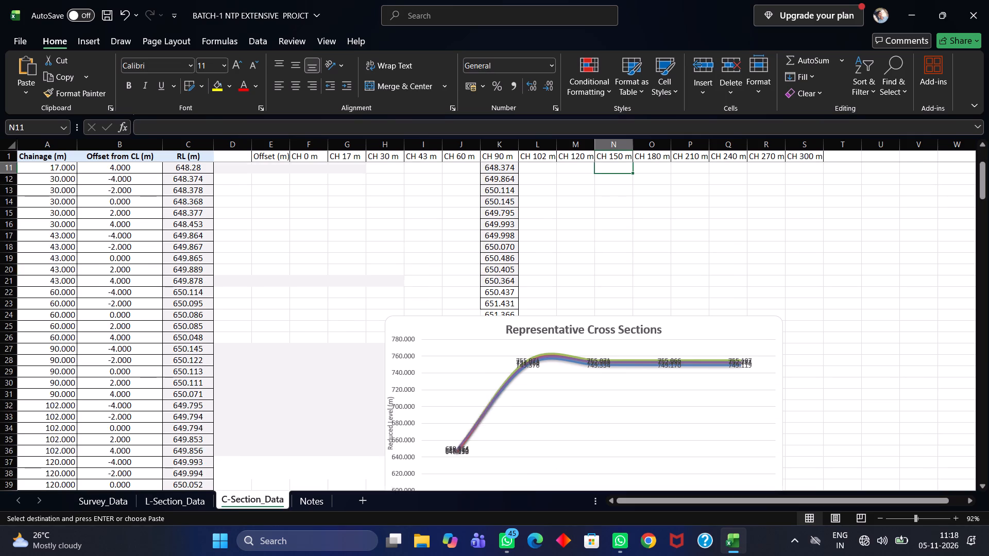
{"action": "scroll", "coordinate": [342, 270], "scroll_direction": "down", "scroll_amount": 10}
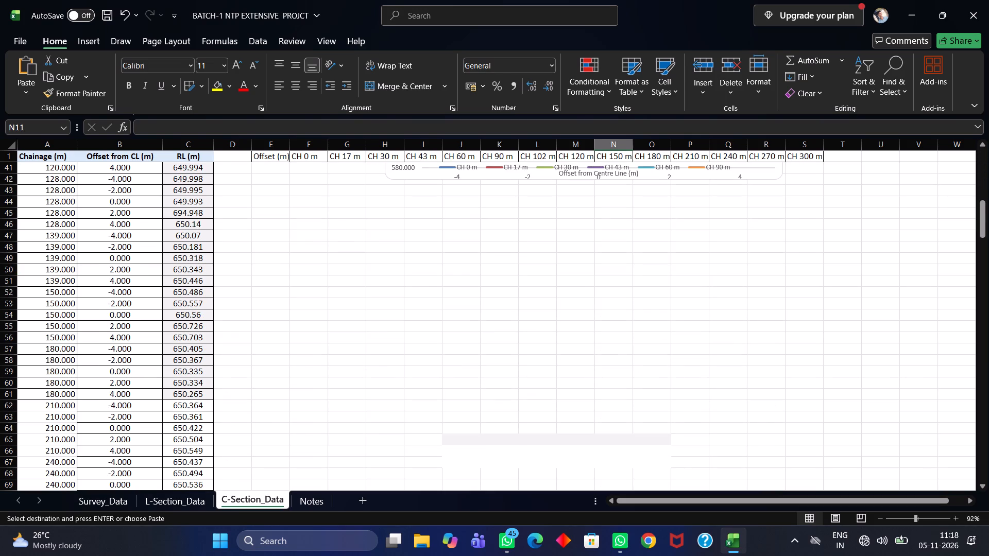
{"action": "scroll", "coordinate": [343, 269], "scroll_direction": "down", "scroll_amount": 2}
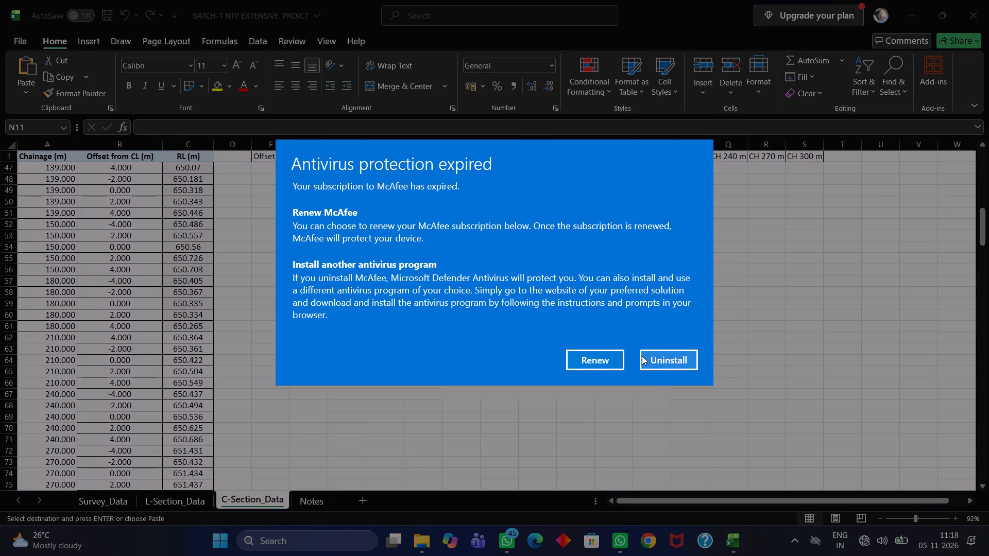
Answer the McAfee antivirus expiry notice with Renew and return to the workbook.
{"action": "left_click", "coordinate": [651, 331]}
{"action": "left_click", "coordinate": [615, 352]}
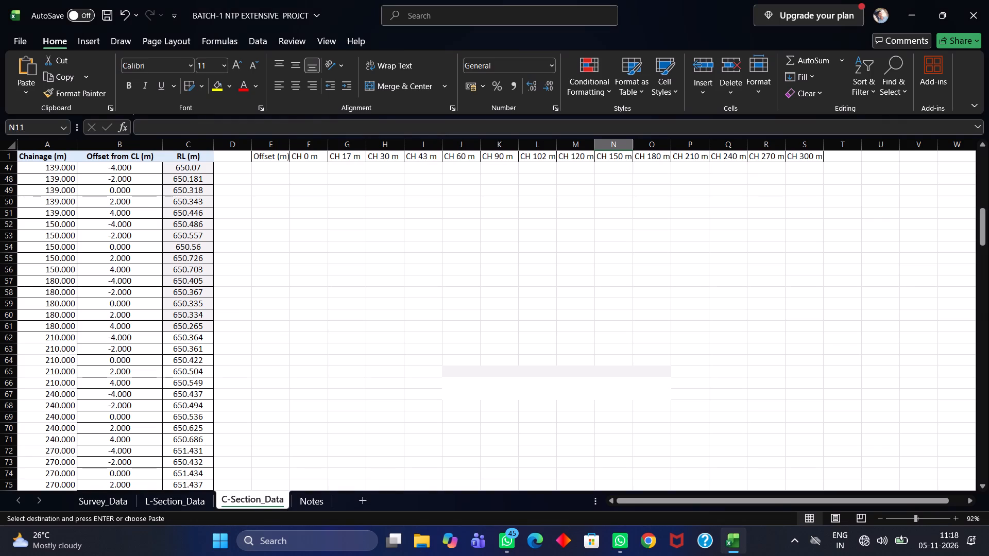
Save the workbook.
{"action": "key", "text": "ctrl+s"}
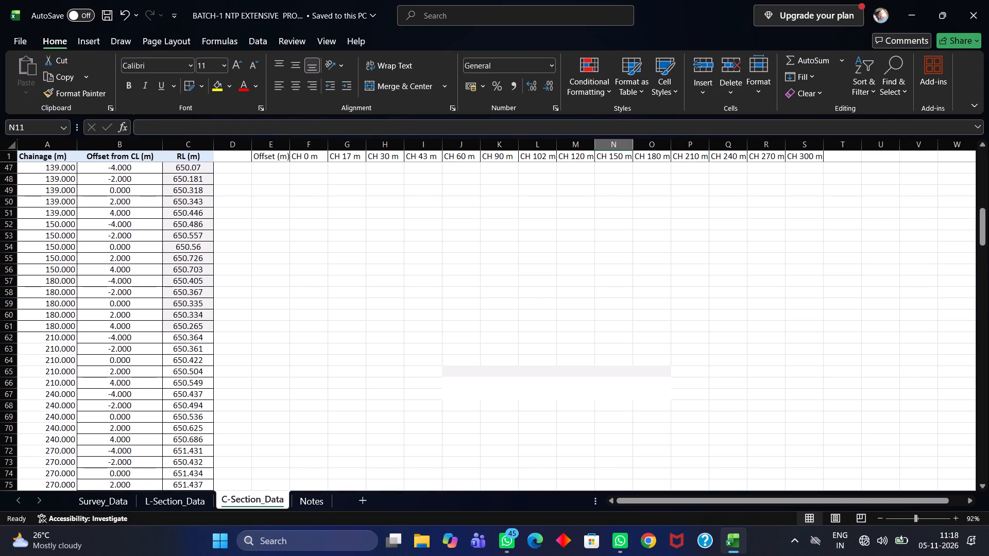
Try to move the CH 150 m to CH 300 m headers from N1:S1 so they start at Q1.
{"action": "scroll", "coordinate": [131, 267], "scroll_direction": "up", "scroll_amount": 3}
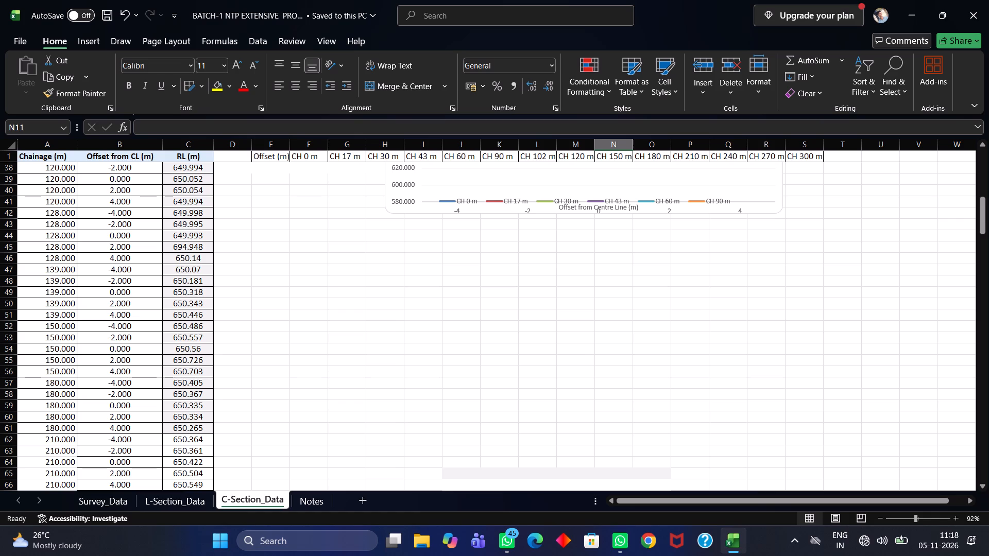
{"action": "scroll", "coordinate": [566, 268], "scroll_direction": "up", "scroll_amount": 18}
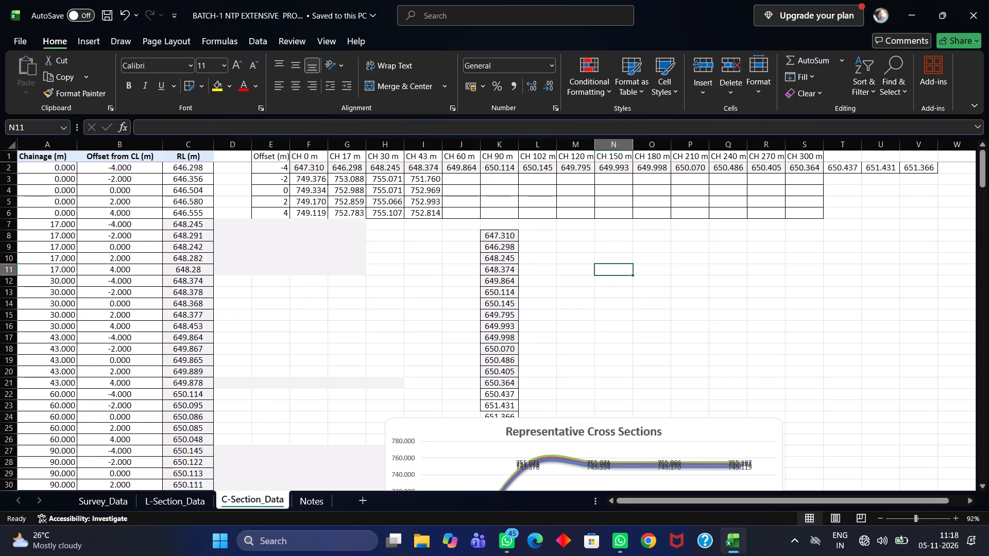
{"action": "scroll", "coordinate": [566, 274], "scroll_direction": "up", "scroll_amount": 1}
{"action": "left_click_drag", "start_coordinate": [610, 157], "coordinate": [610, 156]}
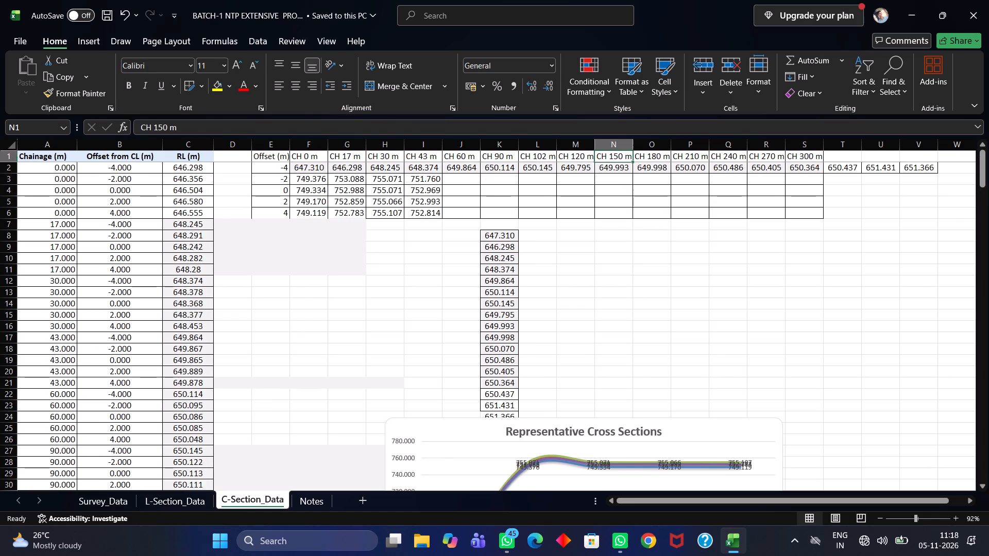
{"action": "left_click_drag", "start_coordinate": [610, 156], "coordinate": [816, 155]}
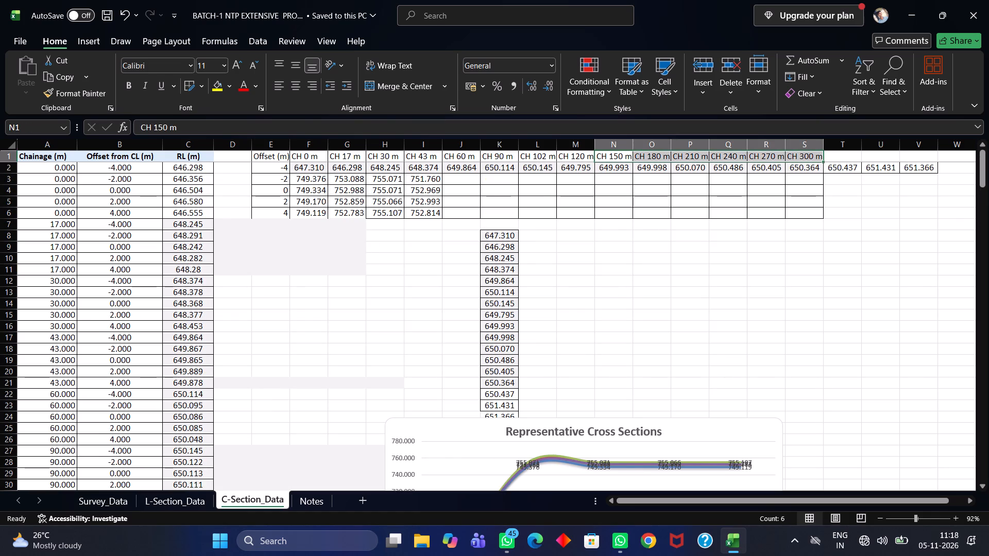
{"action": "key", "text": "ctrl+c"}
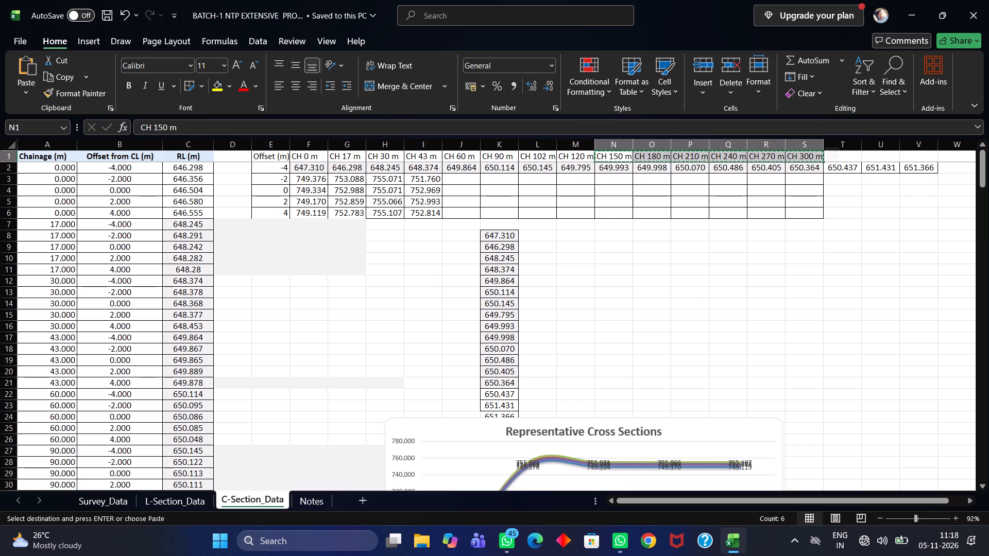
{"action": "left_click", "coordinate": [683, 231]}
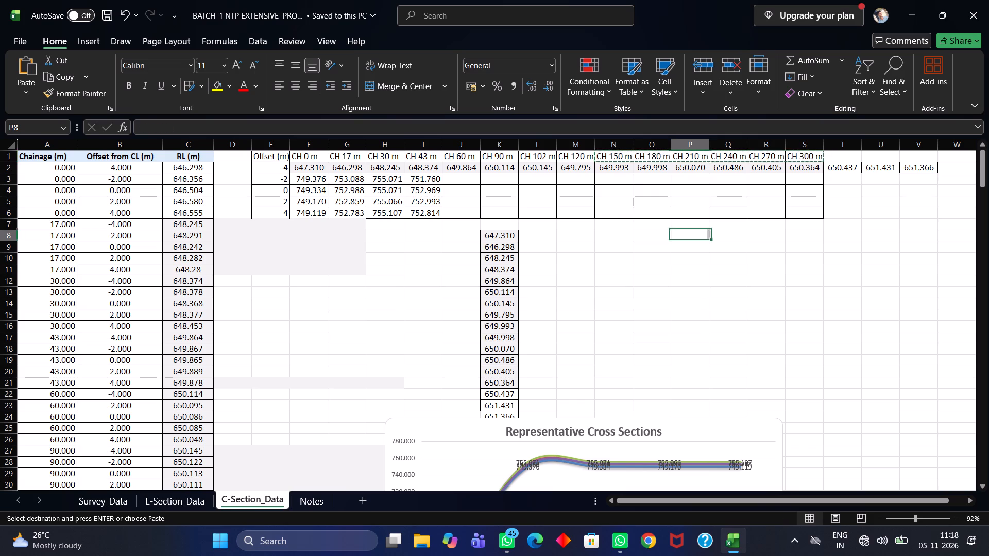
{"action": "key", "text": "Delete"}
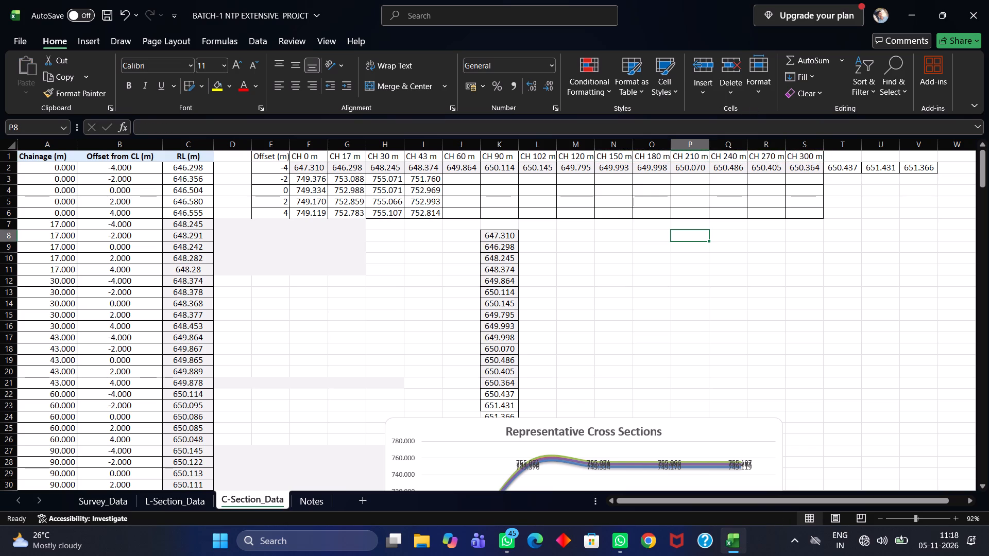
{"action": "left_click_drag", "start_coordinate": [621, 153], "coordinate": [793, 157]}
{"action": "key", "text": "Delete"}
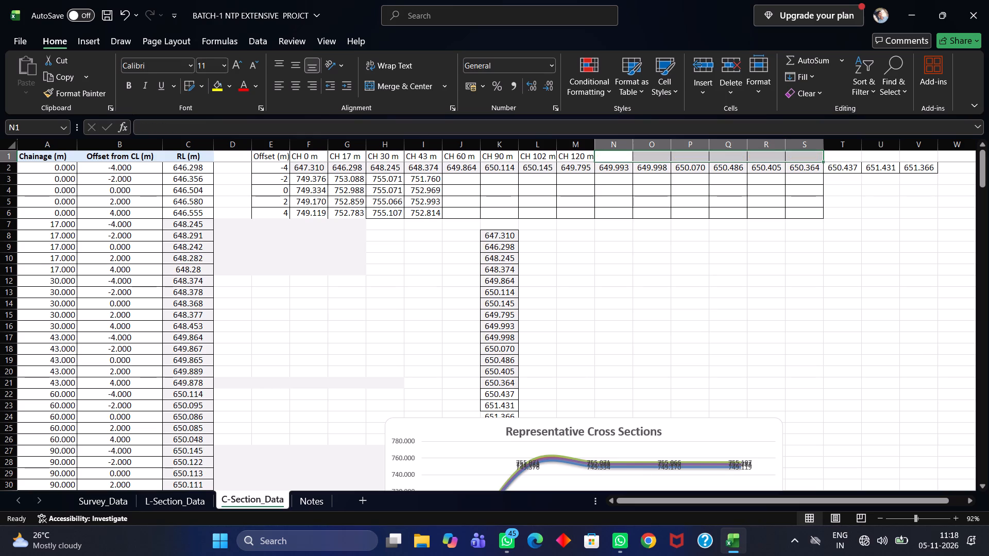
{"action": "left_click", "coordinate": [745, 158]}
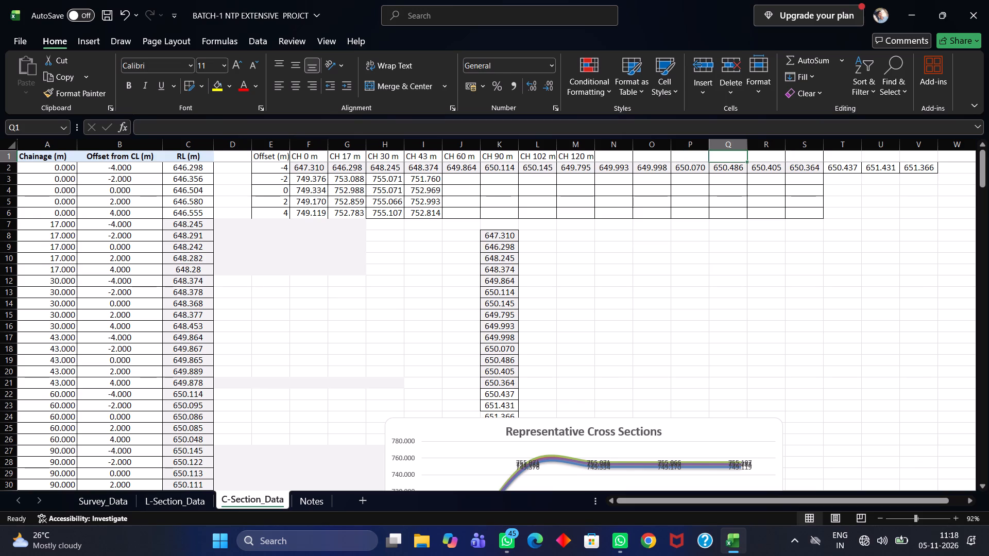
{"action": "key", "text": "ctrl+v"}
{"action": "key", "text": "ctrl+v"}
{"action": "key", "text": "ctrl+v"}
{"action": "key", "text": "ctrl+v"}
Fill the CH 120 m header from M1 across row 1 to V1.
{"action": "left_click", "coordinate": [578, 156]}
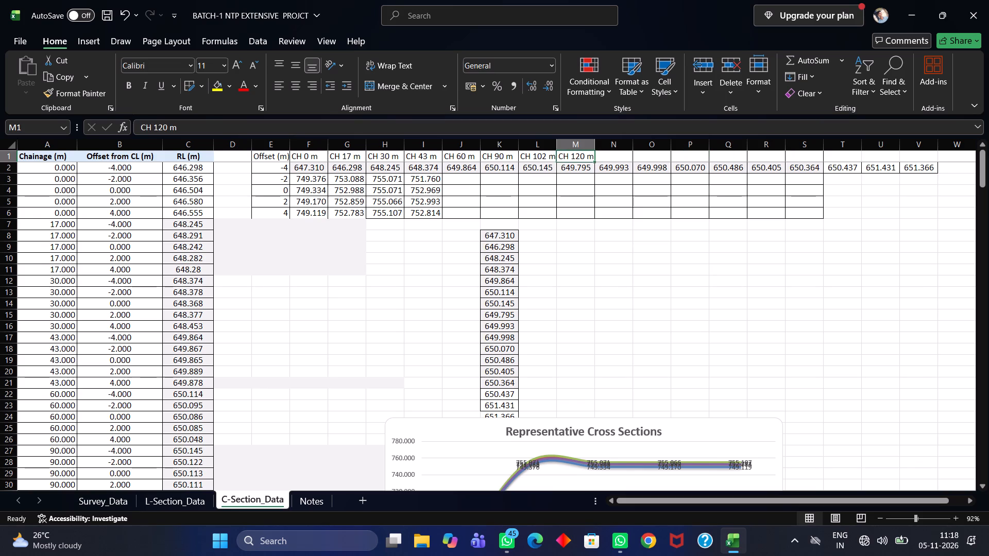
{"action": "left_click_drag", "start_coordinate": [595, 161], "coordinate": [925, 160]}
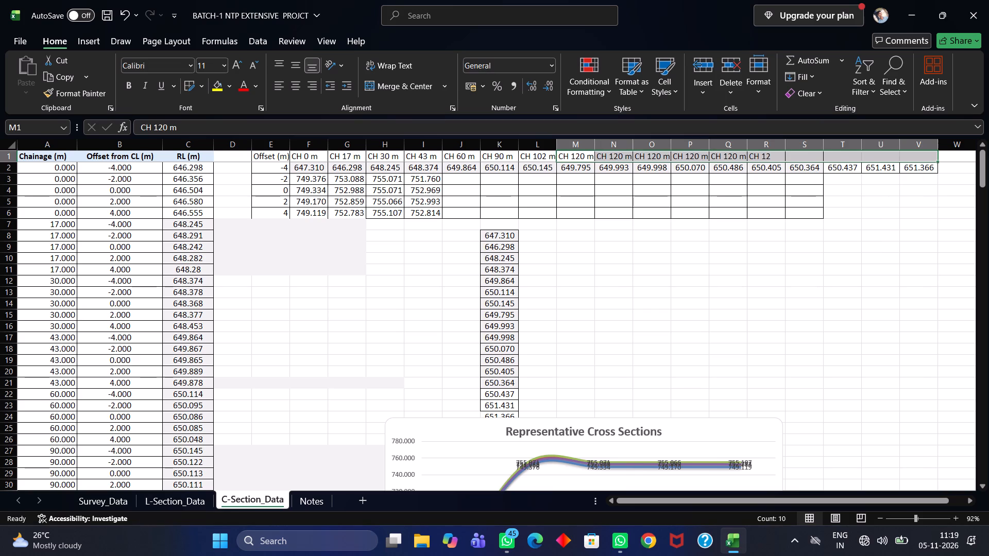
Change the offset-table headers in N1 and O1 to CH 128 m and CH 139 m.
{"action": "double_click", "coordinate": [621, 157]}
{"action": "key", "text": "BackSpace"}
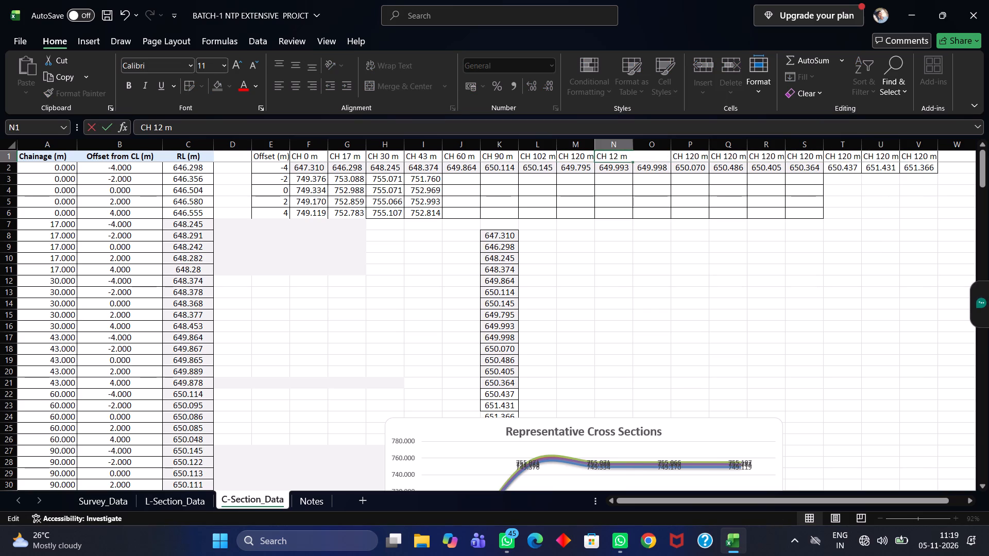
{"action": "key", "text": "8"}
{"action": "left_click", "coordinate": [821, 177]}
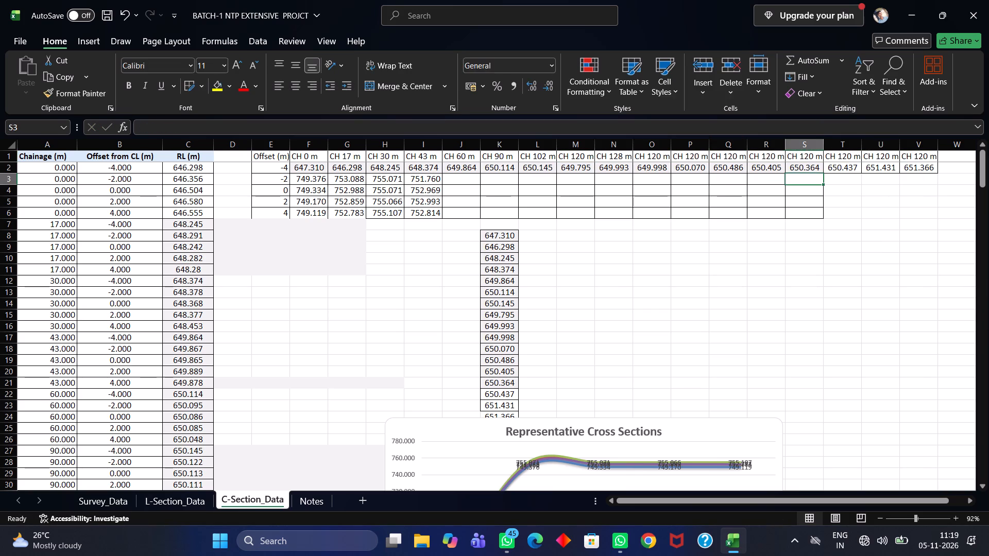
{"action": "left_click", "coordinate": [659, 156]}
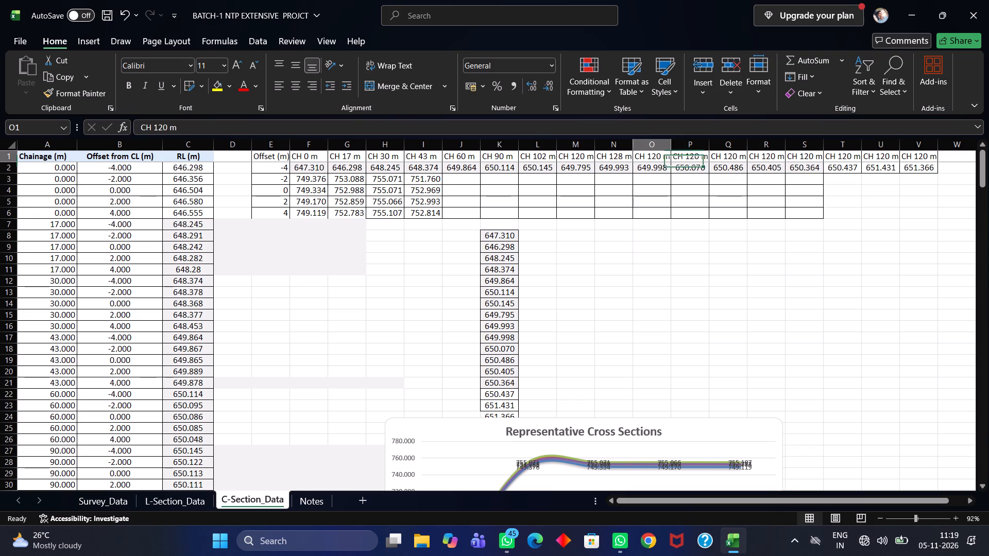
{"action": "left_click", "coordinate": [659, 156]}
{"action": "key", "text": "BackSpace"}
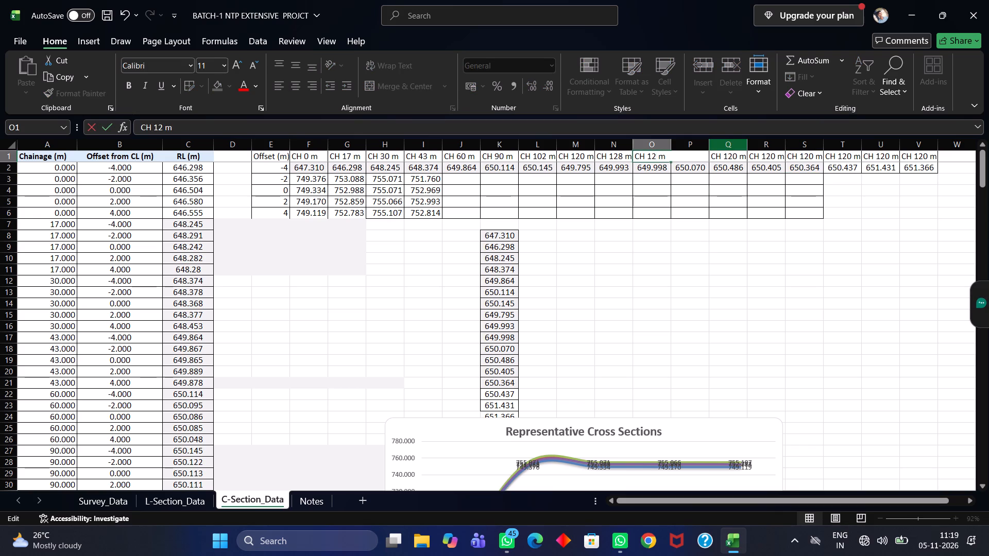
{"action": "key", "text": "BackSpace"}
{"action": "type", "text": "39"}
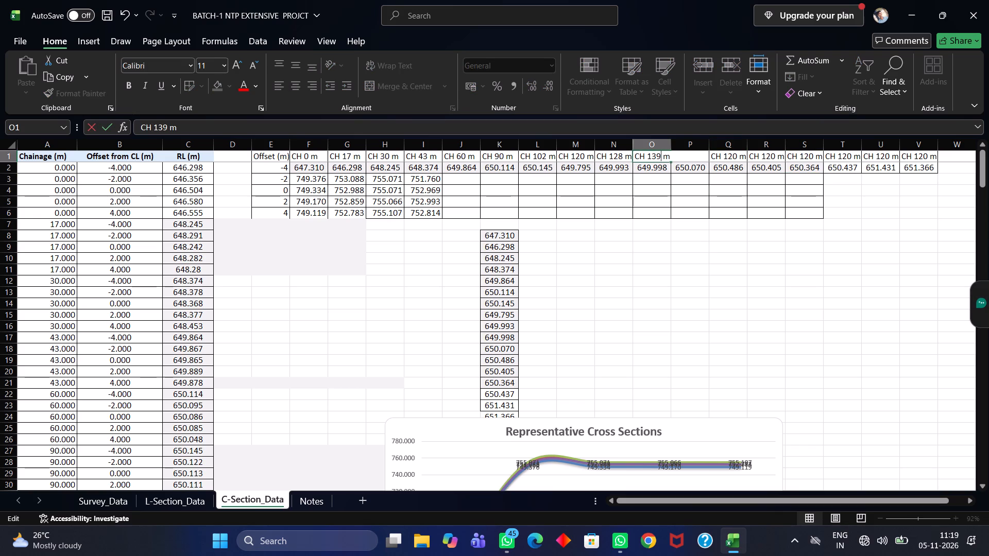
{"action": "scroll", "coordinate": [67, 332], "scroll_direction": "down", "scroll_amount": 10}
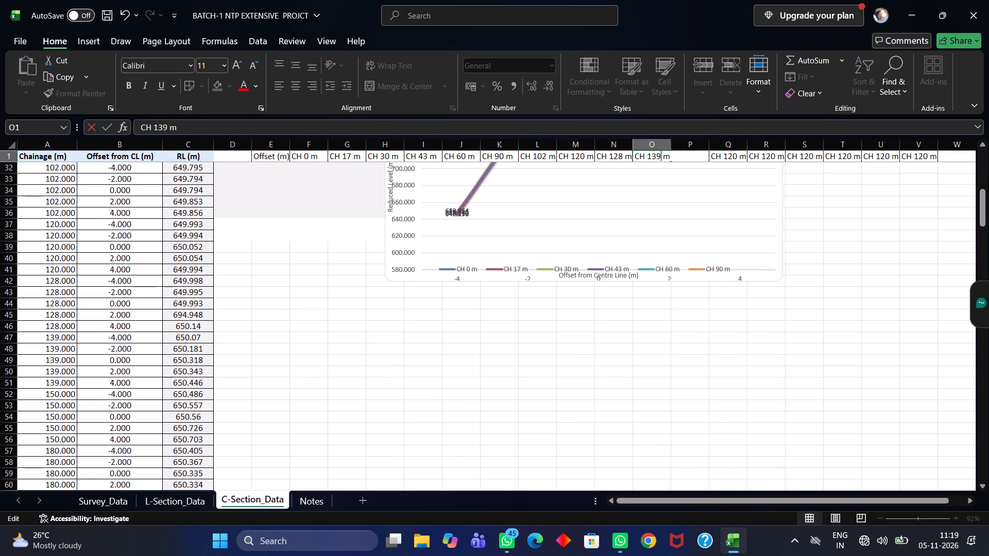
{"action": "scroll", "coordinate": [406, 361], "scroll_direction": "up", "scroll_amount": 14}
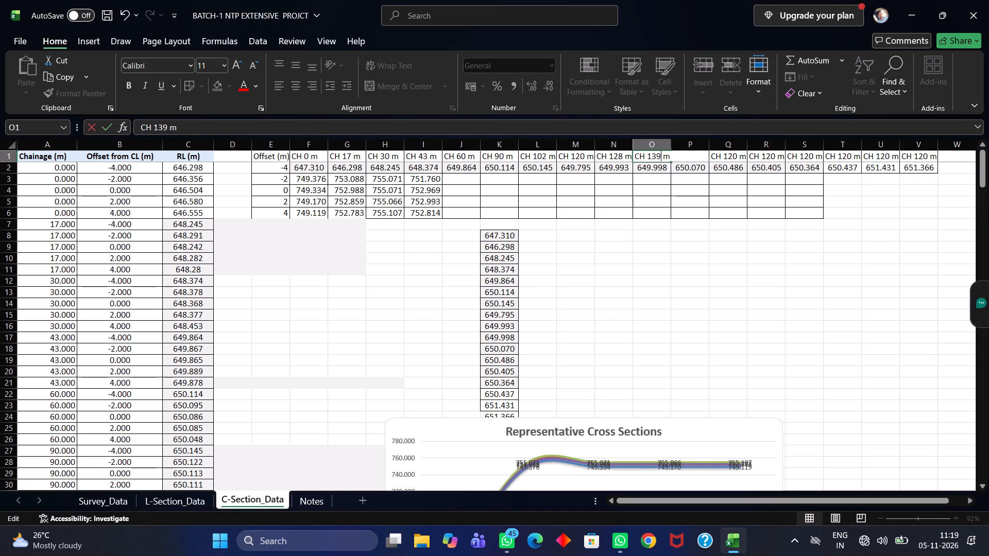
{"action": "left_click", "coordinate": [686, 161]}
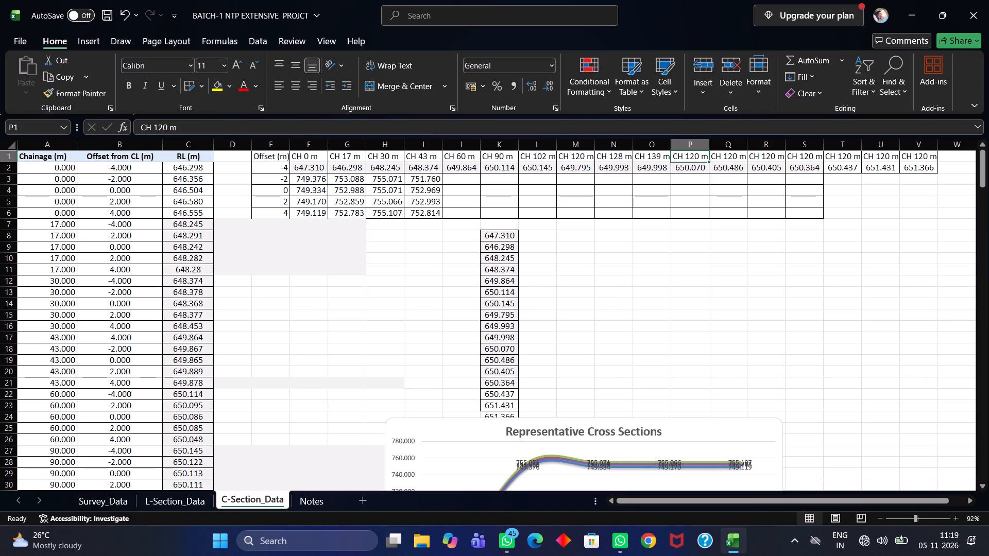
Change the offset-table headers in P1 and Q1 to CH 150 m and CH 180 m.
{"action": "double_click", "coordinate": [696, 154]}
{"action": "key", "text": "BackSpace"}
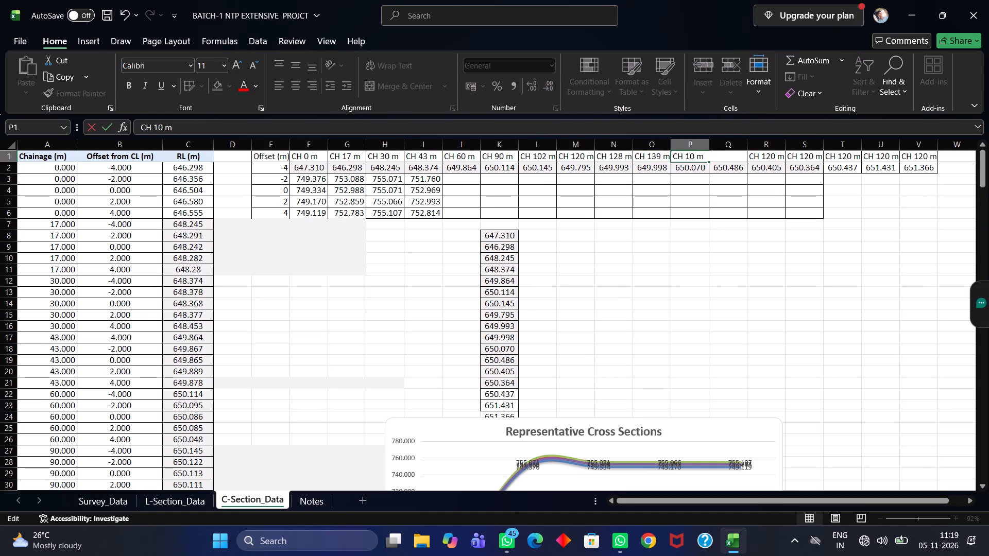
{"action": "key", "text": "5"}
{"action": "left_click", "coordinate": [736, 246]}
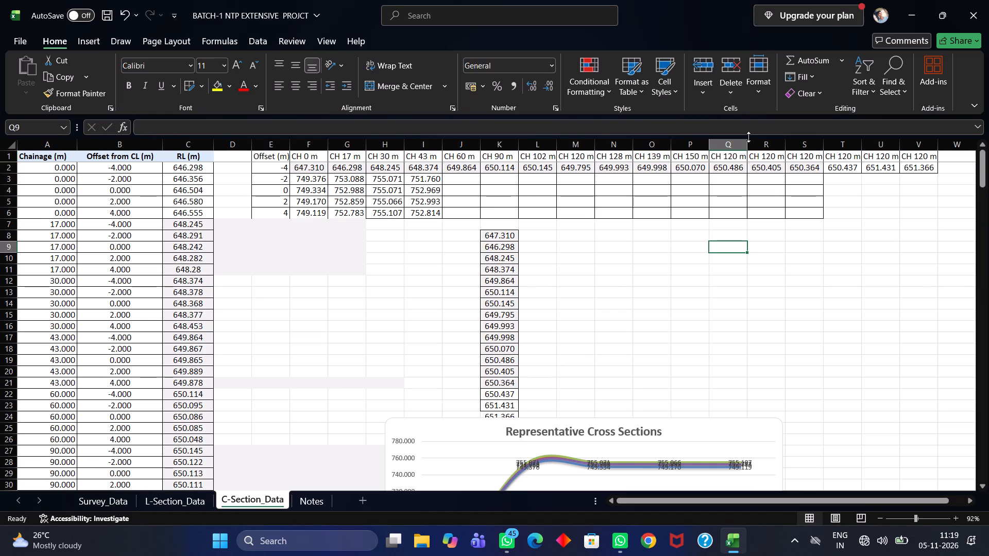
{"action": "double_click", "coordinate": [734, 157]}
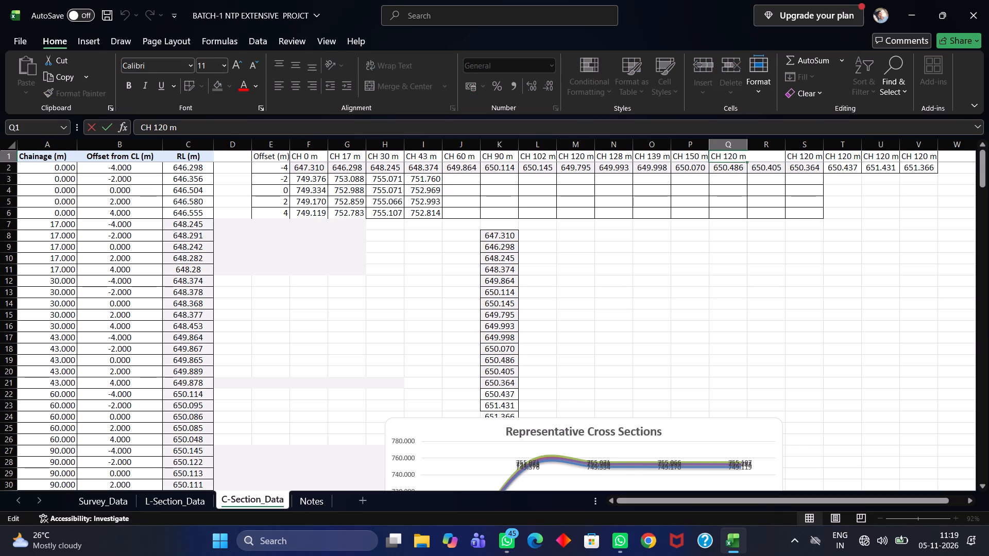
{"action": "key", "text": "BackSpace"}
{"action": "key", "text": "8"}
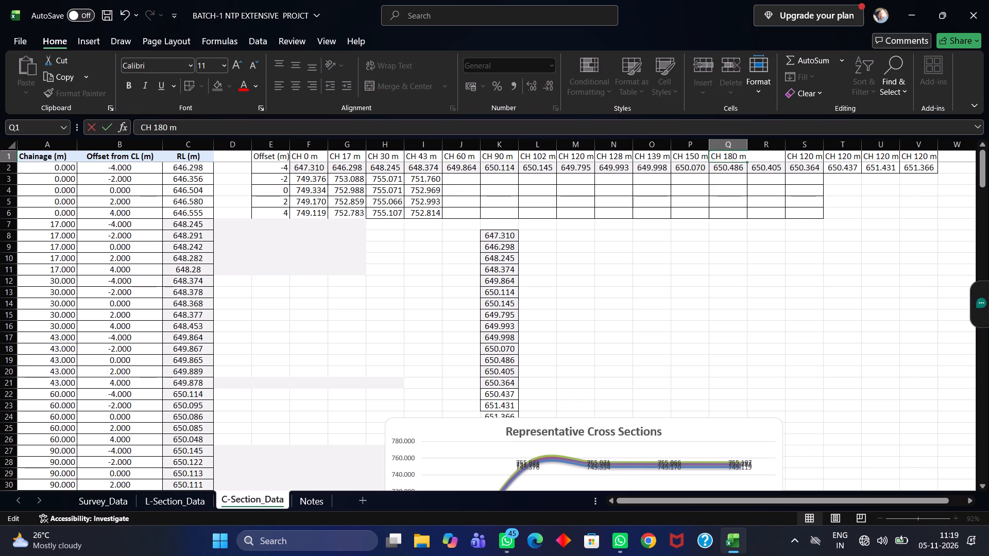
{"action": "left_click", "coordinate": [758, 237]}
Change the offset-table header in R1 to CH 210 m.
{"action": "double_click", "coordinate": [775, 159]}
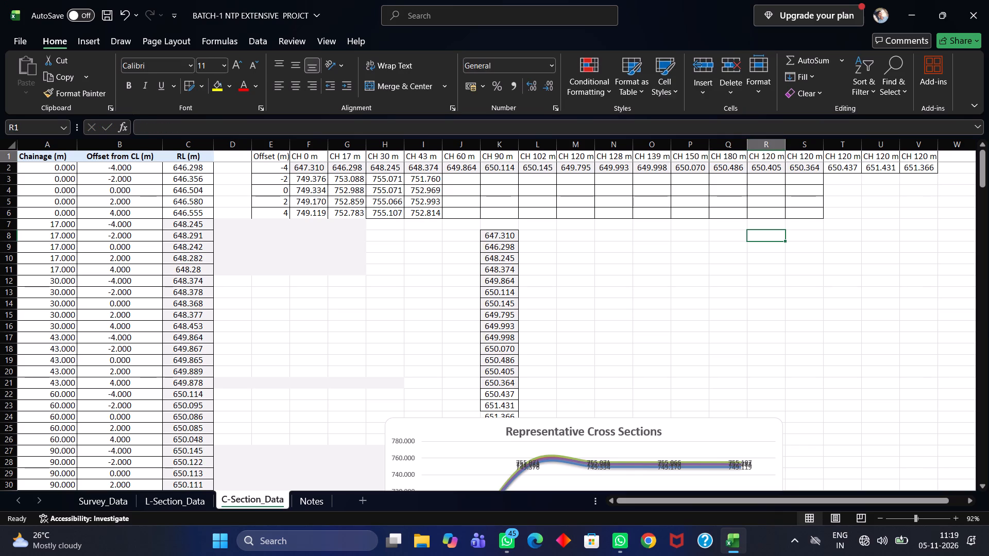
{"action": "key", "text": "Left"}
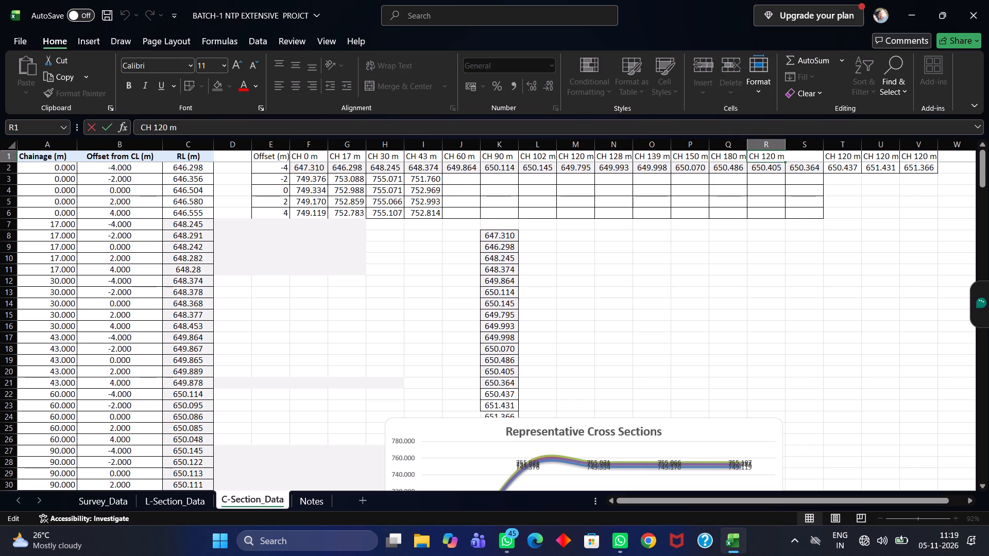
{"action": "key", "text": "BackSpace"}
{"action": "key", "text": "1"}
{"action": "key", "text": "Left"}
{"action": "key", "text": "Left"}
{"action": "key", "text": "BackSpace"}
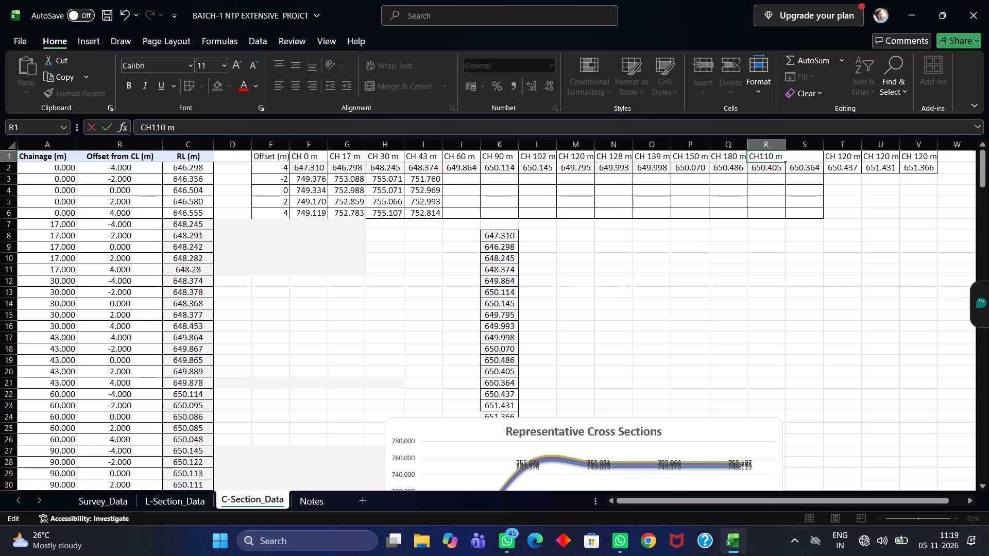
{"action": "key", "text": "space"}
{"action": "type", "text": "2"}
{"action": "key", "text": "Right"}
{"action": "key", "text": "BackSpace"}
{"action": "left_click", "coordinate": [836, 236]}
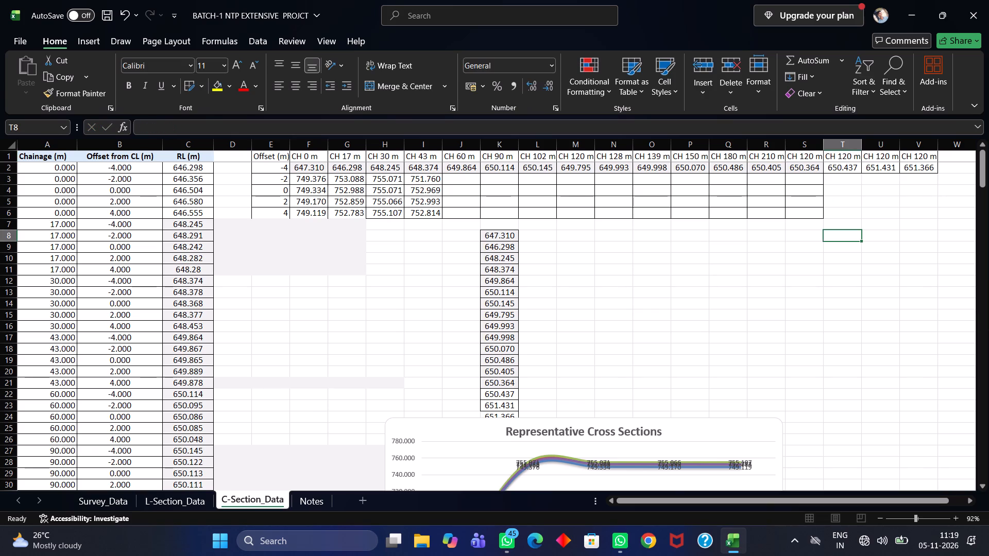
Change the offset-table header in S1 to CH 240 m.
{"action": "double_click", "coordinate": [809, 159]}
{"action": "double_click", "coordinate": [811, 157]}
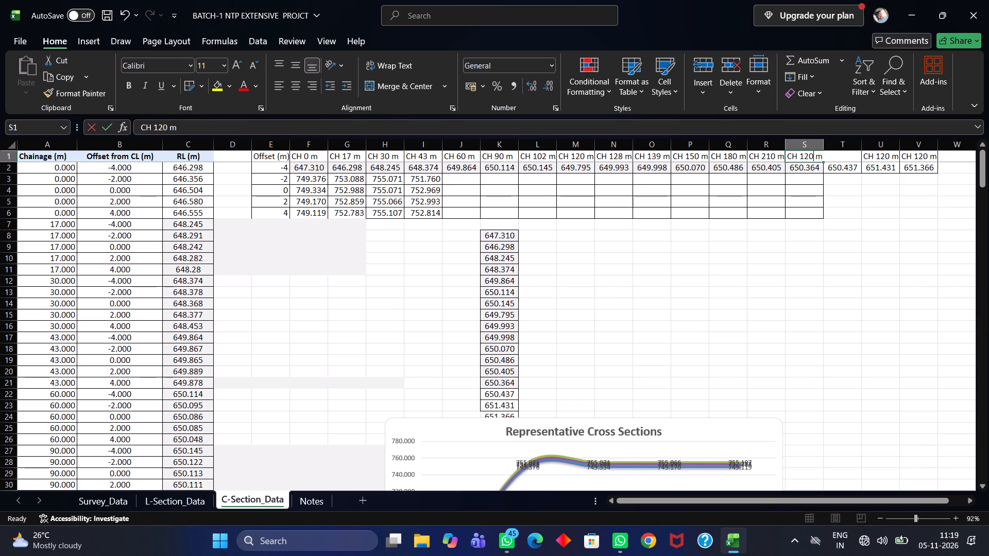
{"action": "key", "text": "BackSpace"}
{"action": "key", "text": "BackSpace"}
{"action": "key", "text": "BackSpace"}
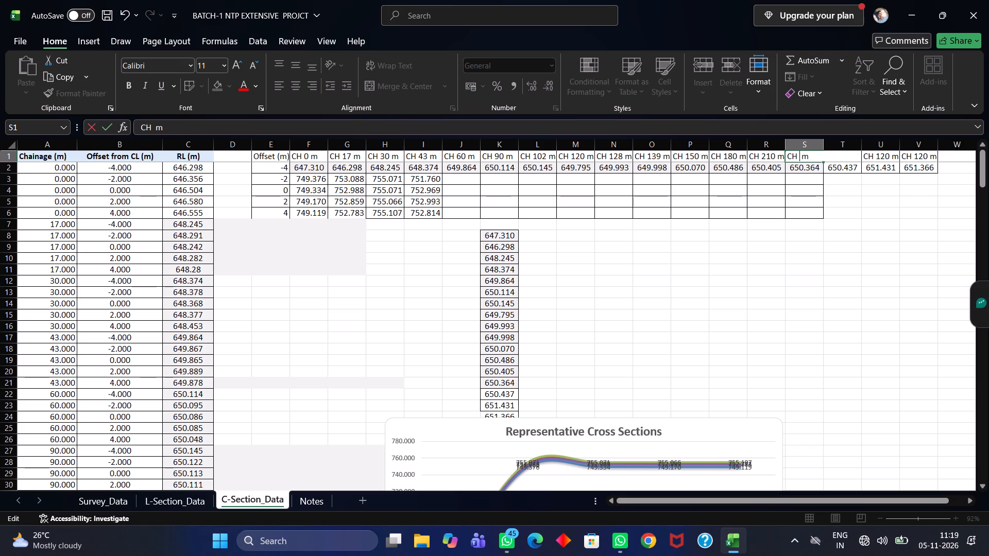
{"action": "type", "text": "240"}
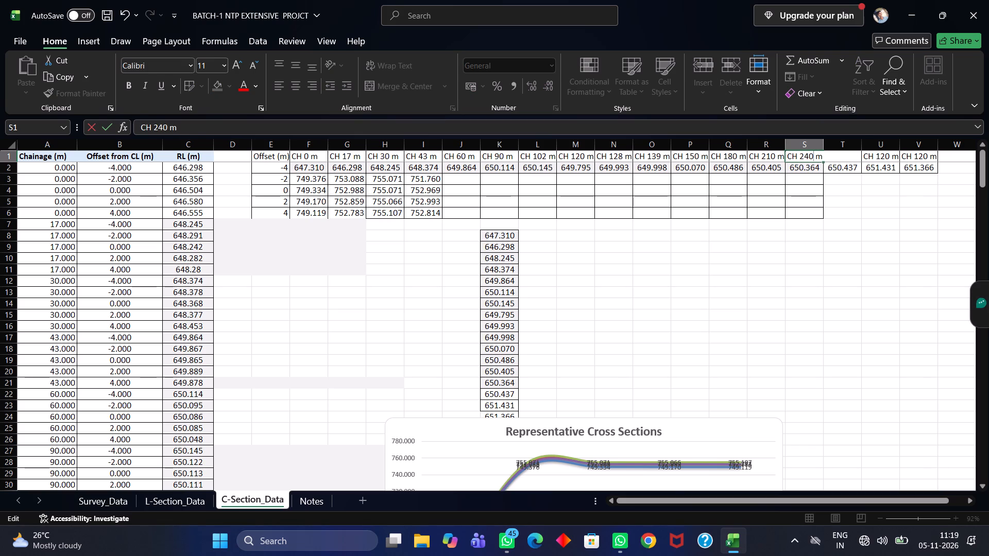
{"action": "left_click", "coordinate": [839, 199]}
Change the offset-table header in T1 to CH 270 m.
{"action": "double_click", "coordinate": [841, 154]}
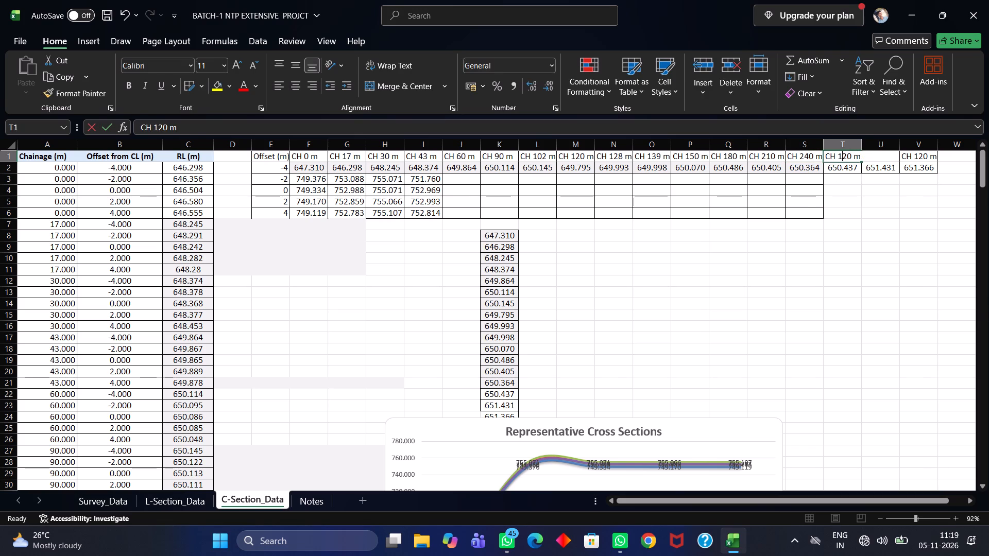
{"action": "left_click", "coordinate": [846, 157]}
{"action": "key", "text": "BackSpace"}
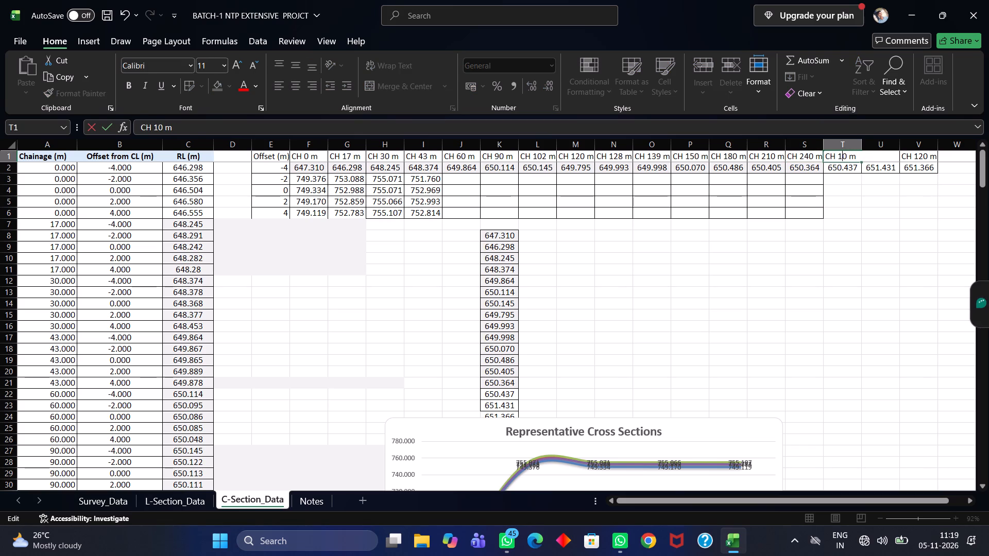
{"action": "key", "text": "BackSpace"}
{"action": "type", "text": "27"}
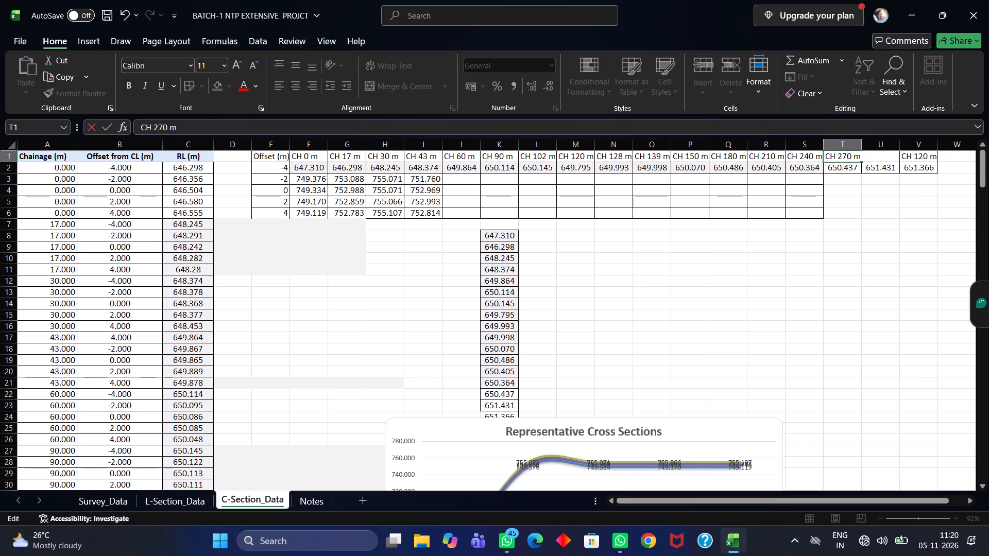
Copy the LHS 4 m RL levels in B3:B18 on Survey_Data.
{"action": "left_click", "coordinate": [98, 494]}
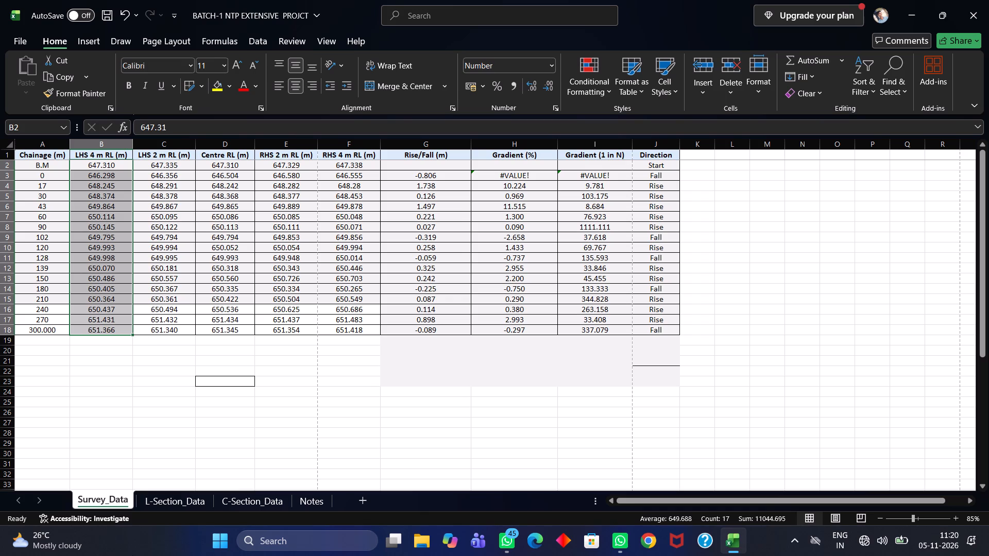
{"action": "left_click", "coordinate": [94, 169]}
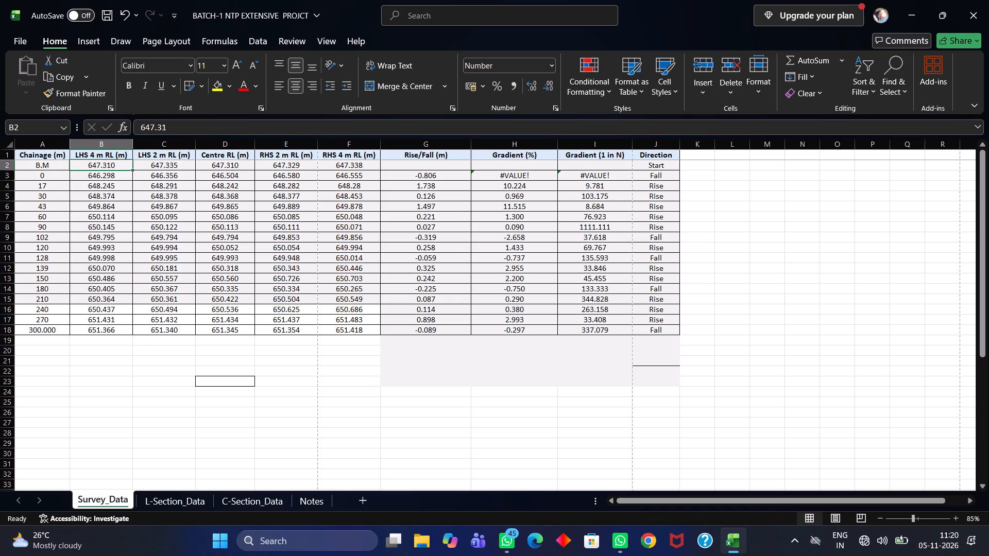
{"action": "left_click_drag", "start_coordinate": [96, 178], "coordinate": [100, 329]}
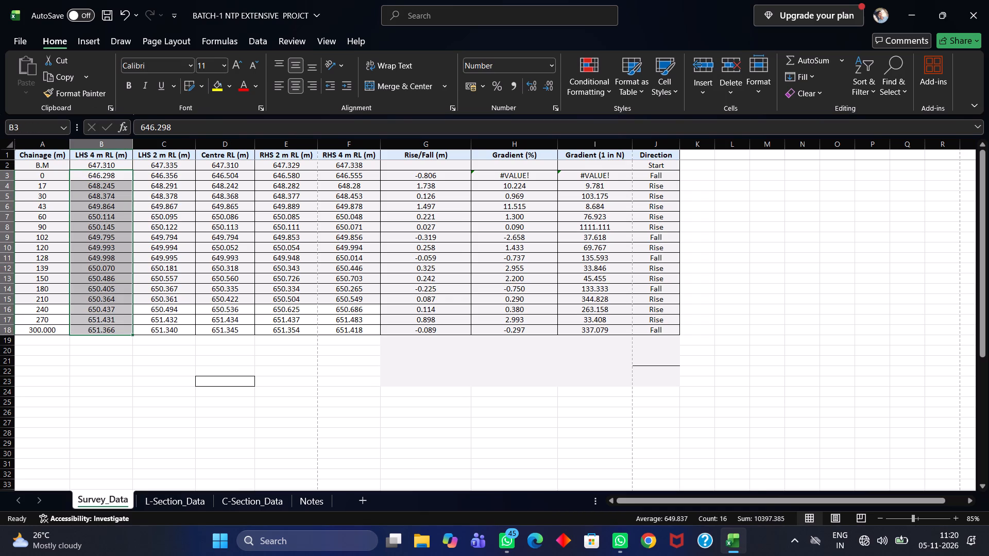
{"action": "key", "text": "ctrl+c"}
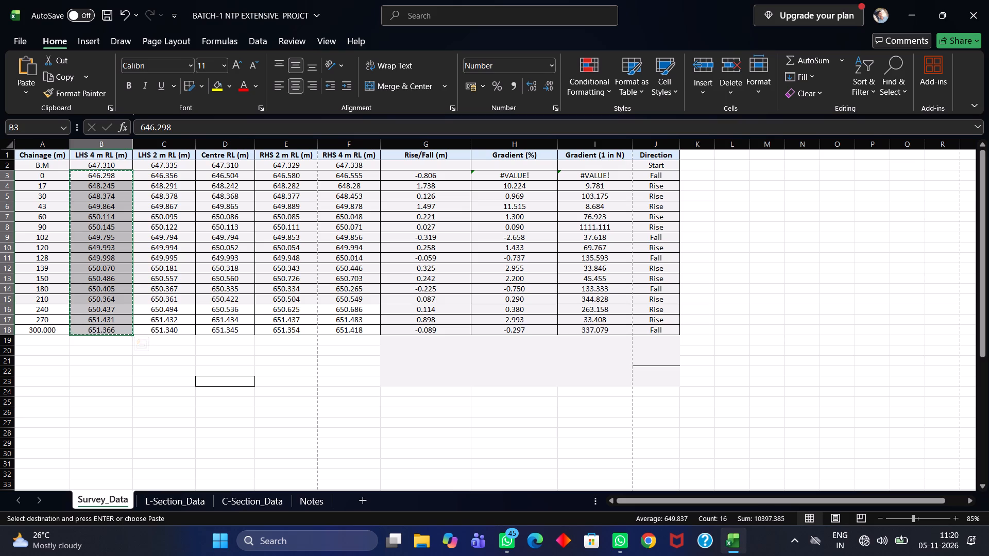
Clear the levels in F2:V2, the -4 offset row, on C-Section_Data.
{"action": "left_click", "coordinate": [246, 495]}
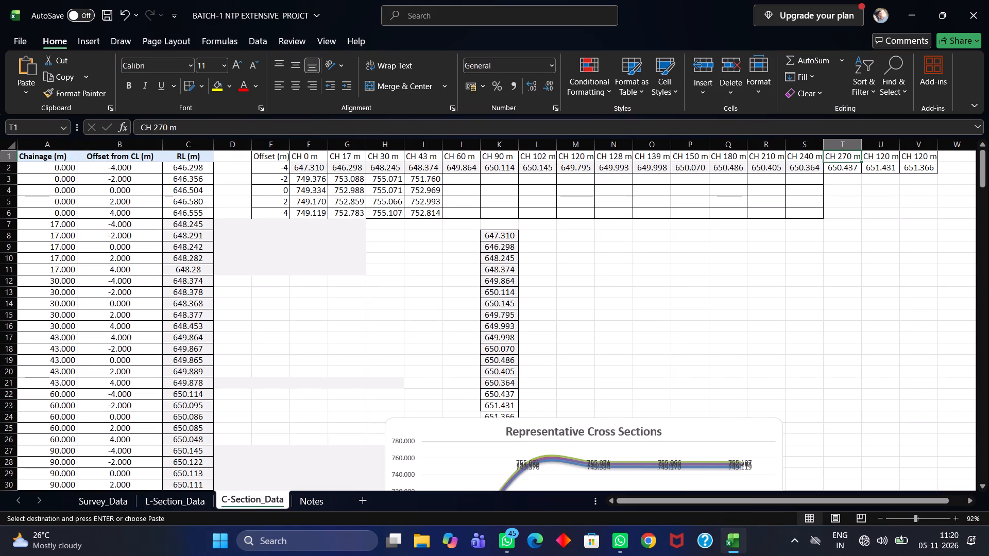
{"action": "left_click_drag", "start_coordinate": [303, 167], "coordinate": [928, 177]}
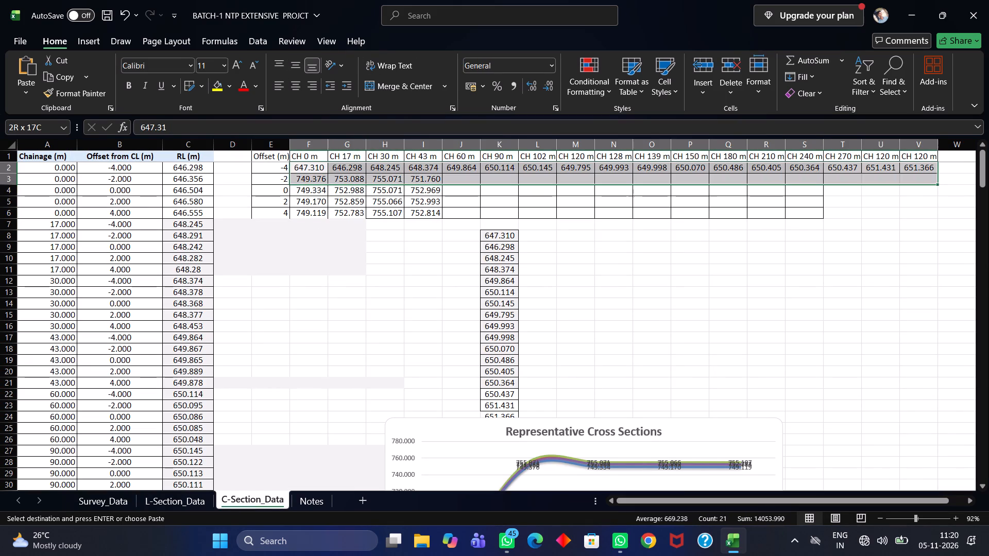
{"action": "left_click_drag", "start_coordinate": [928, 177], "coordinate": [935, 170]}
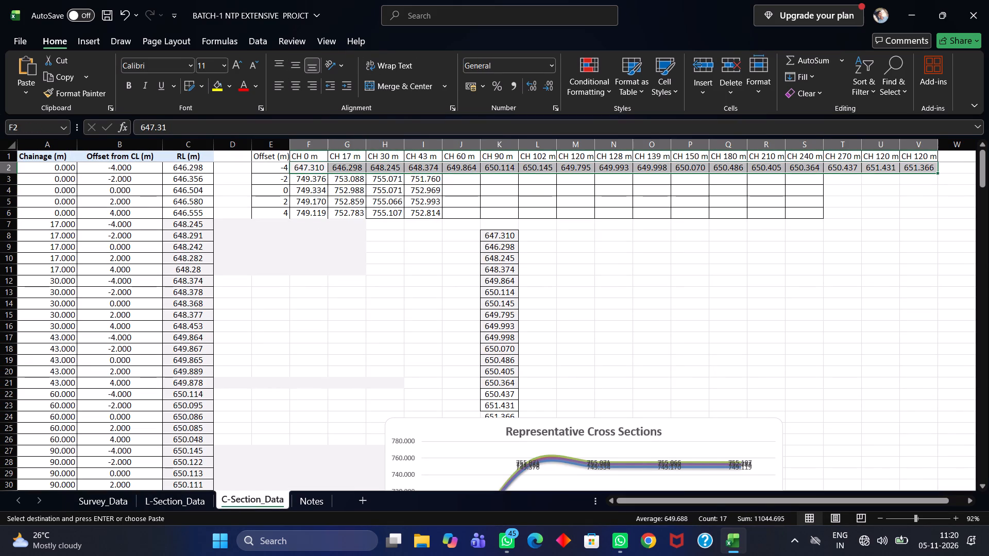
{"action": "key", "text": "Delete"}
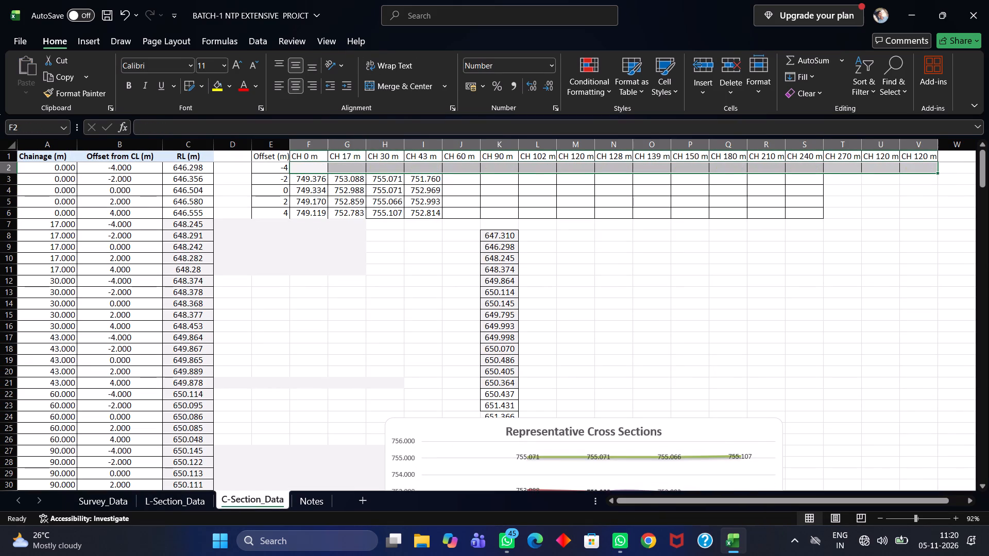
Change the offset-table header in U1 to CH 300 m.
{"action": "left_click", "coordinate": [810, 162]}
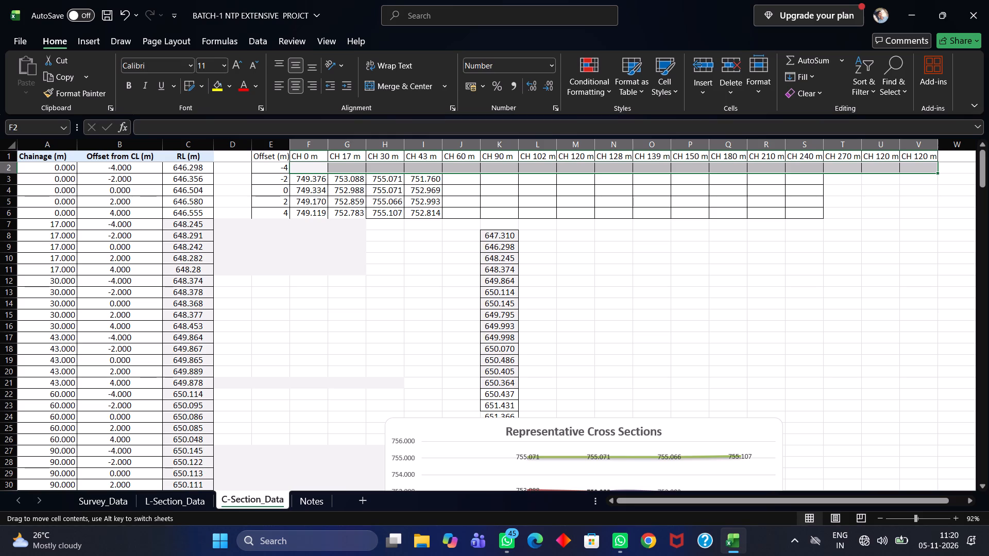
{"action": "double_click", "coordinate": [885, 158]}
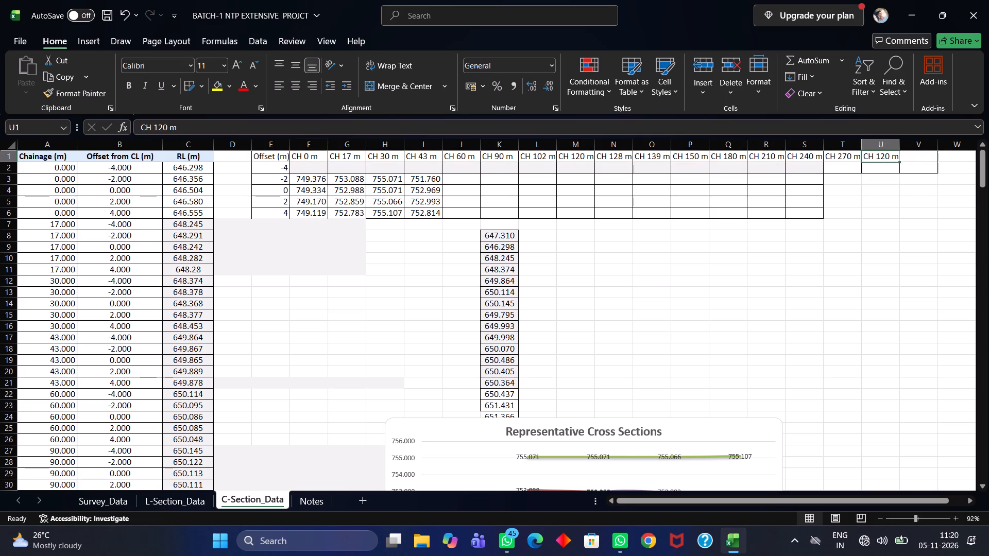
{"action": "key", "text": "BackSpace"}
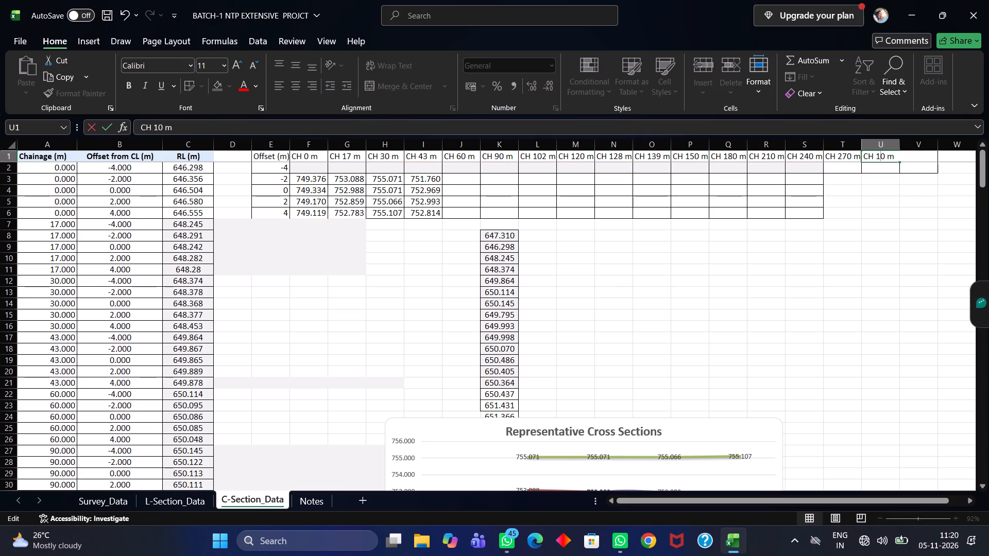
{"action": "key", "text": "BackSpace"}
{"action": "type", "text": "30"}
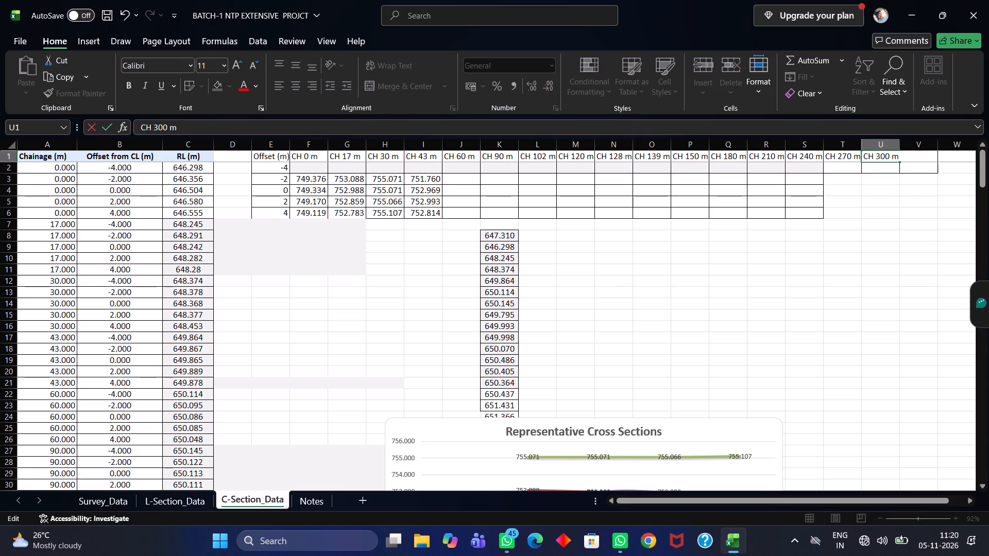
{"action": "left_click", "coordinate": [883, 255]}
Clear the surplus CH 120 m header by emptying cells V1:V4.
{"action": "left_click_drag", "start_coordinate": [922, 155], "coordinate": [922, 155]}
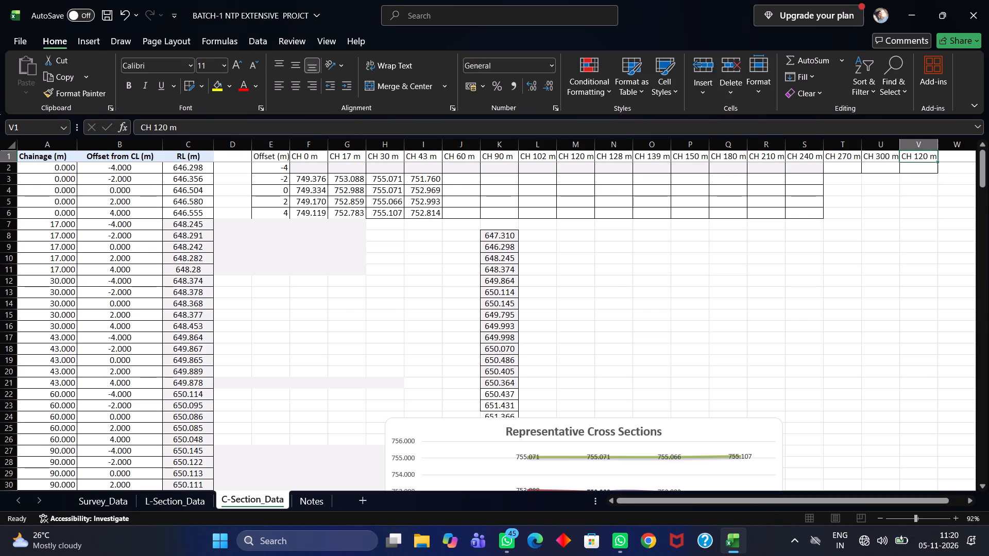
{"action": "left_click_drag", "start_coordinate": [922, 155], "coordinate": [928, 186]}
{"action": "key", "text": "Delete"}
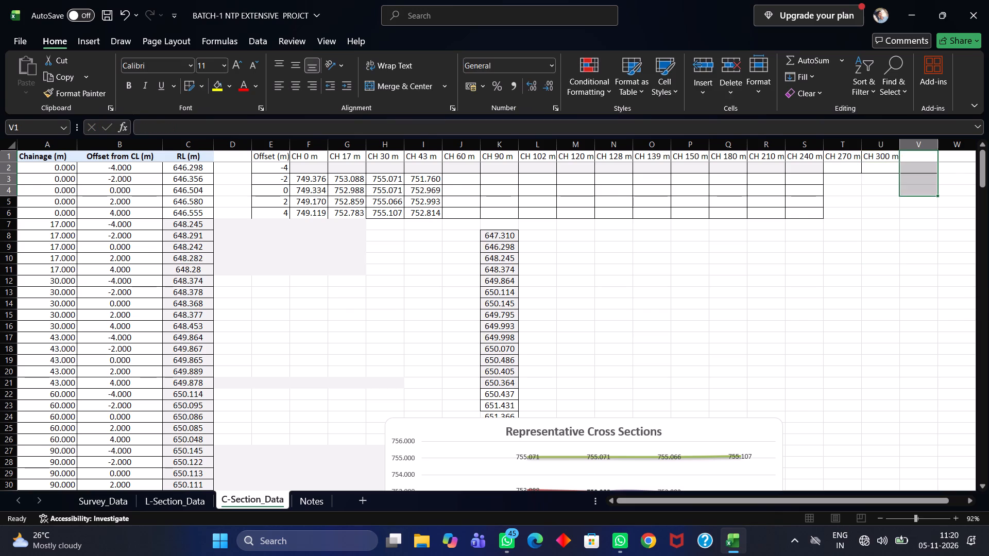
Draw a border grid over T3:U6 to extend the offset table under CH 270 m and CH 300 m.
{"action": "left_click", "coordinate": [847, 248]}
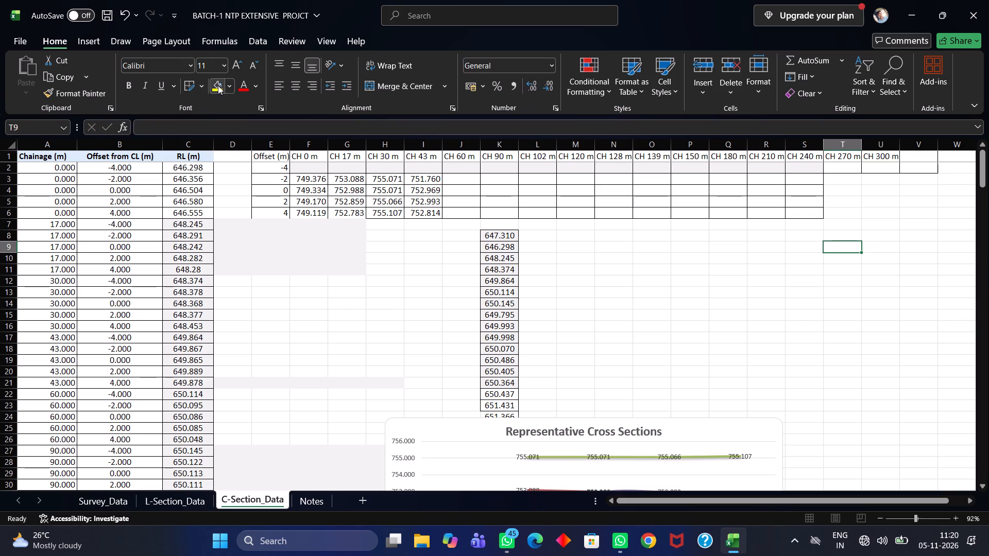
{"action": "left_click", "coordinate": [203, 86]}
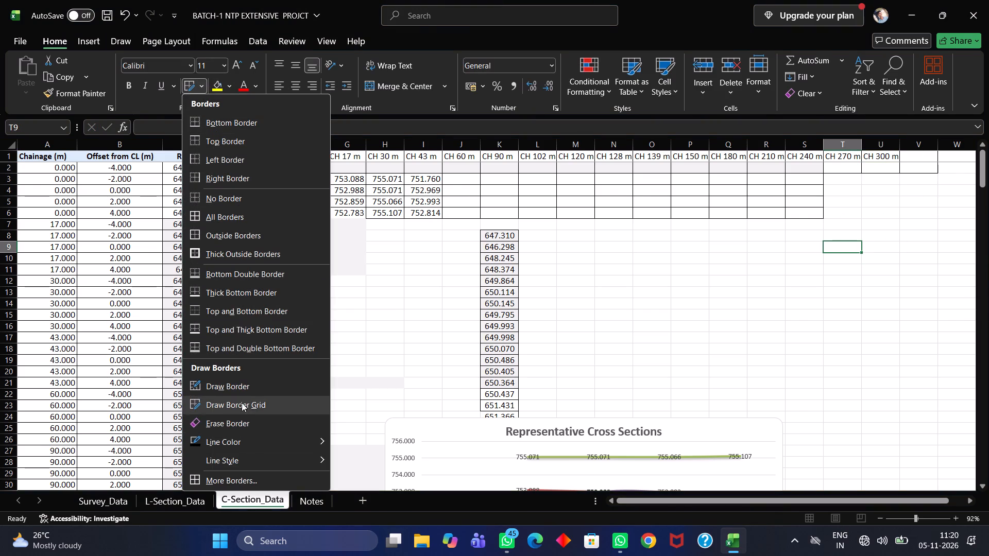
{"action": "left_click", "coordinate": [274, 401]}
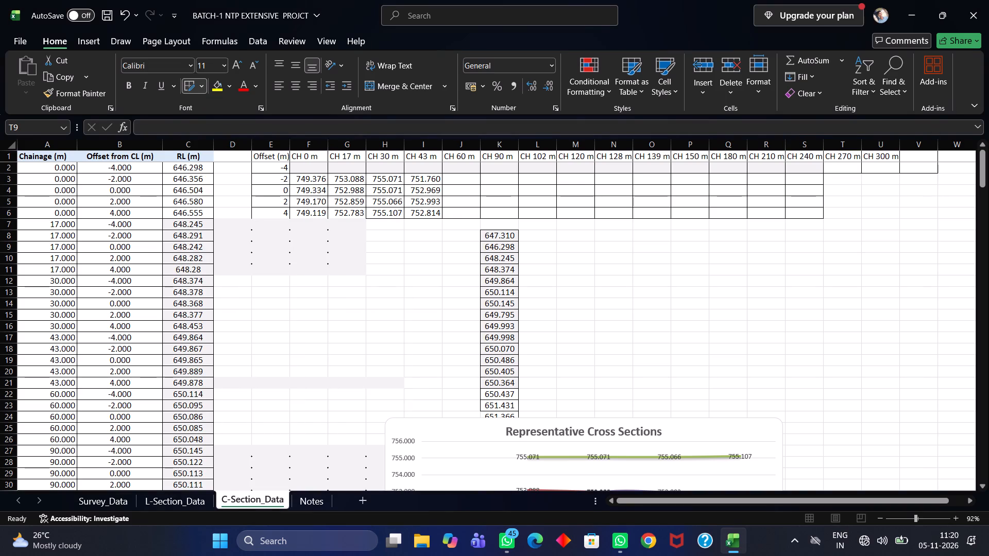
{"action": "left_click_drag", "start_coordinate": [847, 178], "coordinate": [894, 214]}
{"action": "key", "text": "Escape"}
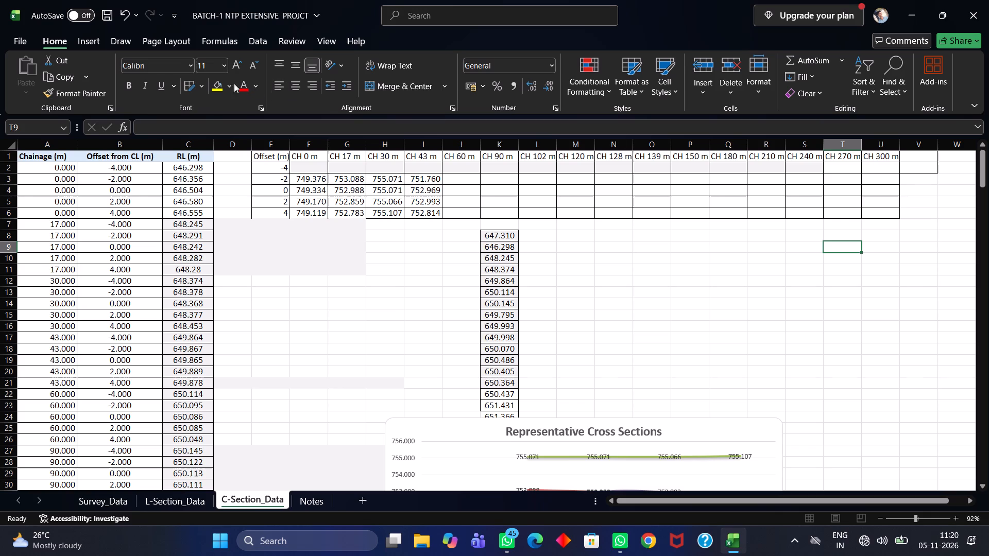
Erase the borders around the unused cells V1:V3 beside the offset table.
{"action": "left_click", "coordinate": [204, 88]}
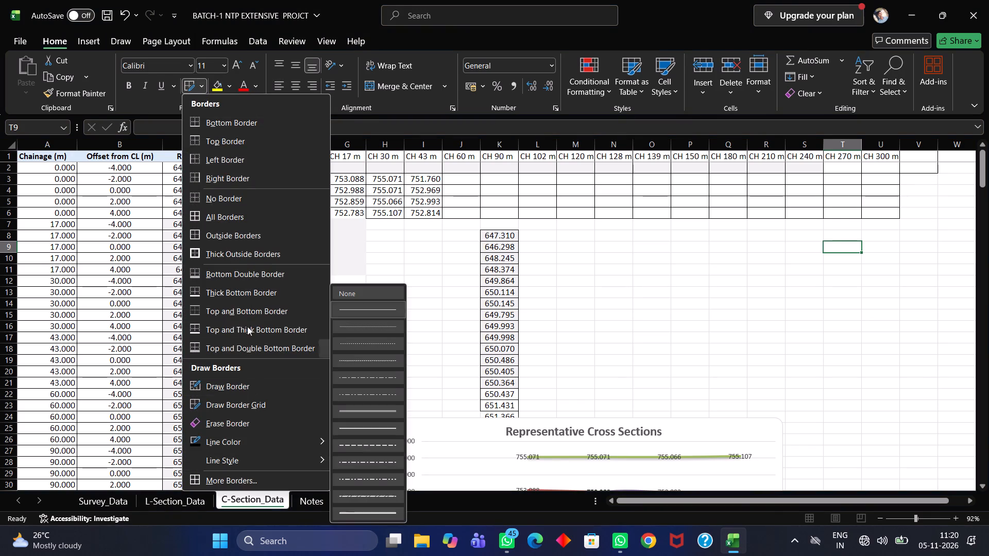
{"action": "left_click", "coordinate": [207, 427]}
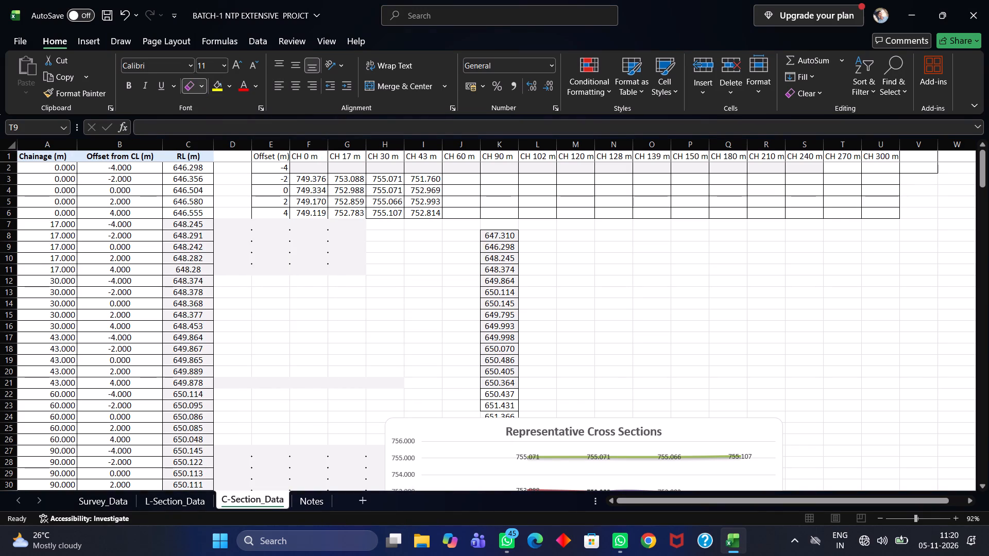
{"action": "left_click_drag", "start_coordinate": [927, 155], "coordinate": [925, 185]}
{"action": "key", "text": "Escape"}
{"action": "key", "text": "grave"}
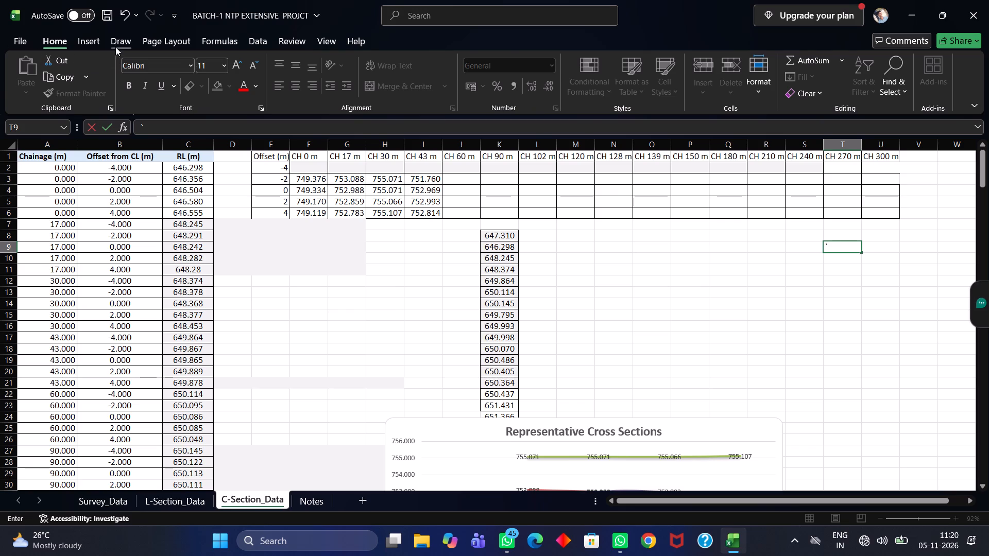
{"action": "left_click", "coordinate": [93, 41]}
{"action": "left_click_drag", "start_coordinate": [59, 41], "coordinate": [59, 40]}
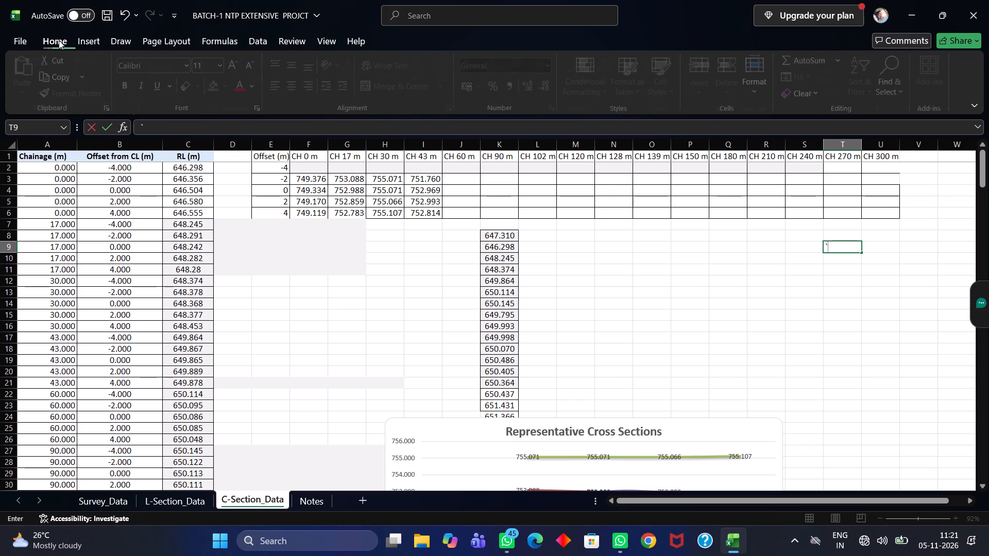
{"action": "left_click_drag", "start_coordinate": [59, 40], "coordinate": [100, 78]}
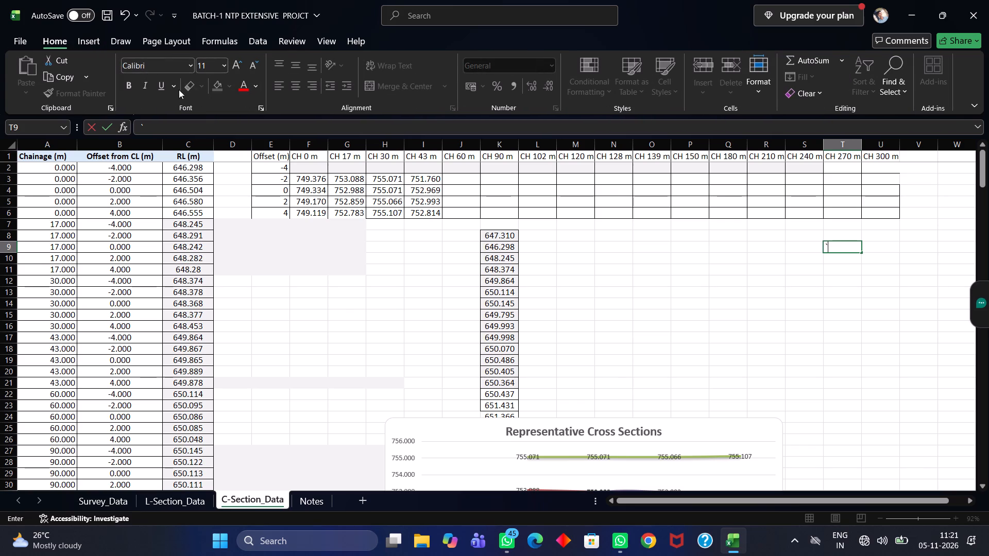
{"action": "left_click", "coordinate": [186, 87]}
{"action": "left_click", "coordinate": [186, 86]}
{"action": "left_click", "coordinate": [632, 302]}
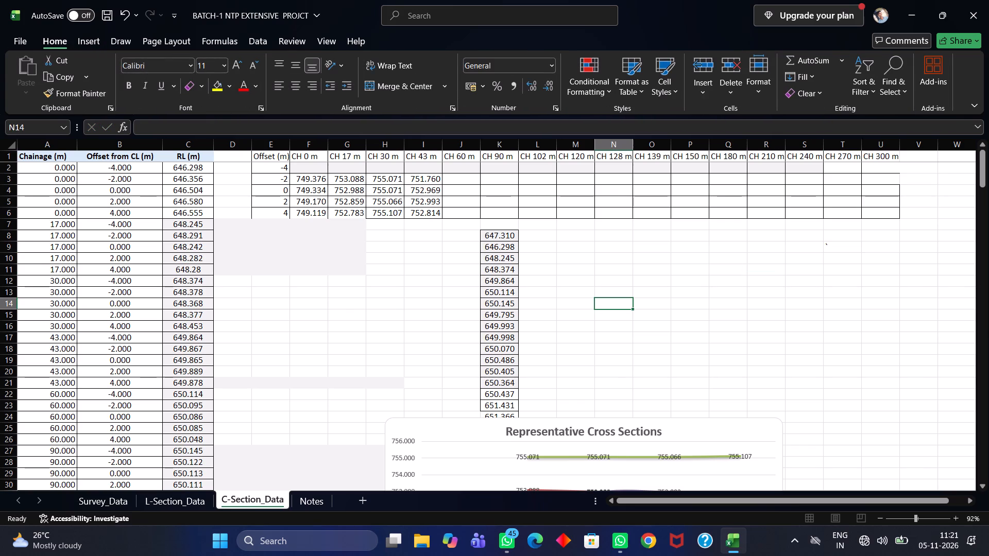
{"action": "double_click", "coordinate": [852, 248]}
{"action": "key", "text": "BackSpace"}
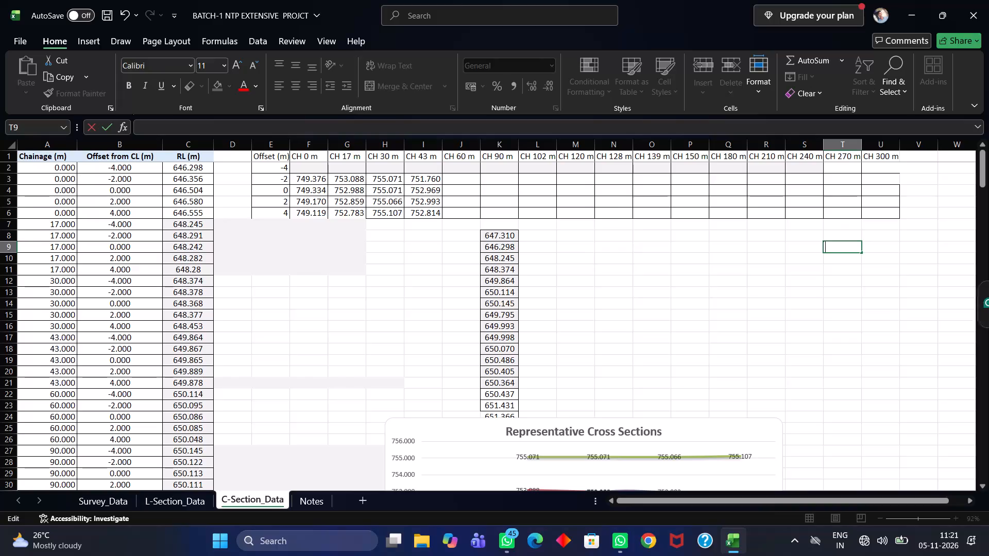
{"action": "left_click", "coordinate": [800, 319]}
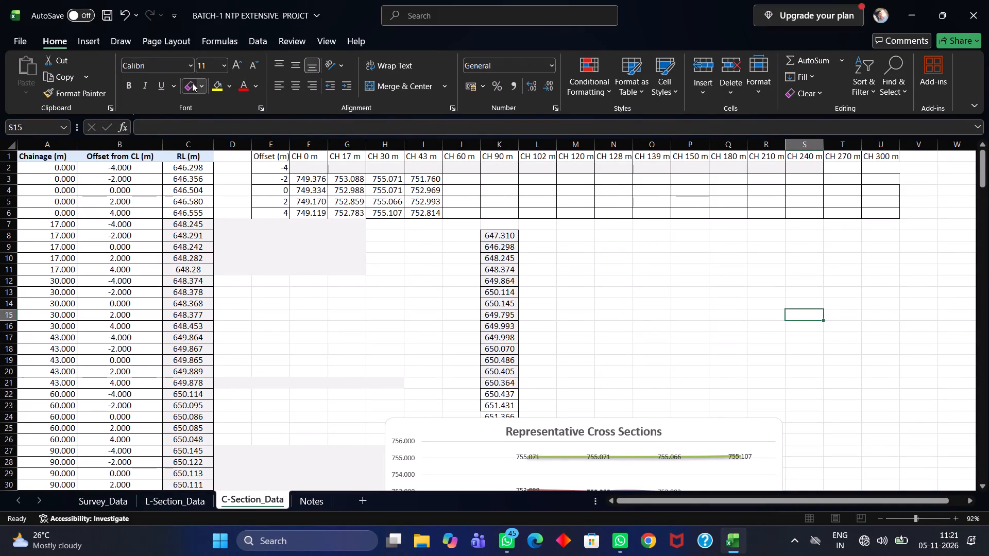
Redraw the missing grid borders along the outer edge of U2:U3 under CH 300 m in the offset table.
{"action": "left_click", "coordinate": [195, 80]}
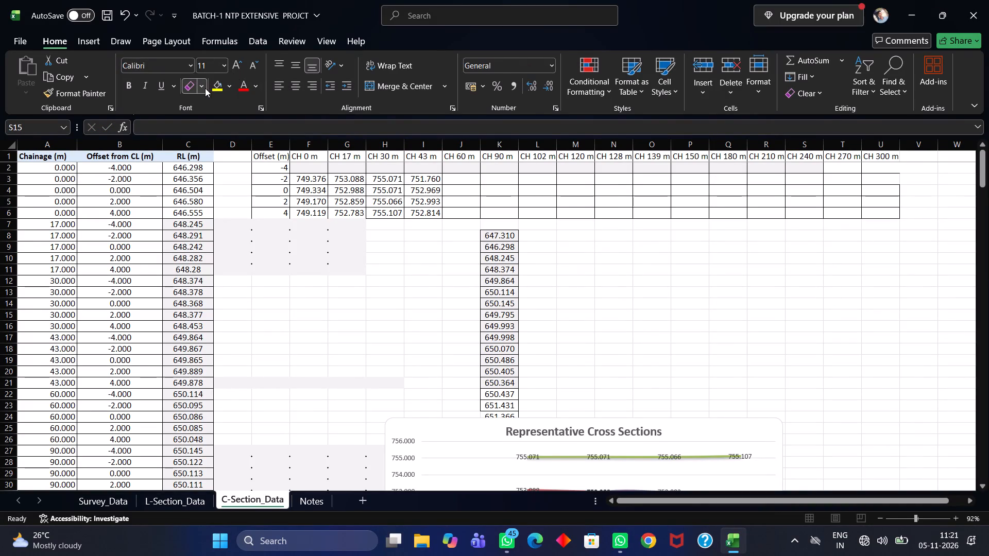
{"action": "double_click", "coordinate": [192, 85]}
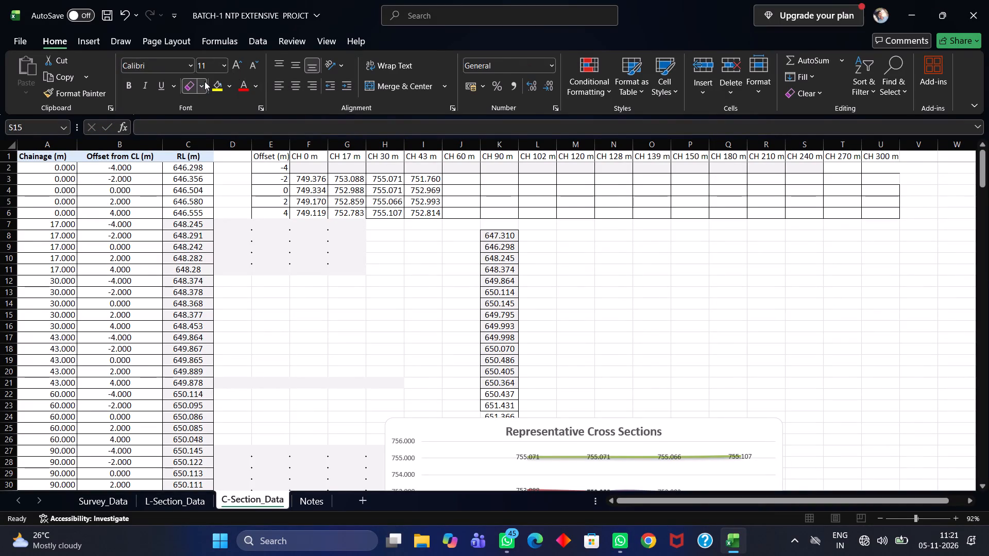
{"action": "left_click", "coordinate": [204, 81]}
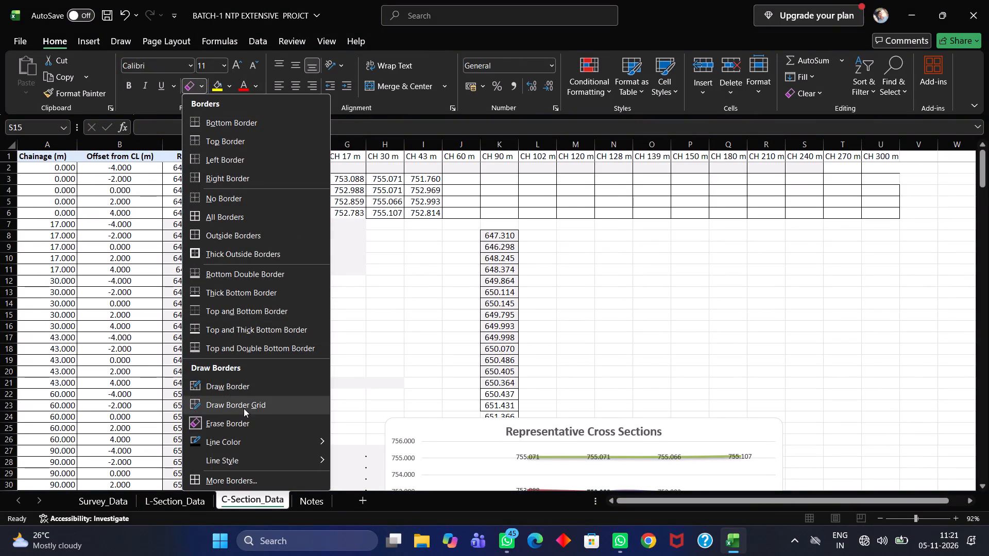
{"action": "left_click", "coordinate": [244, 408]}
{"action": "left_click", "coordinate": [887, 165]}
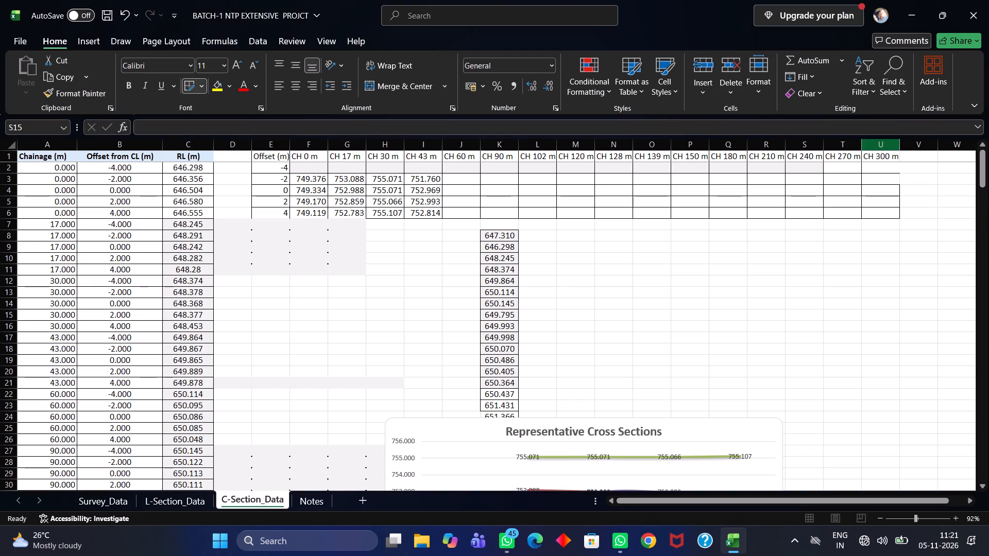
{"action": "left_click", "coordinate": [899, 163]}
{"action": "left_click", "coordinate": [902, 180]}
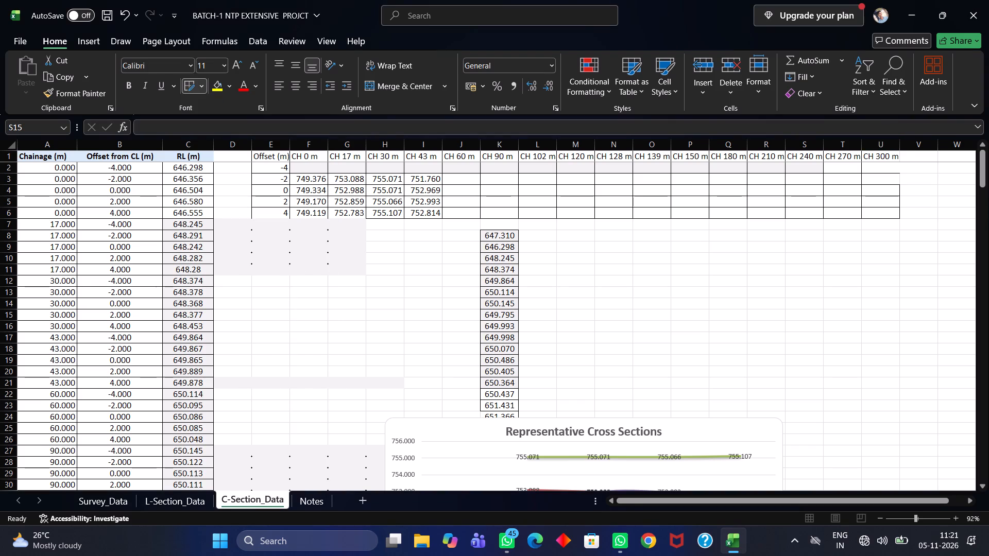
{"action": "key", "text": "Escape"}
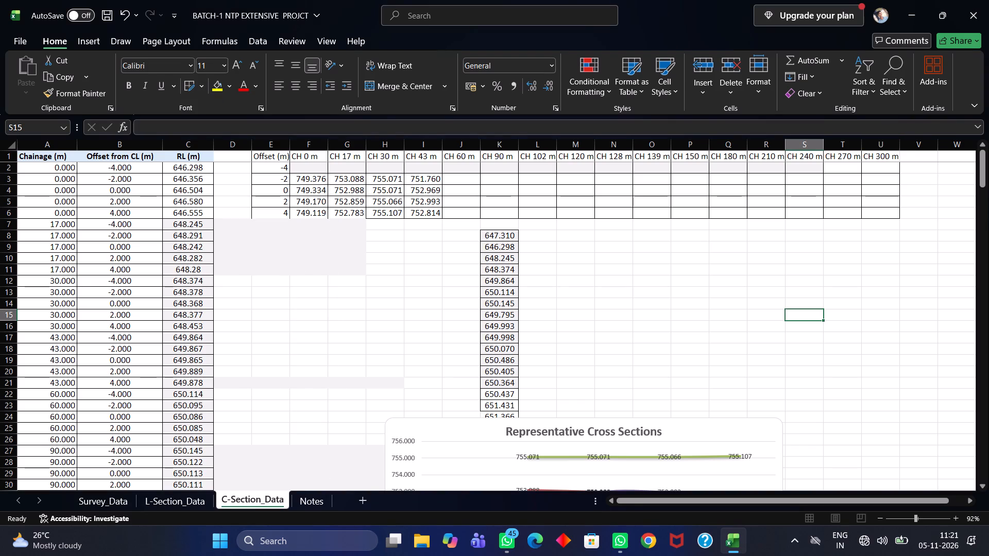
Copy the LHS 4 m RL levels B3:B18 from Survey_Data and paste them transposed into the -4 offset row from F2 in C-Section_Data.
{"action": "left_click", "coordinate": [112, 501]}
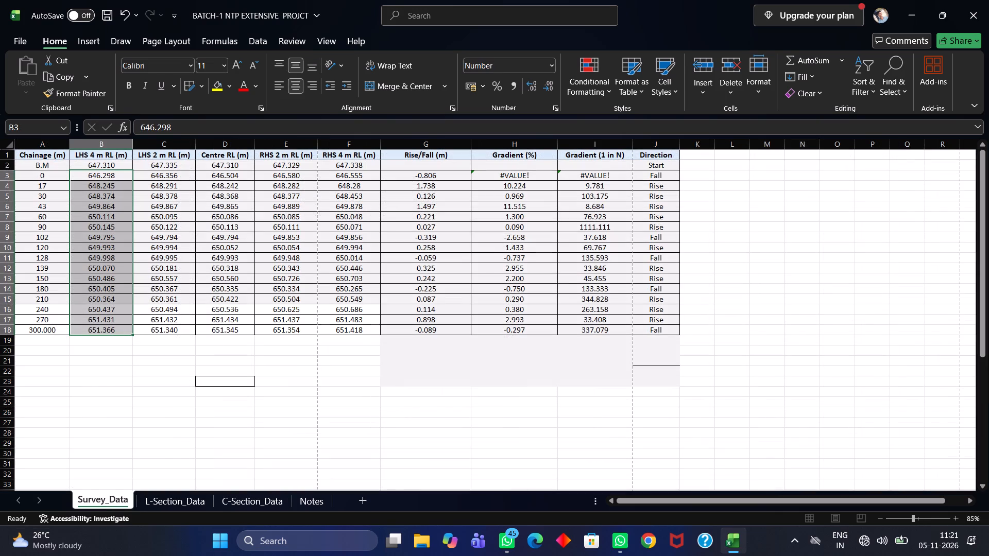
{"action": "left_click_drag", "start_coordinate": [115, 178], "coordinate": [110, 257]}
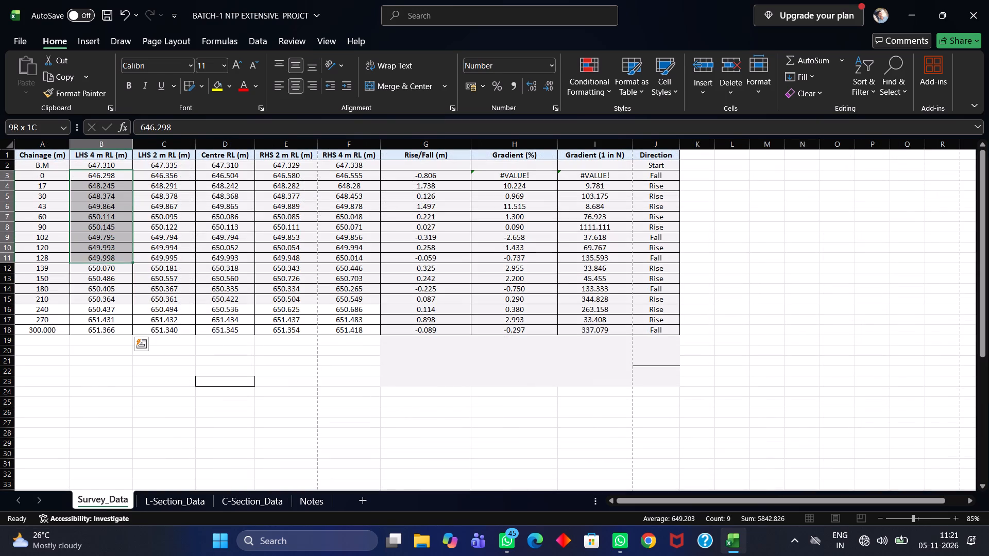
{"action": "left_click_drag", "start_coordinate": [110, 257], "coordinate": [118, 332]}
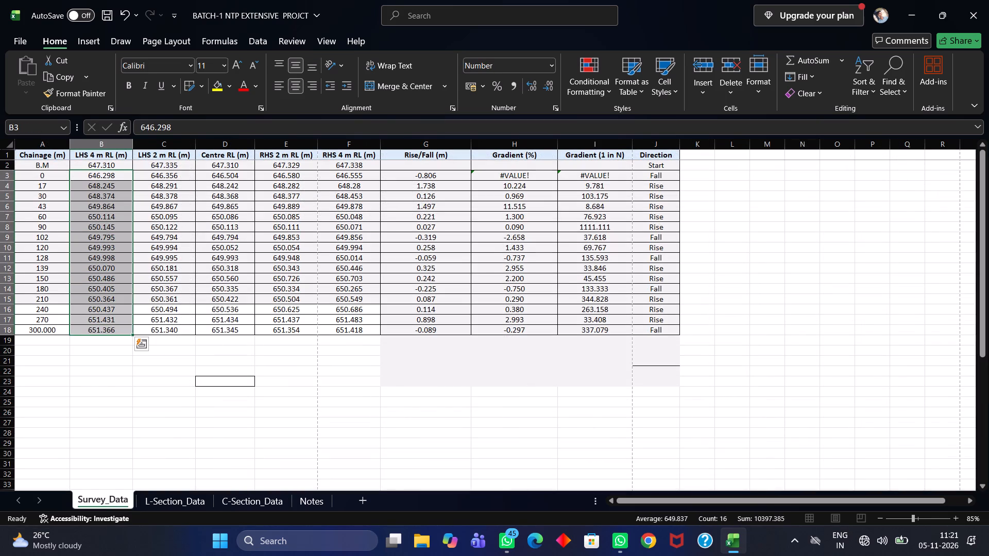
{"action": "key", "text": "ctrl+c"}
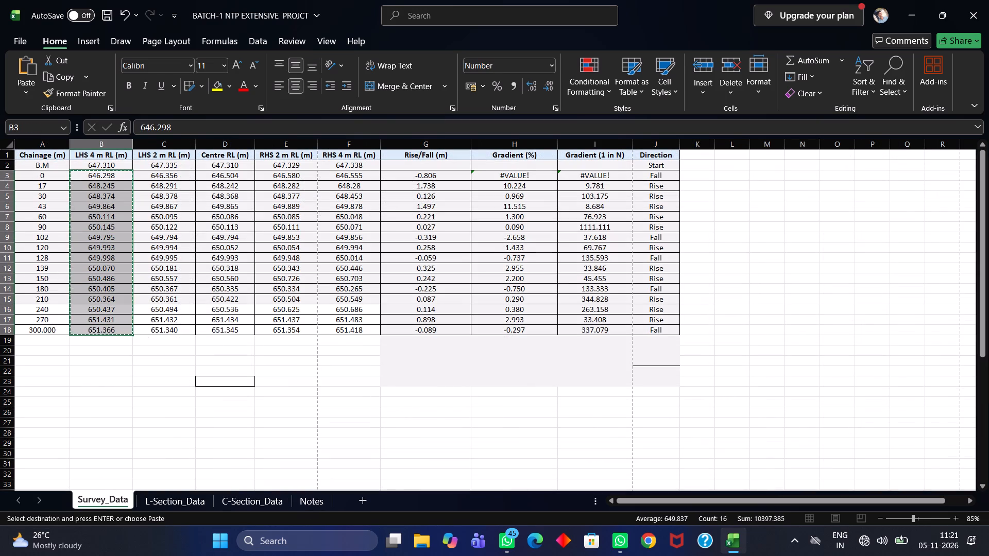
{"action": "left_click", "coordinate": [240, 490]}
{"action": "left_click", "coordinate": [251, 499]}
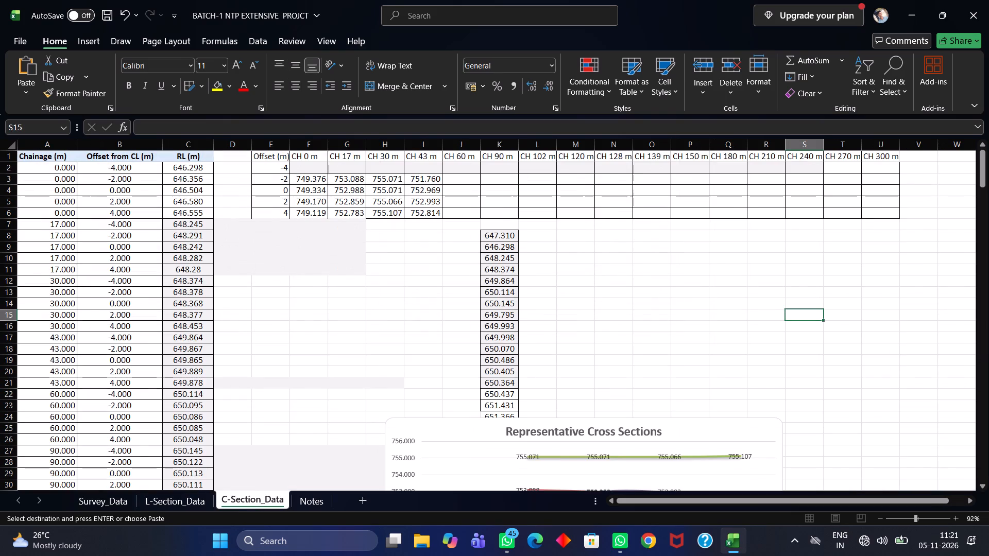
{"action": "left_click", "coordinate": [319, 169]}
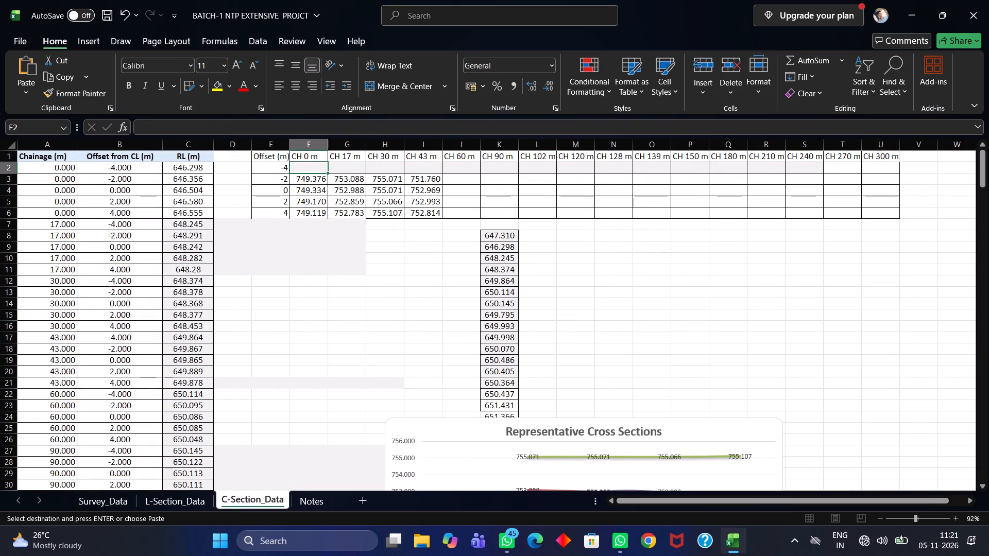
{"action": "key", "text": "ctrl+alt+v"}
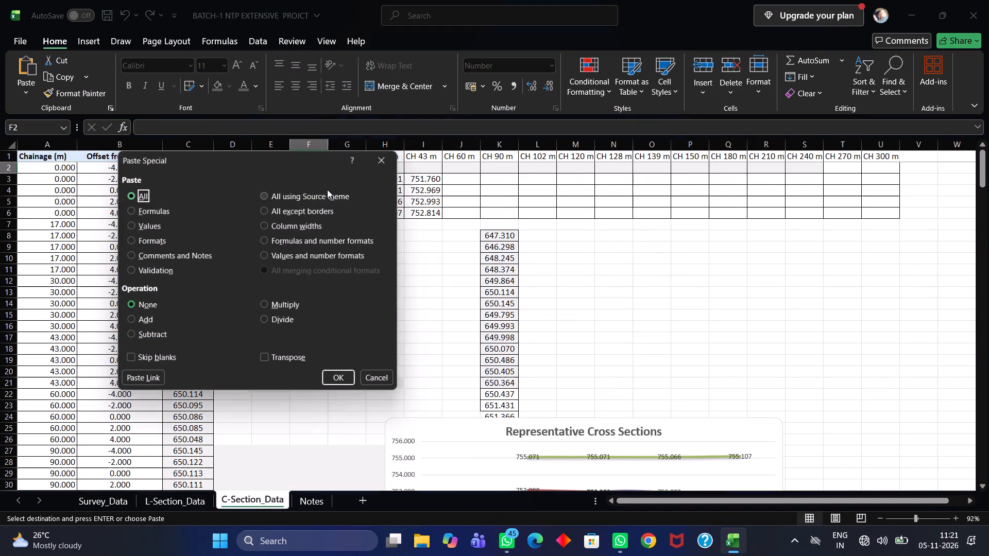
{"action": "left_click", "coordinate": [281, 357]}
{"action": "left_click", "coordinate": [338, 379]}
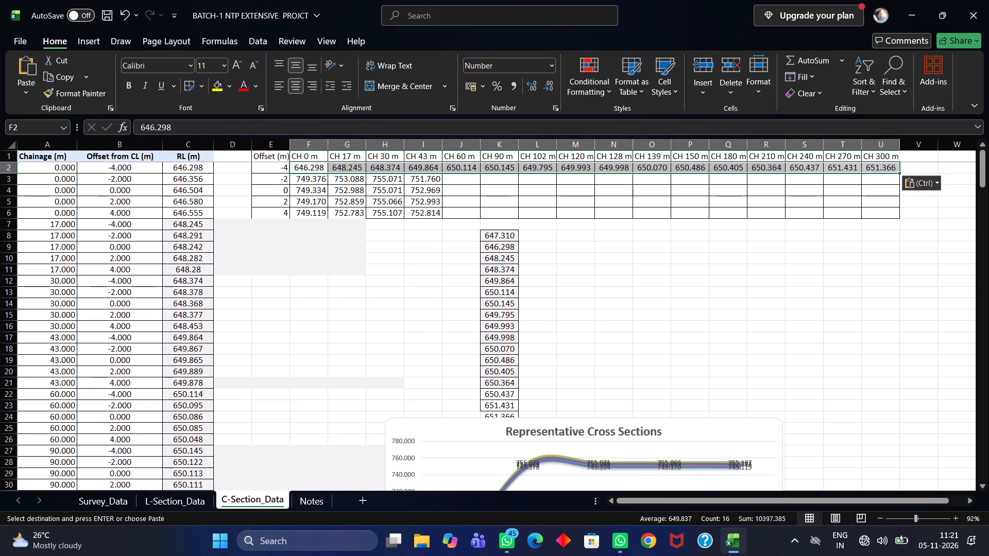
{"action": "left_click", "coordinate": [344, 336]}
Clear the old levels in F3:I6 of the offset table.
{"action": "left_click_drag", "start_coordinate": [322, 179], "coordinate": [408, 193]}
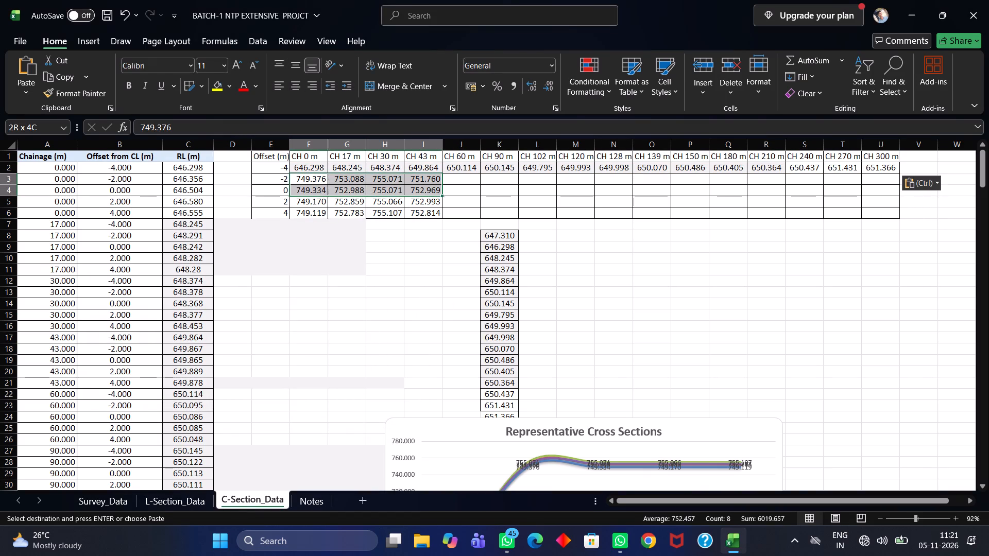
{"action": "left_click_drag", "start_coordinate": [408, 193], "coordinate": [420, 211]}
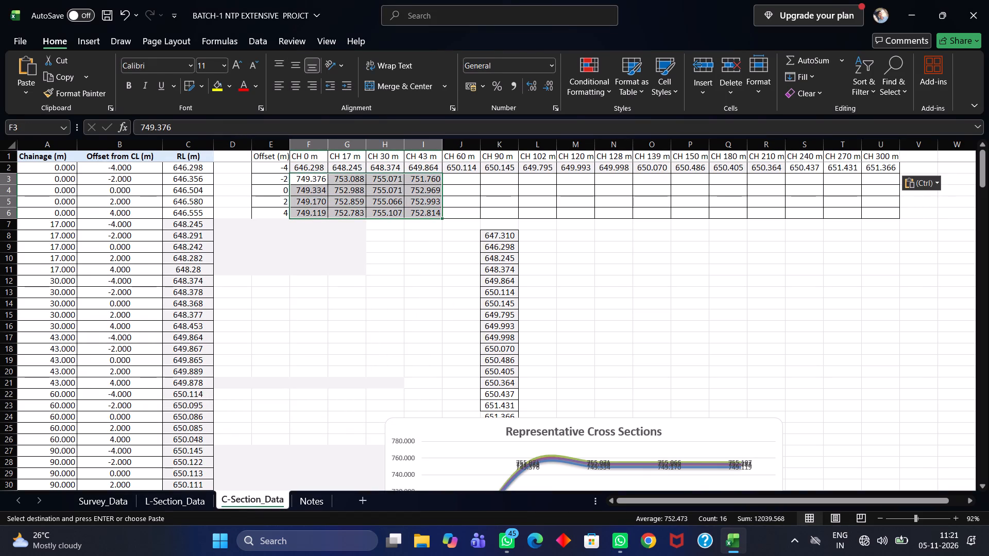
{"action": "key", "text": "Delete"}
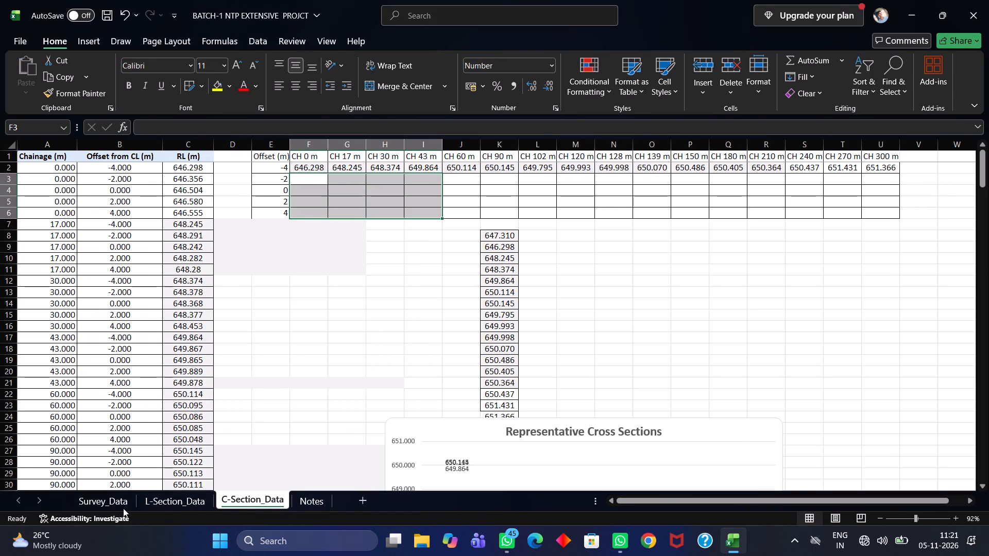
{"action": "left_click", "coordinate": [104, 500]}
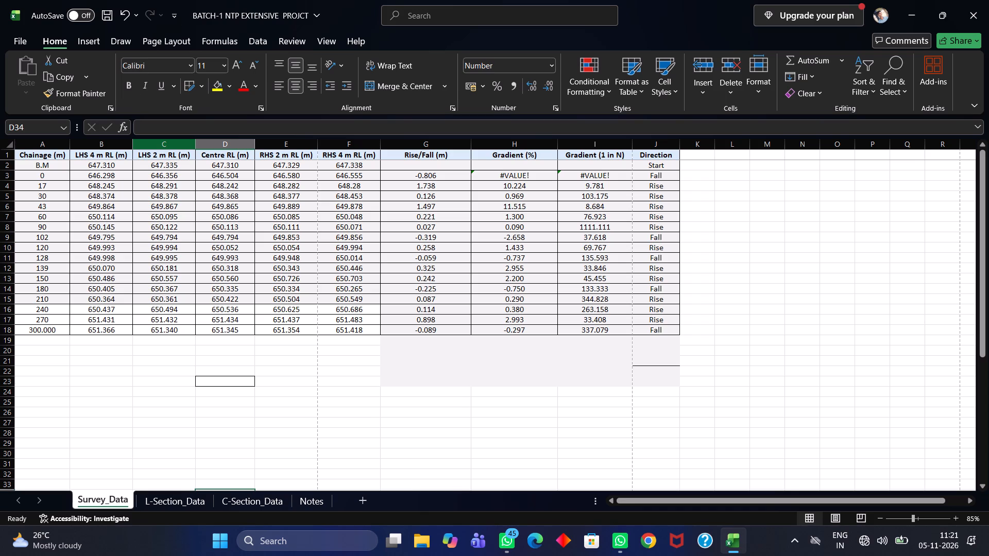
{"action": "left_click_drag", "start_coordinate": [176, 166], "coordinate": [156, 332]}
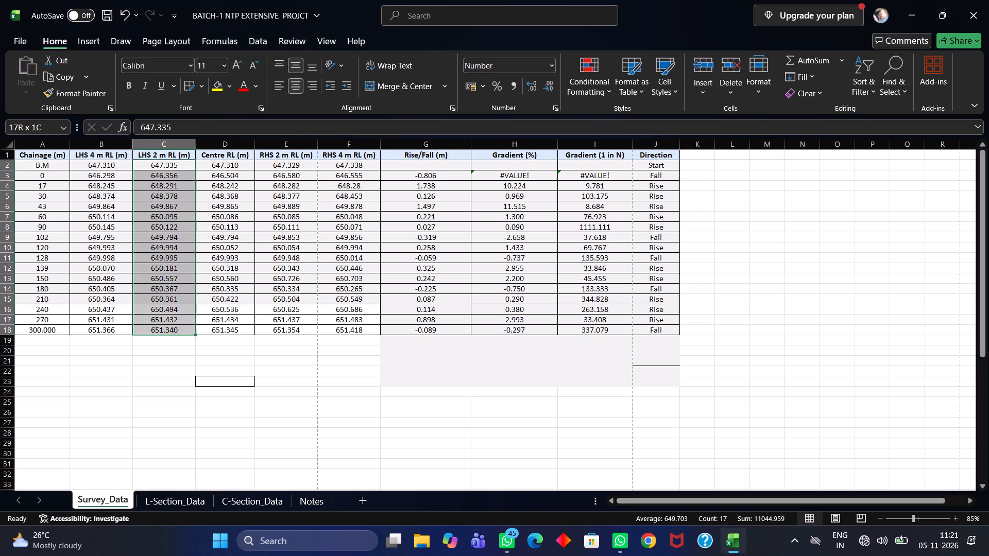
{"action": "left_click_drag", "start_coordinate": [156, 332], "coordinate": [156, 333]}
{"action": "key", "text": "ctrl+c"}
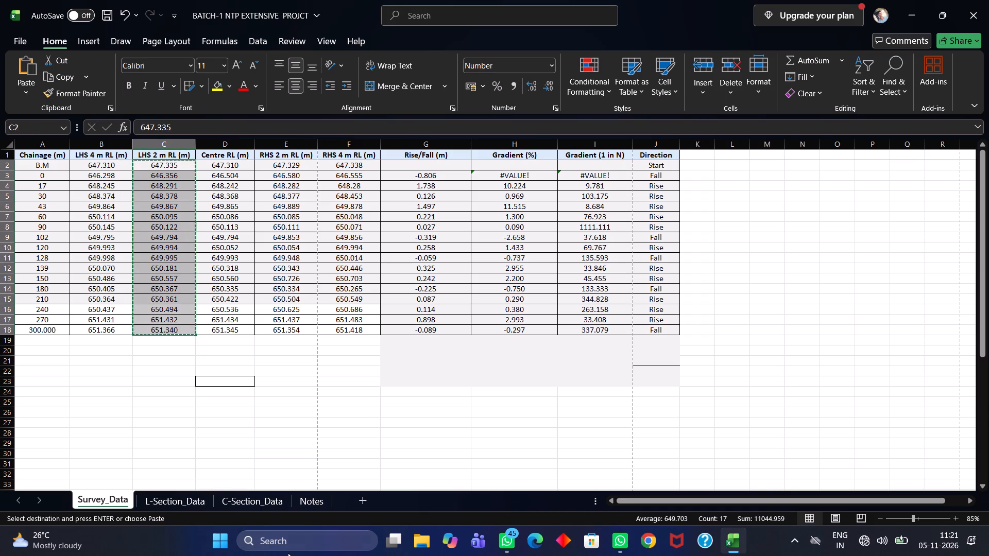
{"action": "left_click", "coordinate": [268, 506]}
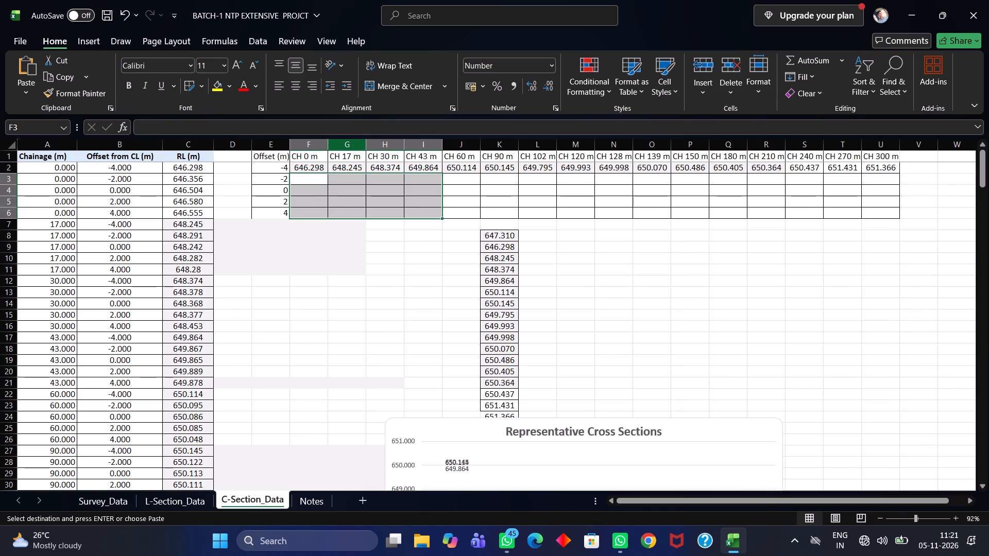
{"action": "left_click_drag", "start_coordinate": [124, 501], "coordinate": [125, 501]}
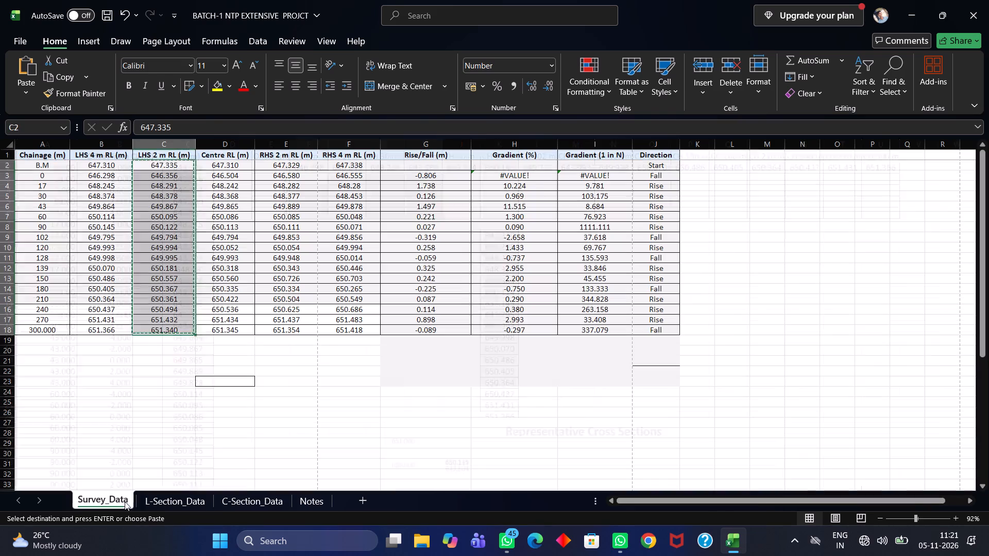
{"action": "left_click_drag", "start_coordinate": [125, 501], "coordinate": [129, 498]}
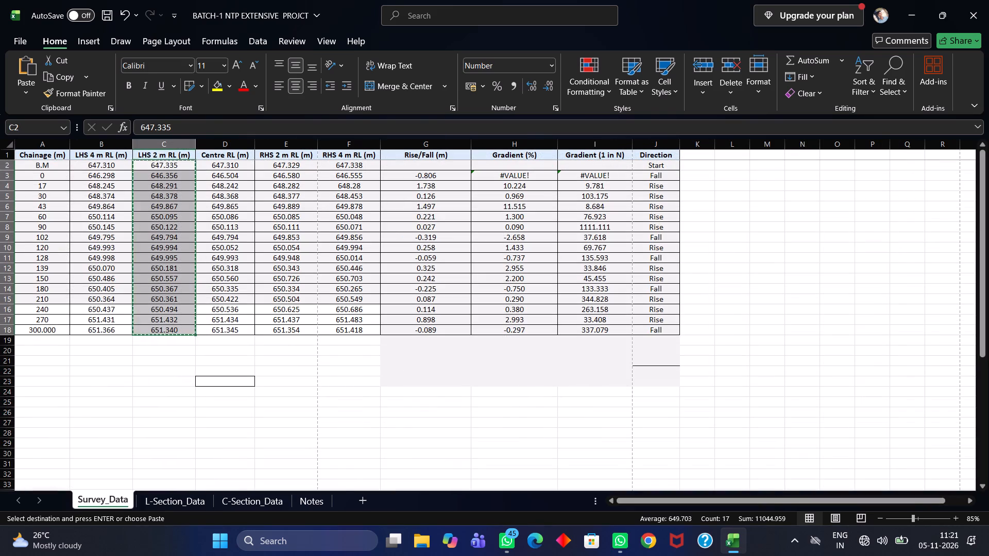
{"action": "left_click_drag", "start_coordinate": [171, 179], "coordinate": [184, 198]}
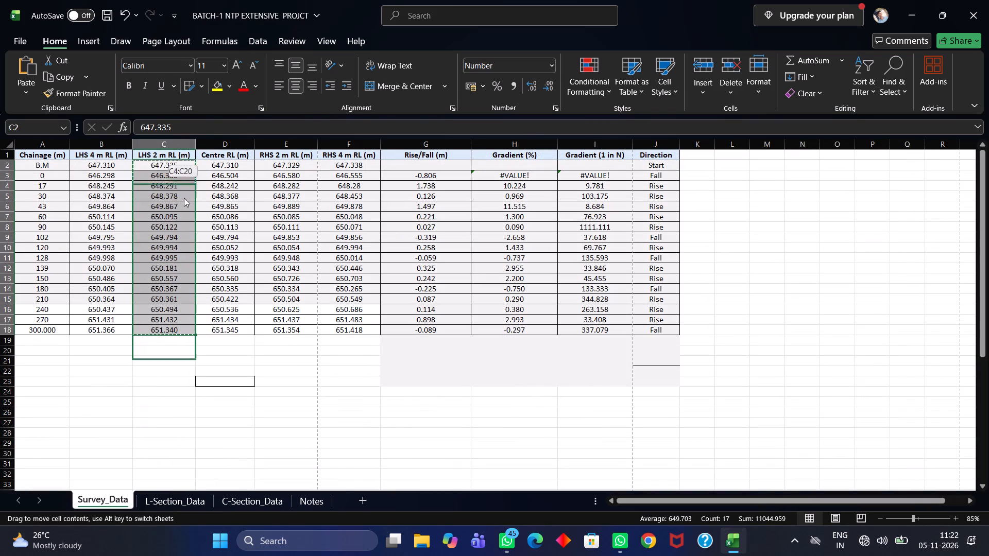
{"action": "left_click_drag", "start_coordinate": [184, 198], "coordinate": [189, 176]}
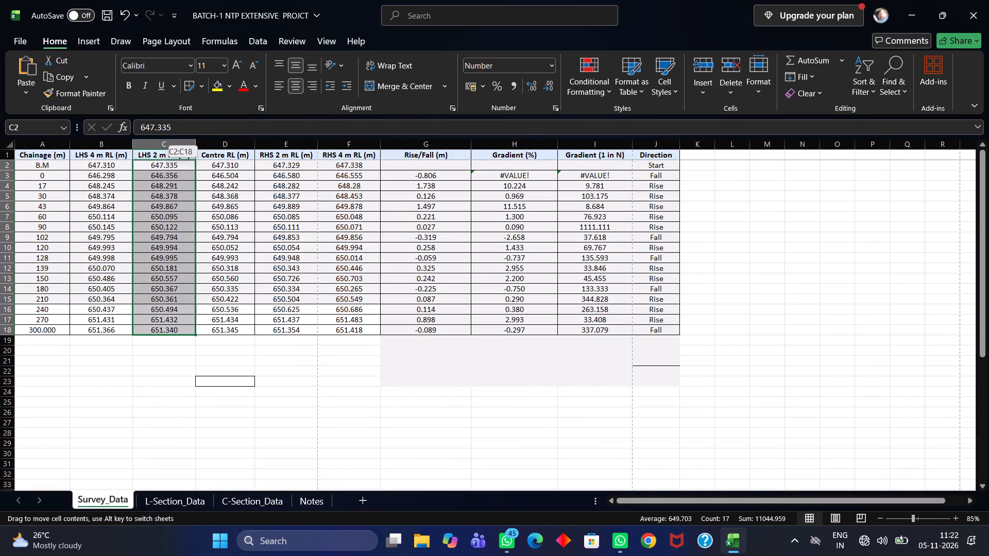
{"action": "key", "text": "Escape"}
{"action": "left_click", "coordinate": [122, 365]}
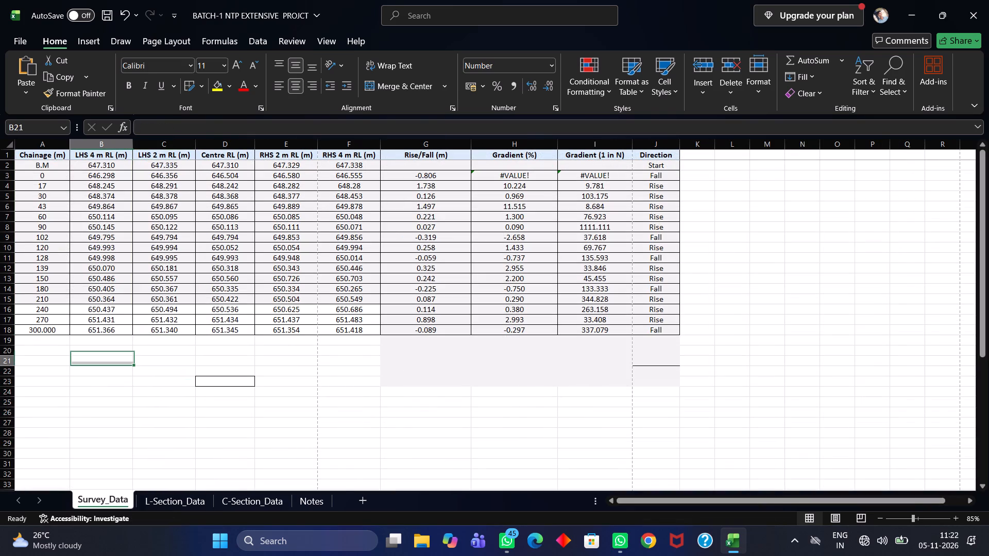
Copy the LHS 2 m RL levels C3:C18 from Survey_Data and paste them transposed into the -2 offset row from F3 in C-Section_Data.
{"action": "left_click_drag", "start_coordinate": [163, 171], "coordinate": [165, 191]}
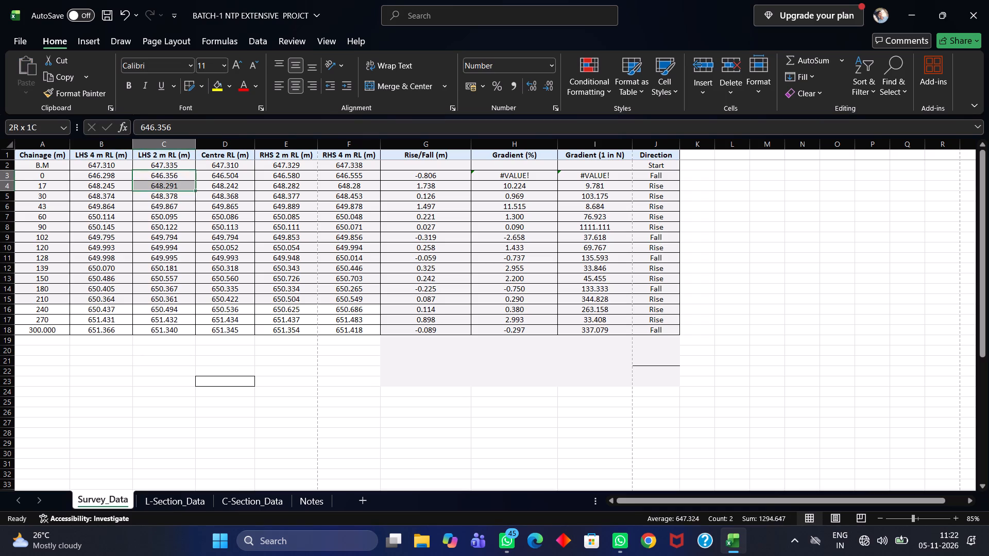
{"action": "left_click_drag", "start_coordinate": [165, 191], "coordinate": [189, 329]}
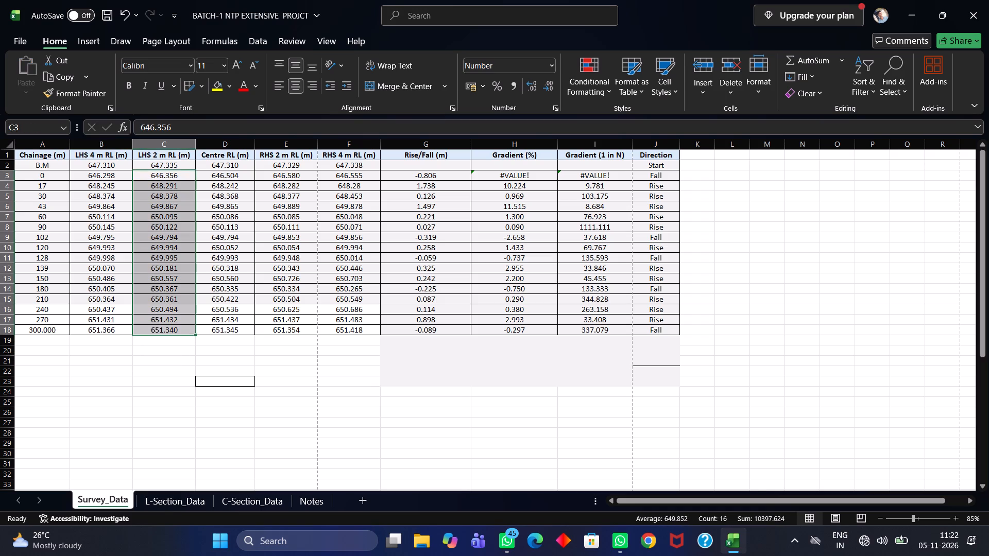
{"action": "key", "text": "ctrl+c"}
{"action": "left_click", "coordinate": [252, 497]}
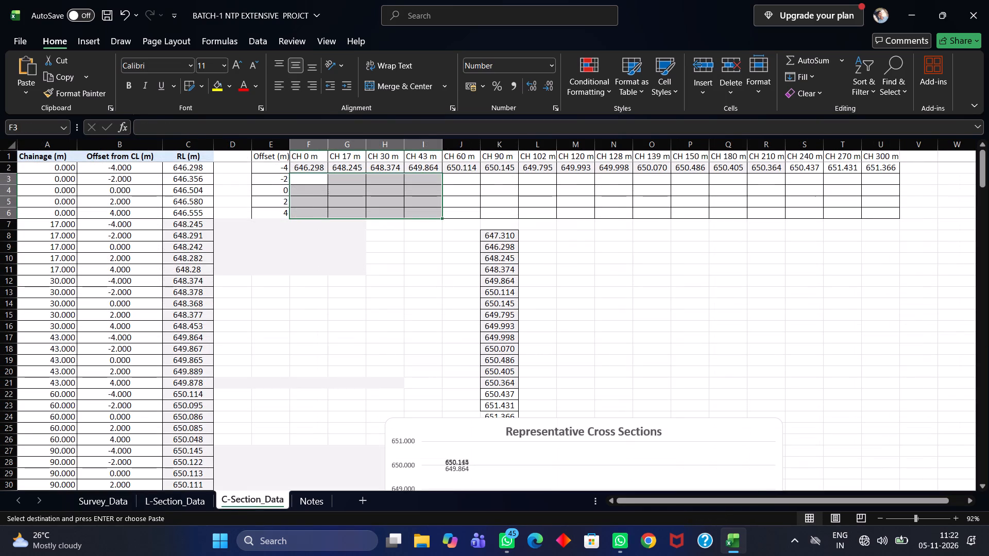
{"action": "left_click", "coordinate": [308, 179]}
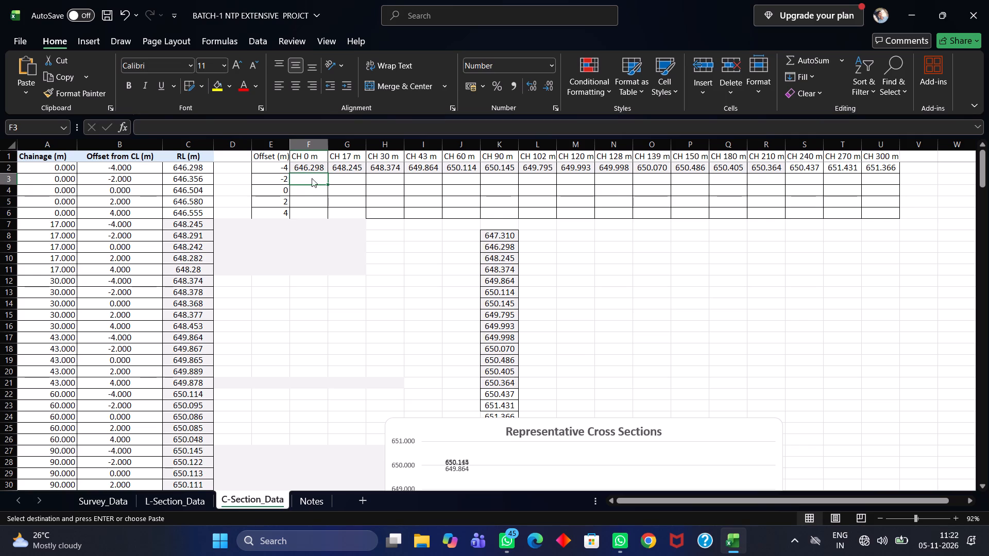
{"action": "key", "text": "ctrl+alt+v"}
{"action": "left_click", "coordinate": [284, 353]}
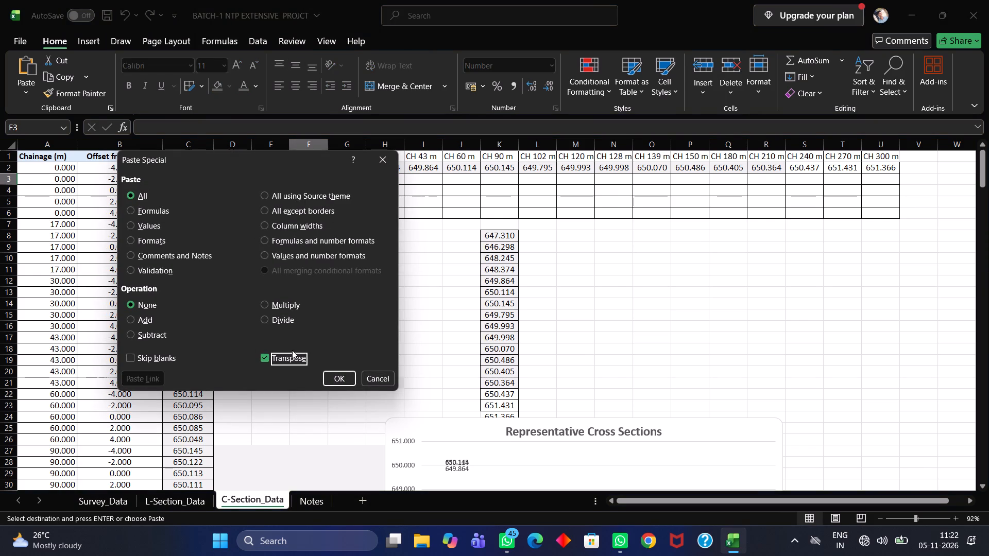
{"action": "left_click", "coordinate": [353, 377]}
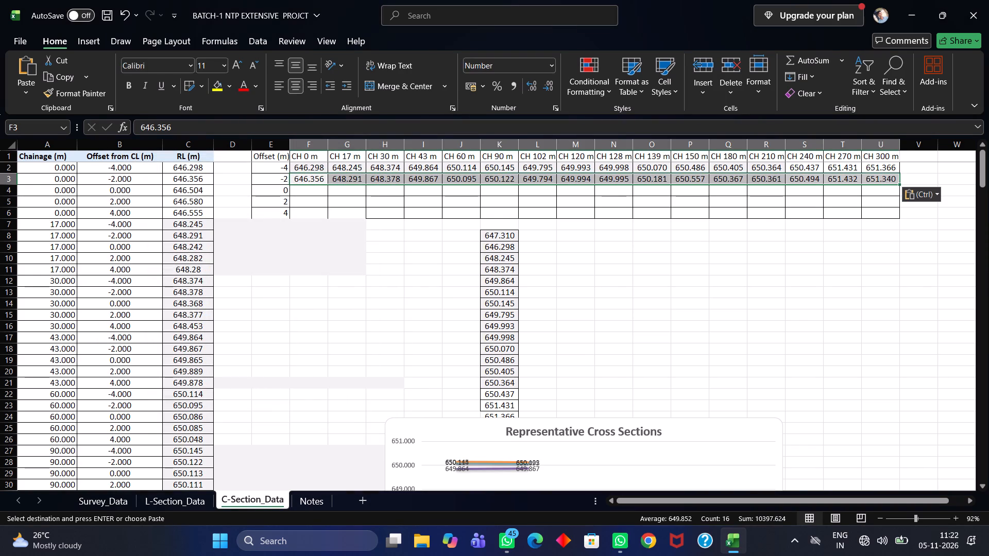
Copy the Centre RL levels D3:D18 from Survey_Data and paste them transposed into the 0 offset row from F4 in C-Section_Data.
{"action": "left_click", "coordinate": [314, 189]}
{"action": "left_click", "coordinate": [114, 500]}
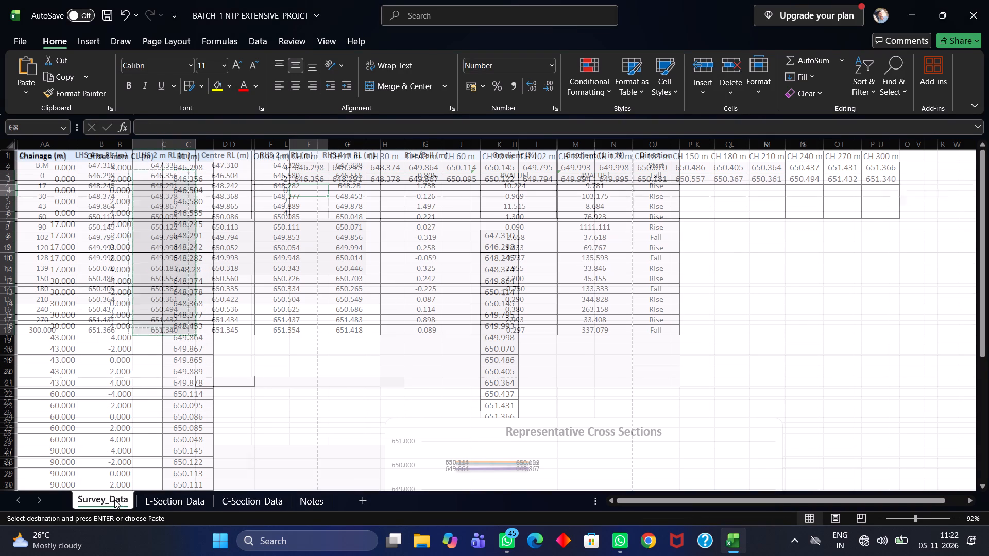
{"action": "left_click", "coordinate": [229, 163]}
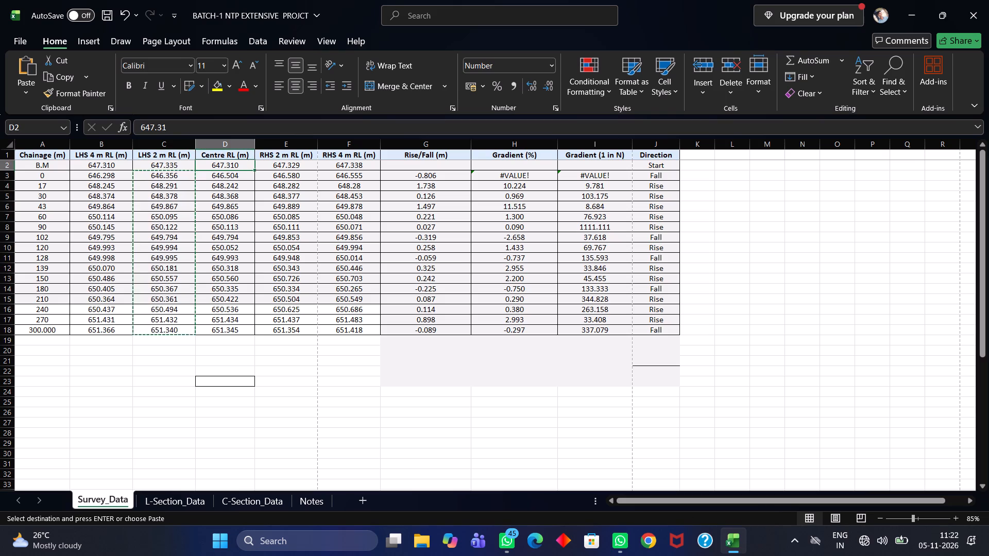
{"action": "left_click", "coordinate": [228, 173]}
{"action": "left_click_drag", "start_coordinate": [228, 173], "coordinate": [236, 287]}
{"action": "left_click", "coordinate": [233, 259]}
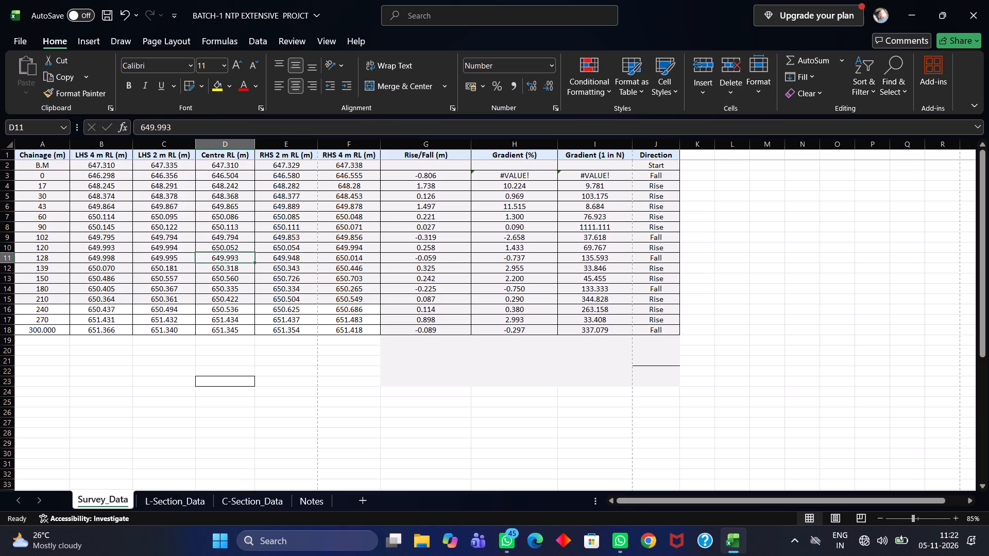
{"action": "left_click_drag", "start_coordinate": [236, 175], "coordinate": [227, 331]}
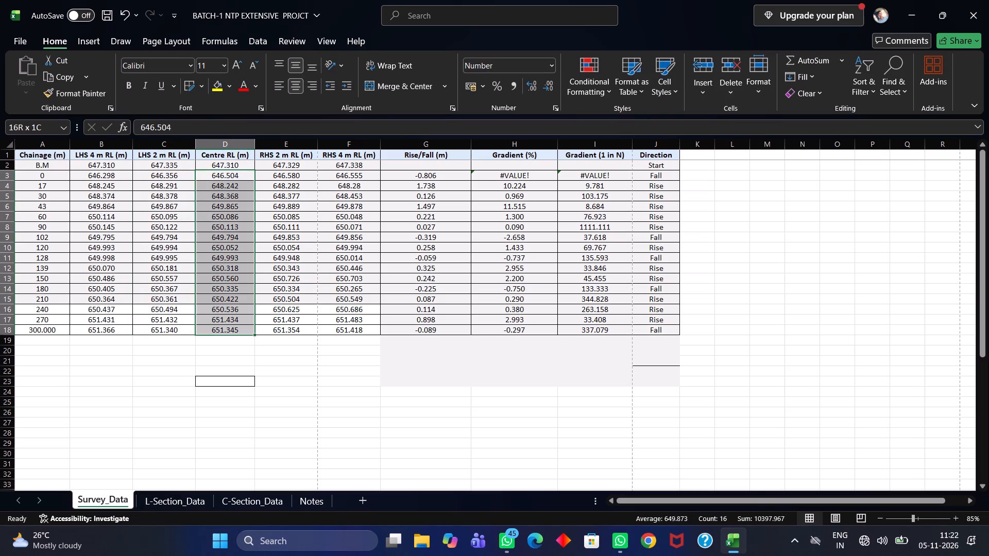
{"action": "left_click_drag", "start_coordinate": [227, 331], "coordinate": [227, 330]}
{"action": "key", "text": "ctrl+c"}
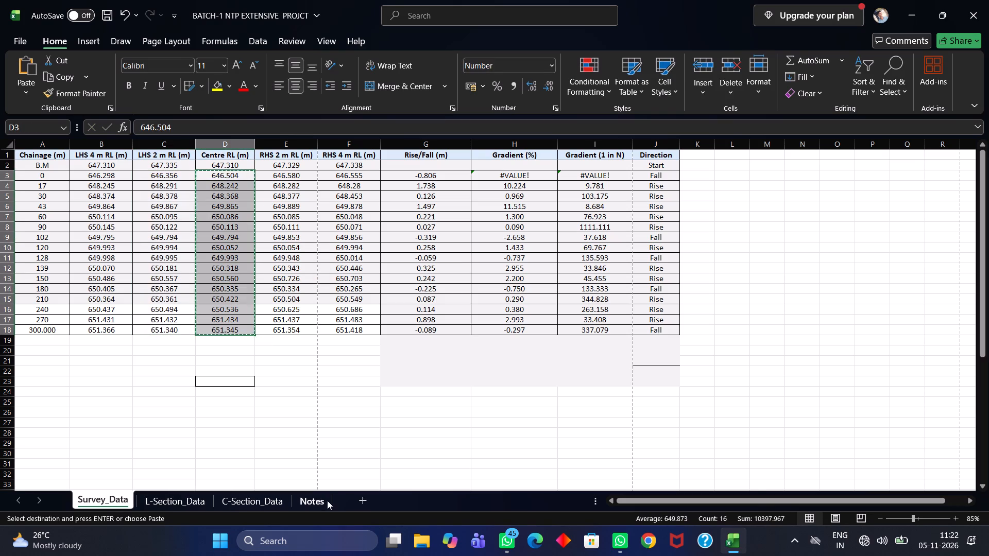
{"action": "left_click", "coordinate": [327, 500]}
{"action": "left_click", "coordinate": [265, 496]}
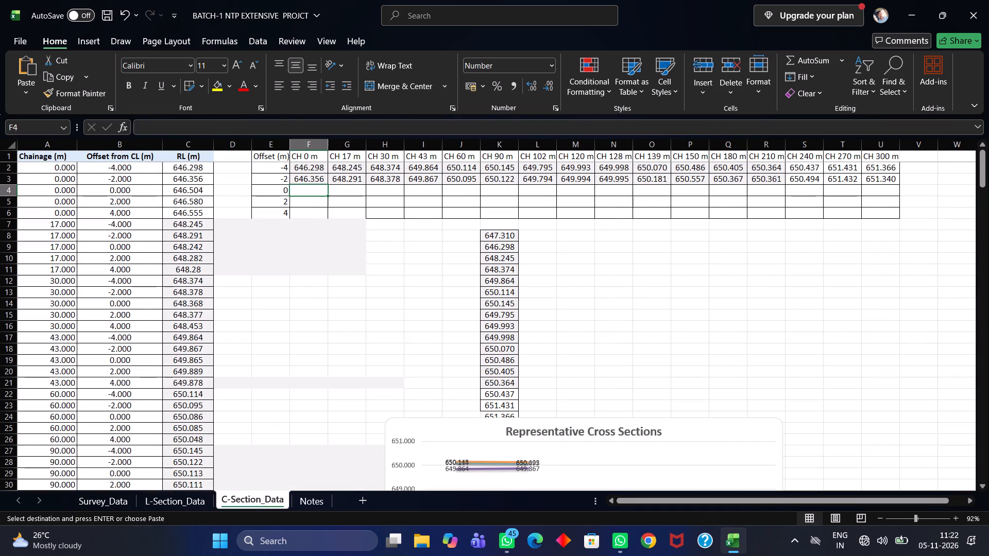
{"action": "key", "text": "ctrl+alt+v"}
{"action": "left_click", "coordinate": [370, 232]}
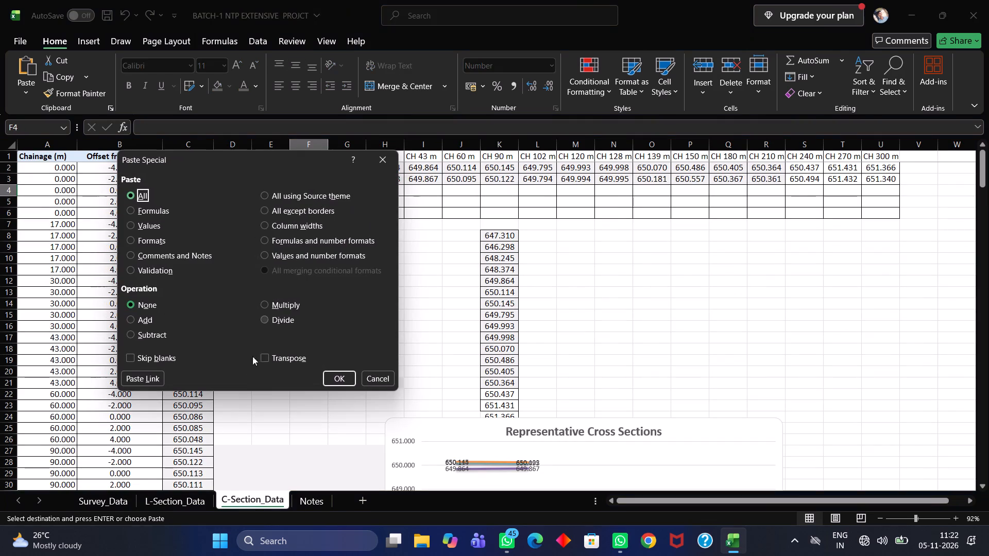
{"action": "left_click", "coordinate": [279, 359]}
{"action": "left_click", "coordinate": [332, 373]}
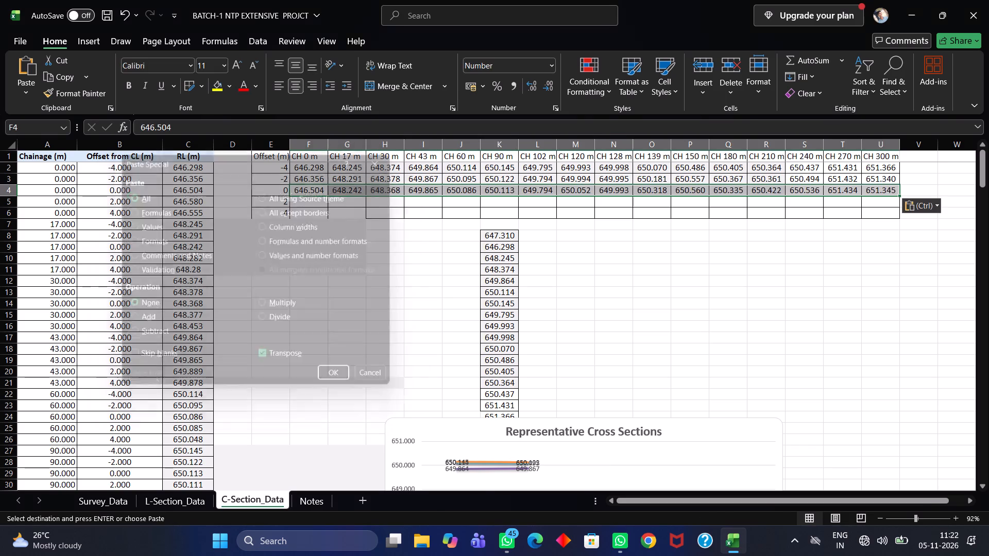
{"action": "scroll", "coordinate": [375, 318], "scroll_direction": "up", "scroll_amount": 5}
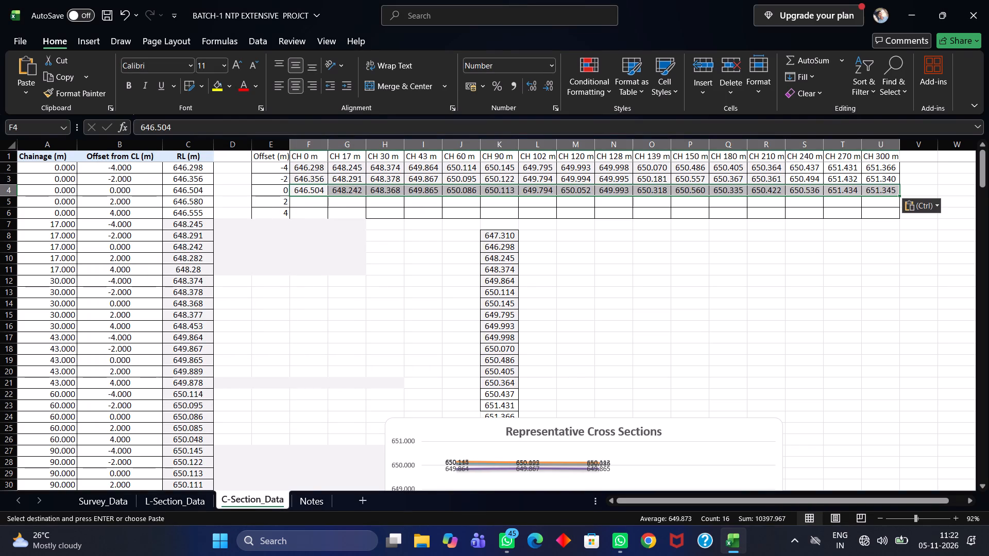
Copy the RHS 2 m RL levels E3:E18 from Survey_Data and paste them transposed into the 2 offset row from F5 in C-Section_Data.
{"action": "left_click", "coordinate": [316, 204]}
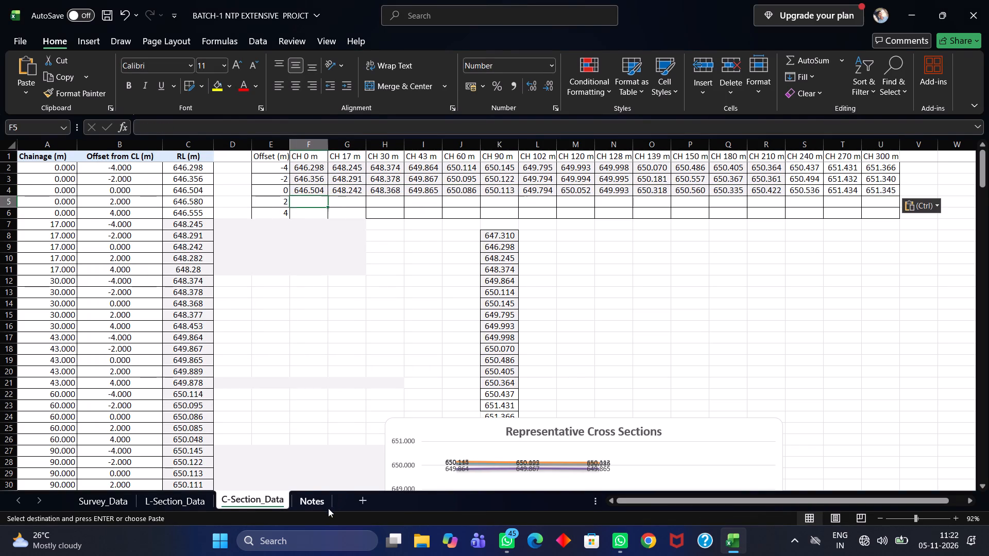
{"action": "left_click", "coordinate": [328, 507]}
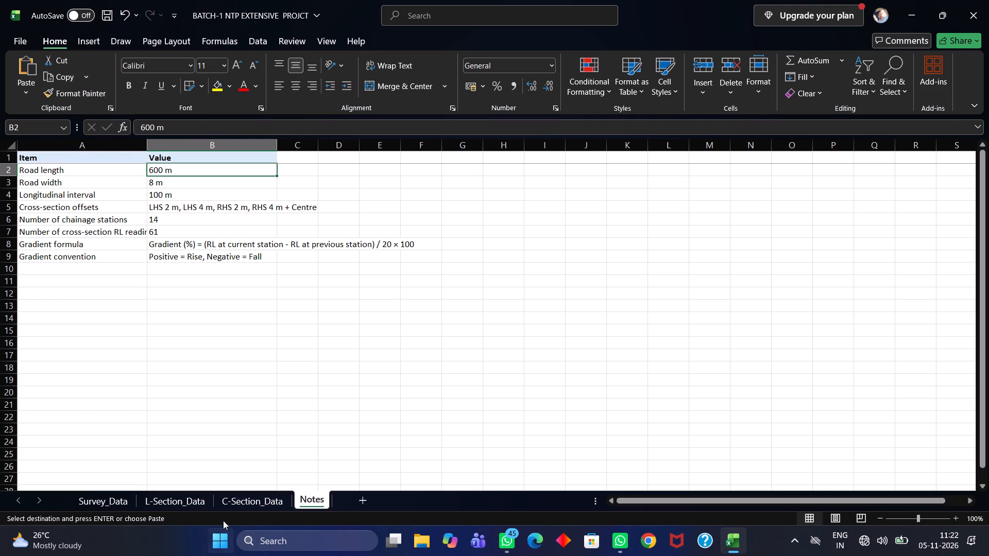
{"action": "left_click", "coordinate": [167, 505]}
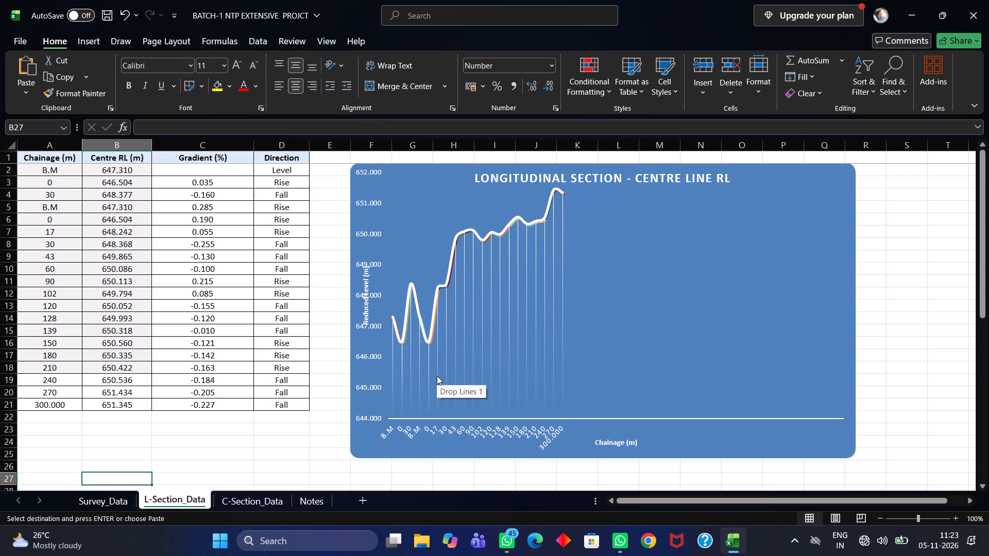
{"action": "left_click", "coordinate": [245, 508]}
{"action": "left_click", "coordinate": [93, 500]}
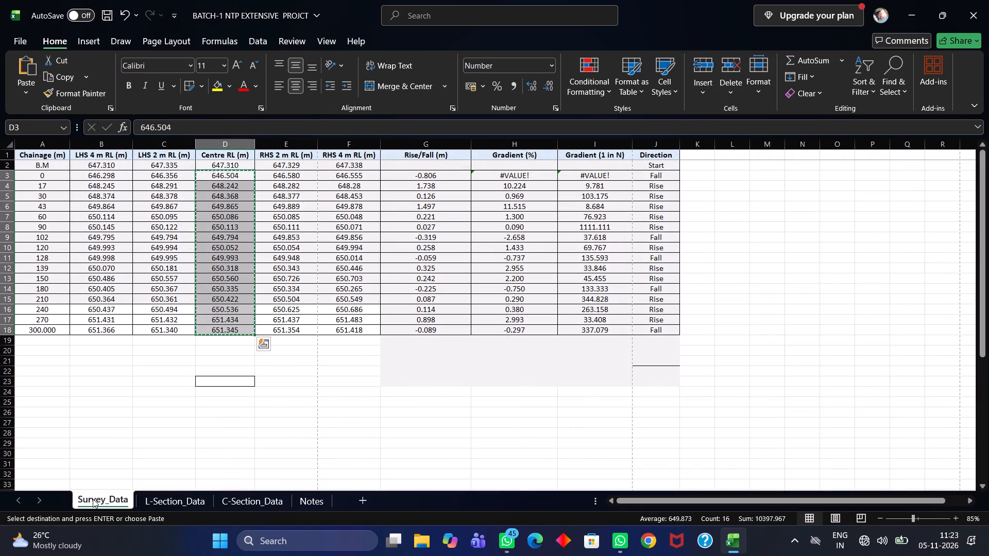
{"action": "left_click_drag", "start_coordinate": [280, 175], "coordinate": [282, 337]}
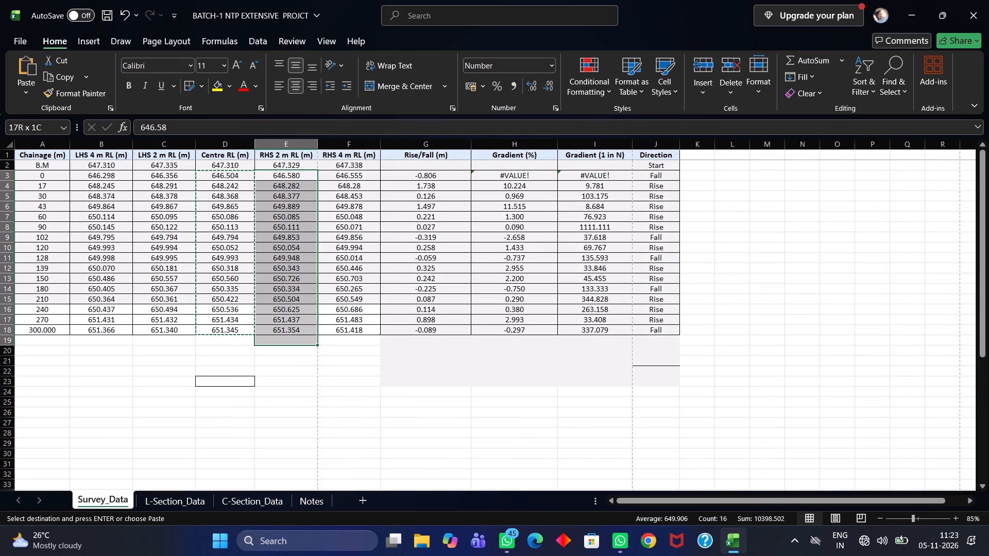
{"action": "left_click_drag", "start_coordinate": [282, 337], "coordinate": [282, 327]}
{"action": "key", "text": "ctrl+c"}
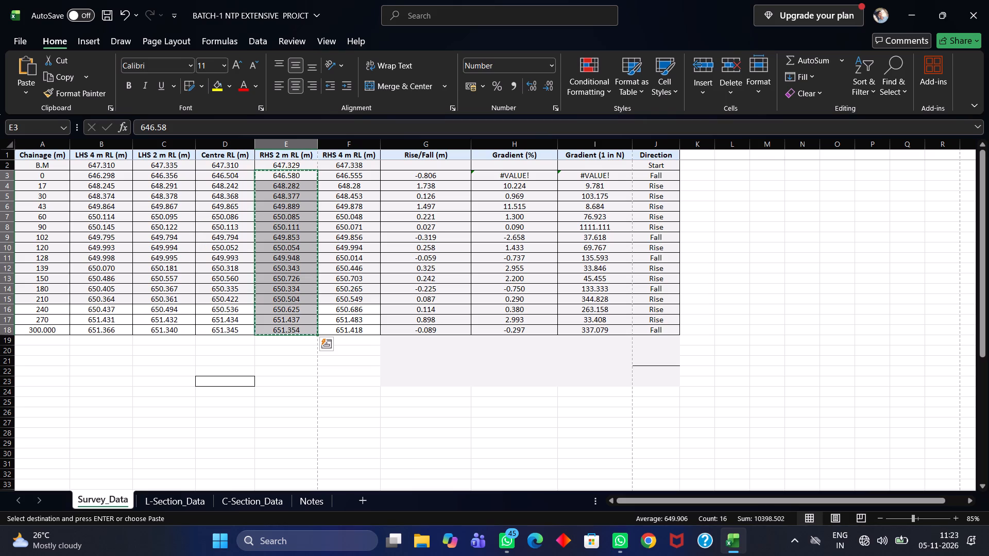
{"action": "left_click", "coordinate": [271, 498]}
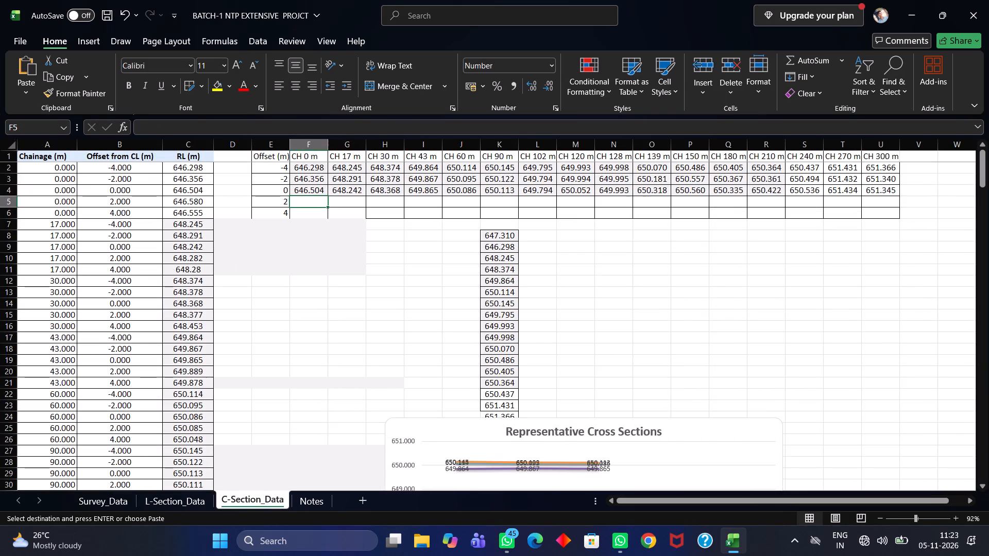
{"action": "key", "text": "ctrl+alt+v"}
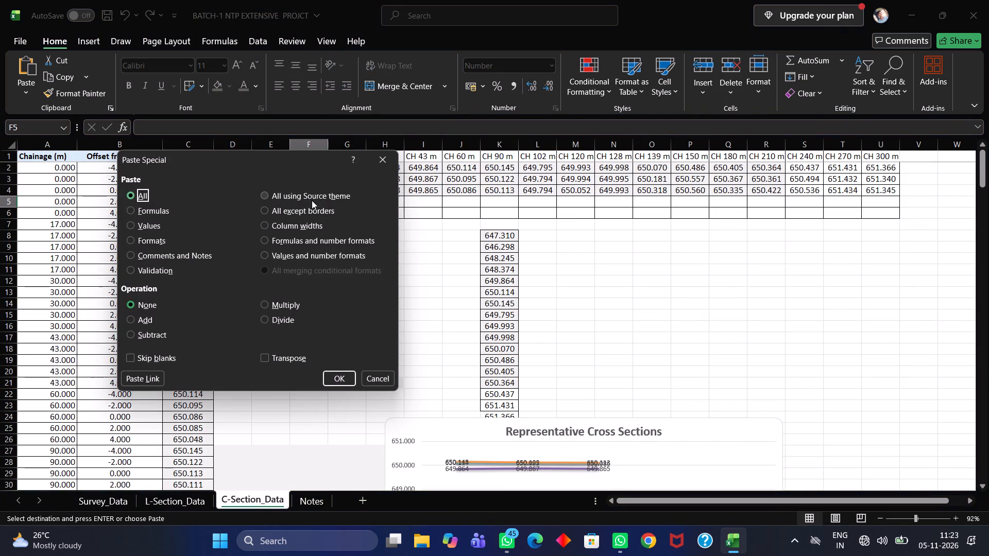
{"action": "left_click", "coordinate": [295, 355]}
{"action": "left_click", "coordinate": [339, 381]}
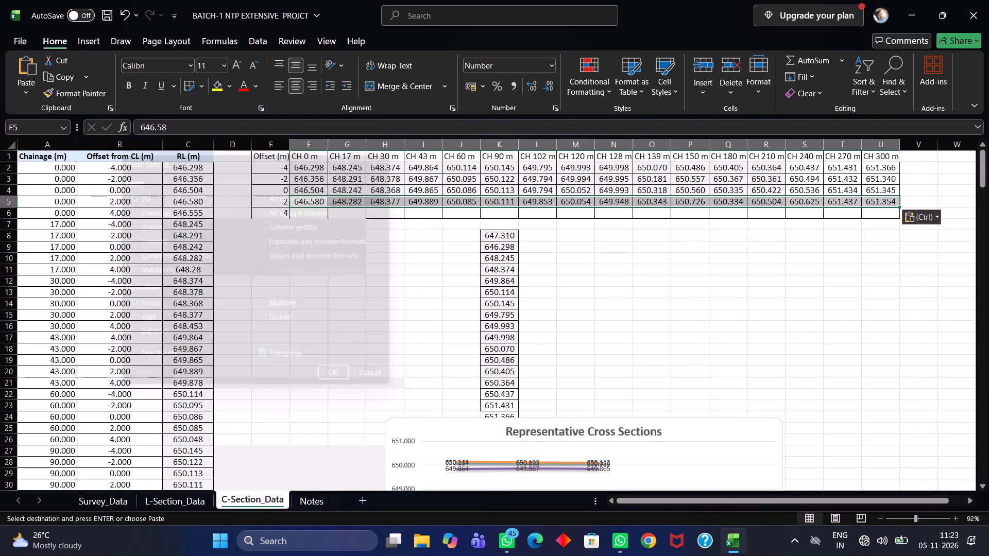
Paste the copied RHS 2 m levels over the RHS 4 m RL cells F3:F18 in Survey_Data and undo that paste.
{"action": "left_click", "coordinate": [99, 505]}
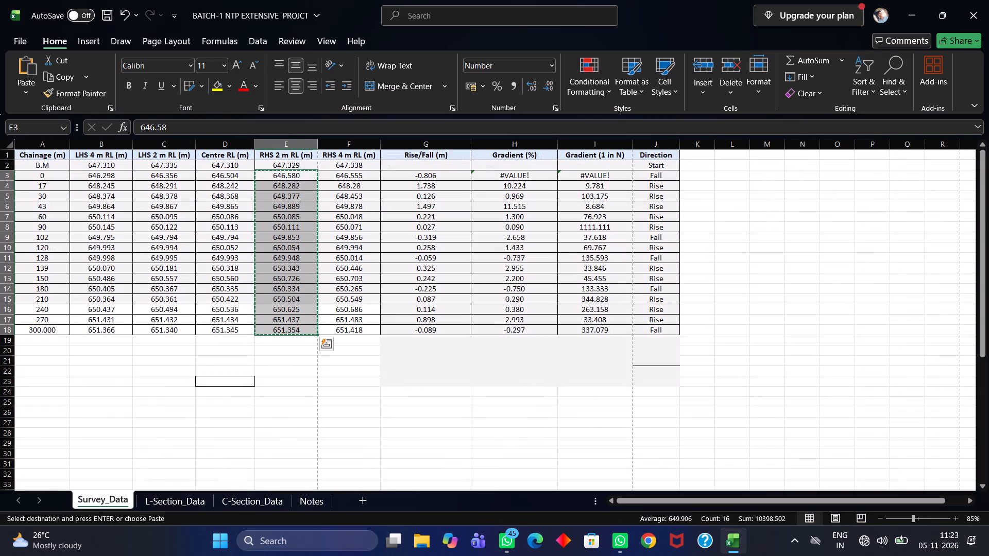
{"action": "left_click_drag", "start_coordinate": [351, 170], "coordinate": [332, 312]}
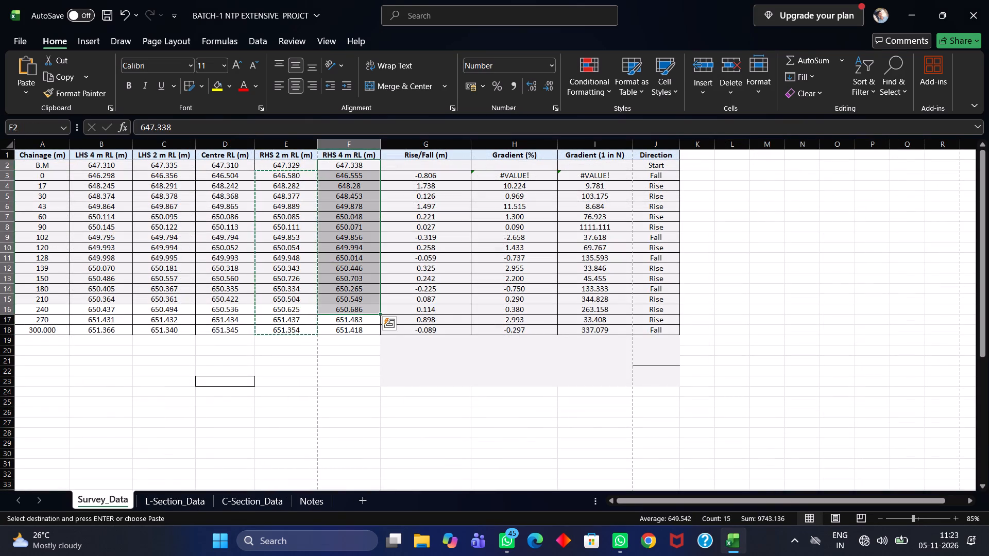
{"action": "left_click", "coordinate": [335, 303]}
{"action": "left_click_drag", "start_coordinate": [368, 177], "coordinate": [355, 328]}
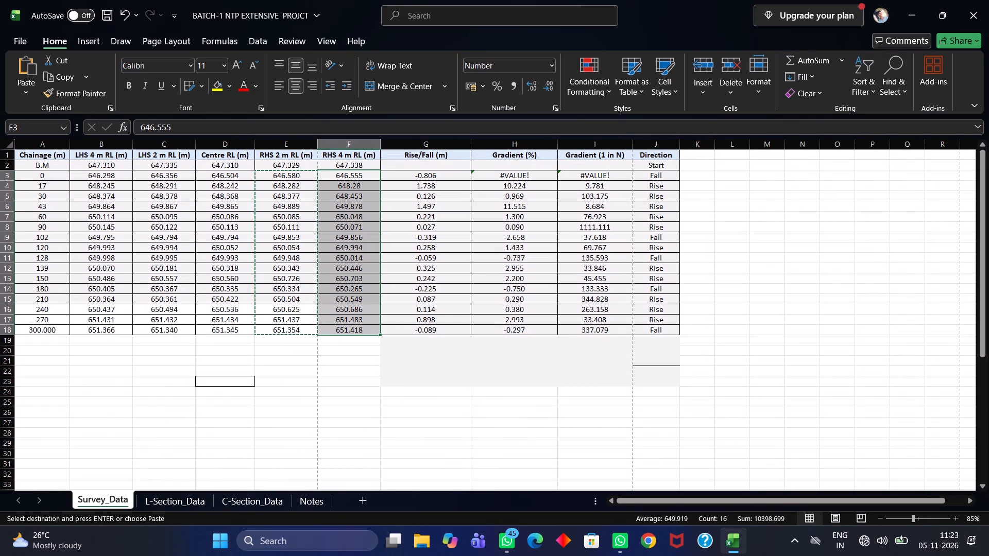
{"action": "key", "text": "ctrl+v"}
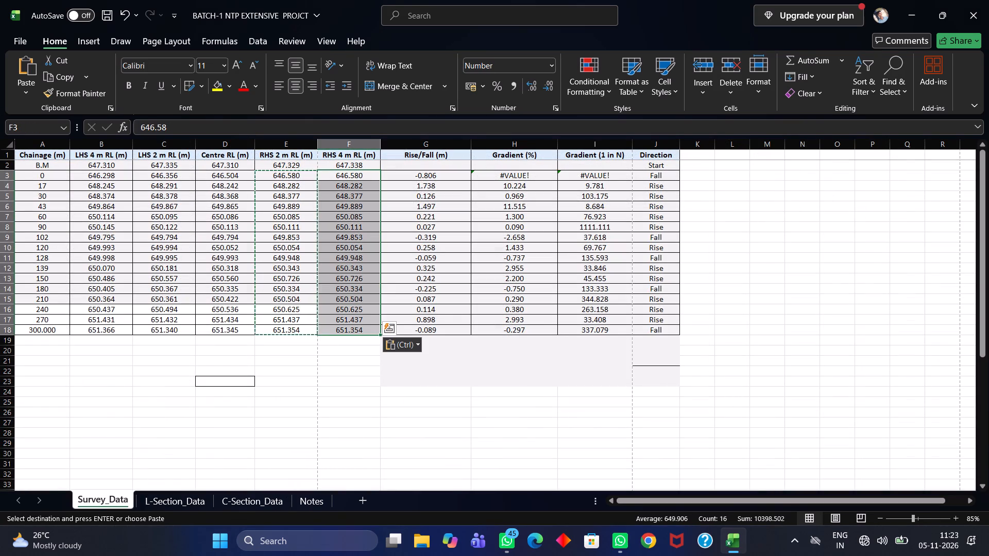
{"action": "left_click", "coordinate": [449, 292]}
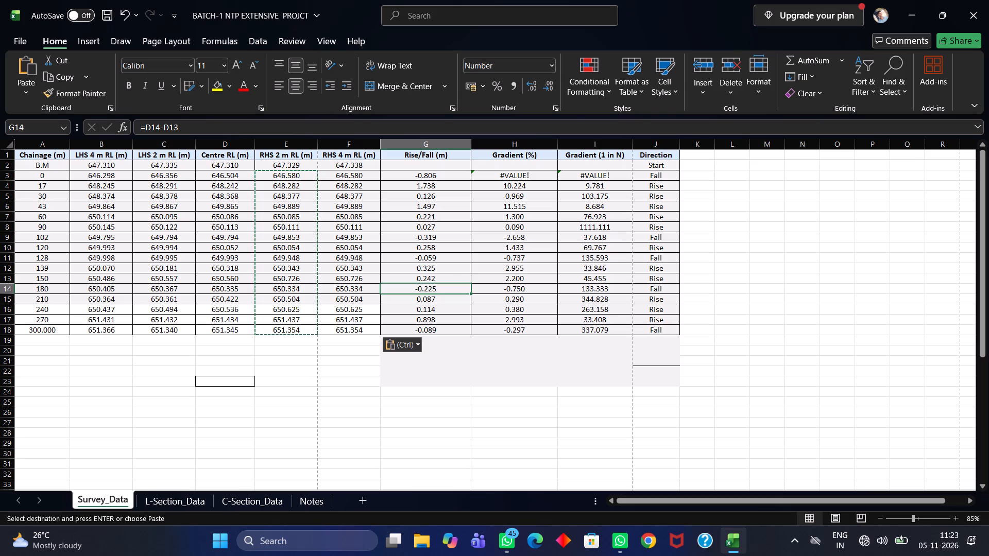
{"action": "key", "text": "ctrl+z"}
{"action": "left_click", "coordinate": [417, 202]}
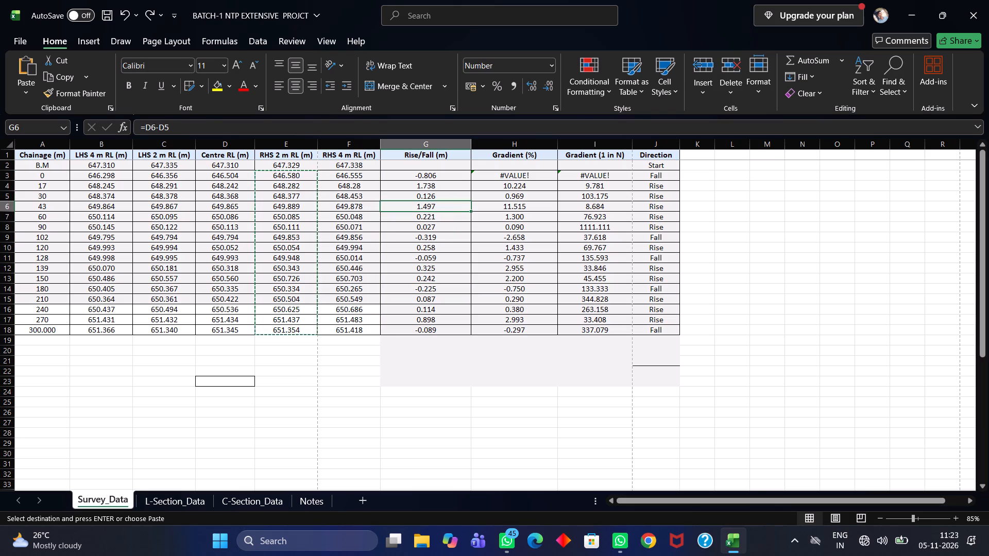
Copy the RHS 4 m RL levels F3:F18 from Survey_Data and paste them transposed into the 4 offset row from F6 in C-Section_Data.
{"action": "left_click_drag", "start_coordinate": [352, 175], "coordinate": [331, 333]}
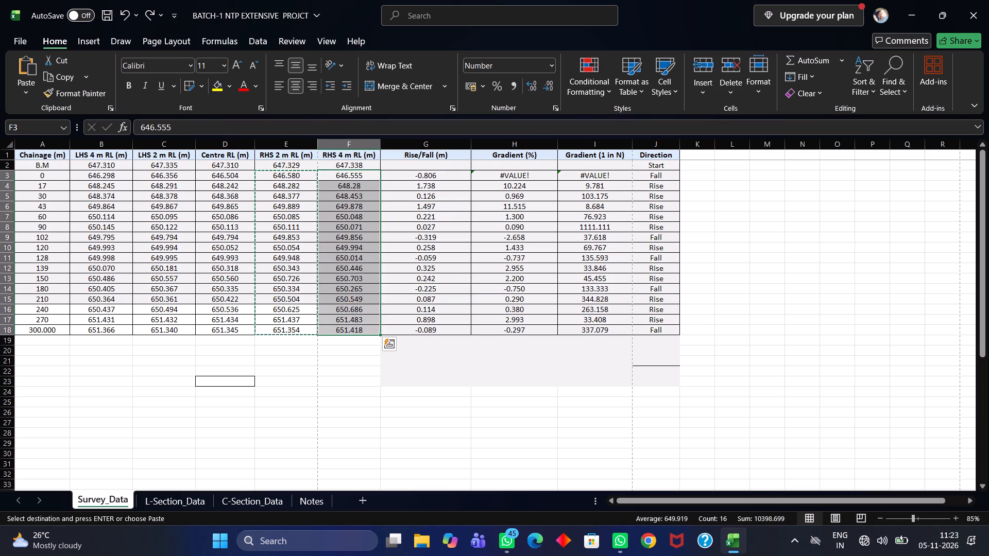
{"action": "key", "text": "ctrl+c"}
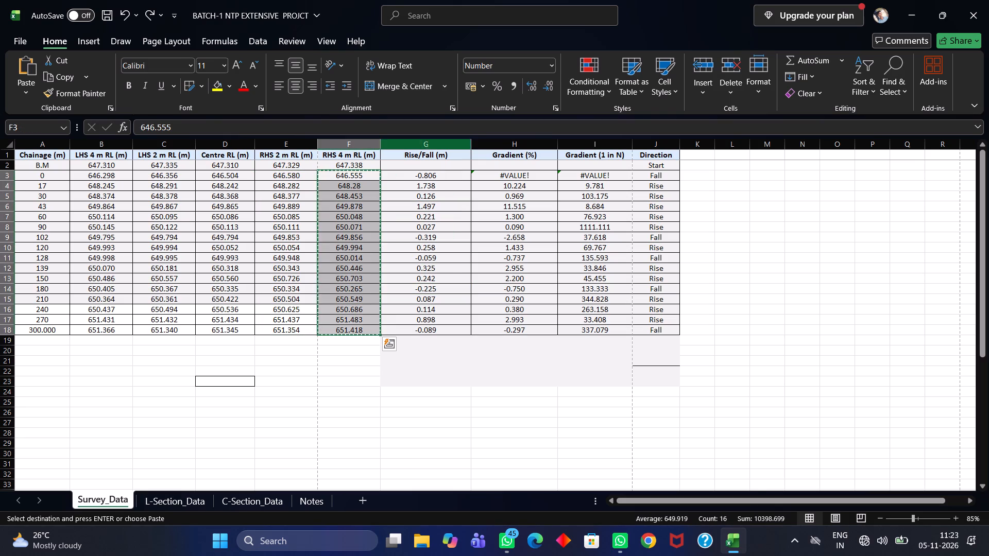
{"action": "left_click", "coordinate": [226, 506]}
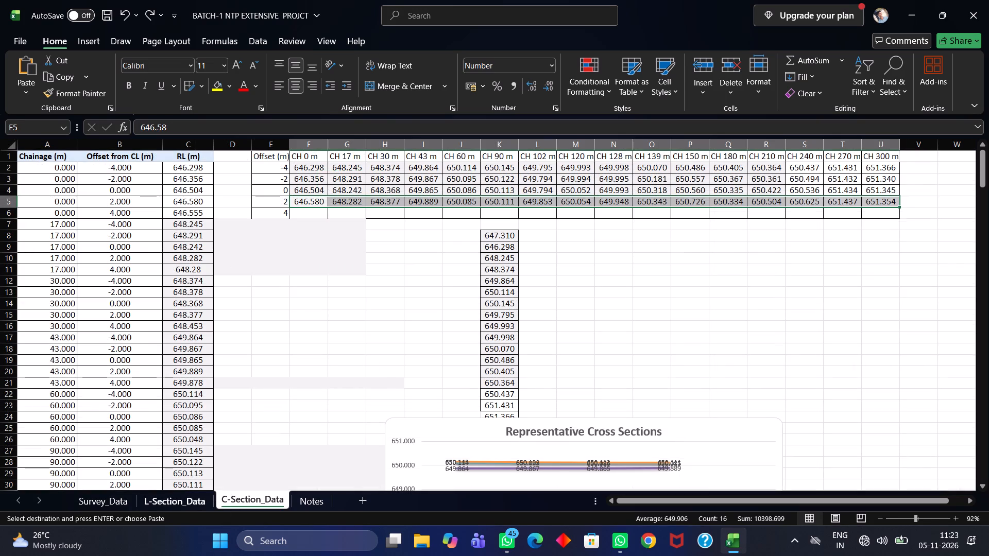
{"action": "left_click", "coordinate": [319, 211]}
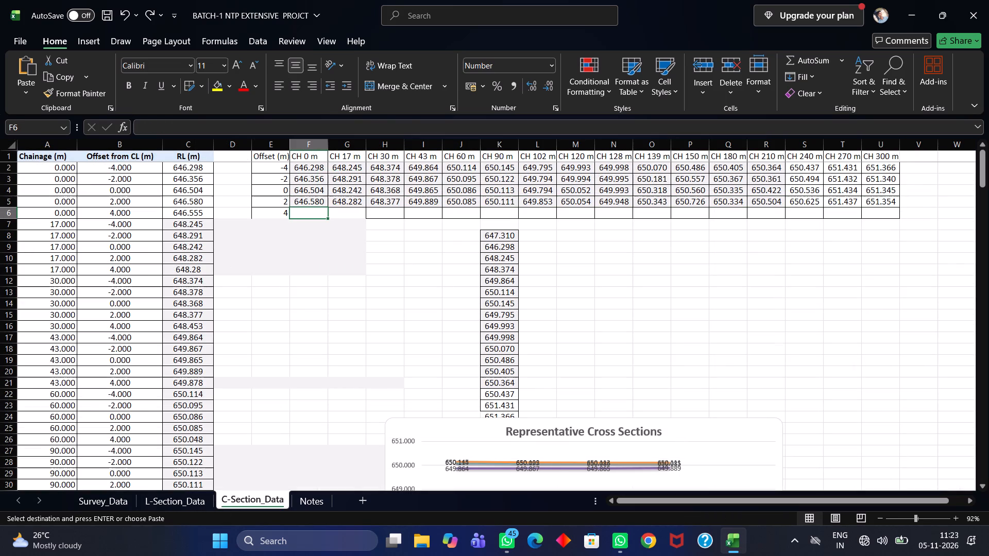
{"action": "key", "text": "ctrl+alt+v"}
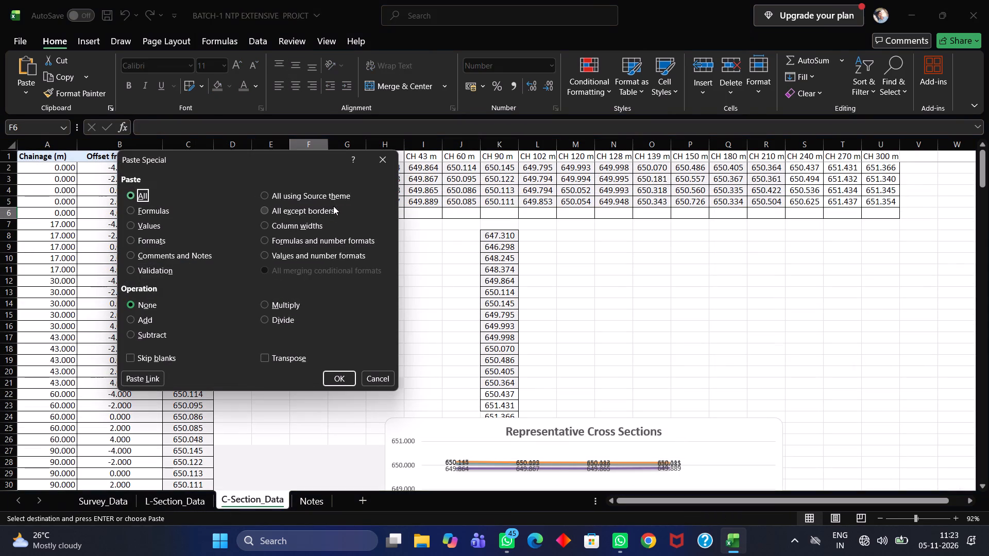
{"action": "left_click", "coordinate": [282, 357]}
{"action": "left_click", "coordinate": [347, 376]}
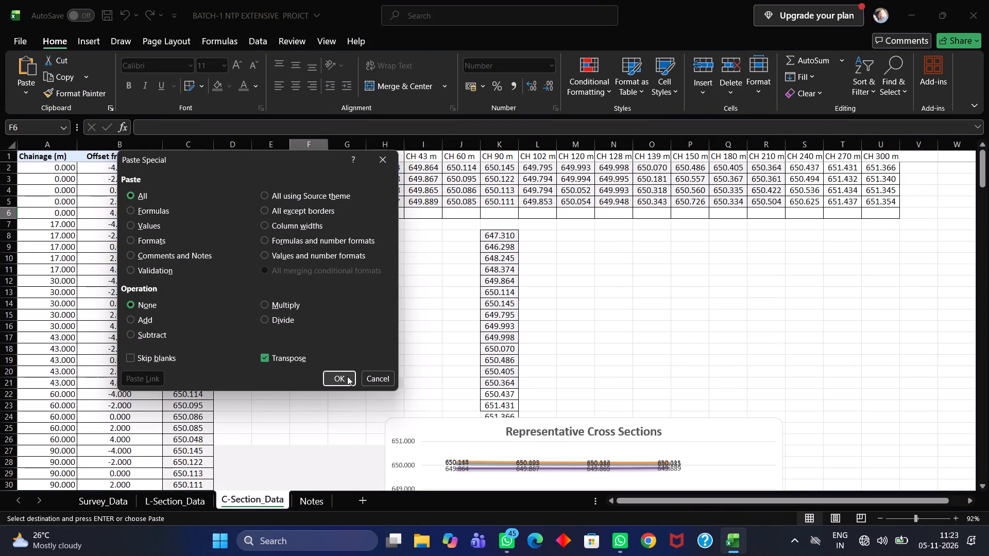
Clear the leftover column of levels in K8:K24 below the offset table.
{"action": "left_click", "coordinate": [433, 347]}
{"action": "scroll", "coordinate": [465, 324], "scroll_direction": "down", "scroll_amount": 4}
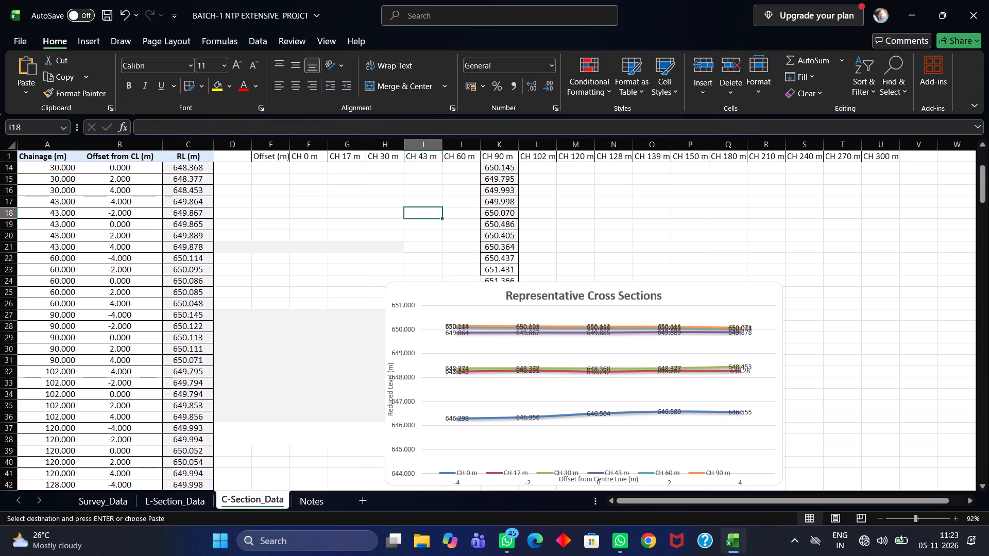
{"action": "scroll", "coordinate": [465, 324], "scroll_direction": "up", "scroll_amount": 4}
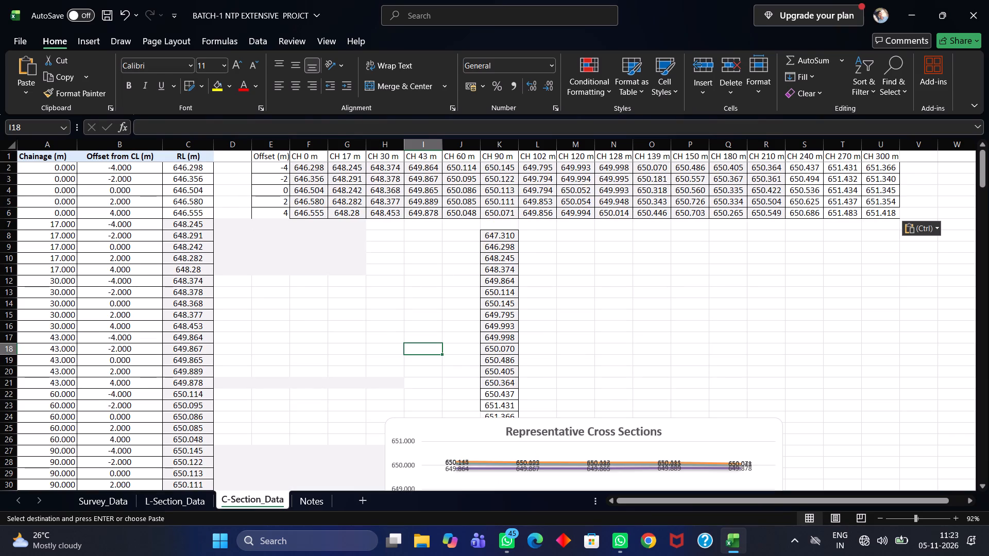
{"action": "left_click_drag", "start_coordinate": [490, 239], "coordinate": [491, 413]}
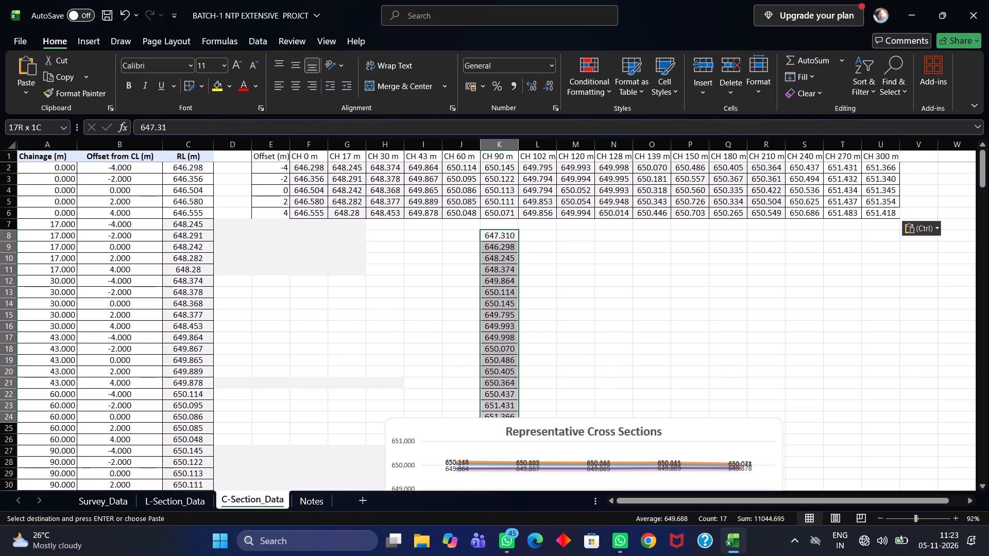
{"action": "left_click_drag", "start_coordinate": [491, 413], "coordinate": [491, 416]}
{"action": "key", "text": "Delete"}
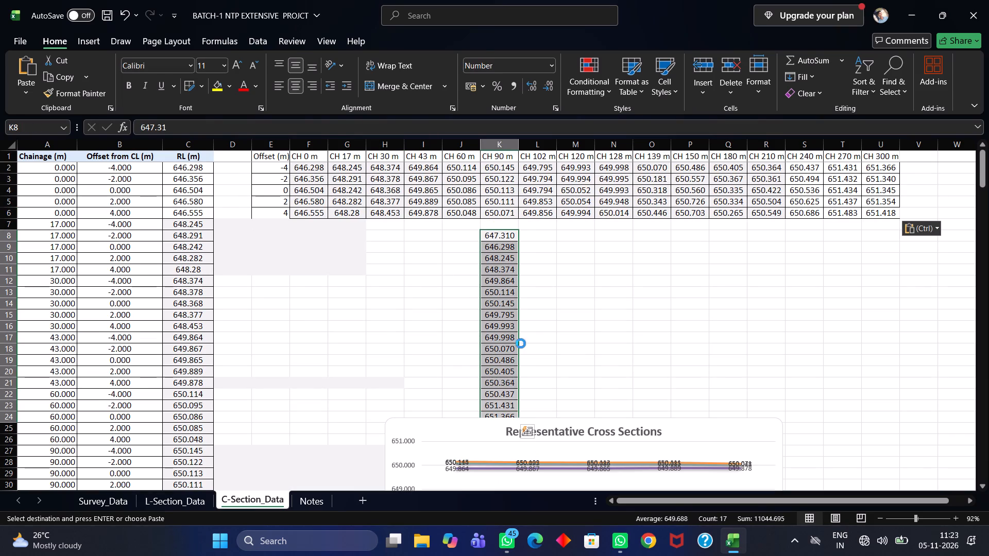
Erase the cell borders left around the emptied range K8:K24 in C-Section_Data.
{"action": "left_click", "coordinate": [205, 85]}
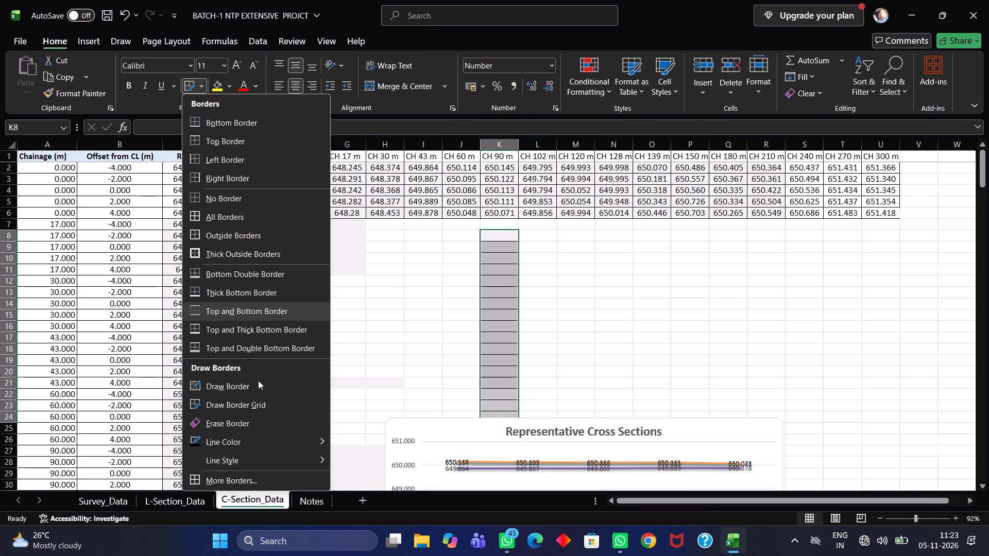
{"action": "left_click", "coordinate": [268, 413]}
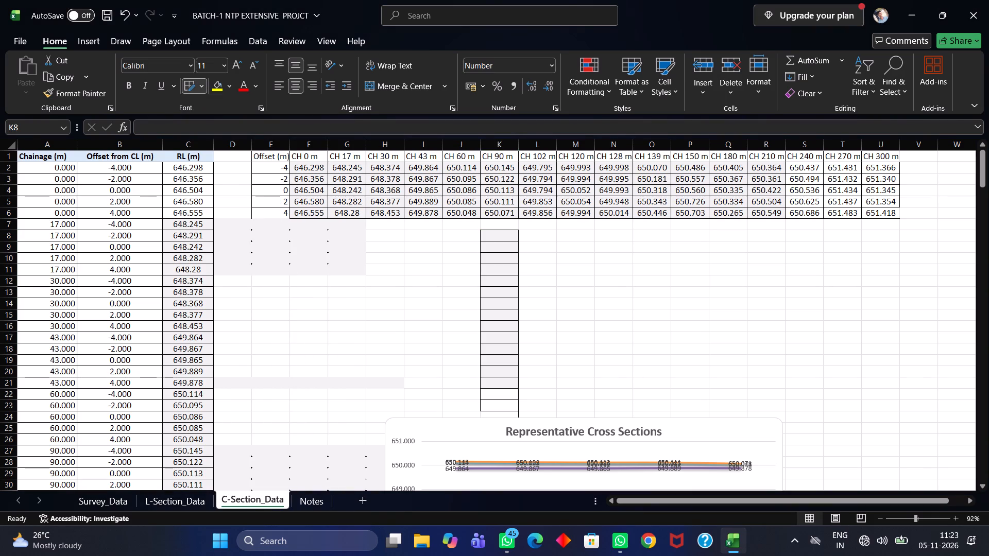
{"action": "left_click", "coordinate": [203, 86]}
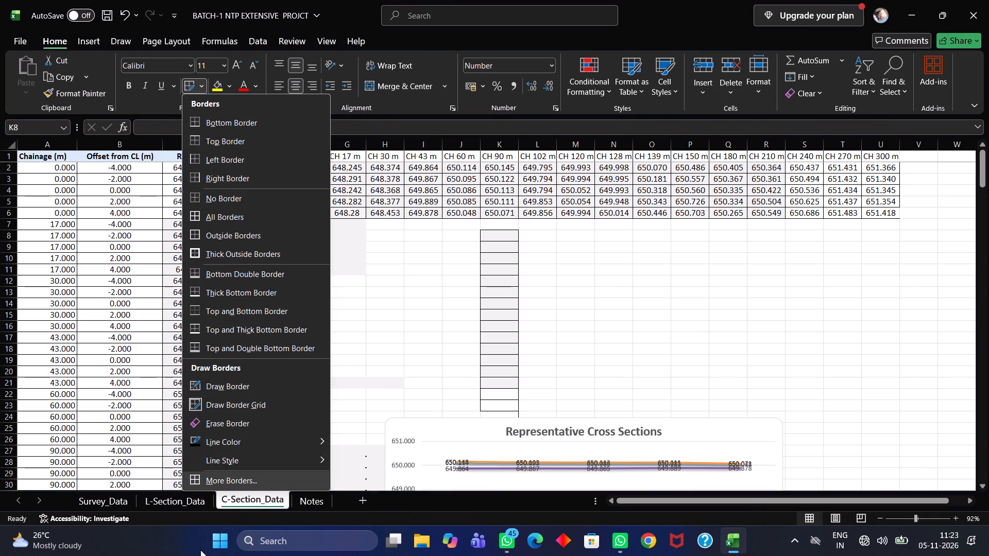
{"action": "left_click", "coordinate": [255, 425]}
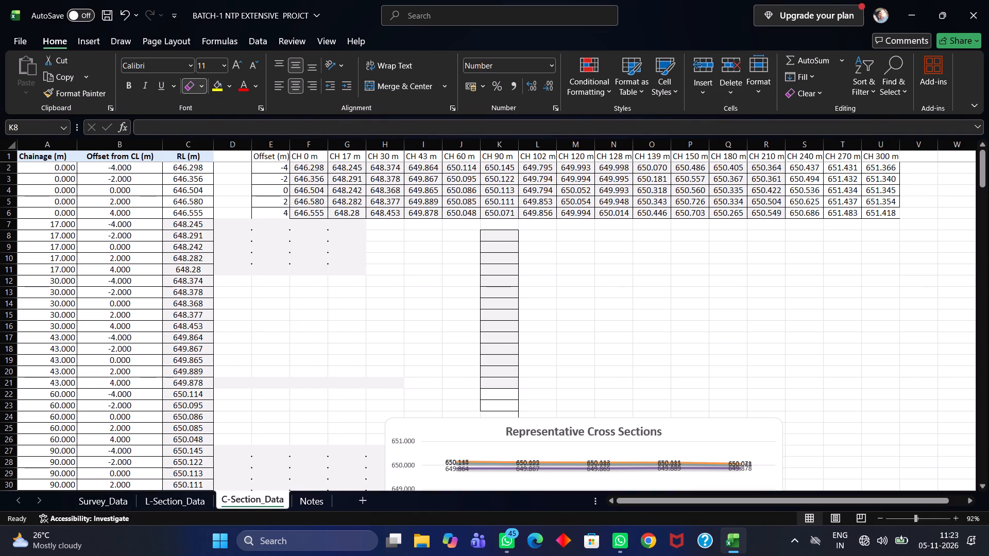
{"action": "left_click_drag", "start_coordinate": [503, 228], "coordinate": [519, 418]}
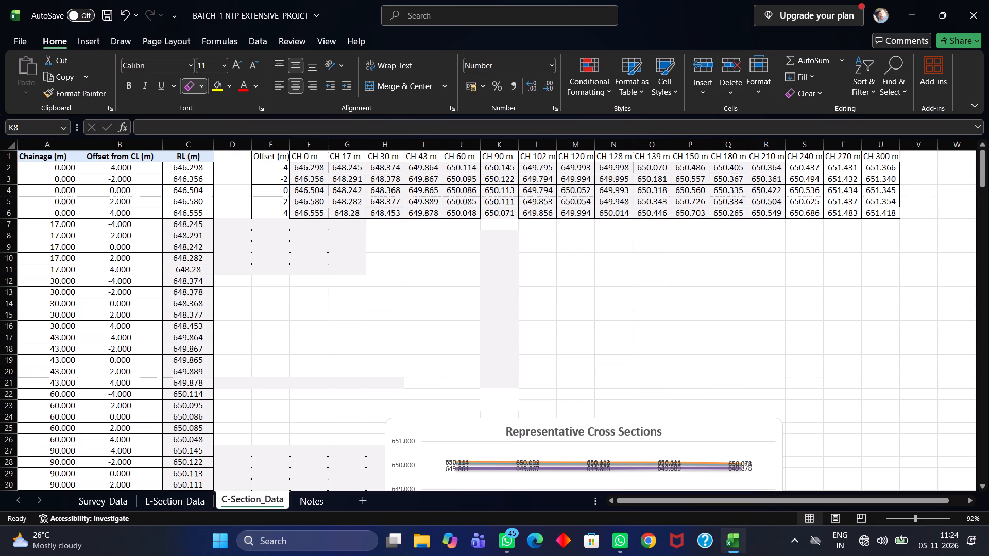
{"action": "key", "text": "Escape"}
{"action": "key", "text": "Escape"}
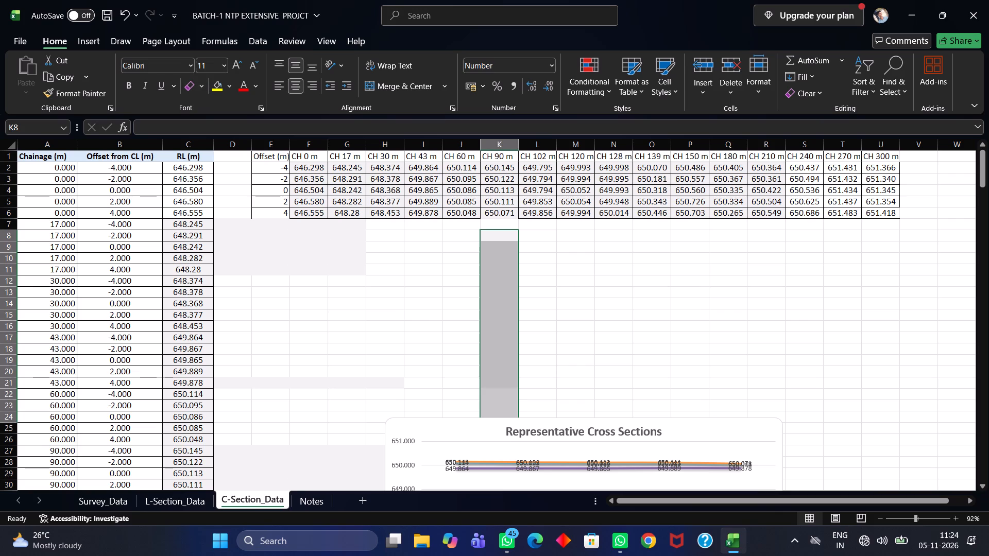
{"action": "left_click", "coordinate": [534, 323]}
Move the Representative Cross Sections chart up to just below the offset table and enlarge its height and width.
{"action": "scroll", "coordinate": [531, 338], "scroll_direction": "down", "scroll_amount": 3}
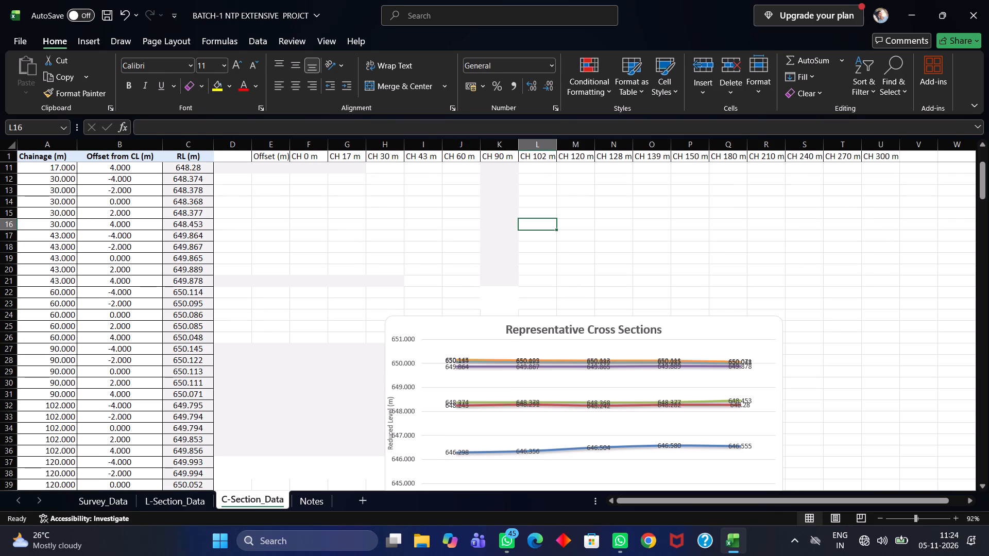
{"action": "left_click_drag", "start_coordinate": [465, 325], "coordinate": [432, 198]}
{"action": "scroll", "coordinate": [433, 198], "scroll_direction": "up", "scroll_amount": 3}
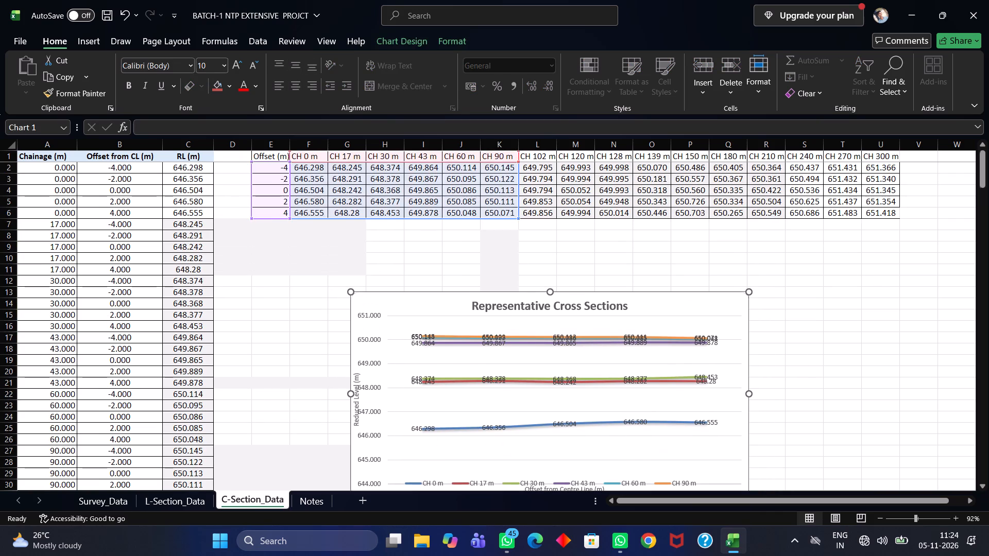
{"action": "left_click_drag", "start_coordinate": [454, 298], "coordinate": [443, 239]}
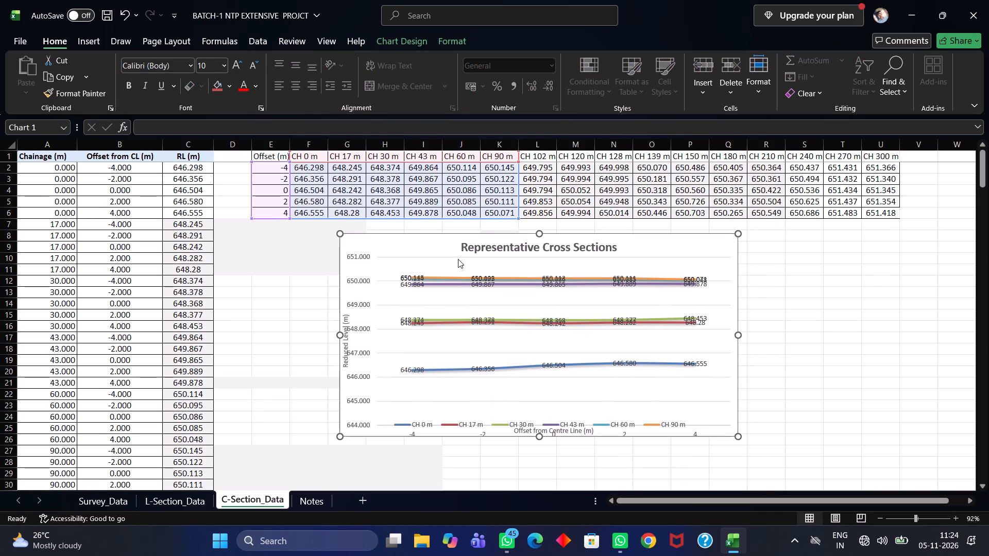
{"action": "left_click_drag", "start_coordinate": [539, 436], "coordinate": [536, 460]}
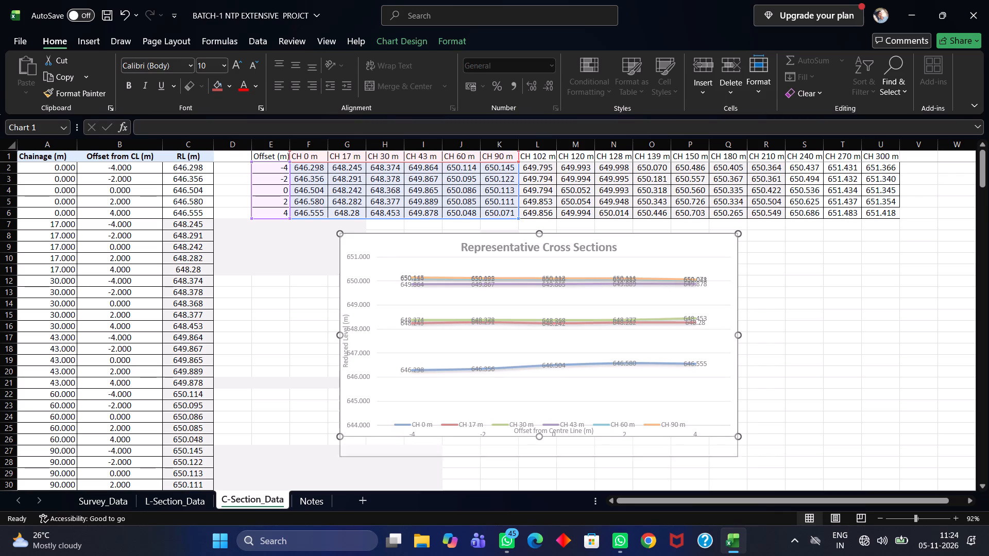
{"action": "left_click_drag", "start_coordinate": [536, 460], "coordinate": [536, 476]}
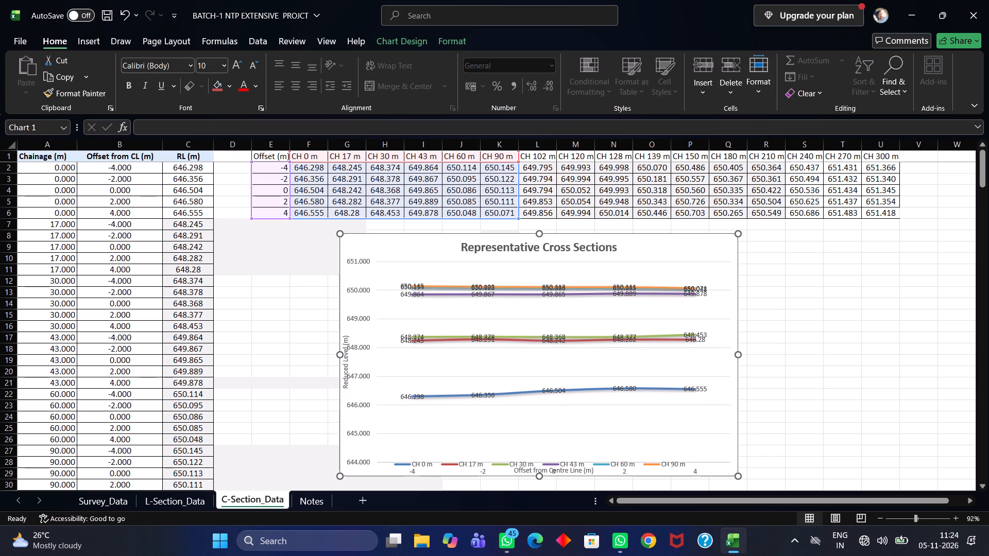
{"action": "left_click_drag", "start_coordinate": [737, 354], "coordinate": [781, 358]}
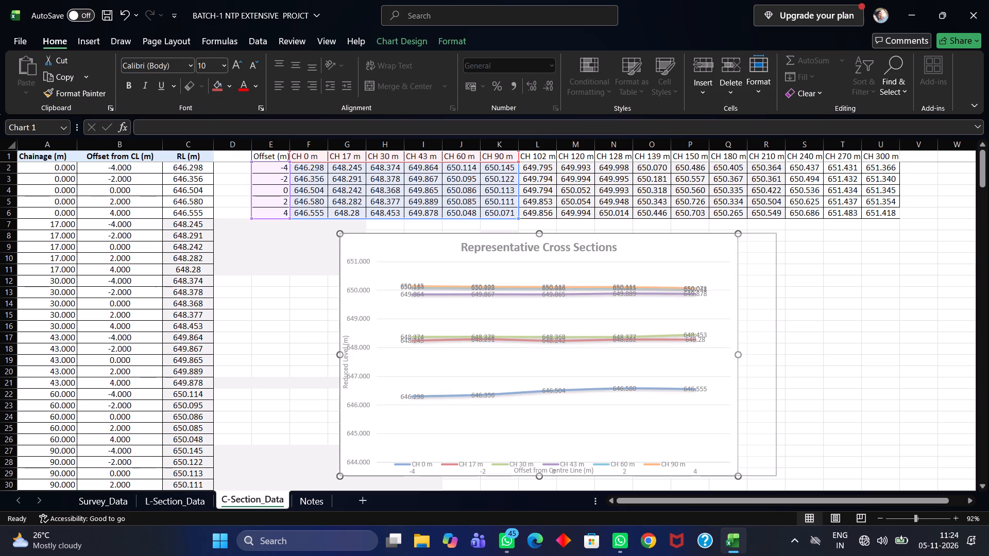
{"action": "left_click_drag", "start_coordinate": [781, 358], "coordinate": [821, 361]}
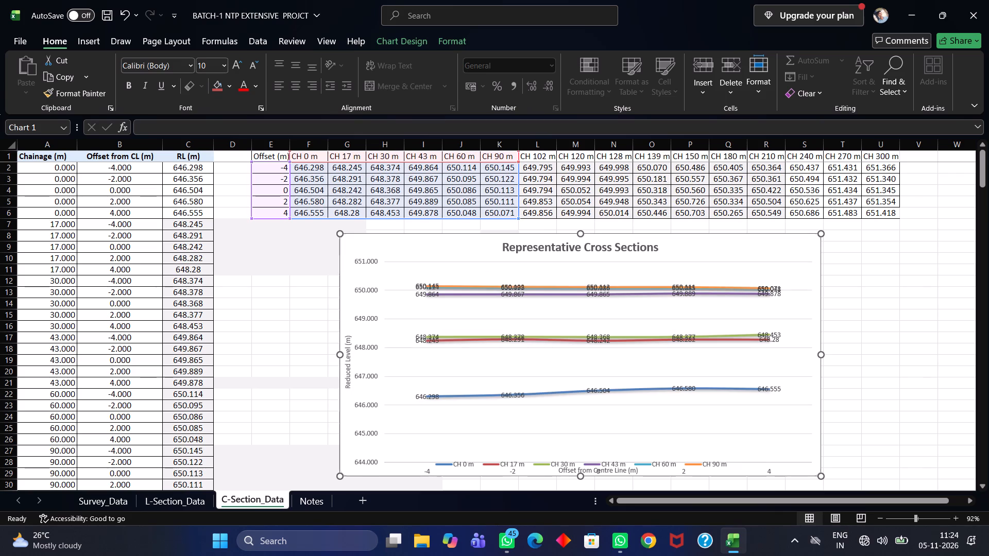
{"action": "scroll", "coordinate": [635, 351], "scroll_direction": "down", "scroll_amount": 3}
{"action": "left_click", "coordinate": [579, 371]}
{"action": "left_click", "coordinate": [580, 410]}
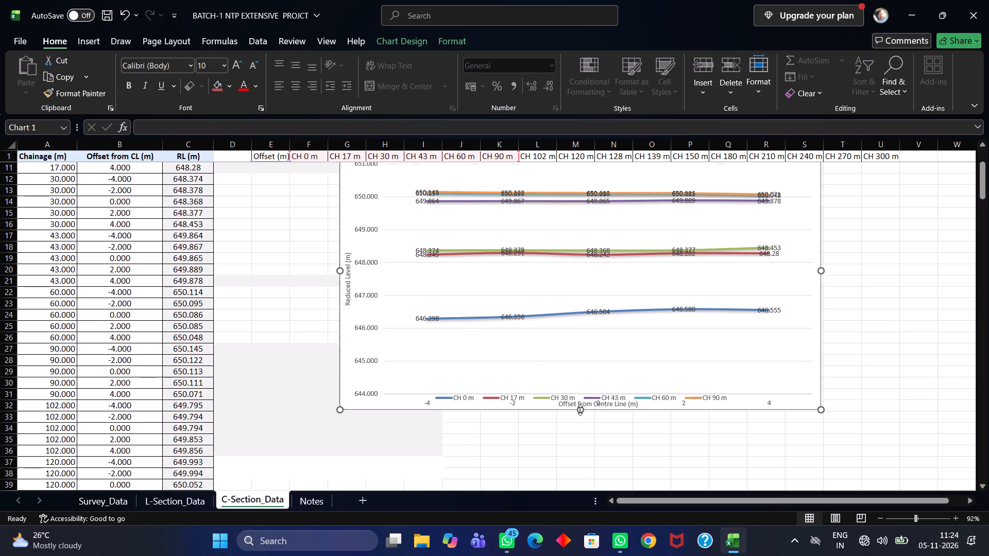
{"action": "left_click", "coordinate": [328, 383]}
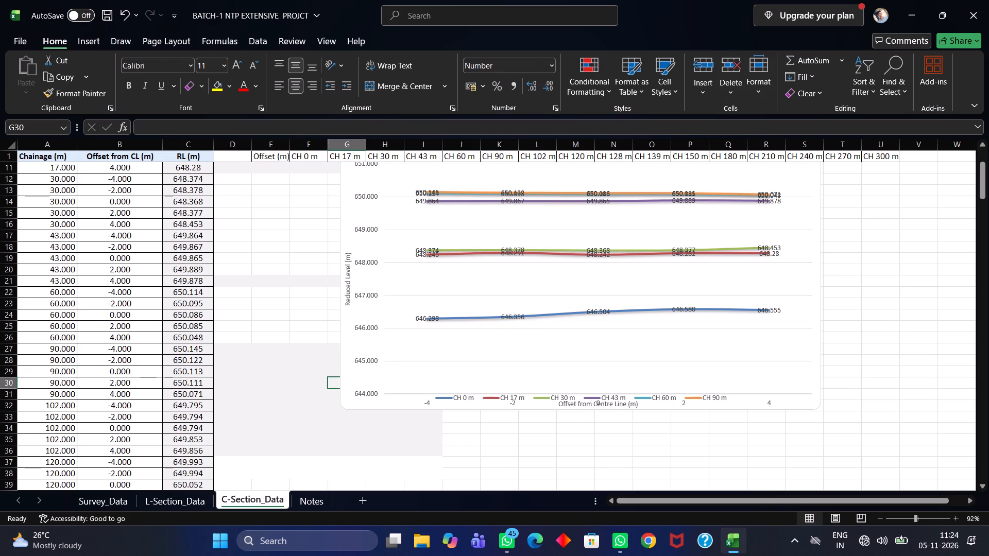
Make the Representative Cross Sections chart taller and reposition it below the offset table, spanning about columns E to R from row 8.
{"action": "scroll", "coordinate": [727, 423], "scroll_direction": "up", "scroll_amount": 1}
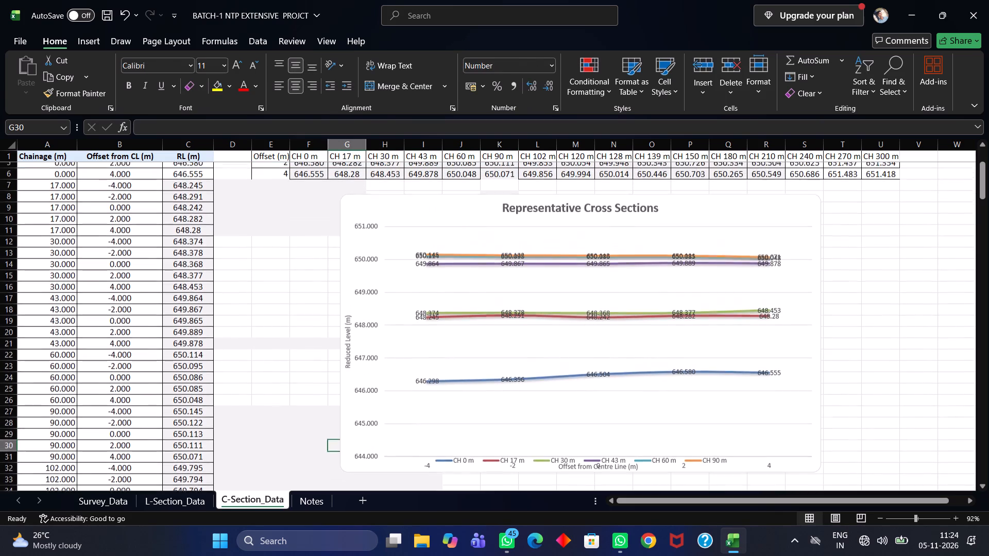
{"action": "scroll", "coordinate": [727, 423], "scroll_direction": "up", "scroll_amount": 1}
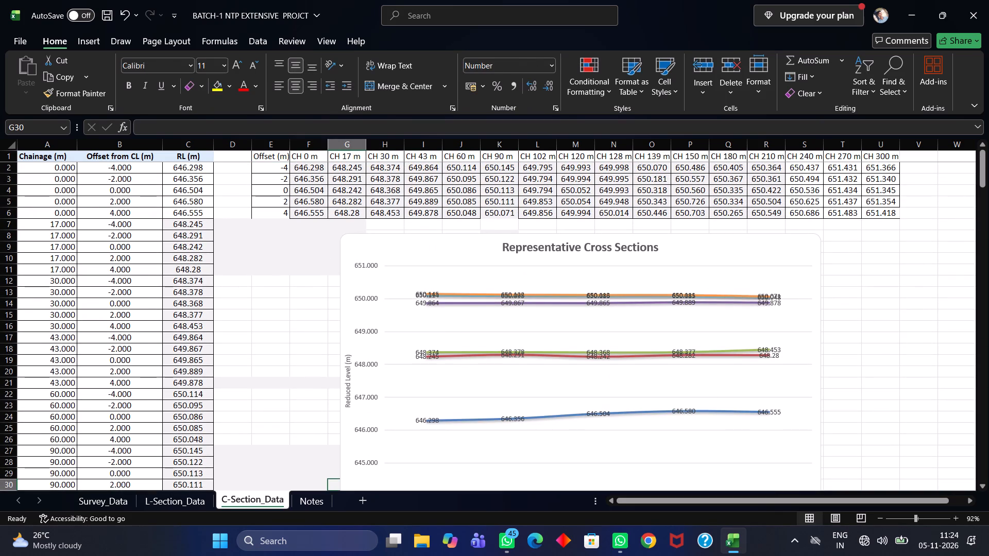
{"action": "left_click_drag", "start_coordinate": [601, 237], "coordinate": [611, 321]}
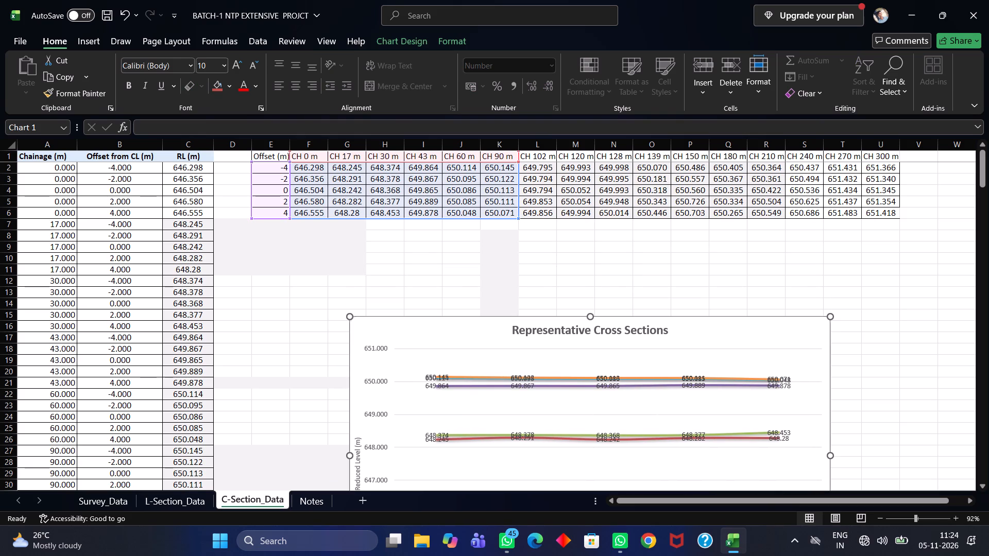
{"action": "left_click_drag", "start_coordinate": [591, 317], "coordinate": [594, 286]}
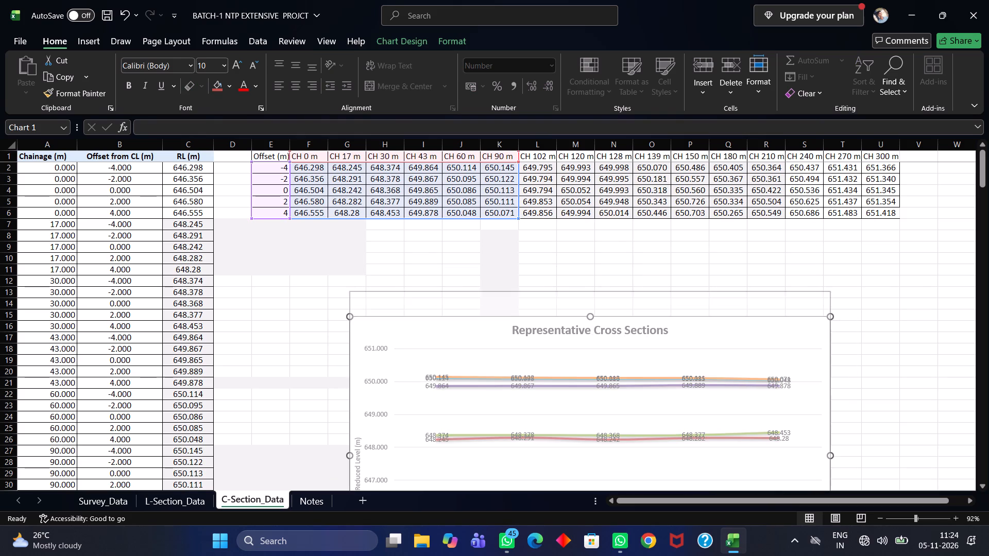
{"action": "left_click_drag", "start_coordinate": [594, 286], "coordinate": [594, 274]}
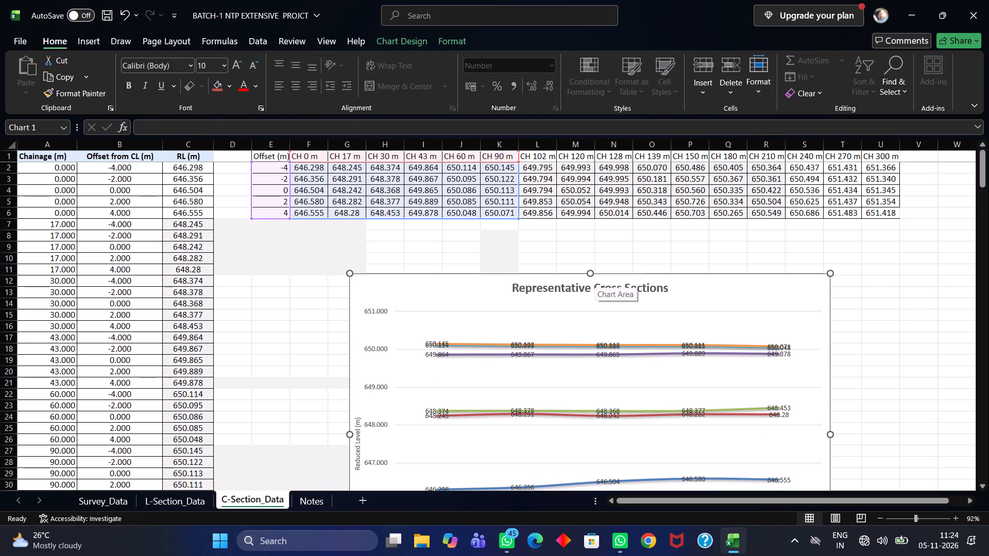
{"action": "left_click_drag", "start_coordinate": [552, 308], "coordinate": [557, 303]}
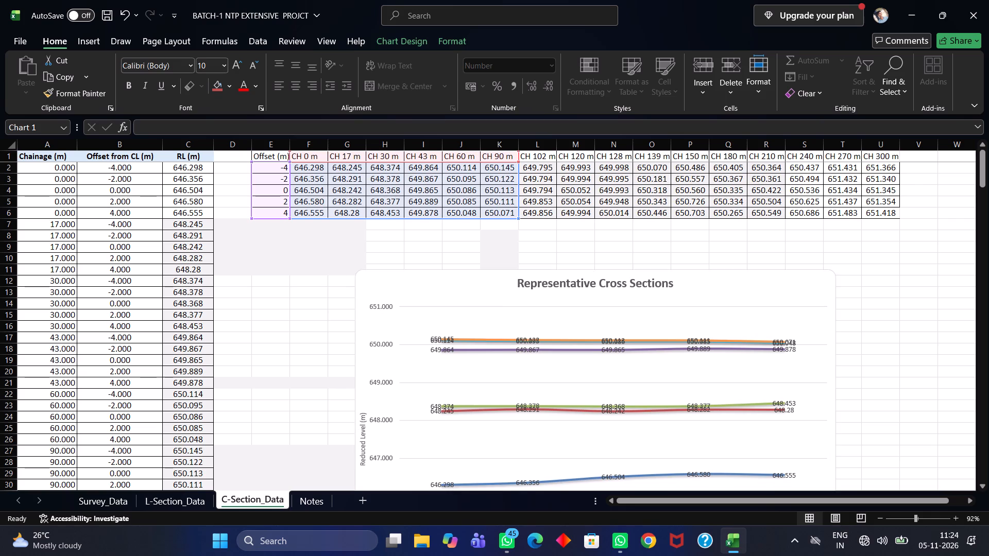
{"action": "left_click_drag", "start_coordinate": [557, 303], "coordinate": [488, 272]}
{"action": "left_click", "coordinate": [838, 317]}
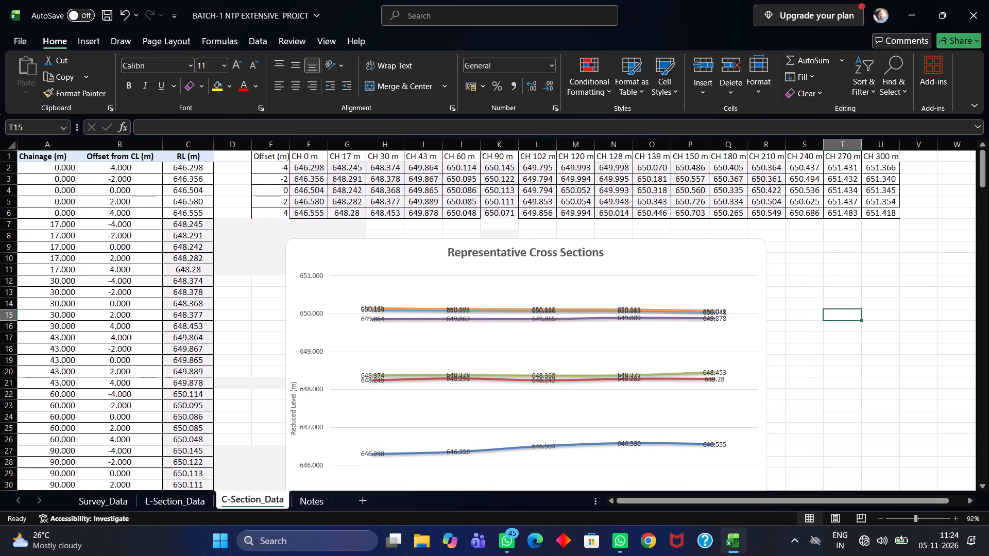
Review the resized cross-section chart from its title to its legend, along with the offset table above it.
{"action": "scroll", "coordinate": [538, 331], "scroll_direction": "down", "scroll_amount": 5}
{"action": "scroll", "coordinate": [544, 327], "scroll_direction": "up", "scroll_amount": 3}
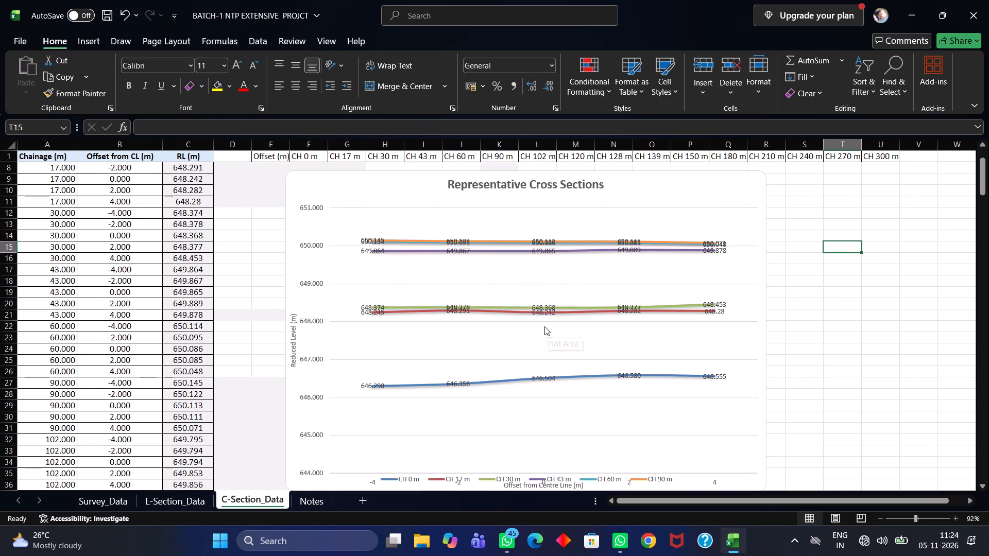
{"action": "scroll", "coordinate": [544, 326], "scroll_direction": "down", "scroll_amount": 4}
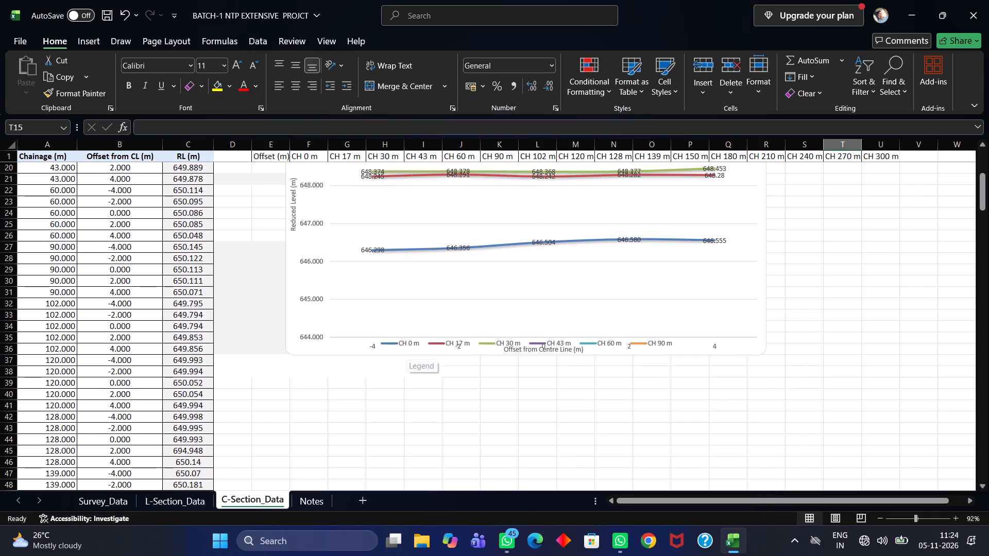
{"action": "scroll", "coordinate": [475, 372], "scroll_direction": "up", "scroll_amount": 6}
{"action": "scroll", "coordinate": [475, 372], "scroll_direction": "down", "scroll_amount": 4}
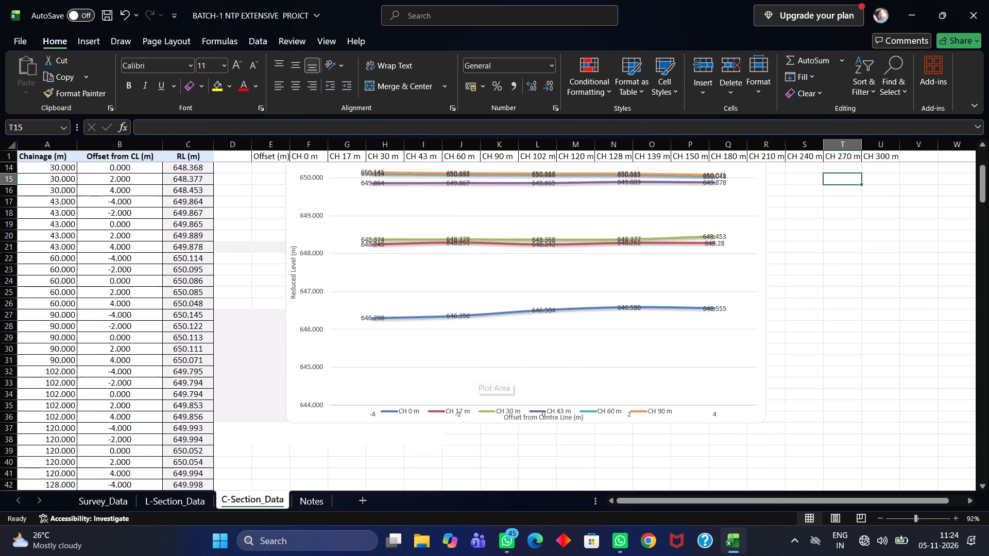
{"action": "scroll", "coordinate": [475, 372], "scroll_direction": "down", "scroll_amount": 4}
{"action": "scroll", "coordinate": [475, 371], "scroll_direction": "up", "scroll_amount": 11}
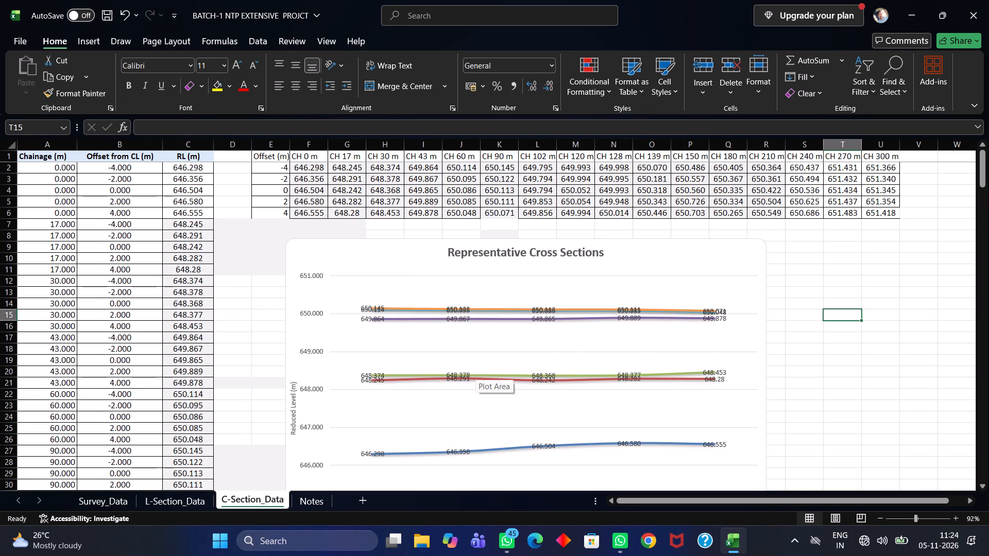
Save the workbook.
{"action": "key", "text": "ctrl+s"}
{"action": "key", "text": "ctrl+s"}
{"action": "key", "text": "ctrl+s"}
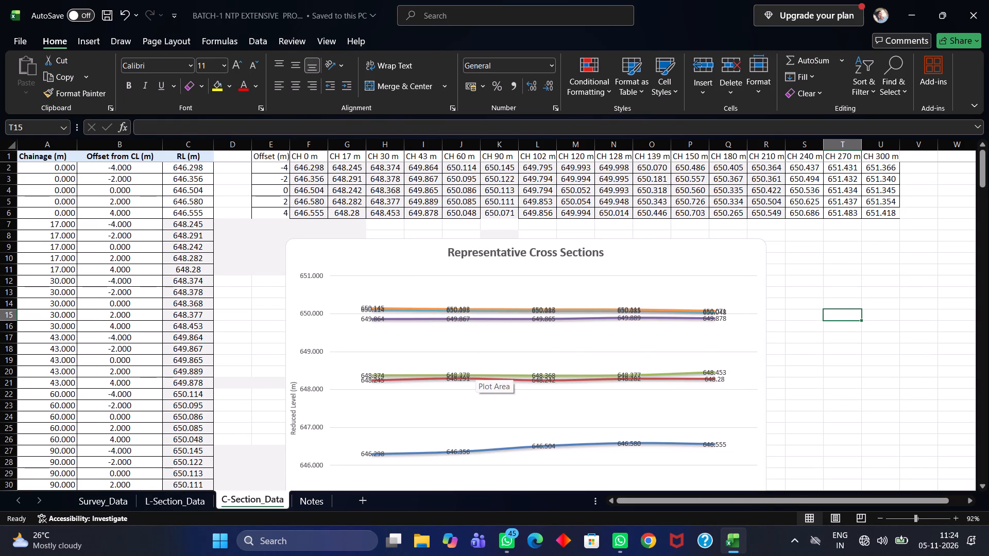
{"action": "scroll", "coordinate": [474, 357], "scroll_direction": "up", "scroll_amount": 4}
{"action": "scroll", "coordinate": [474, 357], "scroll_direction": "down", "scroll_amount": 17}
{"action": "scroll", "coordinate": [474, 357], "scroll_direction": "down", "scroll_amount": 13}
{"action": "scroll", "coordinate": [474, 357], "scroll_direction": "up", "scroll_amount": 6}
Set the Road length value in the Notes sheet to 300 m.
{"action": "left_click", "coordinate": [321, 500]}
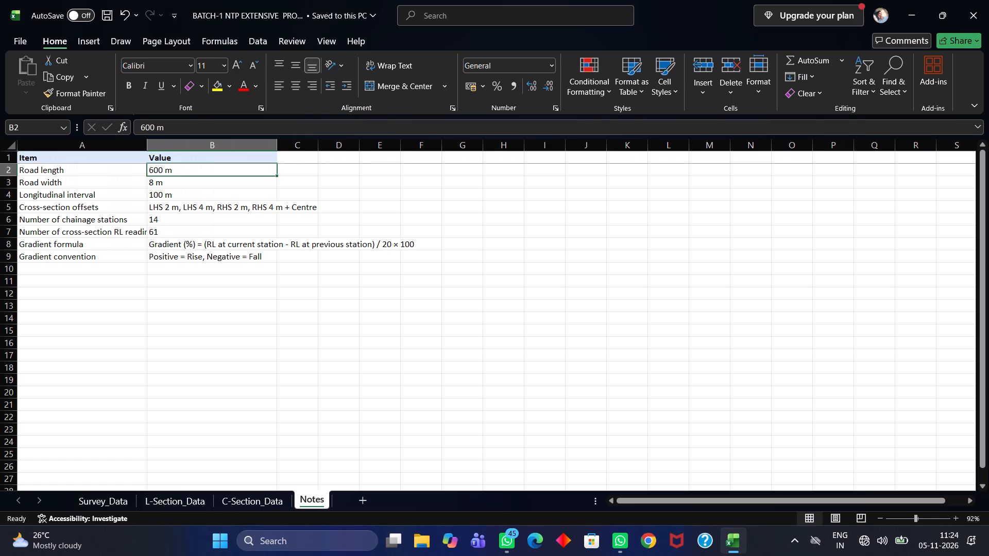
{"action": "double_click", "coordinate": [159, 171]}
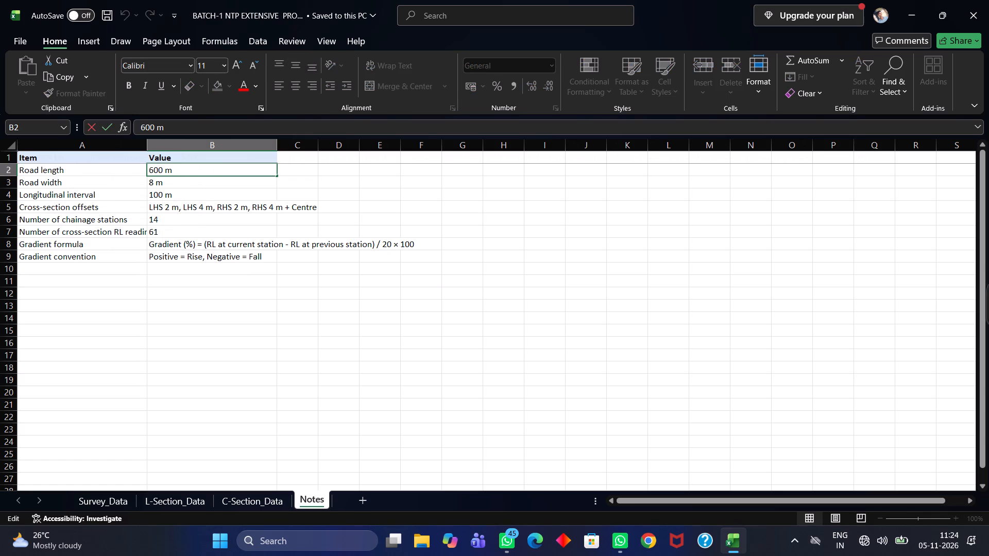
{"action": "left_click", "coordinate": [156, 172]}
{"action": "key", "text": "BackSpace"}
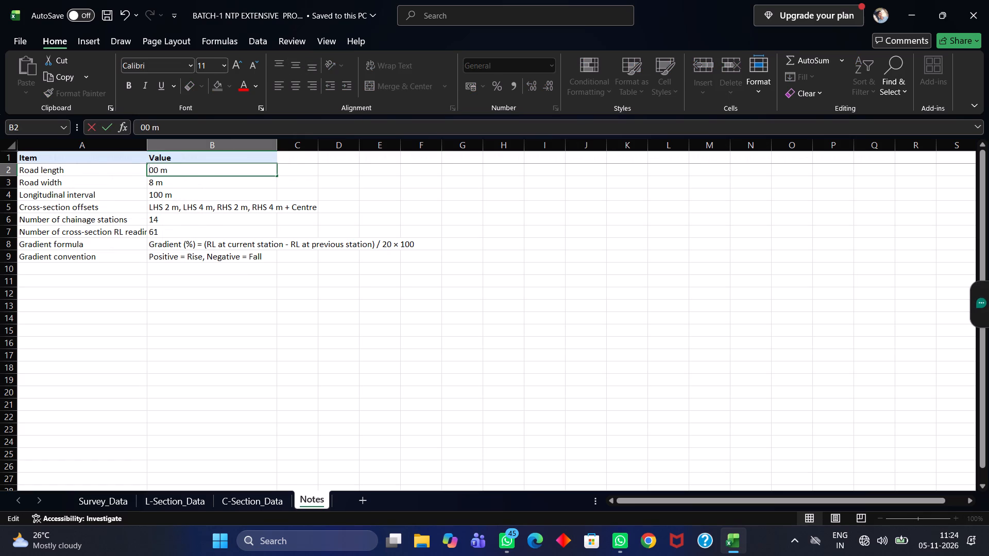
{"action": "key", "text": "3"}
{"action": "double_click", "coordinate": [187, 189]}
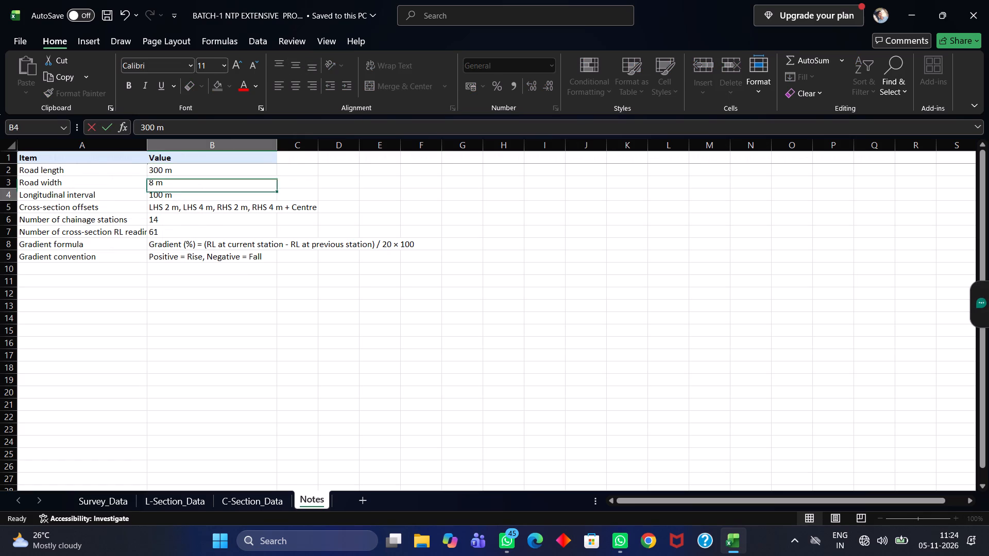
{"action": "double_click", "coordinate": [185, 188]}
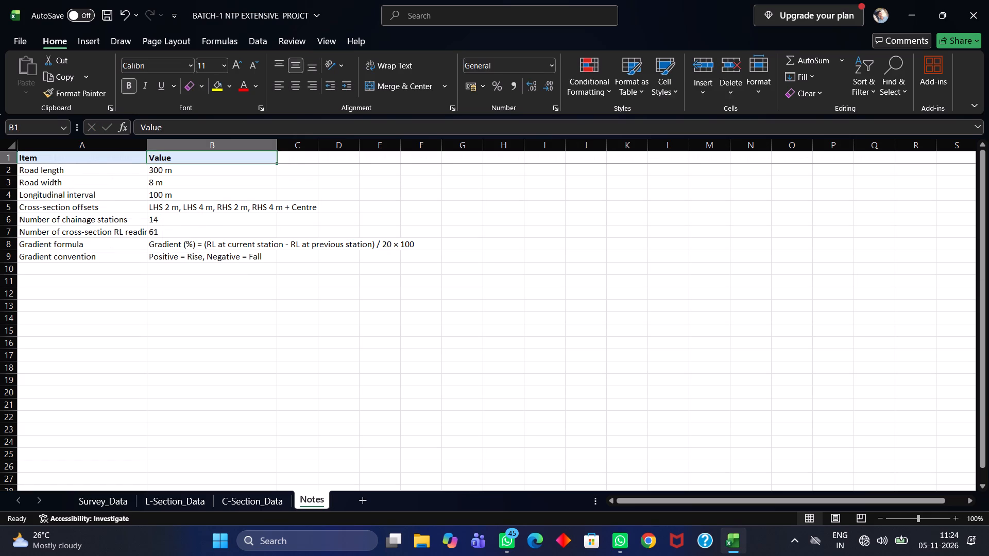
Set the Longitudinal interval value in the Notes sheet to 30 m.
{"action": "double_click", "coordinate": [160, 183]}
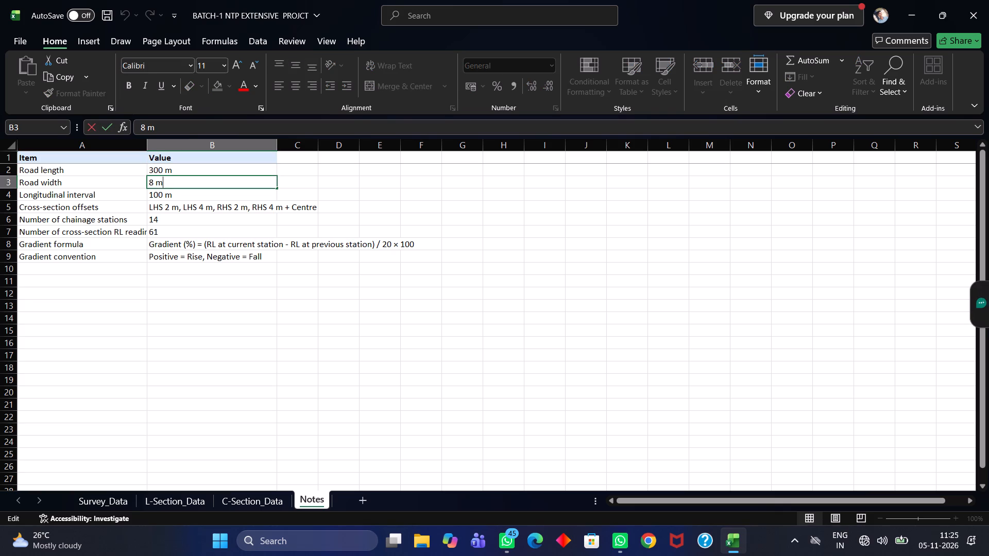
{"action": "double_click", "coordinate": [162, 196]}
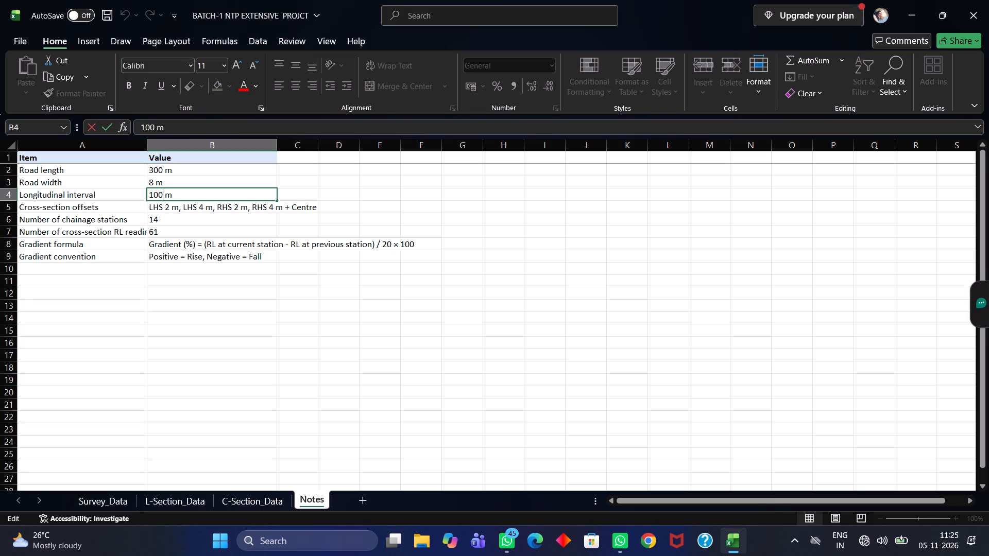
{"action": "key", "text": "BackSpace"}
{"action": "key", "text": "BackSpace"}
{"action": "key", "text": "BackSpace"}
{"action": "type", "text": "30"}
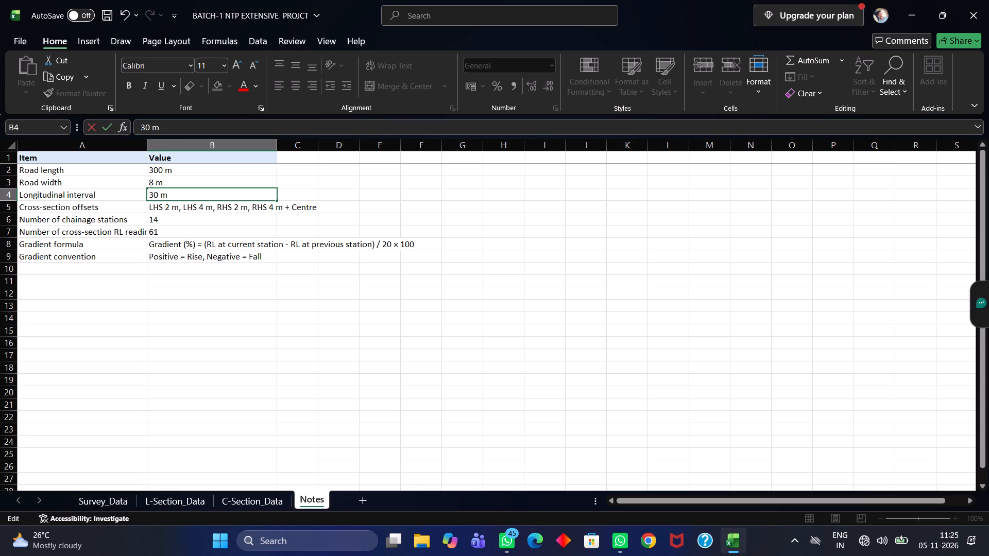
Set the number of cross-section RL readings in the Notes sheet to 83.
{"action": "double_click", "coordinate": [169, 220]}
{"action": "double_click", "coordinate": [170, 219]}
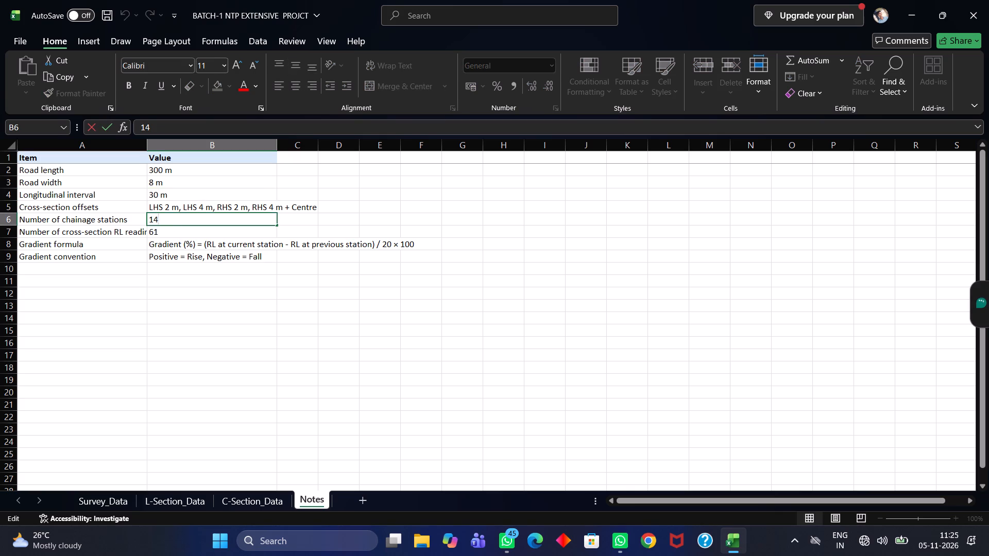
{"action": "double_click", "coordinate": [178, 235]}
{"action": "key", "text": "BackSpace"}
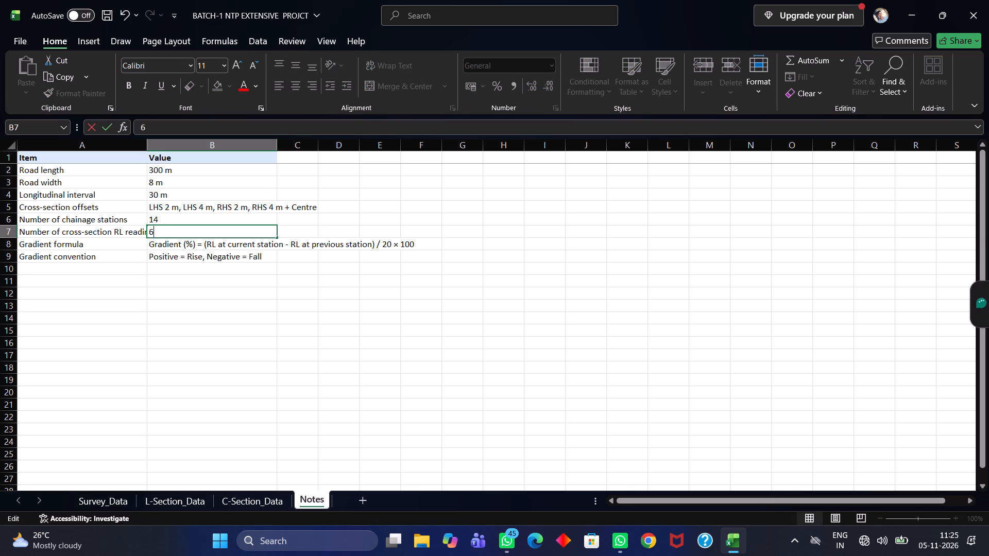
{"action": "key", "text": "BackSpace"}
{"action": "key", "text": "BackSpace"}
{"action": "type", "text": "83"}
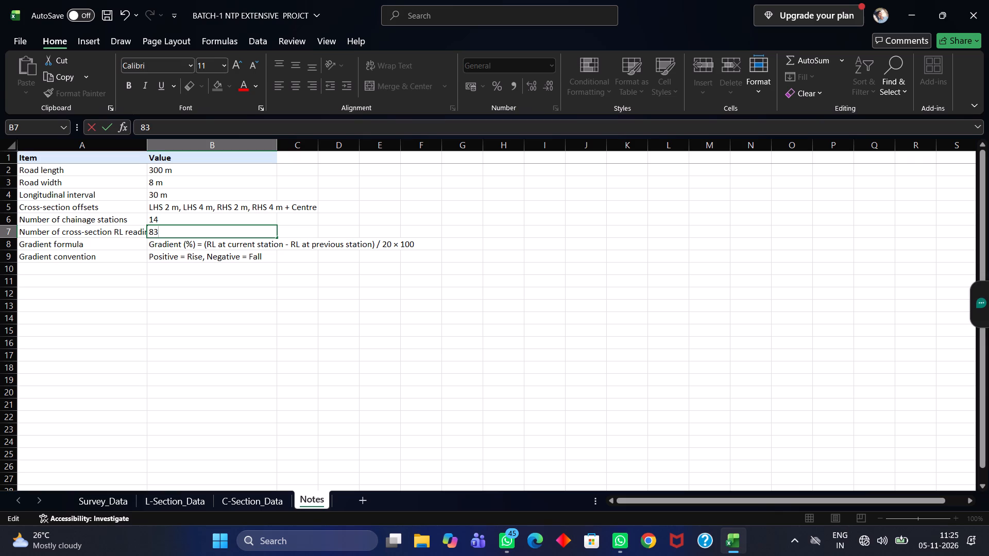
Check the chainage rows in Survey_Data and set the number of chainage stations in the Notes sheet to 16.
{"action": "double_click", "coordinate": [186, 218]}
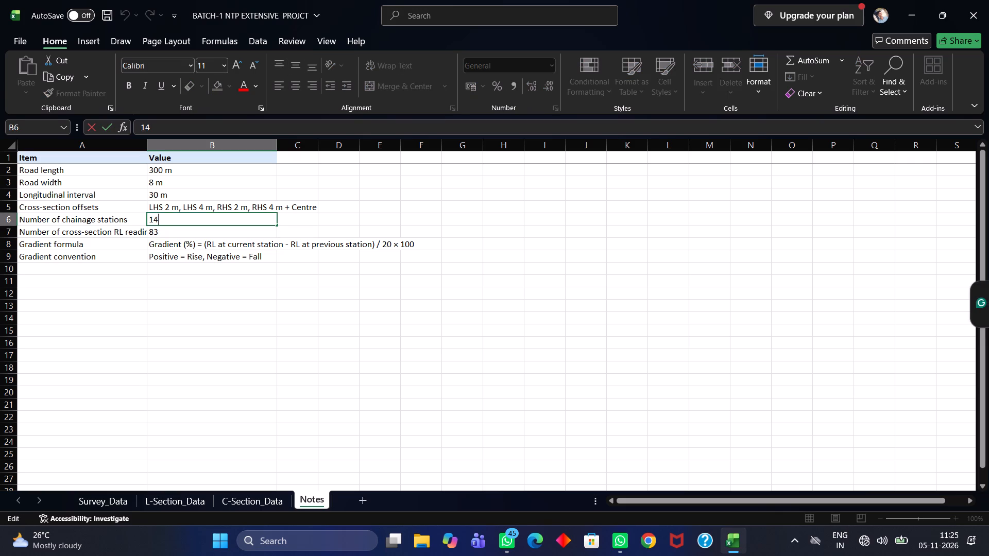
{"action": "key", "text": "BackSpace"}
{"action": "key", "text": "BackSpace"}
{"action": "key", "text": "BackSpace"}
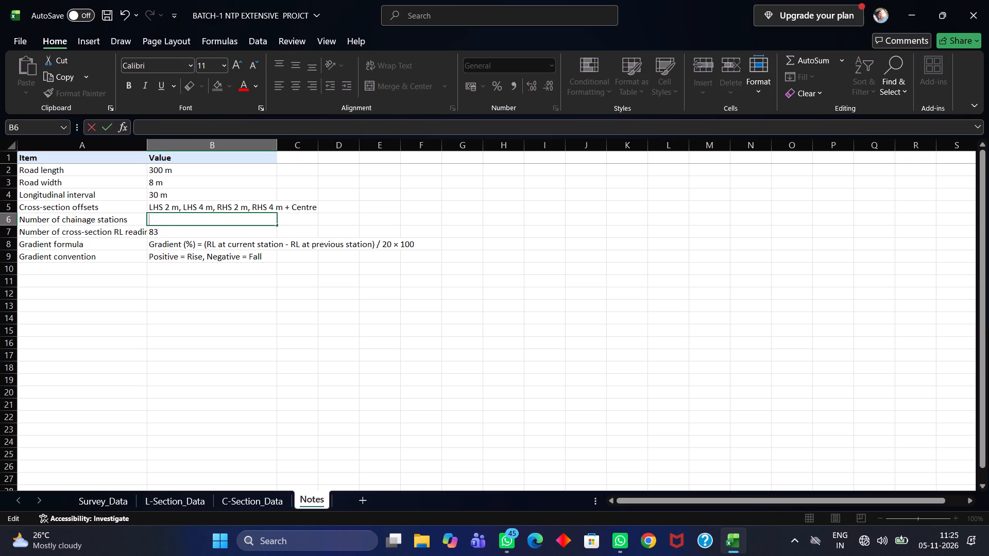
{"action": "left_click", "coordinate": [115, 498]}
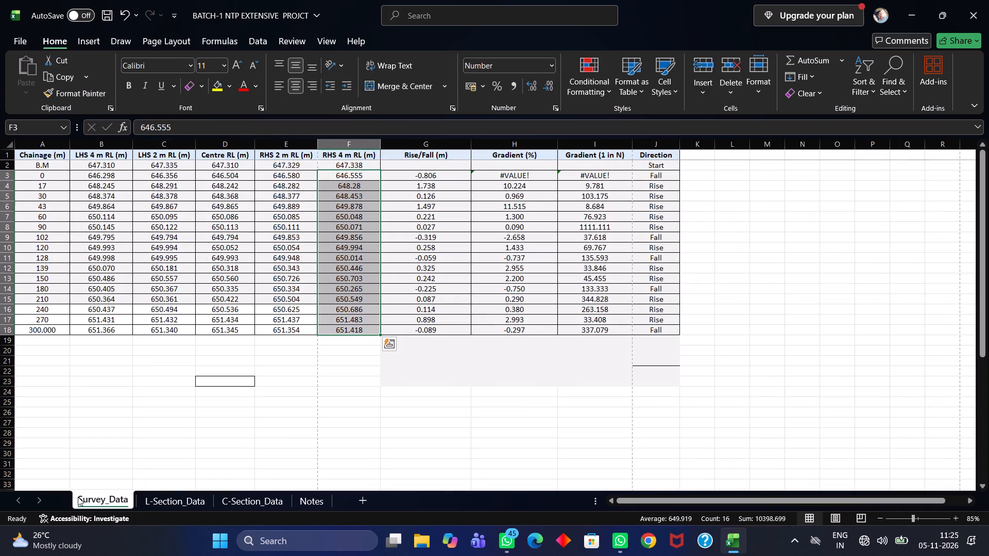
{"action": "left_click", "coordinate": [16, 501]}
{"action": "left_click_drag", "start_coordinate": [54, 501], "coordinate": [73, 505]}
{"action": "left_click", "coordinate": [86, 498]}
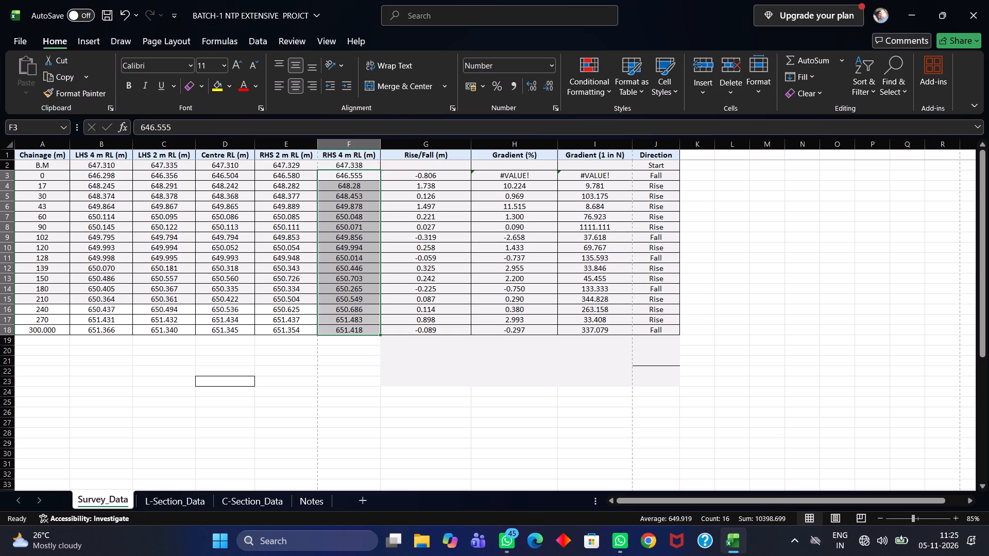
{"action": "left_click", "coordinate": [234, 497]}
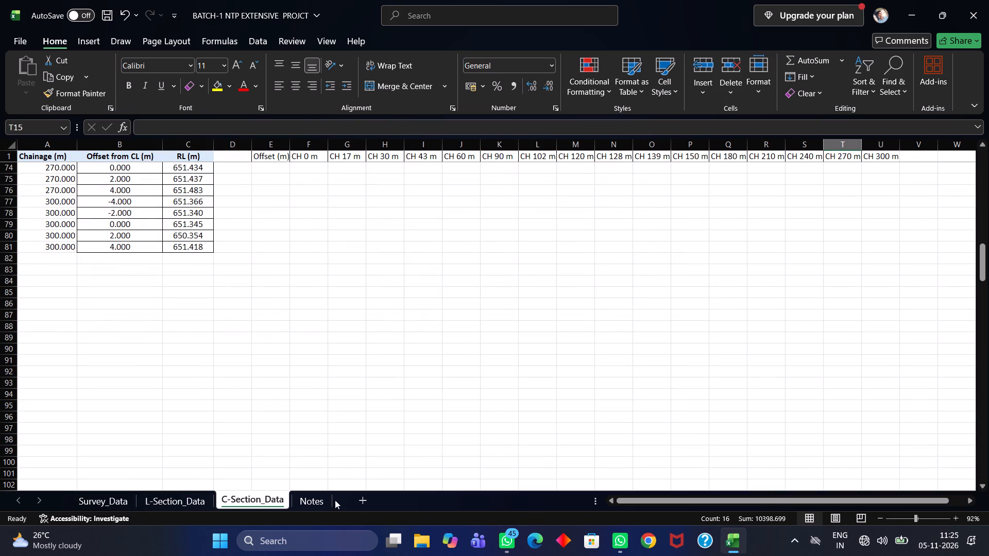
{"action": "left_click", "coordinate": [324, 500]}
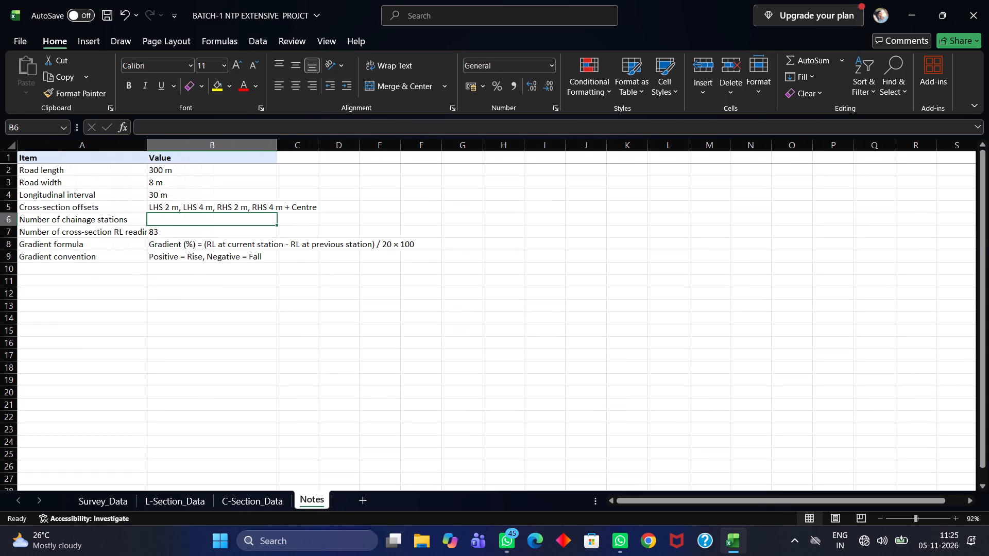
{"action": "type", "text": "16"}
{"action": "left_click", "coordinate": [240, 354]}
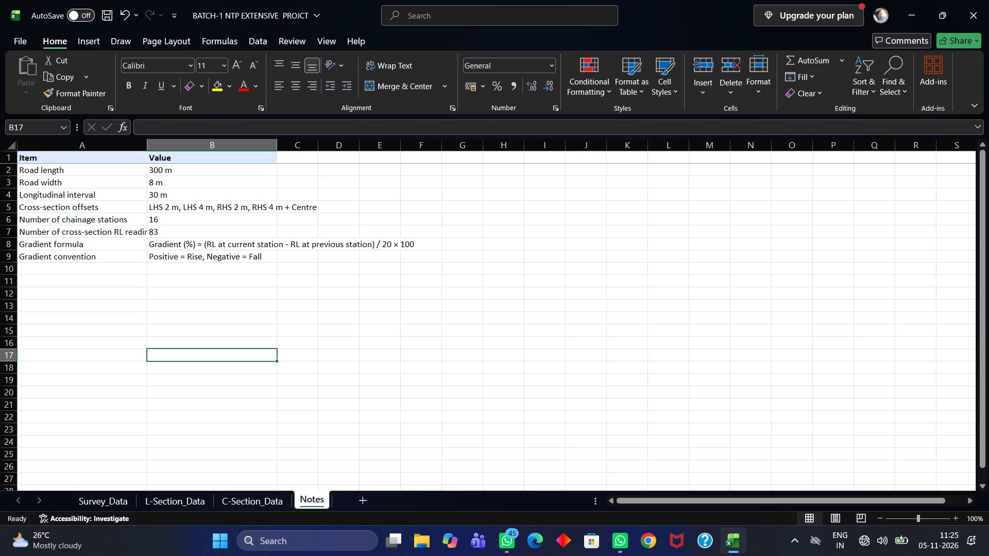
Save the workbook with the updated Notes values.
{"action": "key", "text": "ctrl+s"}
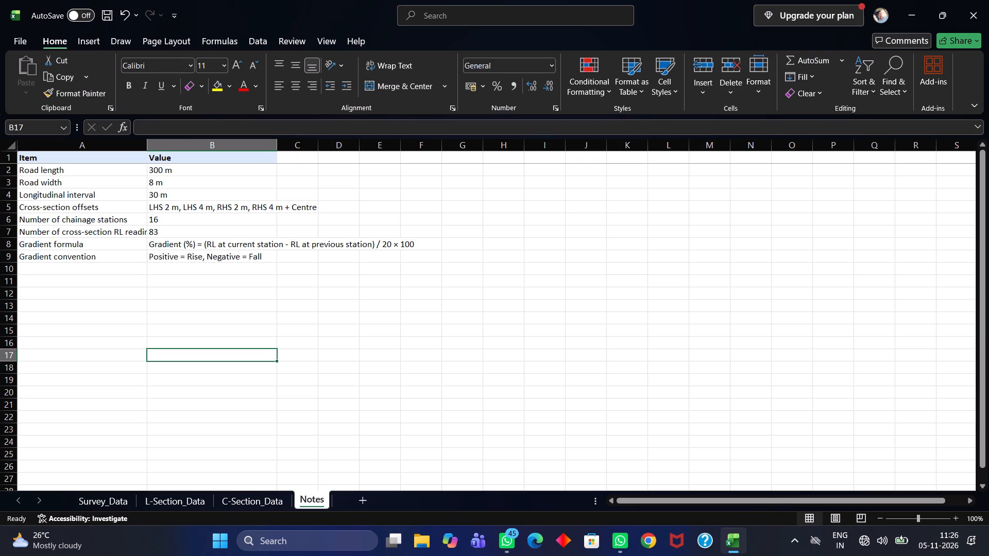
{"action": "right_click_drag", "start_coordinate": [284, 257], "coordinate": [277, 245]}
{"action": "left_click", "coordinate": [158, 317]}
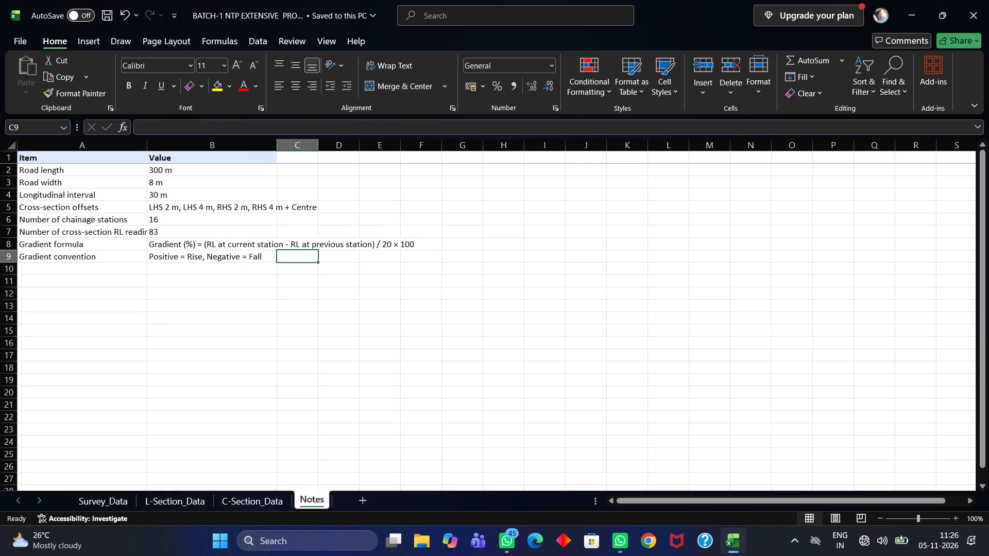
With the Survey_Data sheet active, start a Save As on this PC and name the file BATCH-6 NTP EXTENSIVE PROJECT.
{"action": "left_click", "coordinate": [110, 506]}
{"action": "scroll", "coordinate": [125, 354], "scroll_direction": "up", "scroll_amount": 1}
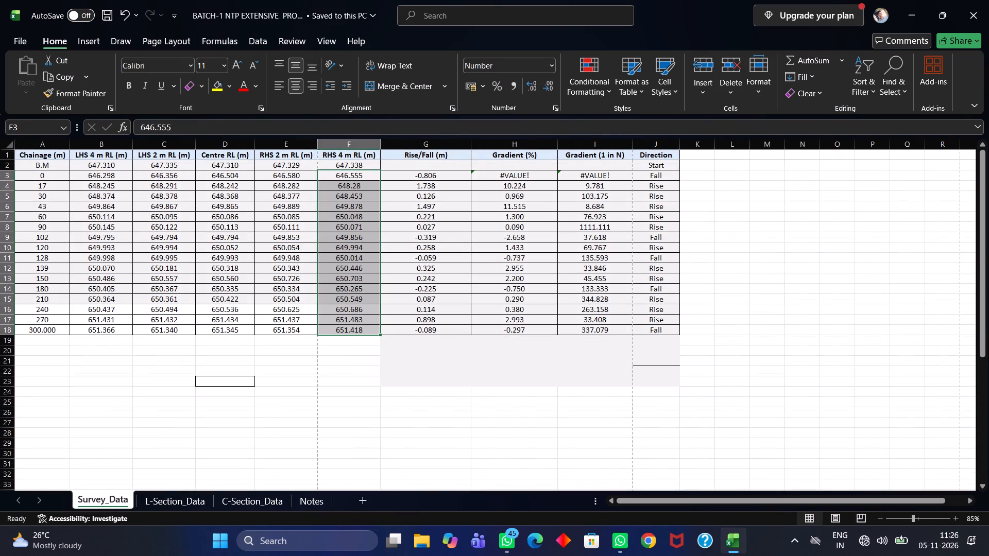
{"action": "left_click", "coordinate": [35, 42]}
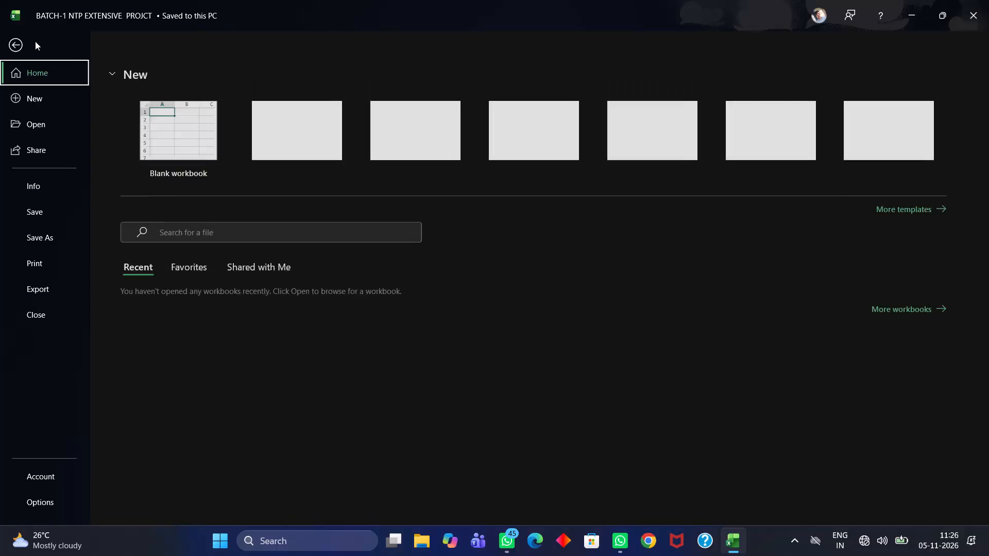
{"action": "left_click", "coordinate": [37, 234]}
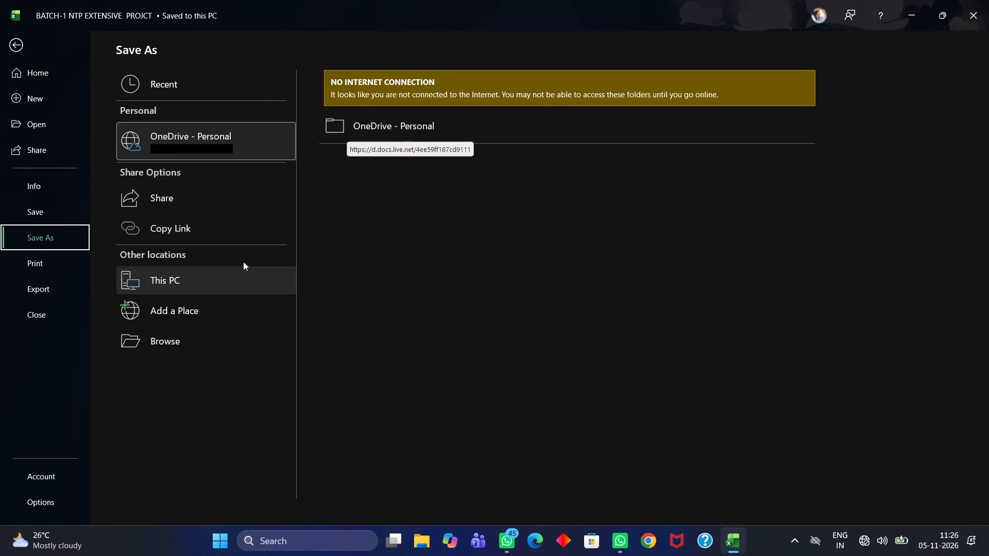
{"action": "left_click", "coordinate": [229, 280]}
{"action": "left_click", "coordinate": [397, 114]}
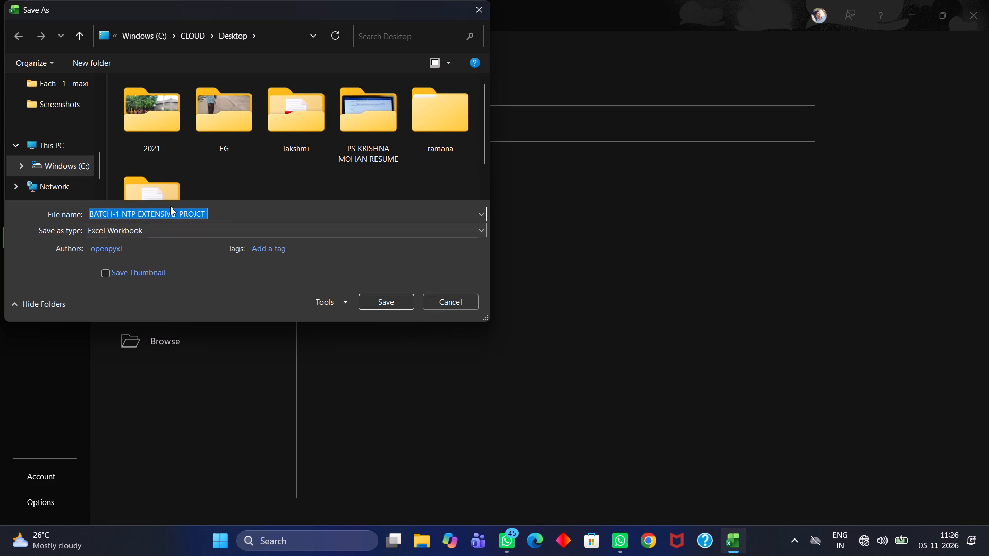
{"action": "double_click", "coordinate": [119, 212]}
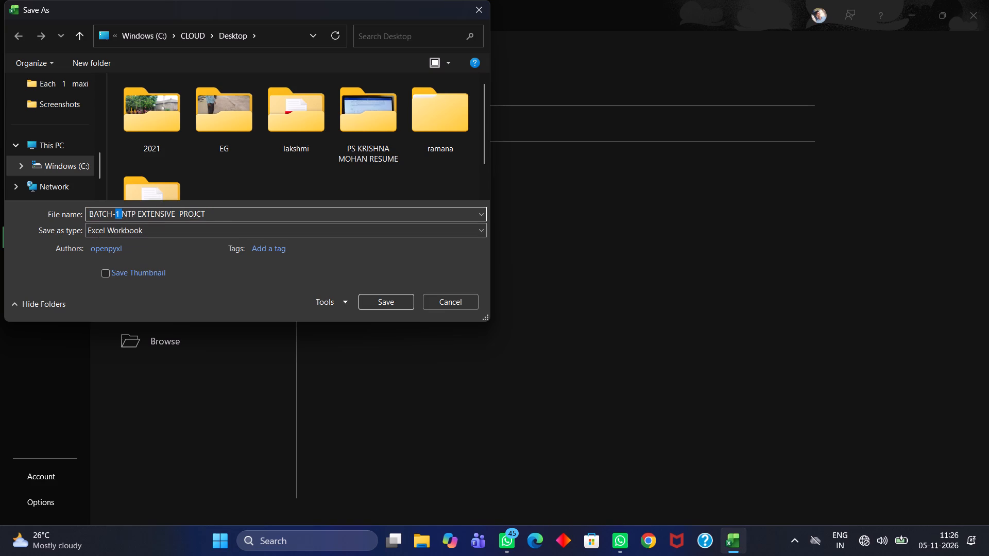
{"action": "key", "text": "BackSpace"}
{"action": "key", "text": "6"}
{"action": "key", "text": "space"}
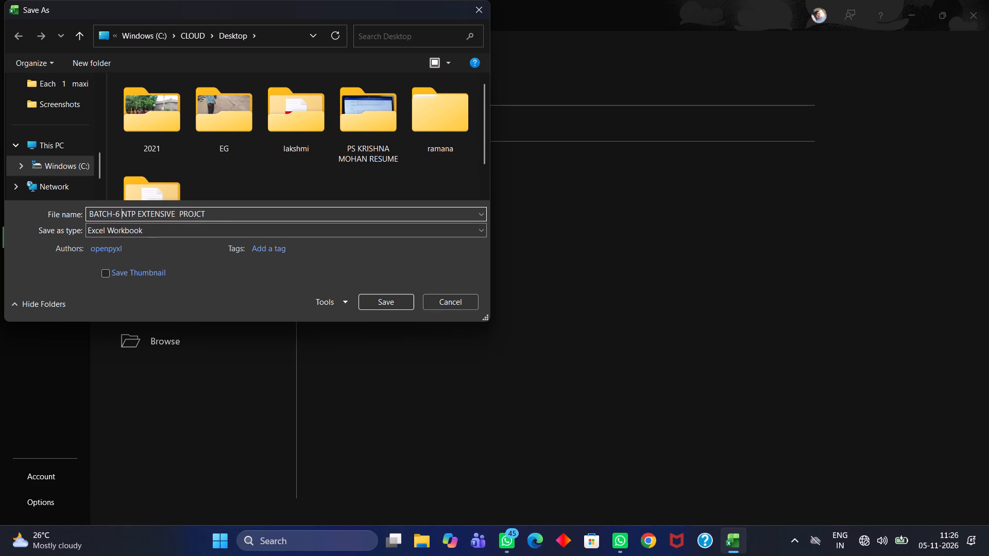
{"action": "left_click", "coordinate": [196, 213]}
{"action": "key", "text": "e"}
{"action": "key", "text": "BackSpace"}
{"action": "key", "text": "shift+e"}
Choose the Desktop as the destination folder and save the renamed copy there as an Excel Workbook.
{"action": "scroll", "coordinate": [65, 177], "scroll_direction": "down", "scroll_amount": 2}
{"action": "scroll", "coordinate": [65, 177], "scroll_direction": "up", "scroll_amount": 2}
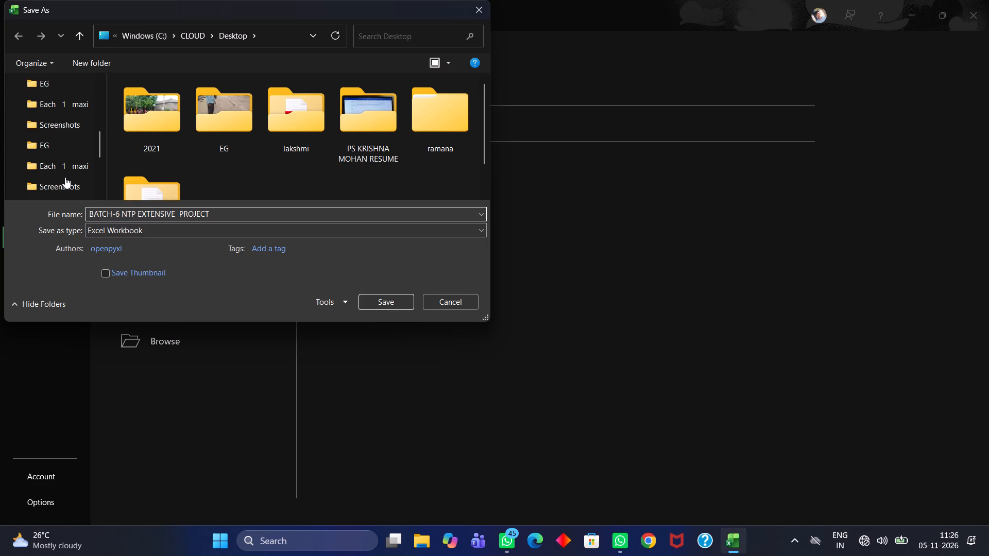
{"action": "scroll", "coordinate": [70, 112], "scroll_direction": "down", "scroll_amount": 1}
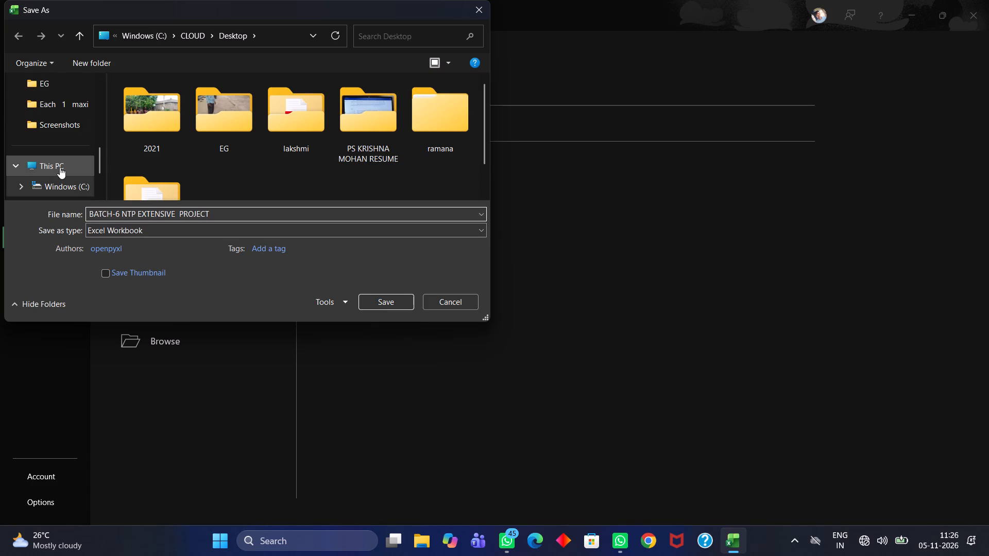
{"action": "left_click", "coordinate": [60, 167]}
{"action": "left_click", "coordinate": [89, 180]}
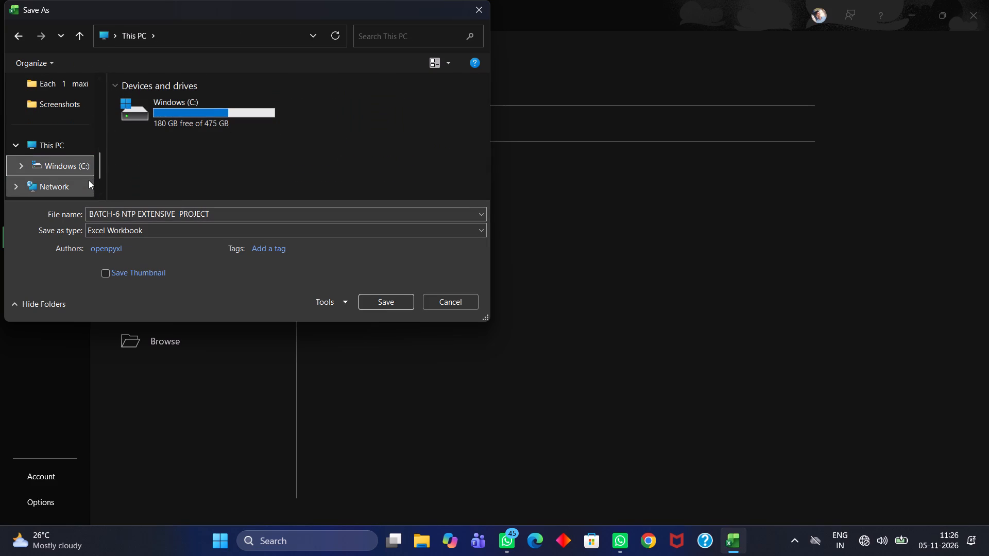
{"action": "scroll", "coordinate": [89, 180], "scroll_direction": "down", "scroll_amount": 3}
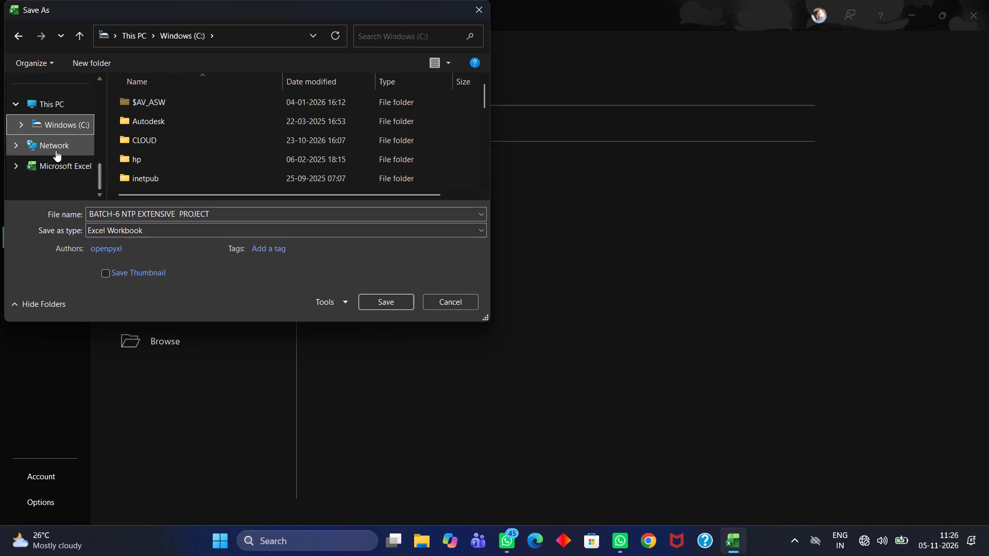
{"action": "scroll", "coordinate": [56, 150], "scroll_direction": "up", "scroll_amount": 5}
{"action": "left_click", "coordinate": [57, 177]}
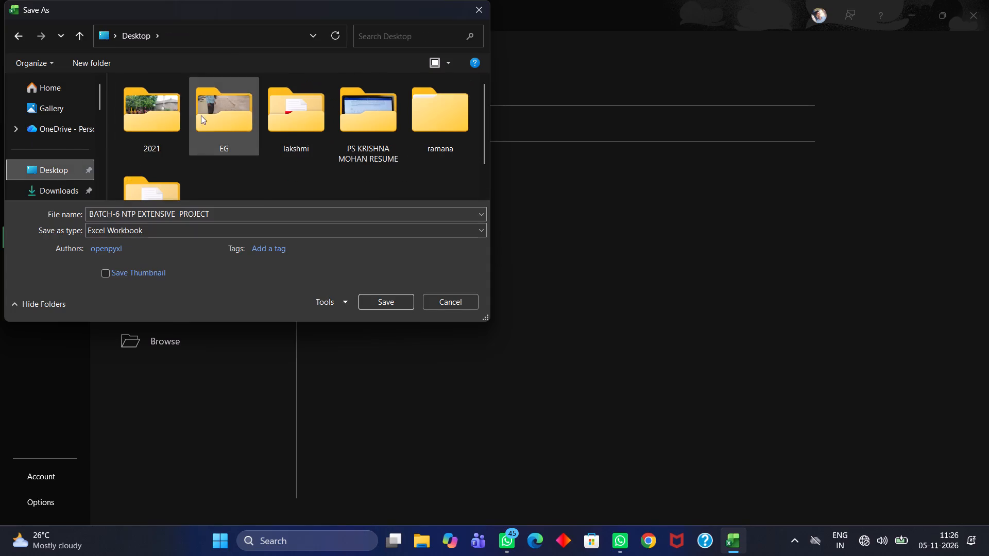
{"action": "scroll", "coordinate": [220, 159], "scroll_direction": "down", "scroll_amount": 5}
{"action": "left_click", "coordinate": [369, 300]}
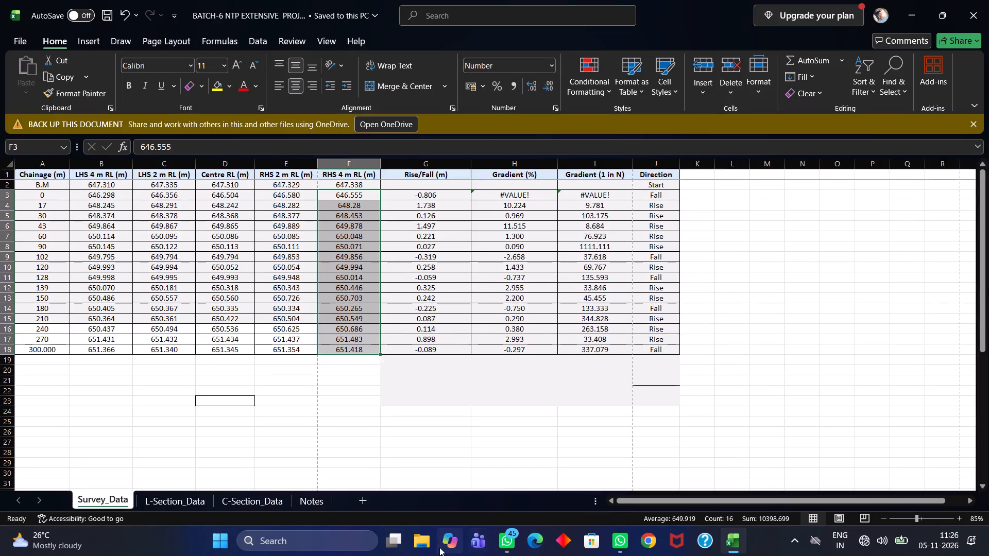
Switch to File Explorer and open the recent BATCH-6 NTP EXTENSIVE PROJECT workbook to check the saved copy.
{"action": "left_click", "coordinate": [422, 537]}
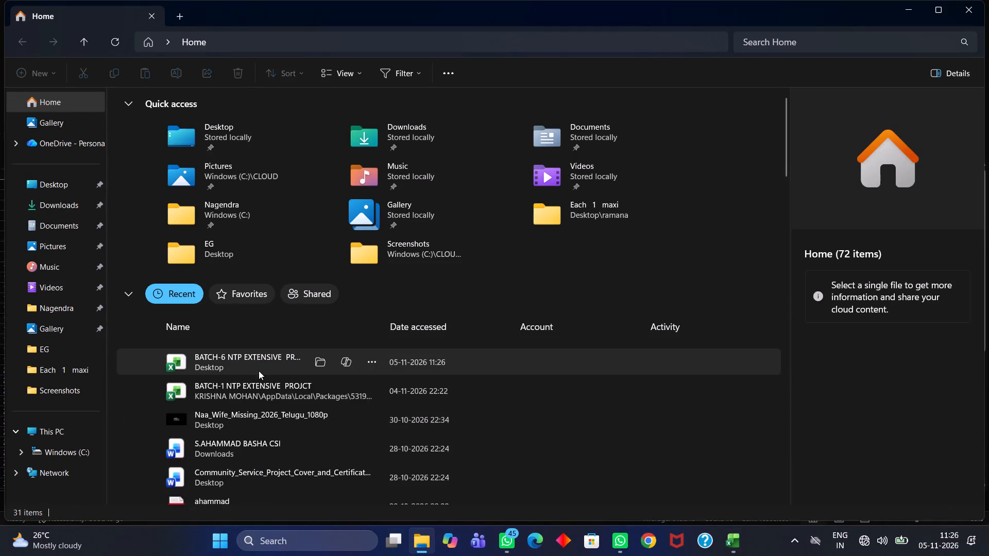
{"action": "double_click", "coordinate": [261, 373]}
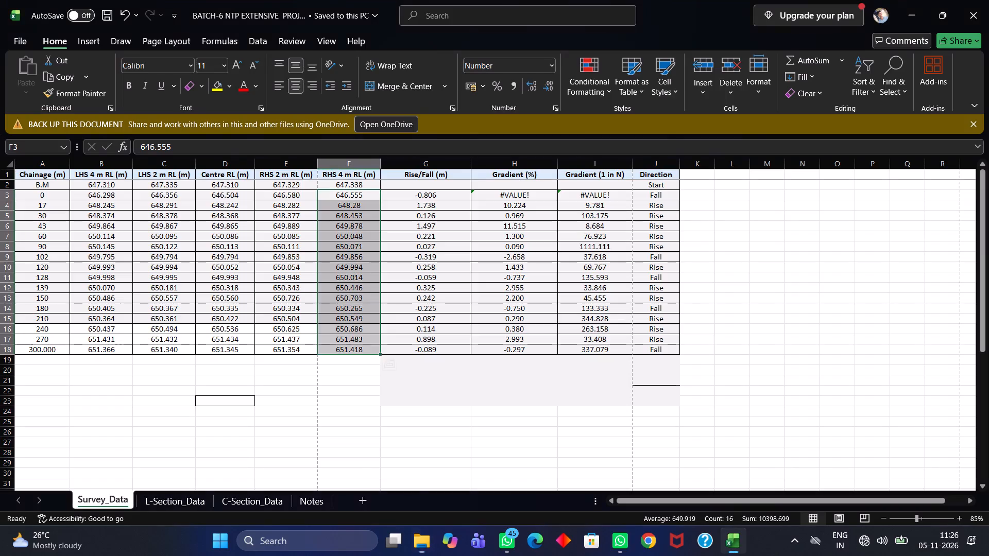